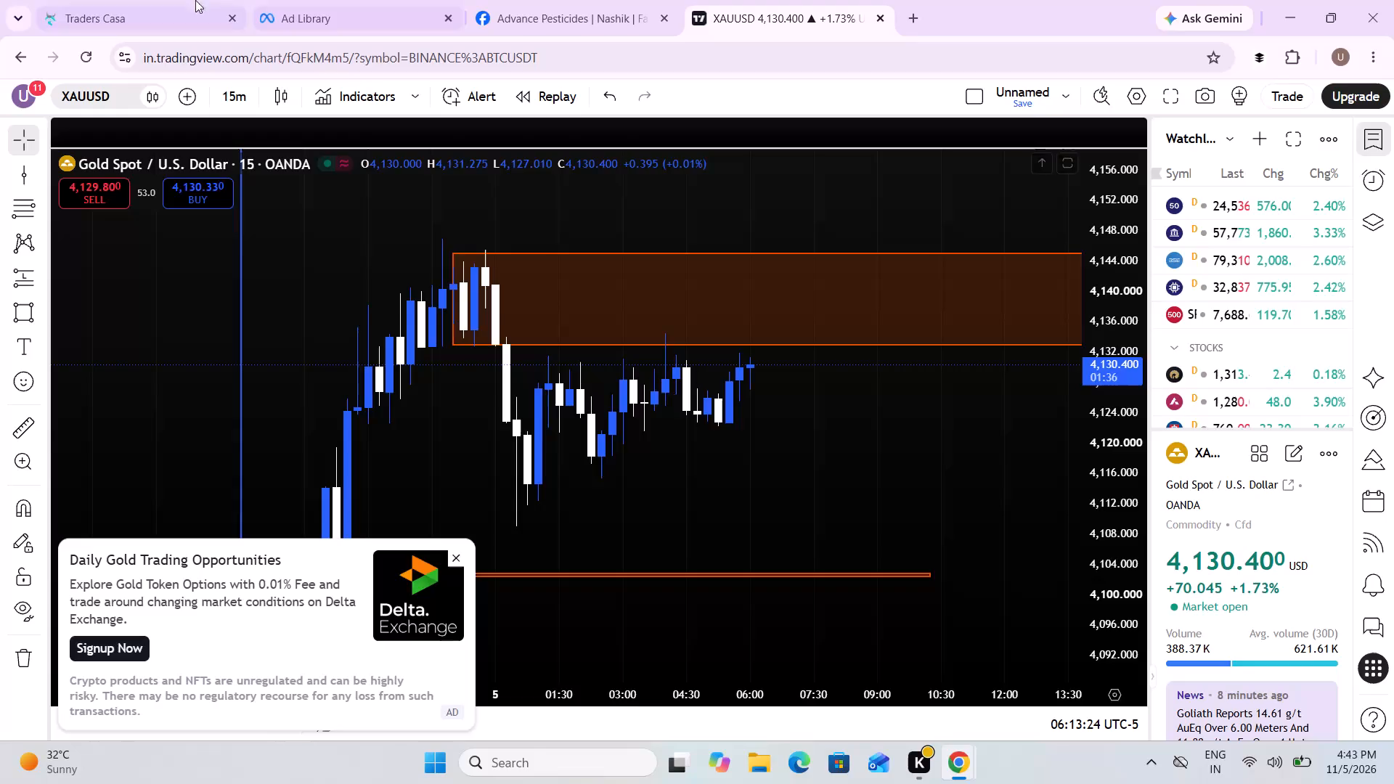
Switch to the Traders Casa backtest session and run the gold 5-minute replay to about 01:30.
{"action": "left_click", "coordinate": [152, 0]}
{"action": "left_click_drag", "start_coordinate": [695, 298], "coordinate": [635, 393]}
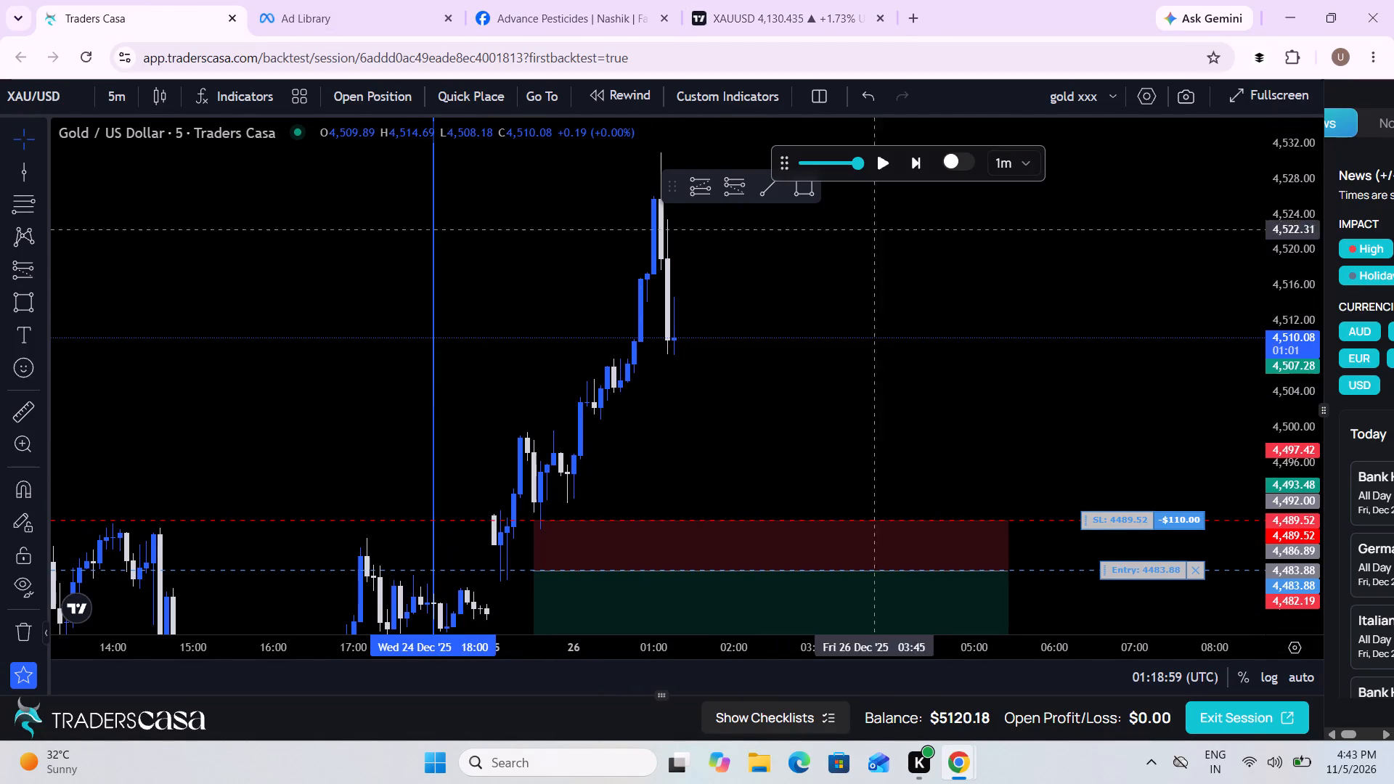
{"action": "left_click", "coordinate": [878, 164]}
{"action": "left_click", "coordinate": [878, 164]}
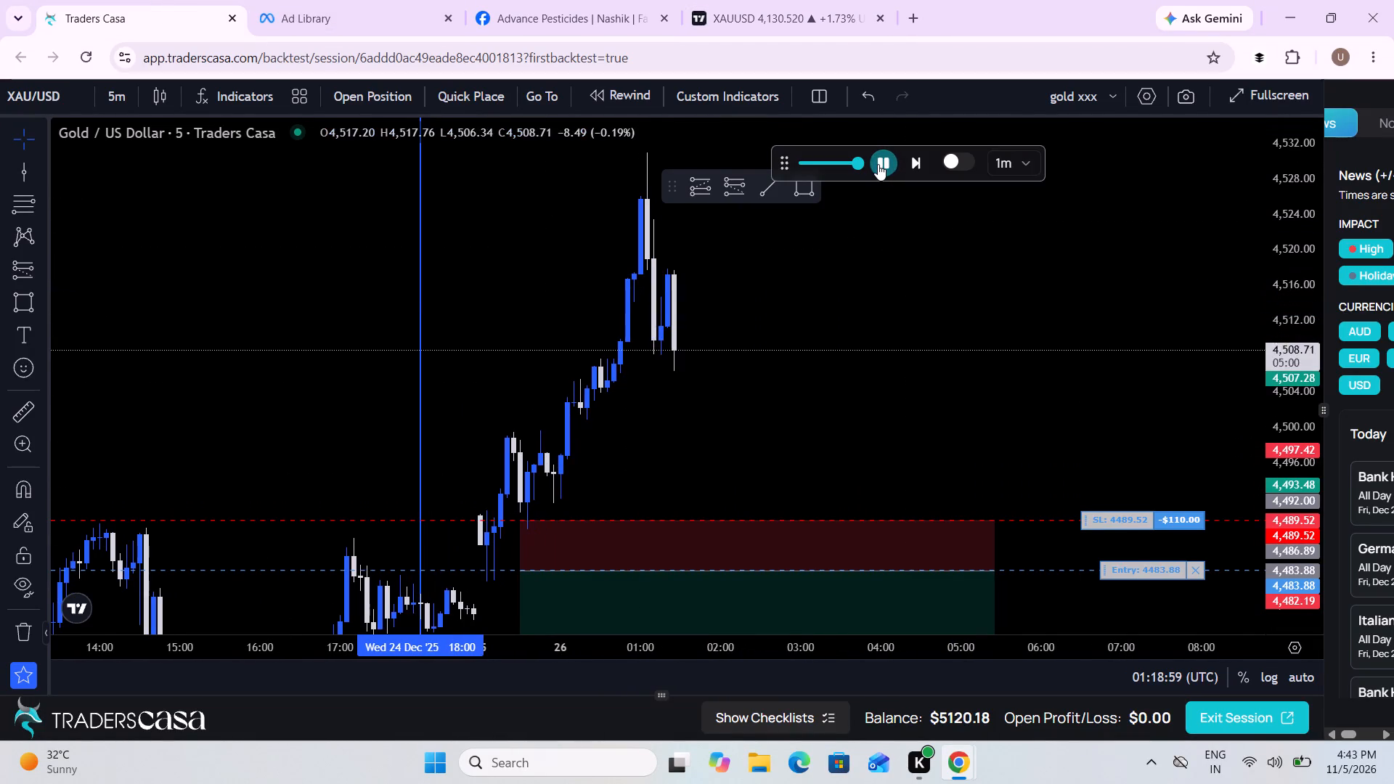
{"action": "left_click_drag", "start_coordinate": [788, 262], "coordinate": [746, 299]}
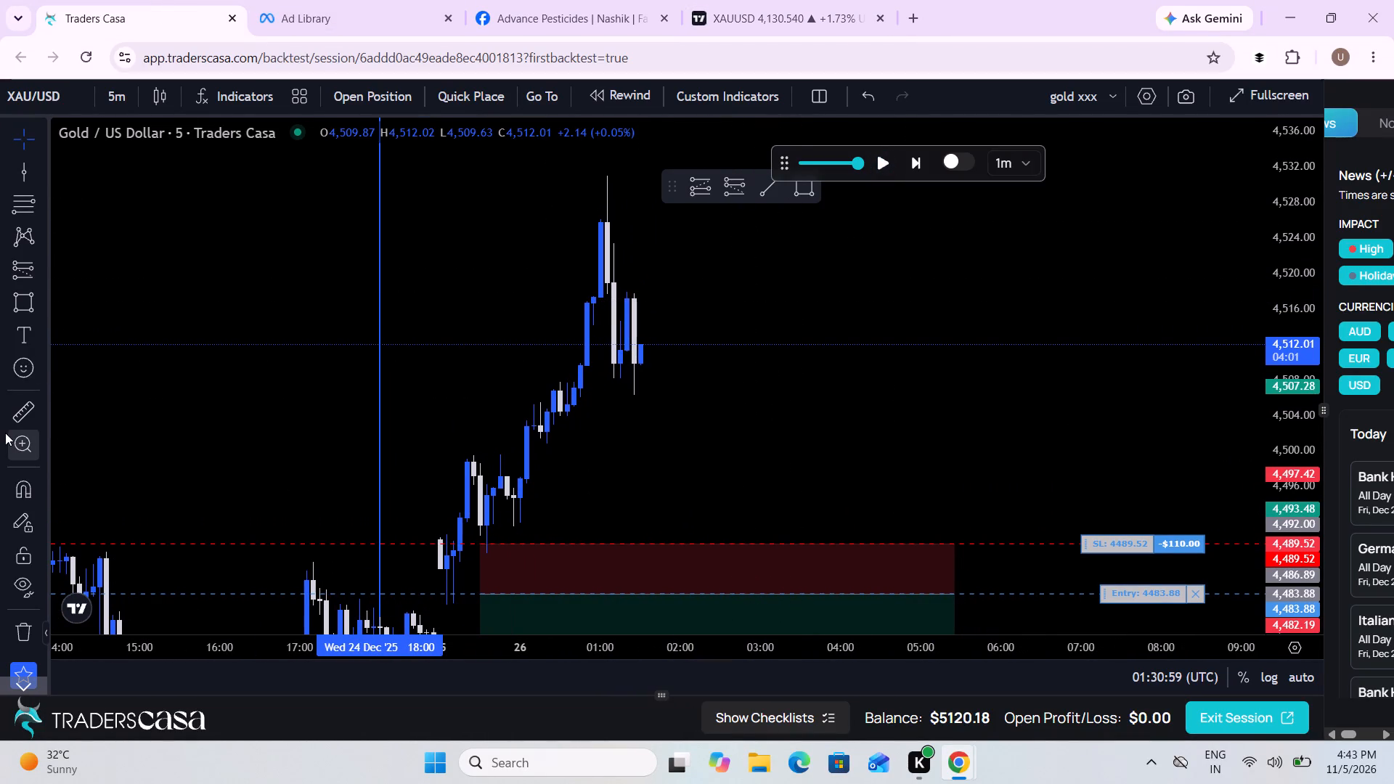
Measure the price rally from about 4,482.85 up to the swing high near 4,531.
{"action": "left_click", "coordinate": [29, 410]}
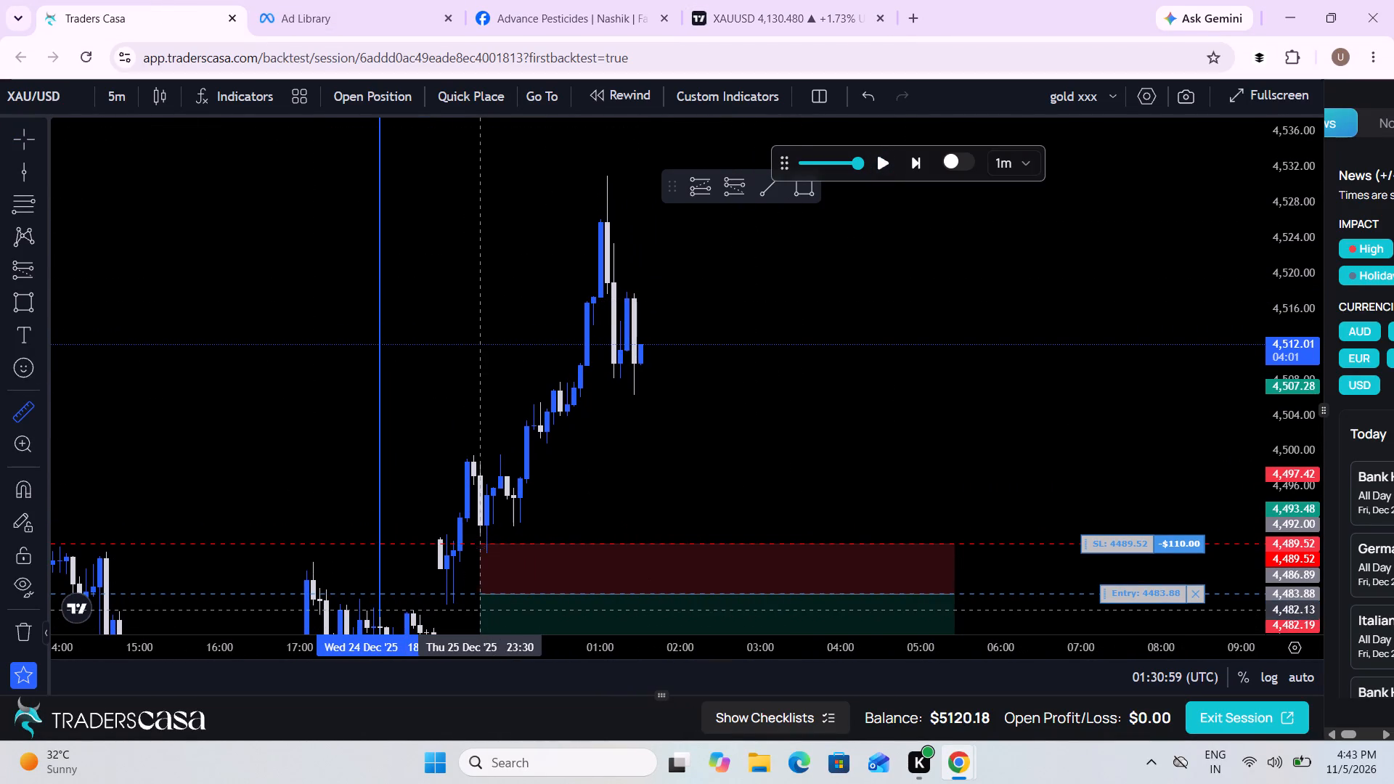
{"action": "left_click", "coordinate": [465, 603]}
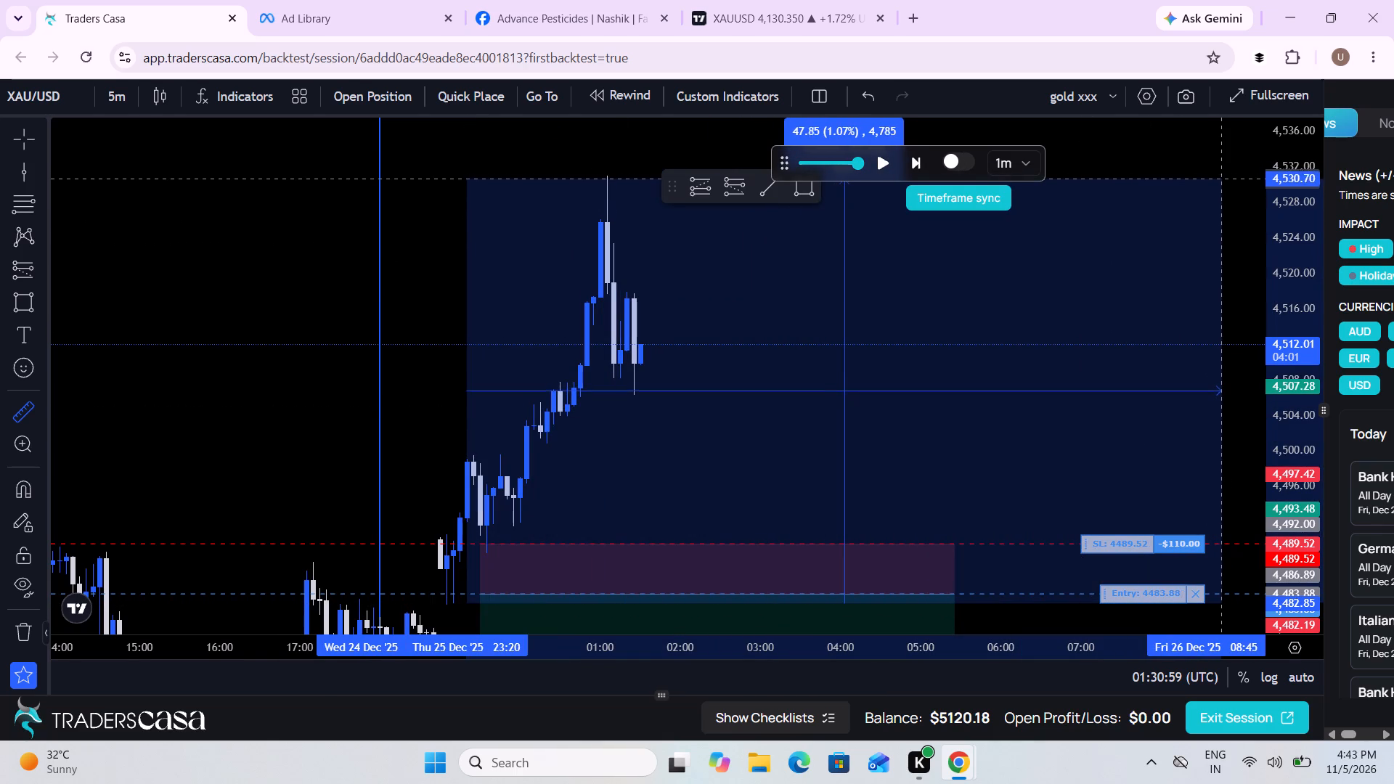
{"action": "left_click", "coordinate": [1221, 176]}
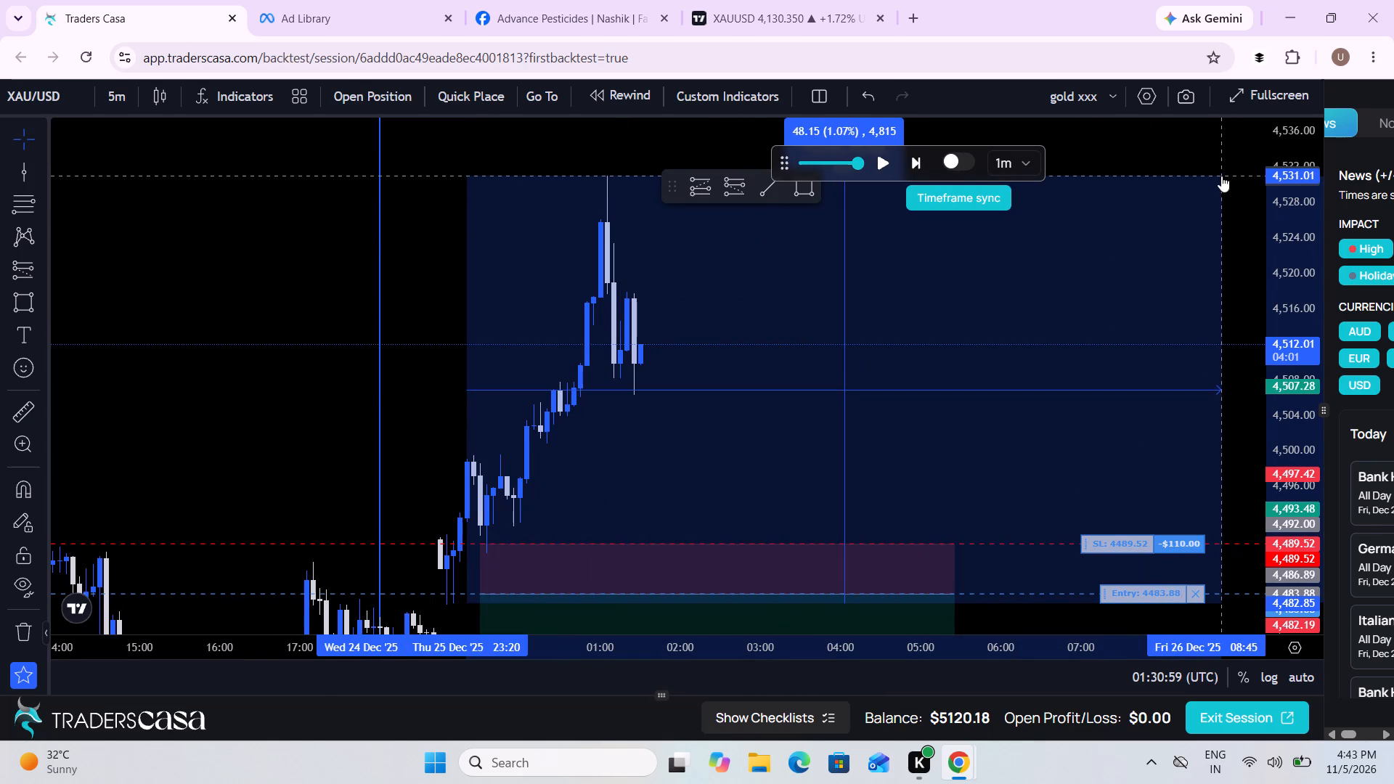
Run the replay forward to about 01:55 on 26 December and pause it.
{"action": "left_click", "coordinate": [875, 155]}
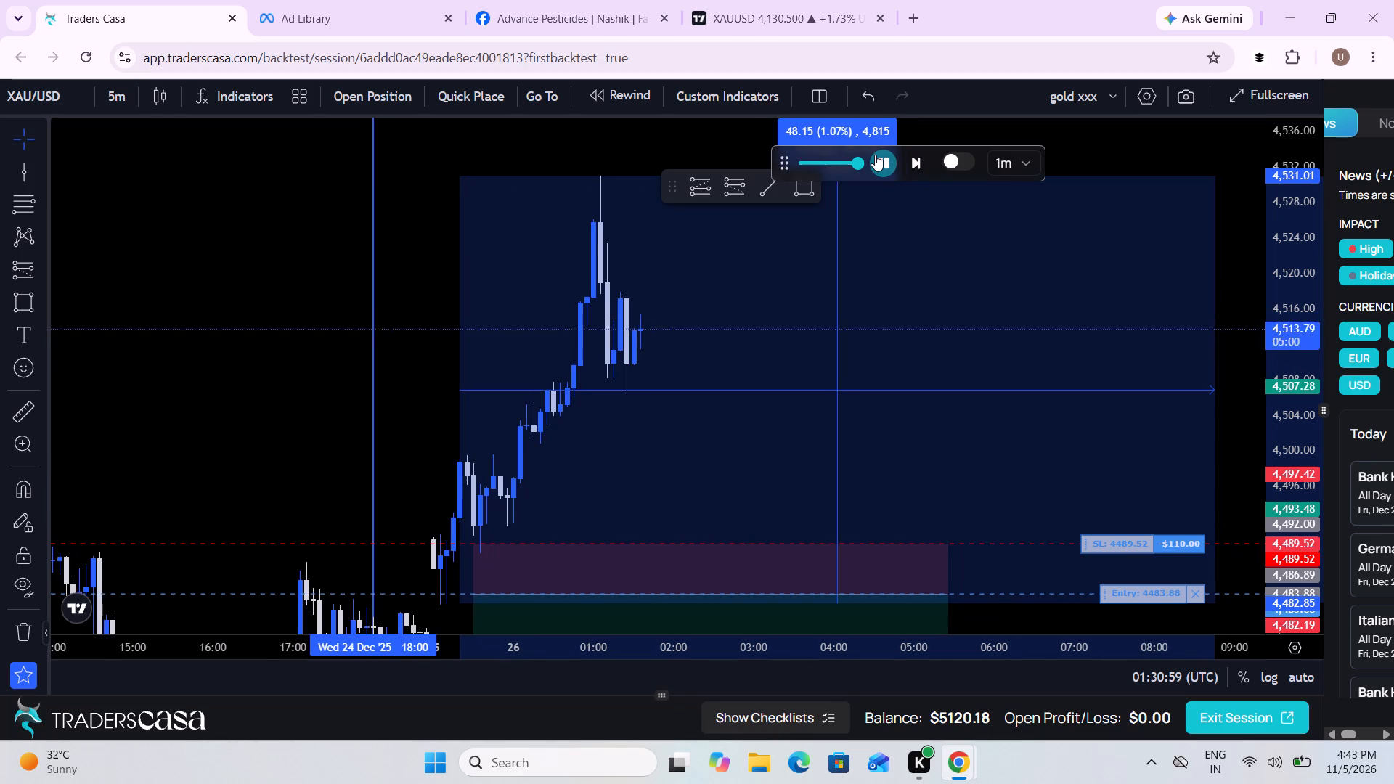
{"action": "left_click", "coordinate": [875, 155]}
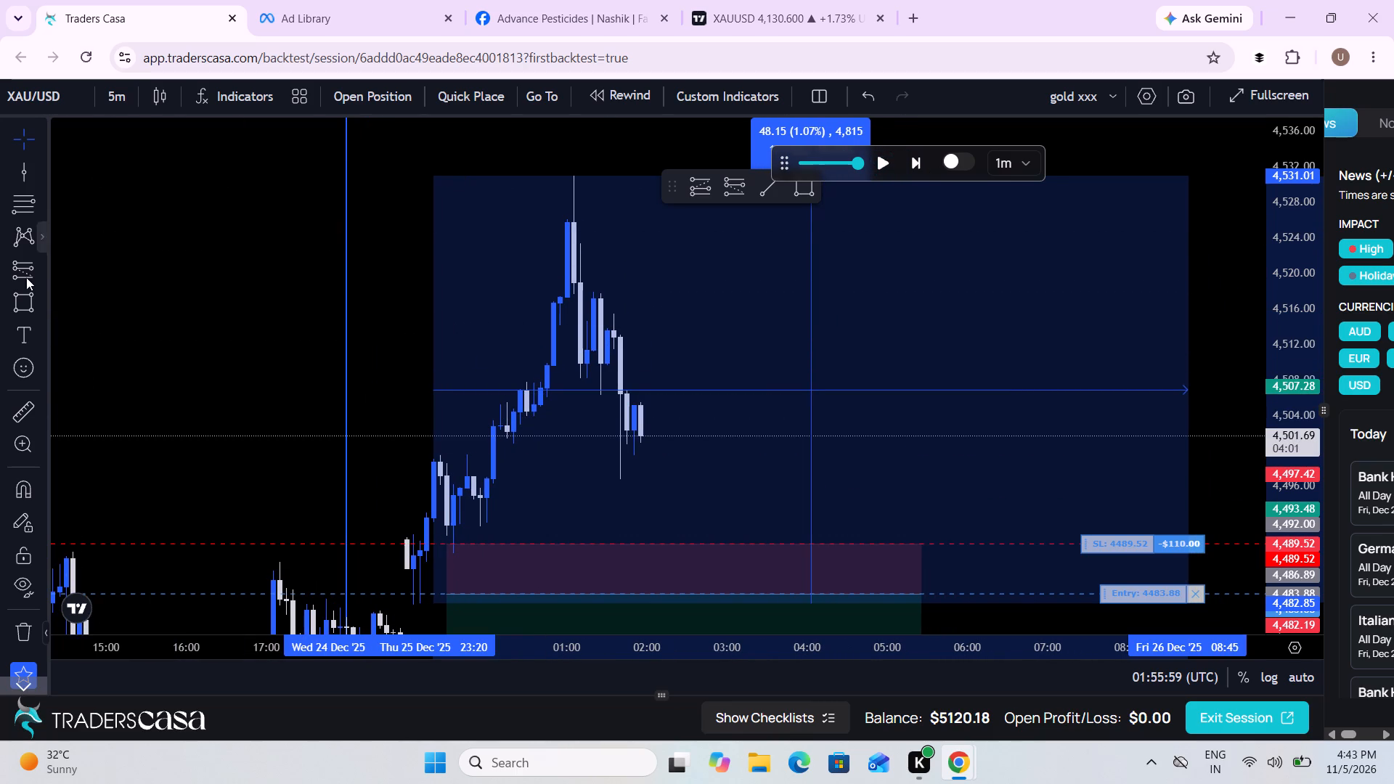
Draw a long position at the latest candle with entry at 4,507.80 and stop at 4,500.33.
{"action": "left_click", "coordinate": [43, 266]}
{"action": "left_click", "coordinate": [142, 245]}
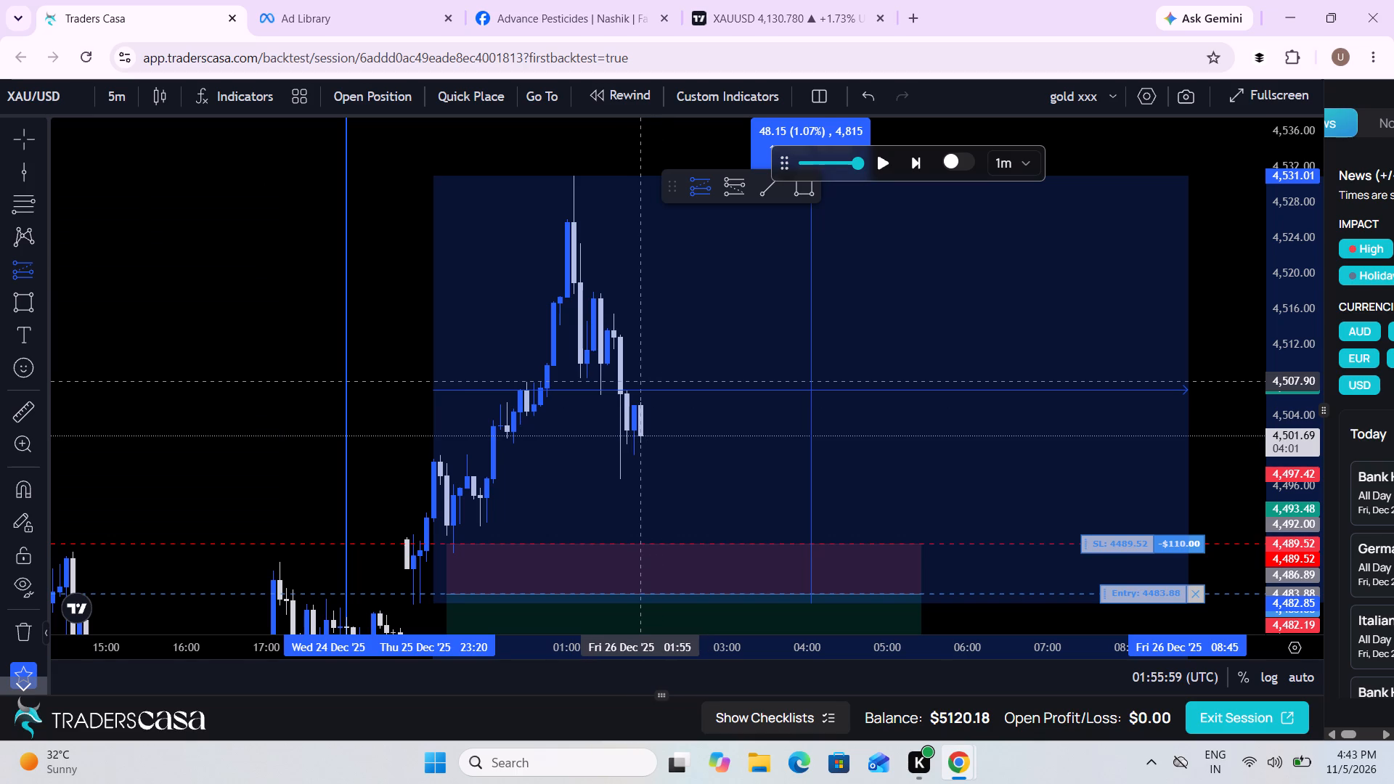
{"action": "left_click", "coordinate": [639, 382]}
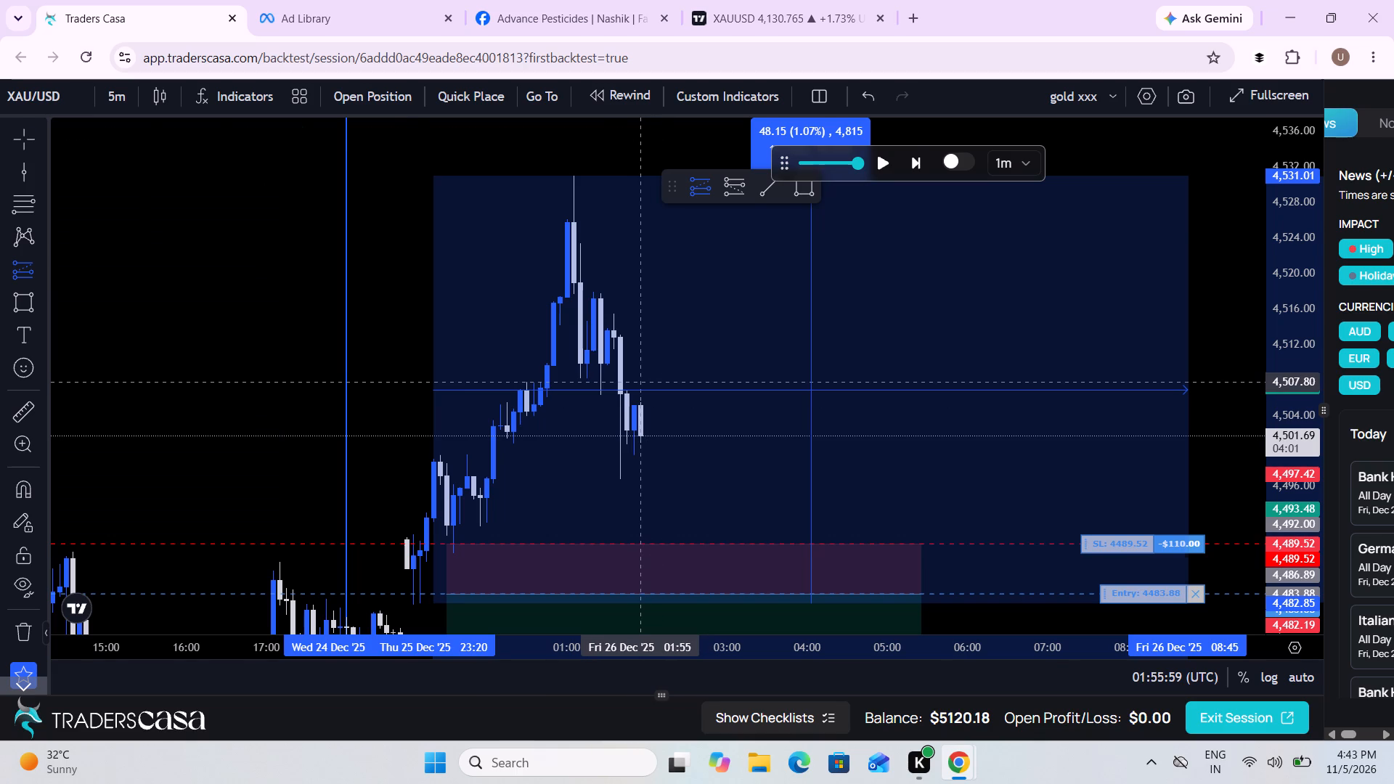
{"action": "left_click_drag", "start_coordinate": [641, 526], "coordinate": [649, 473]}
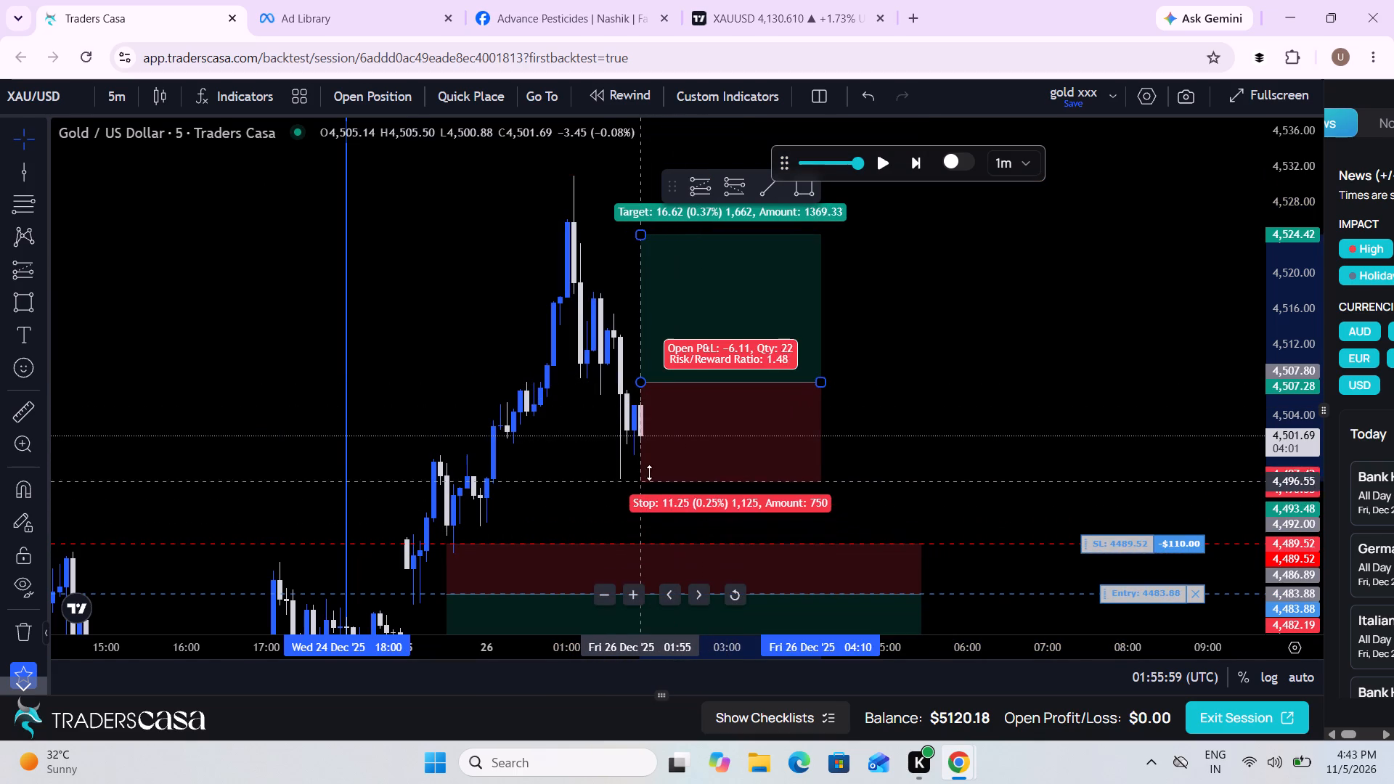
{"action": "left_click_drag", "start_coordinate": [649, 473], "coordinate": [654, 448]}
Cancel the pending order with entry 4483.88 and delete its short position drawing.
{"action": "left_click_drag", "start_coordinate": [518, 499], "coordinate": [517, 351]}
{"action": "scroll", "coordinate": [517, 351], "scroll_direction": "down", "scroll_amount": 5}
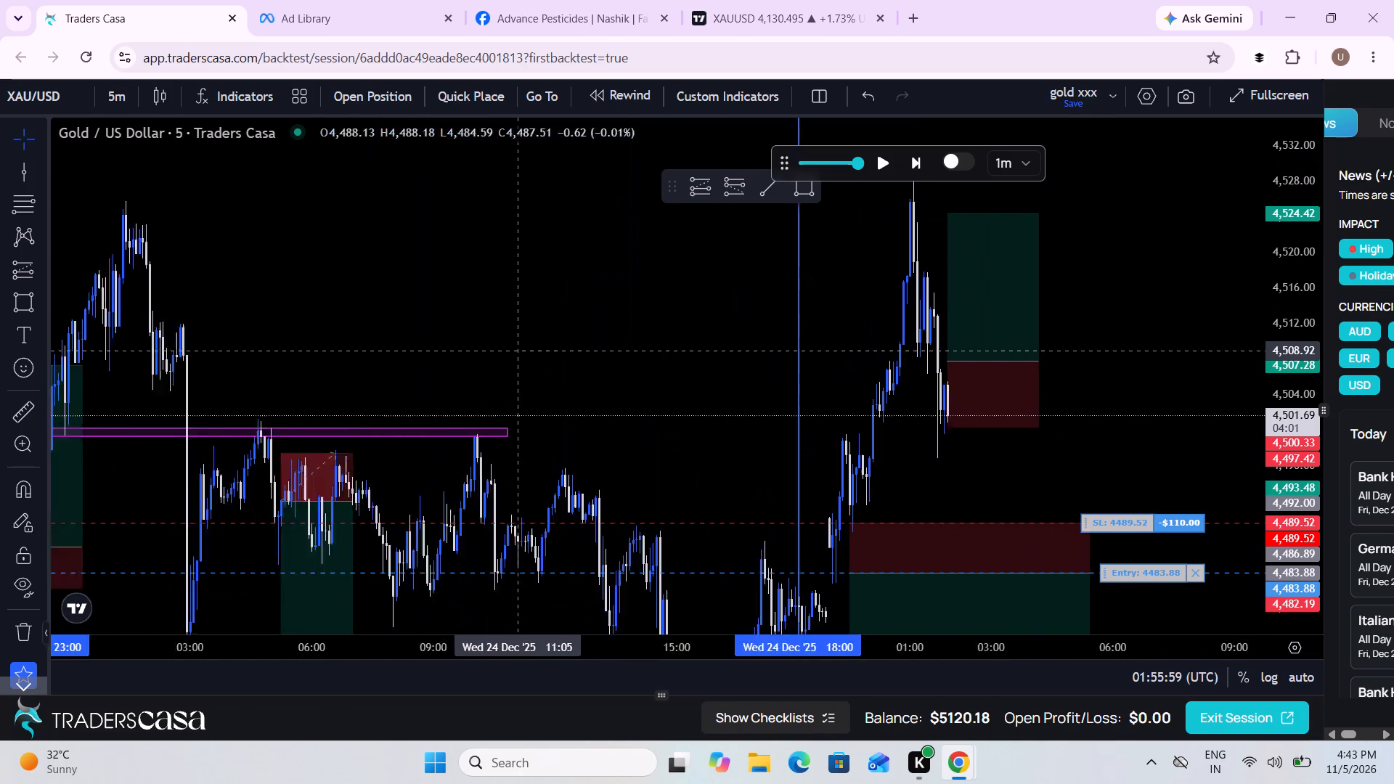
{"action": "scroll", "coordinate": [517, 351], "scroll_direction": "down", "scroll_amount": 1}
{"action": "left_click_drag", "start_coordinate": [650, 384], "coordinate": [598, 433]}
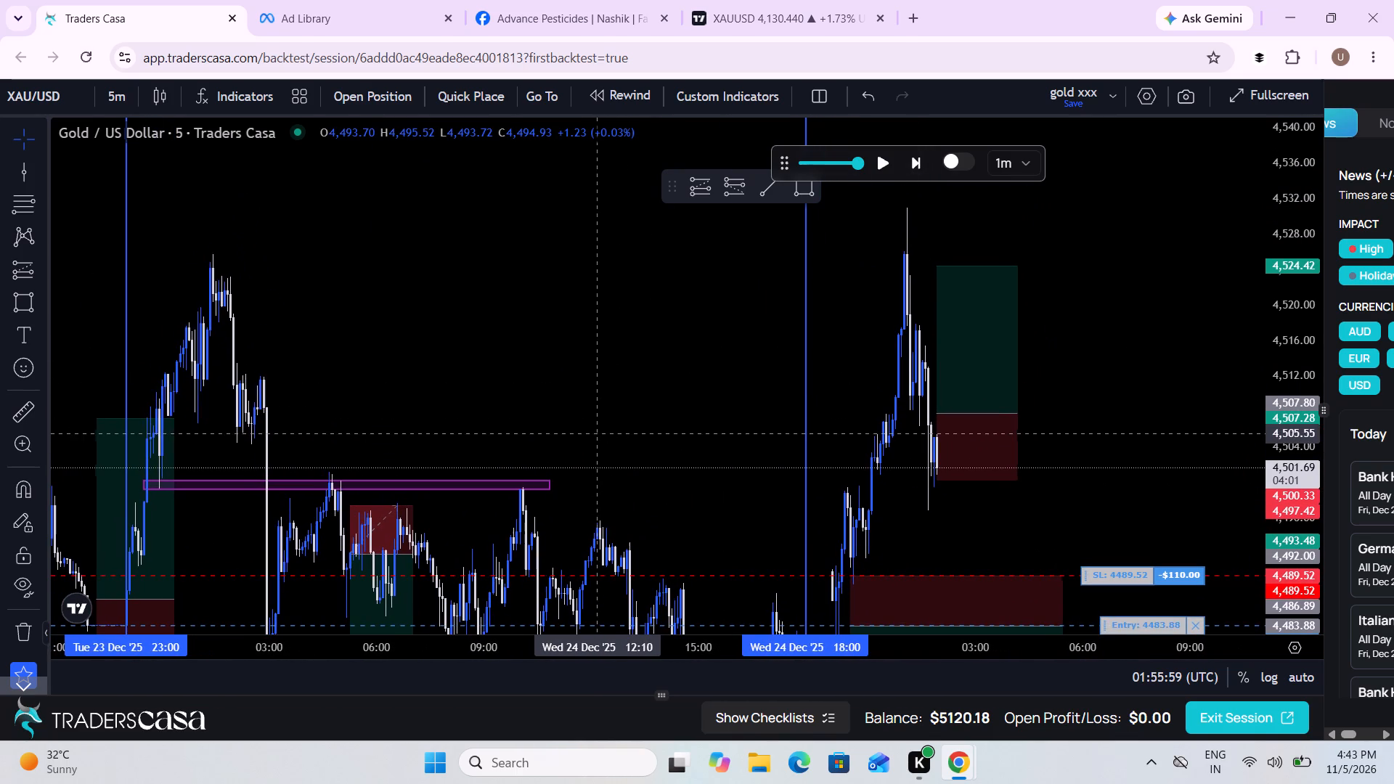
{"action": "left_click_drag", "start_coordinate": [595, 252], "coordinate": [449, 96]}
{"action": "left_click", "coordinate": [1199, 473]}
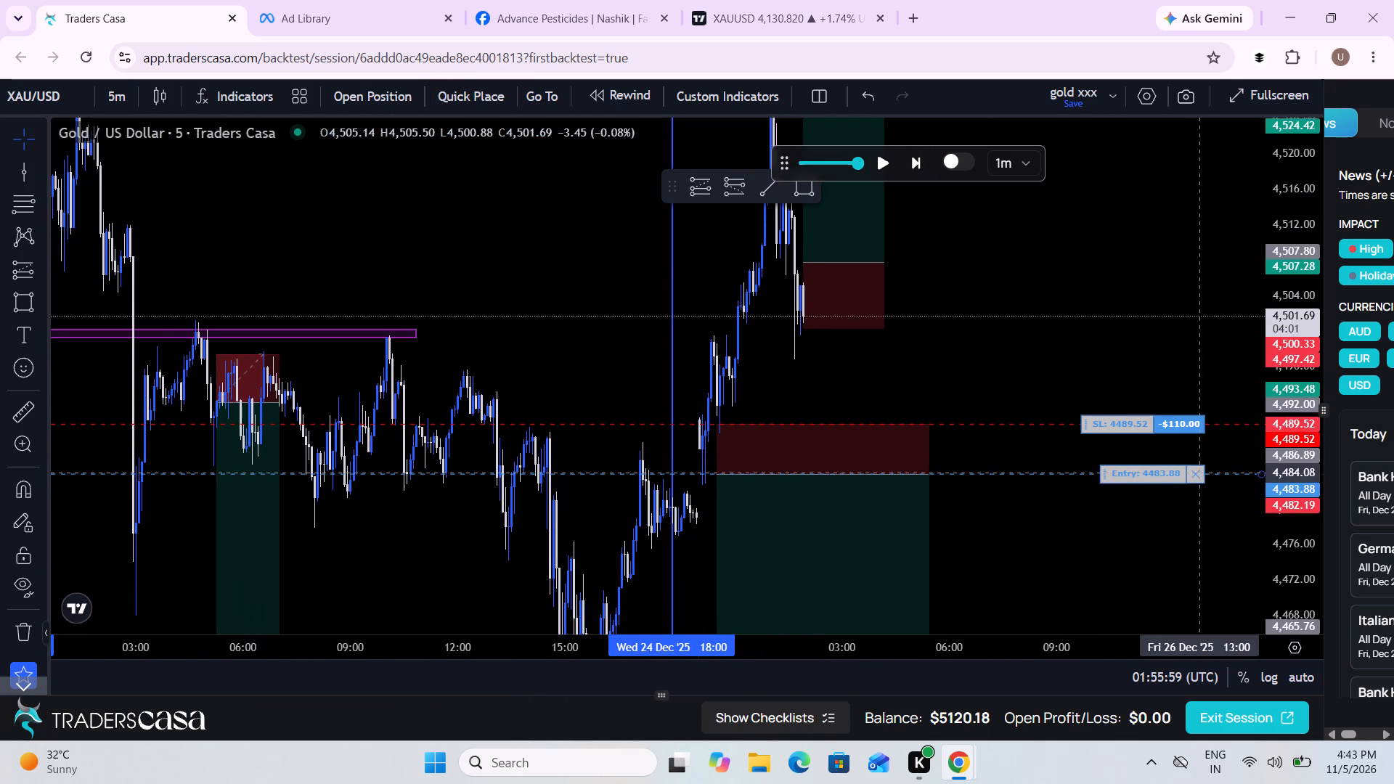
{"action": "left_click", "coordinate": [904, 482]}
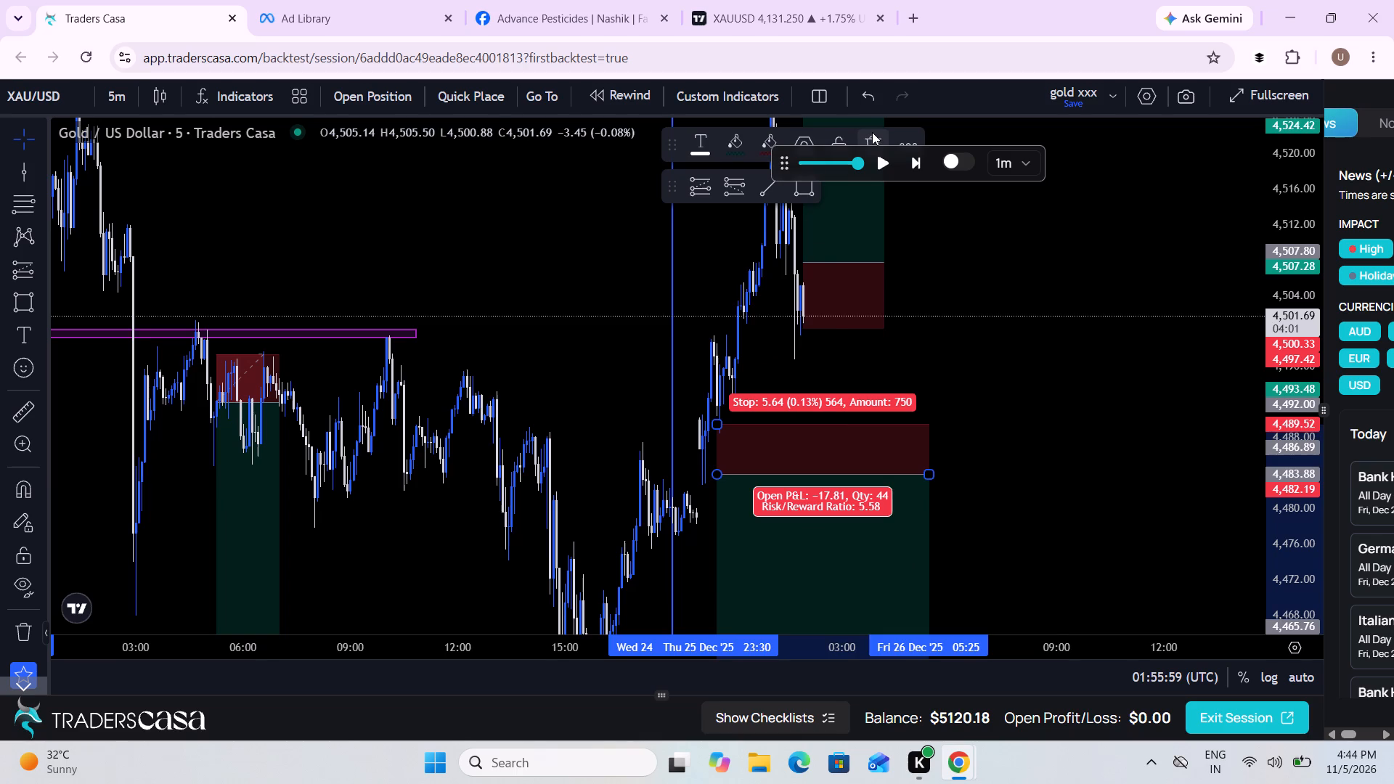
{"action": "left_click", "coordinate": [872, 132]}
Show the chart on the 1-hour timeframe and examine the price action around the long position.
{"action": "left_click_drag", "start_coordinate": [1008, 397], "coordinate": [1061, 535]}
{"action": "scroll", "coordinate": [1061, 535], "scroll_direction": "up", "scroll_amount": 4}
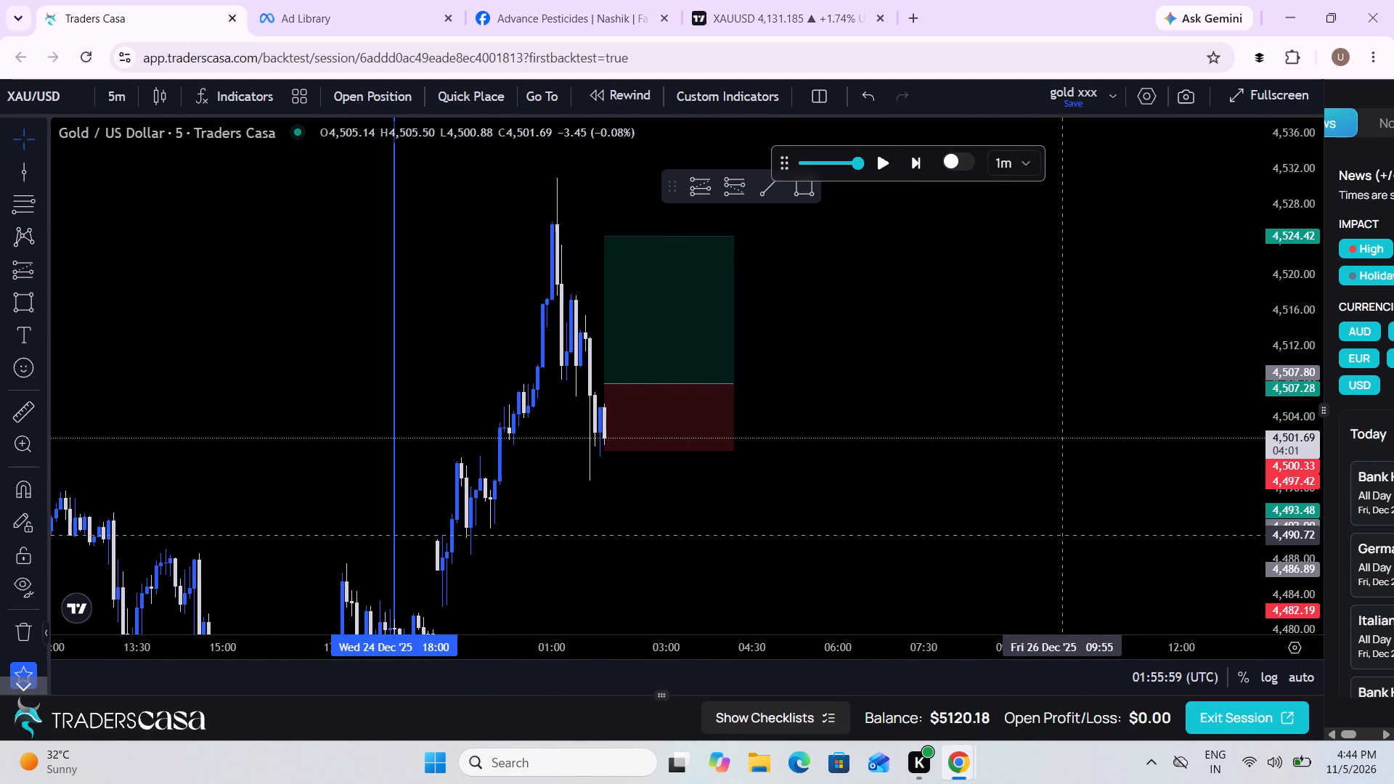
{"action": "left_click_drag", "start_coordinate": [897, 537], "coordinate": [985, 543]}
{"action": "left_click", "coordinate": [104, 99]}
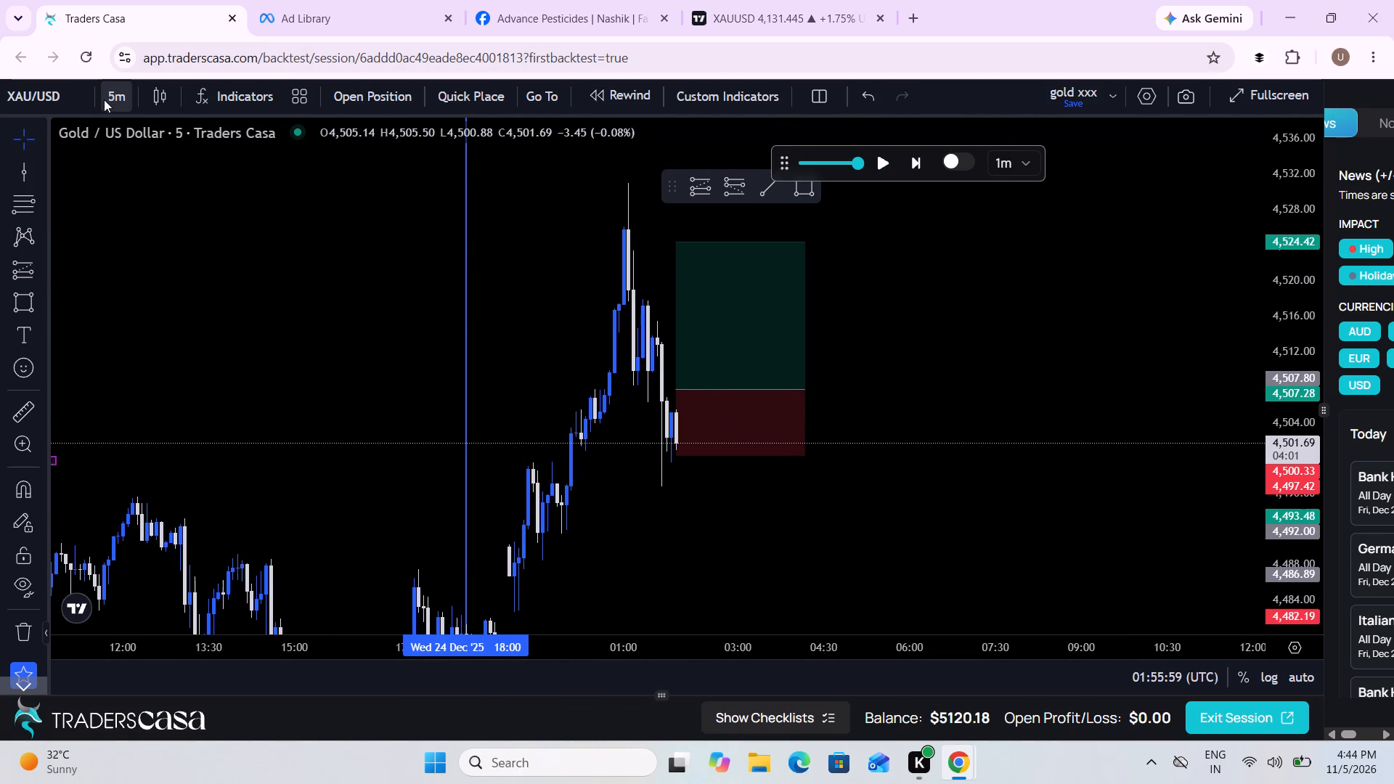
{"action": "left_click", "coordinate": [142, 438]}
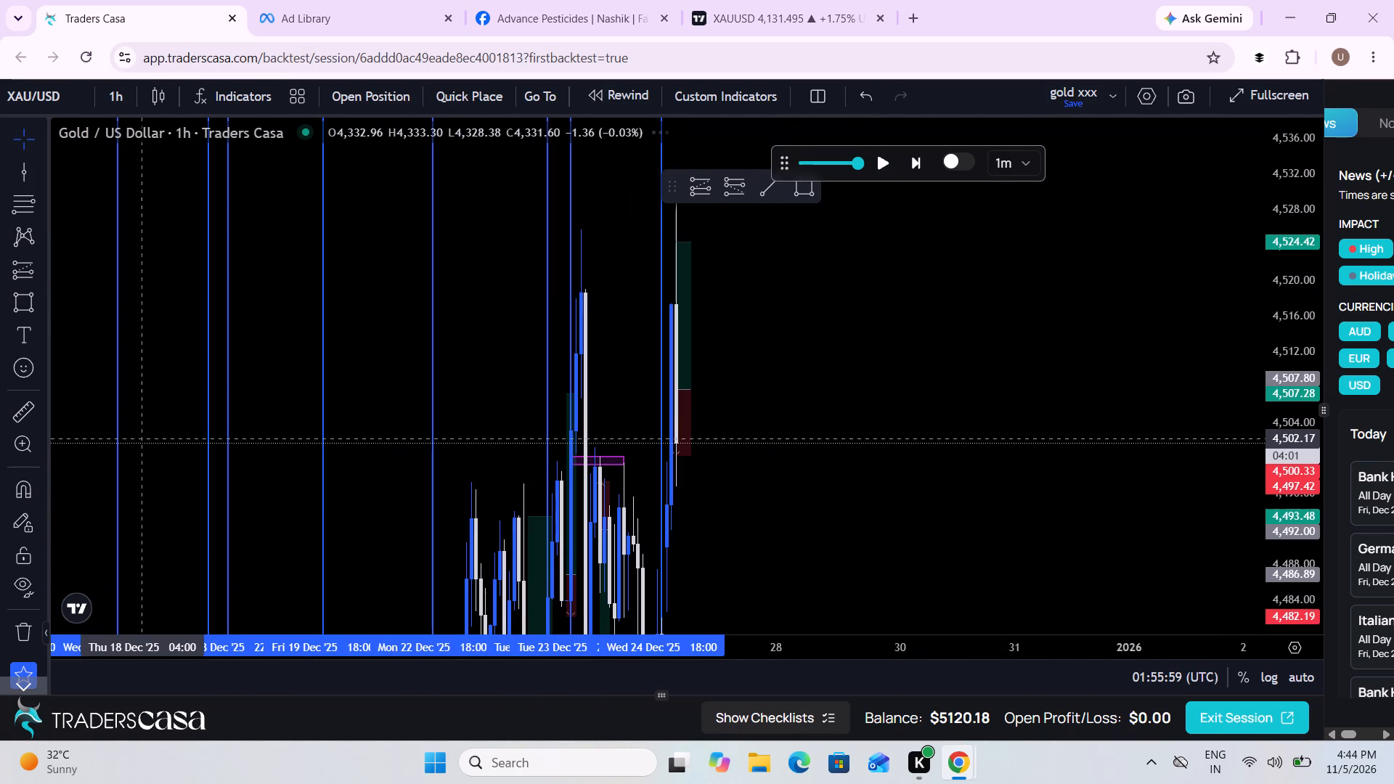
{"action": "scroll", "coordinate": [142, 438], "scroll_direction": "down", "scroll_amount": 1}
{"action": "scroll", "coordinate": [142, 438], "scroll_direction": "up", "scroll_amount": 2}
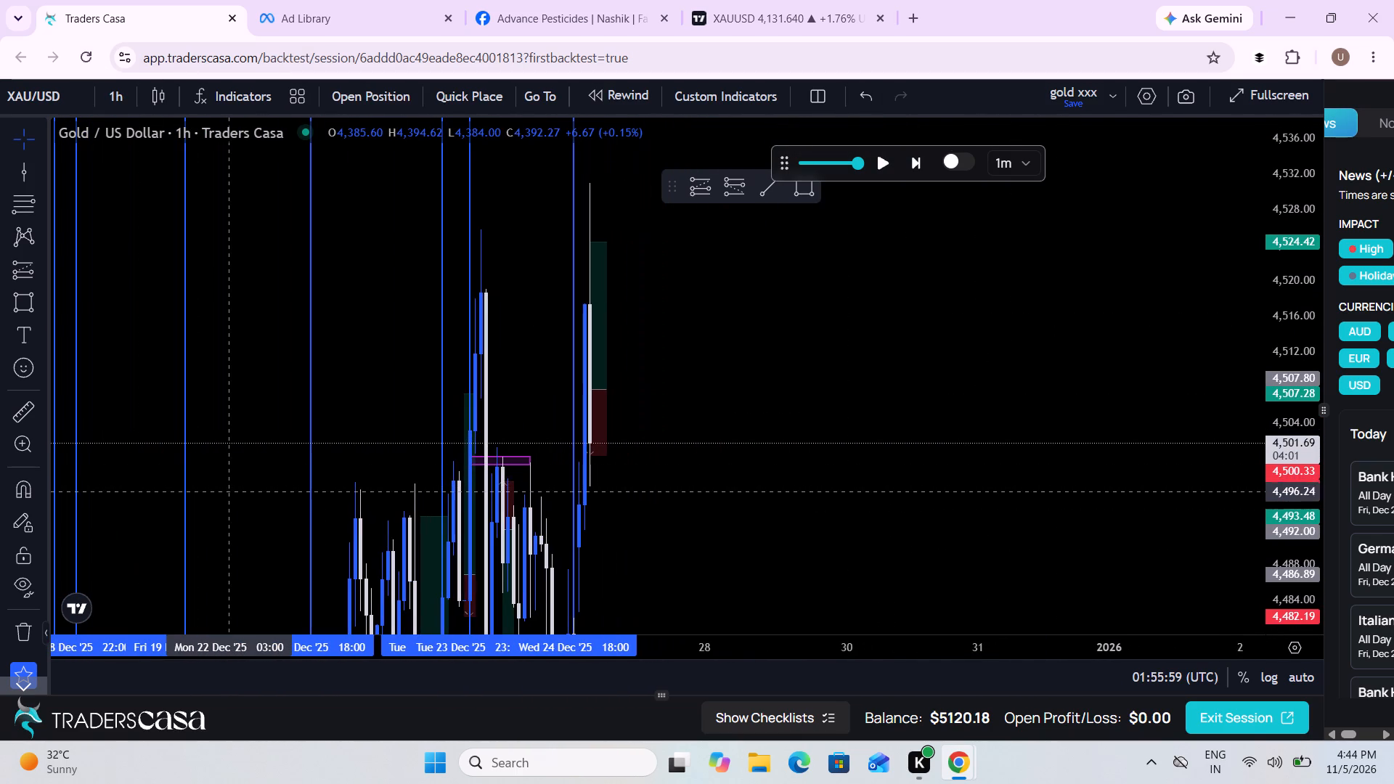
{"action": "left_click", "coordinate": [657, 506]}
{"action": "scroll", "coordinate": [942, 501], "scroll_direction": "up", "scroll_amount": 3}
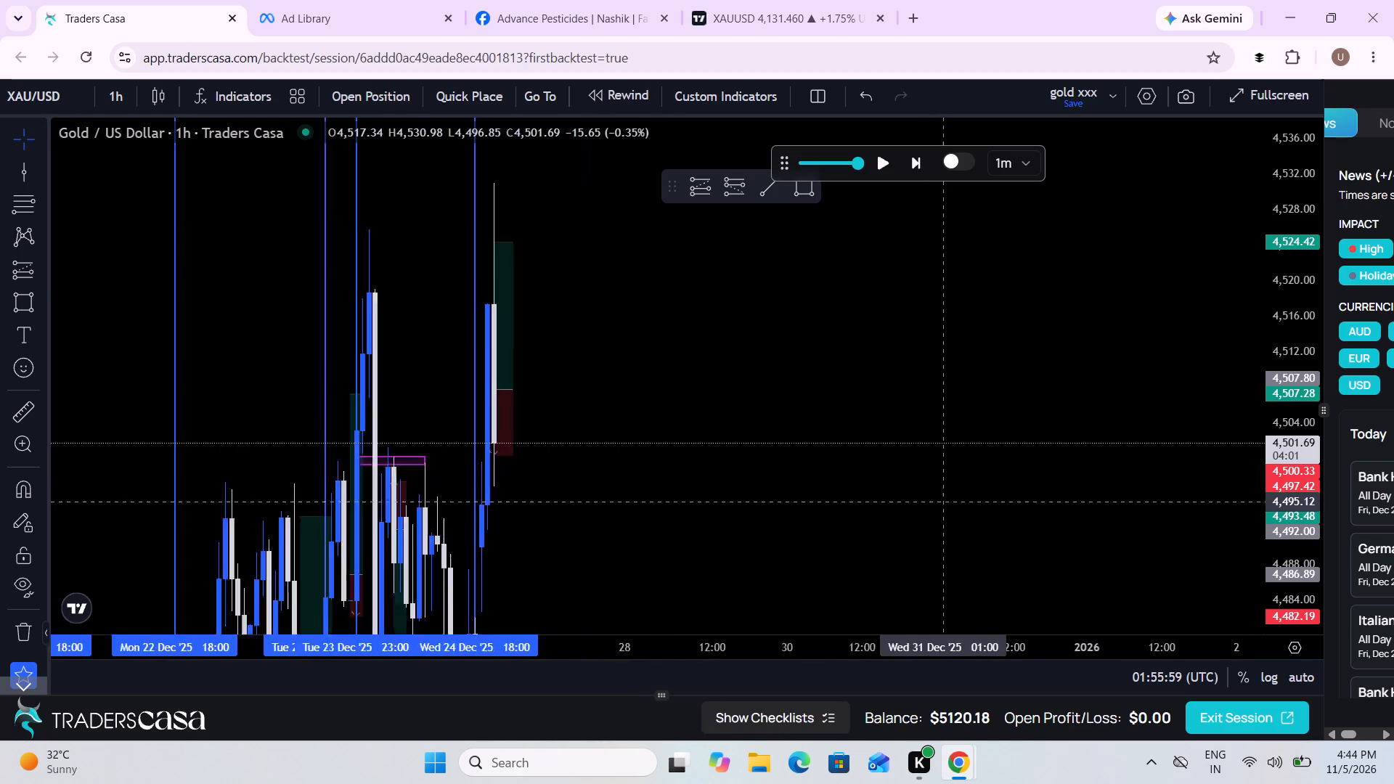
{"action": "scroll", "coordinate": [942, 501], "scroll_direction": "up", "scroll_amount": 2}
{"action": "left_click_drag", "start_coordinate": [435, 497], "coordinate": [1117, 470]}
{"action": "scroll", "coordinate": [1117, 470], "scroll_direction": "up", "scroll_amount": 3}
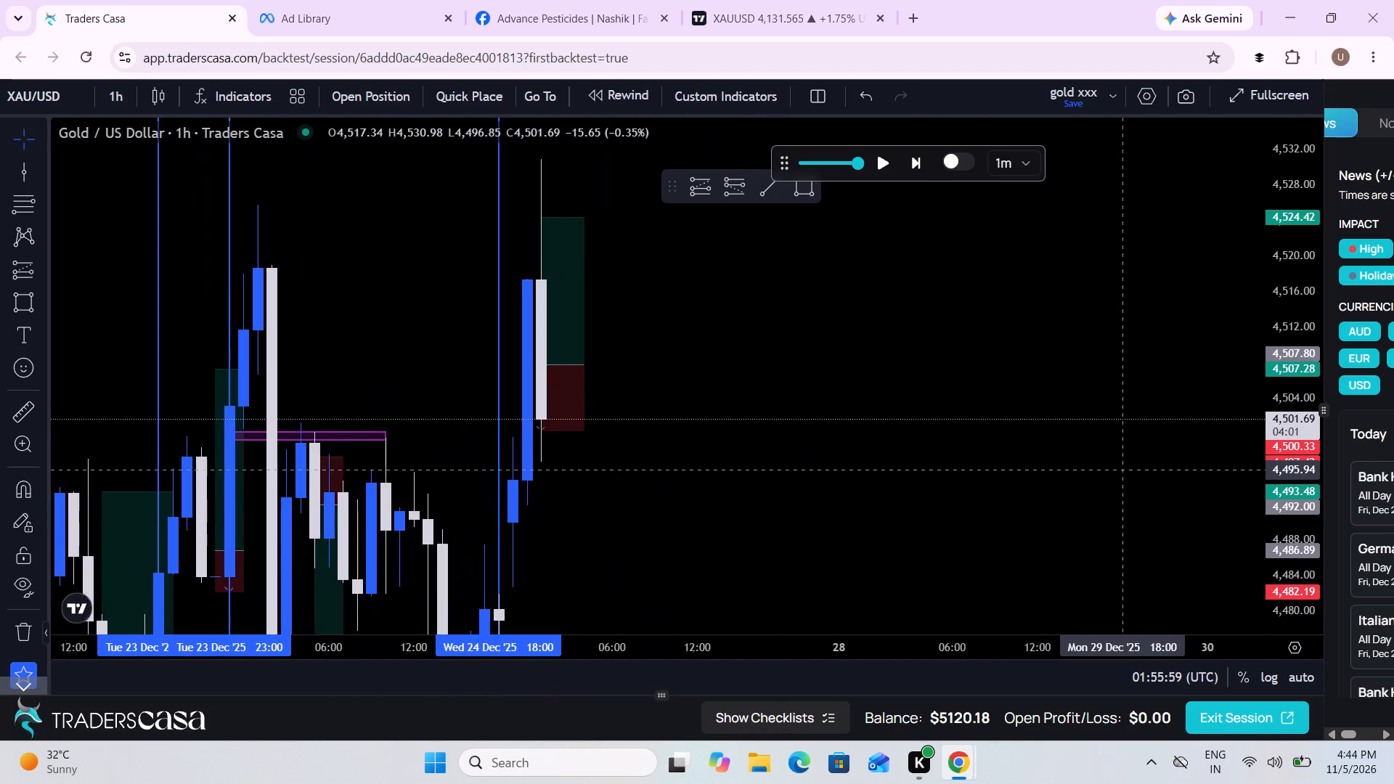
{"action": "left_click_drag", "start_coordinate": [619, 531], "coordinate": [961, 488]}
{"action": "scroll", "coordinate": [961, 488], "scroll_direction": "up", "scroll_amount": 3}
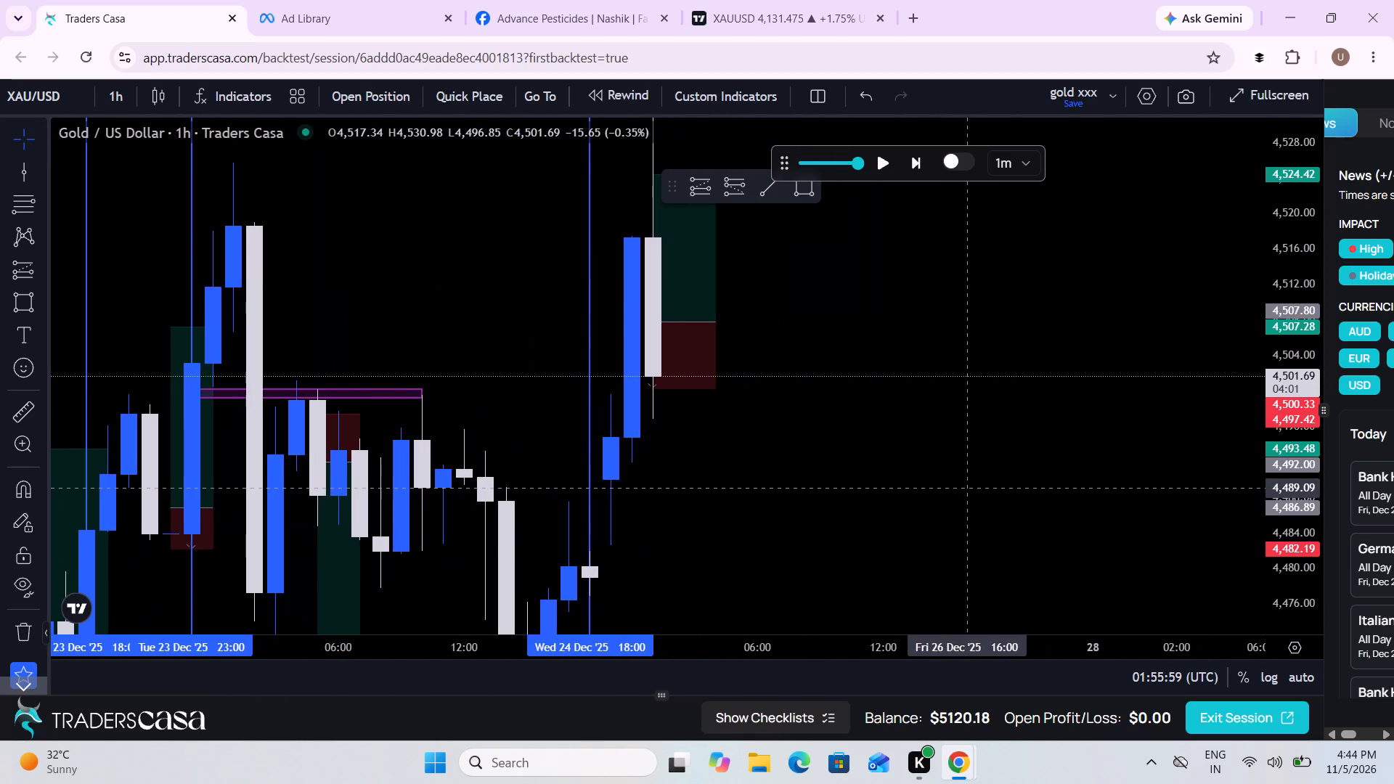
{"action": "left_click_drag", "start_coordinate": [784, 486], "coordinate": [836, 306]}
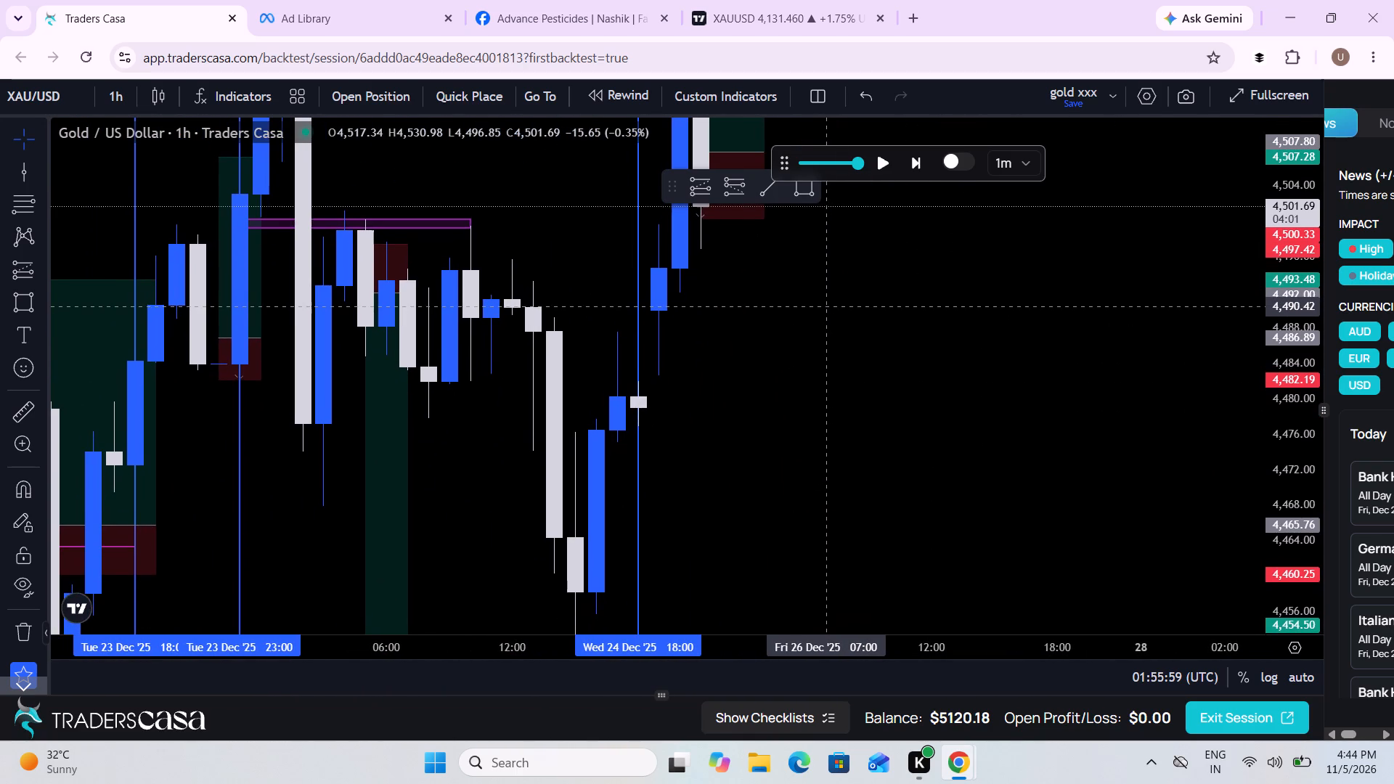
{"action": "left_click_drag", "start_coordinate": [836, 306], "coordinate": [952, 582]}
{"action": "scroll", "coordinate": [952, 582], "scroll_direction": "up", "scroll_amount": 2}
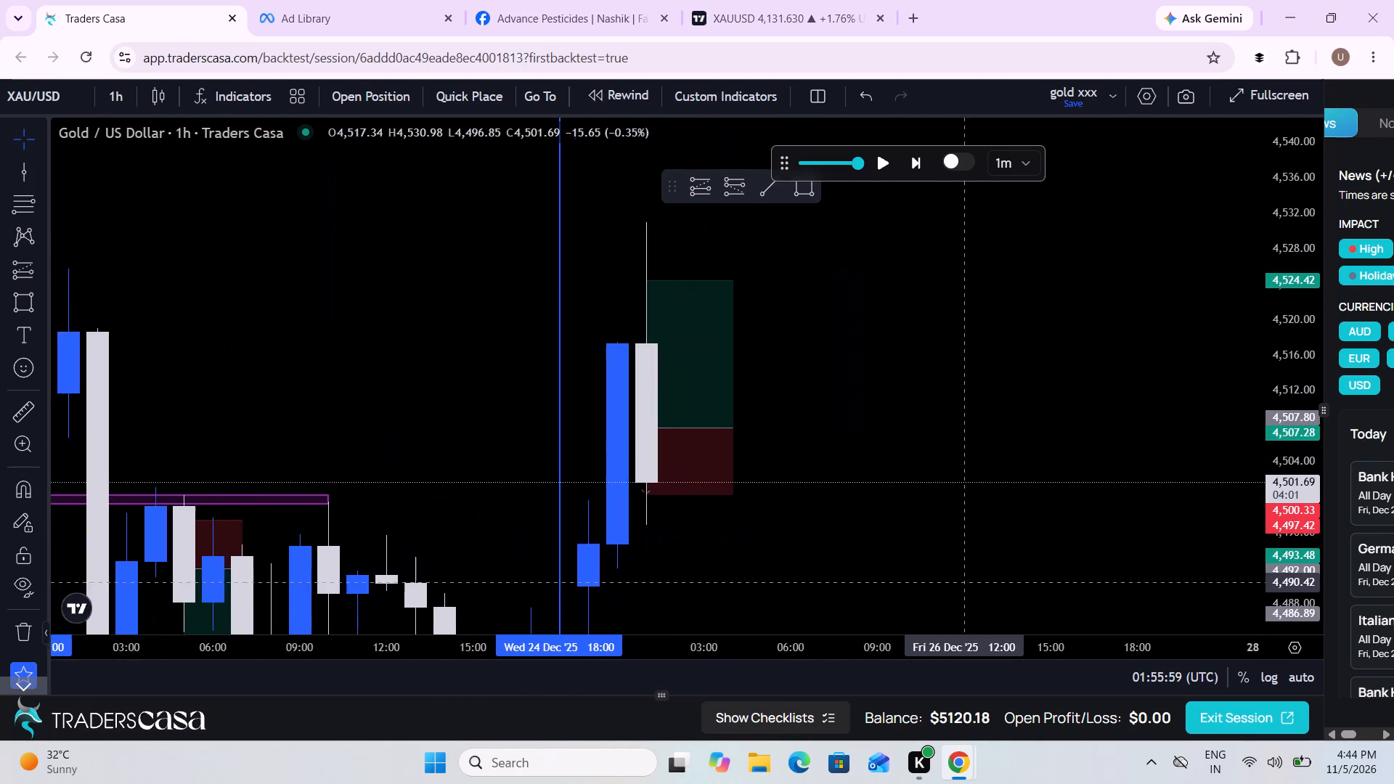
{"action": "scroll", "coordinate": [952, 582], "scroll_direction": "up", "scroll_amount": 1}
{"action": "left_click_drag", "start_coordinate": [852, 507], "coordinate": [854, 619]}
{"action": "left_click", "coordinate": [854, 619]}
{"action": "scroll", "coordinate": [854, 619], "scroll_direction": "down", "scroll_amount": 2}
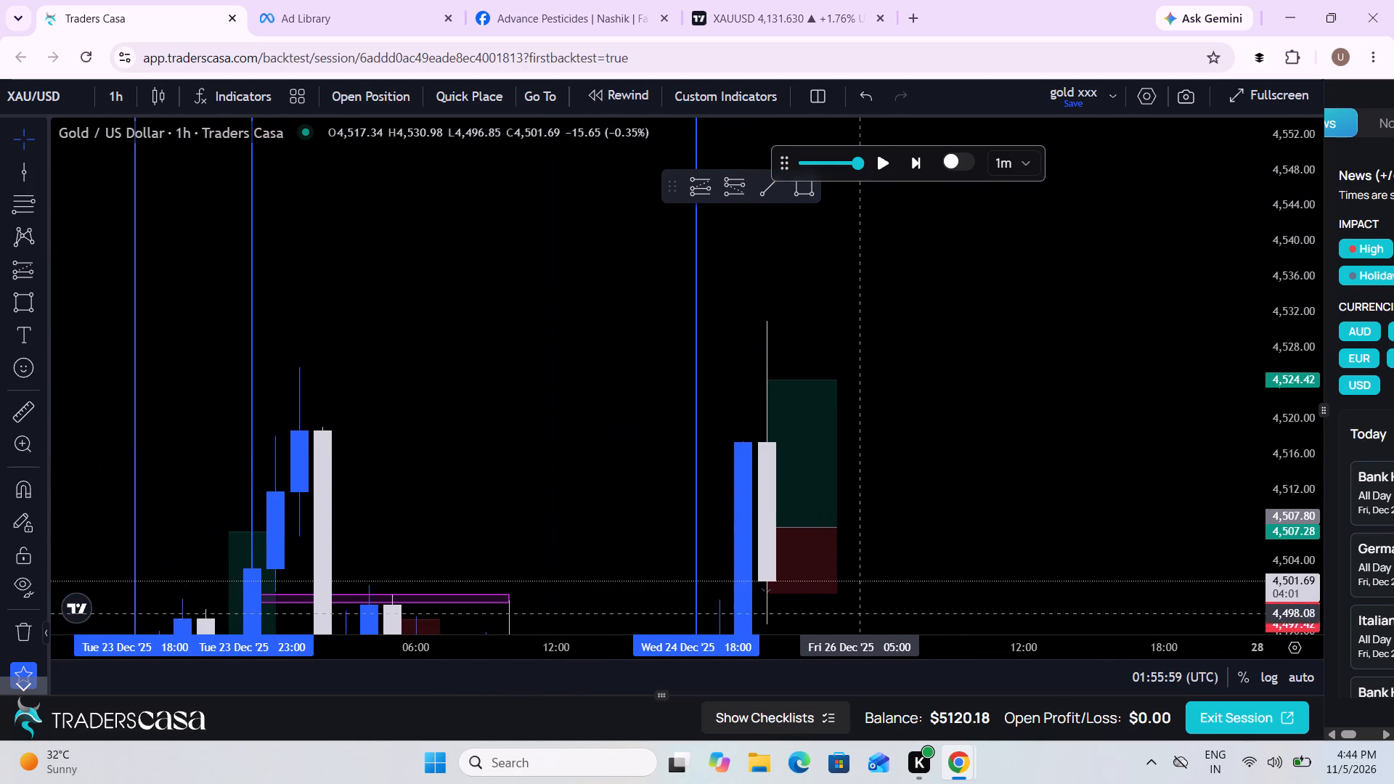
Raise the long position's target to 4,530.90, level with the recent swing high.
{"action": "left_click_drag", "start_coordinate": [765, 379], "coordinate": [765, 324]}
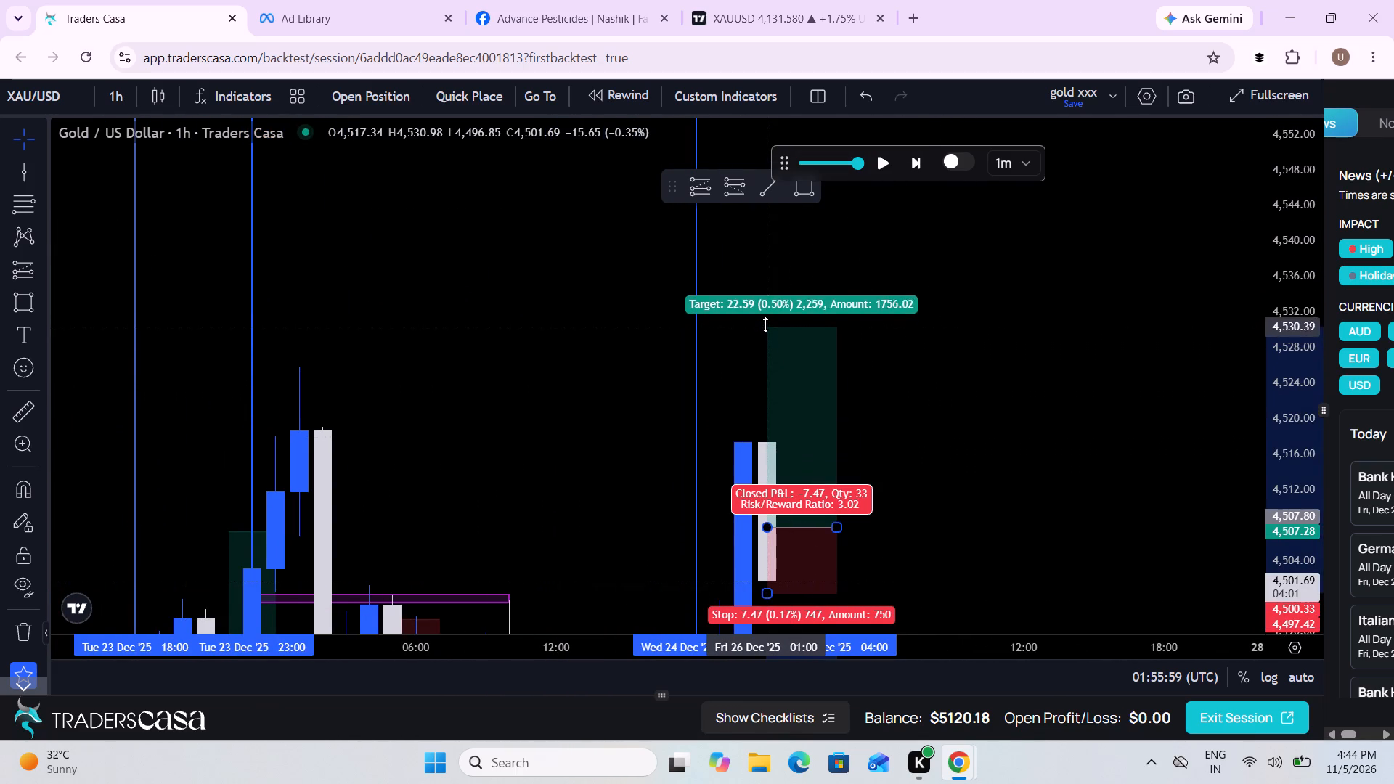
{"action": "left_click_drag", "start_coordinate": [765, 324], "coordinate": [765, 322]}
Place a buy stop order at 4507.8 with take profit 4530.9, stop loss 4500.33 and 2.2% risk of initial balance.
{"action": "left_click", "coordinate": [386, 88]}
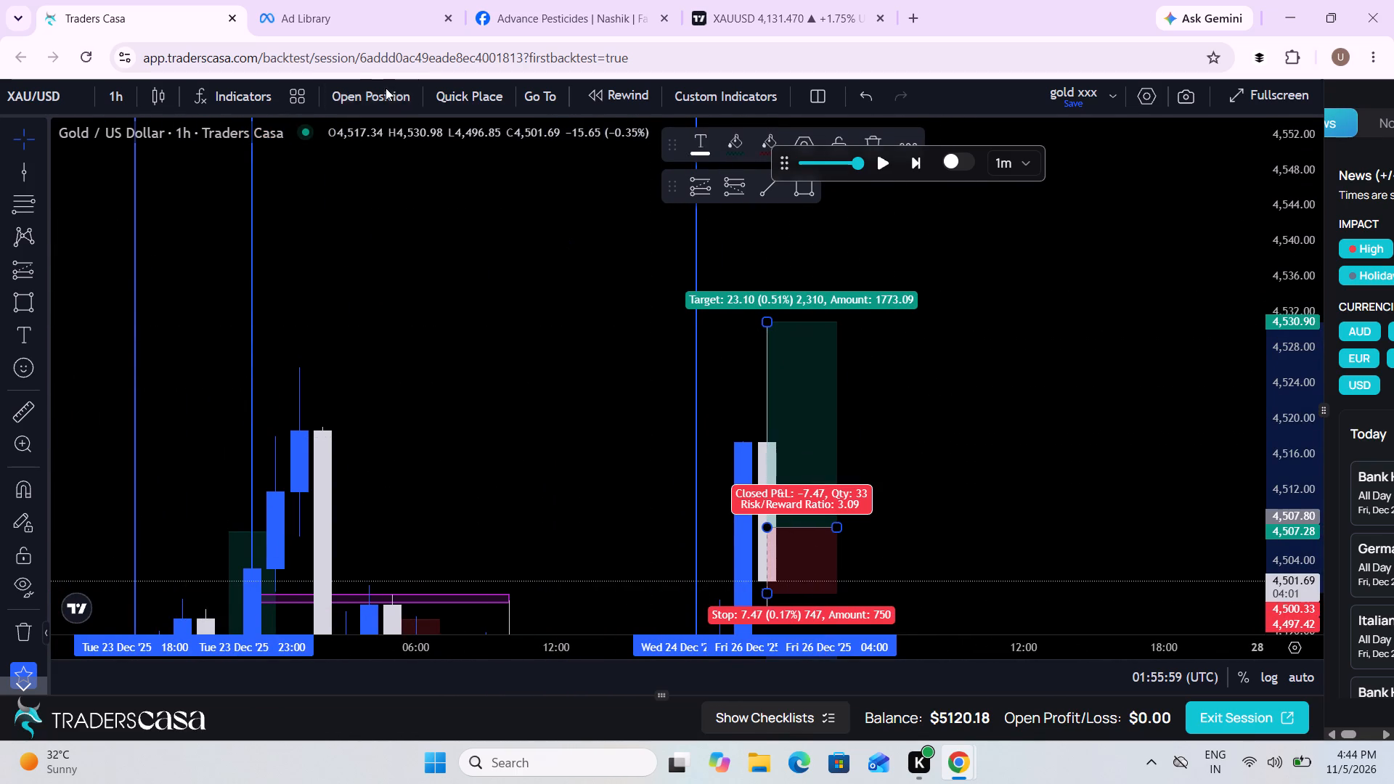
{"action": "left_click", "coordinate": [656, 661]}
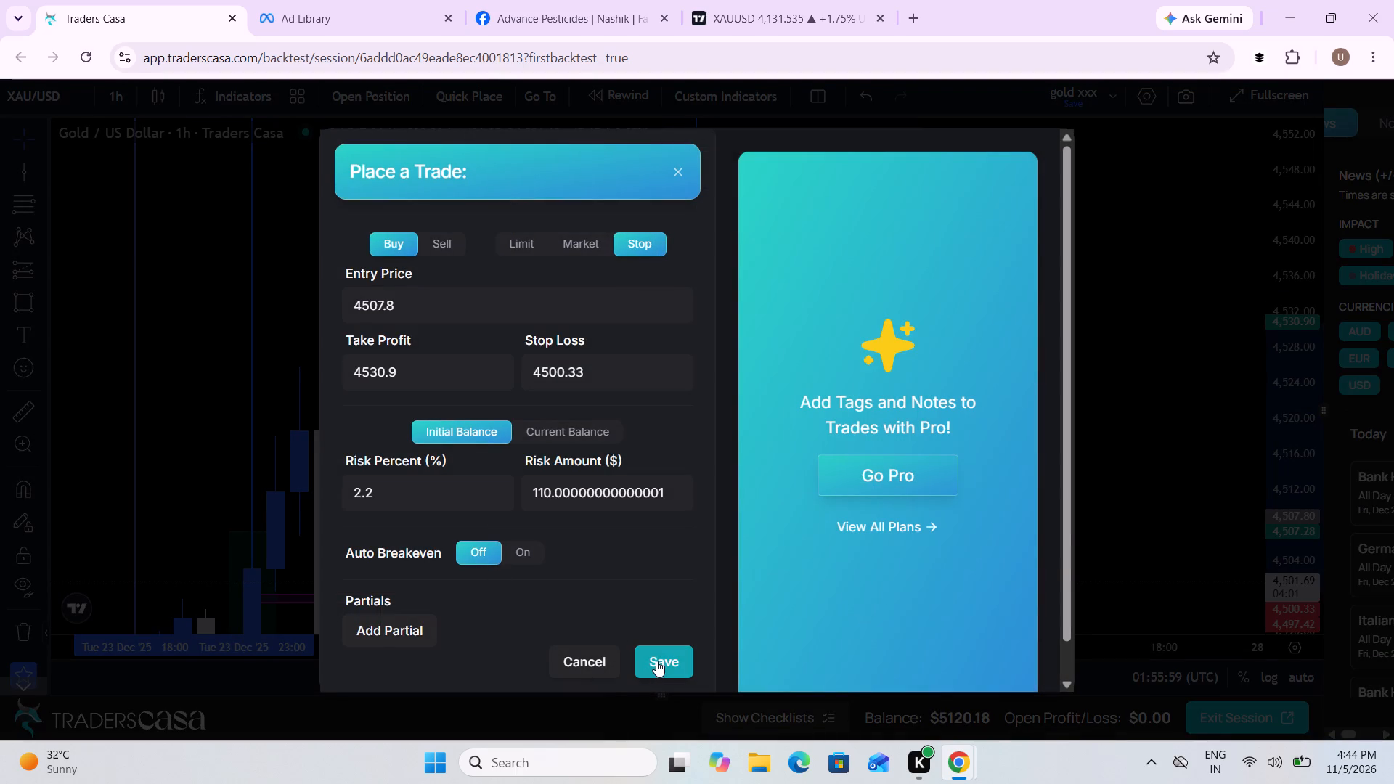
Set the chart timeframe back to 5 minutes.
{"action": "scroll", "coordinate": [990, 409], "scroll_direction": "up", "scroll_amount": 3}
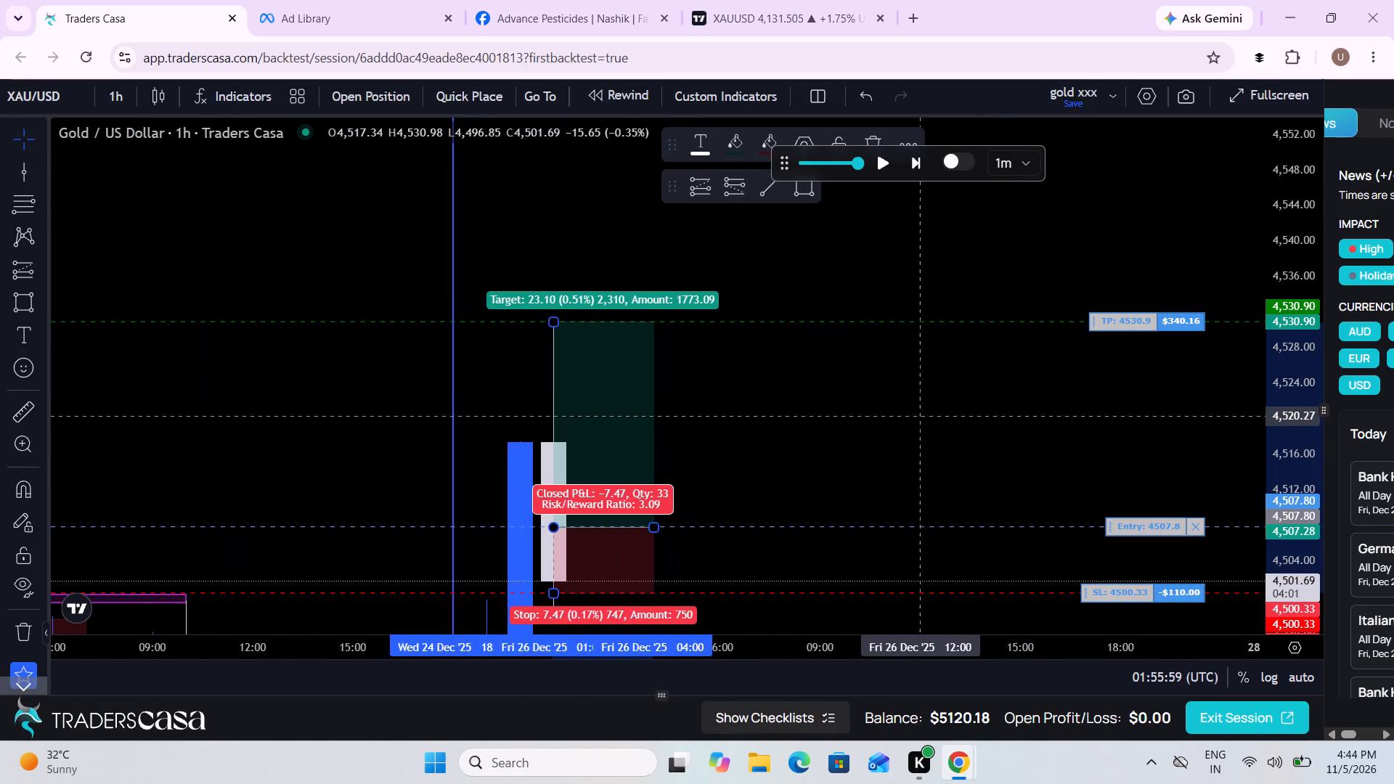
{"action": "left_click_drag", "start_coordinate": [926, 416], "coordinate": [916, 367]}
{"action": "left_click", "coordinate": [121, 99]}
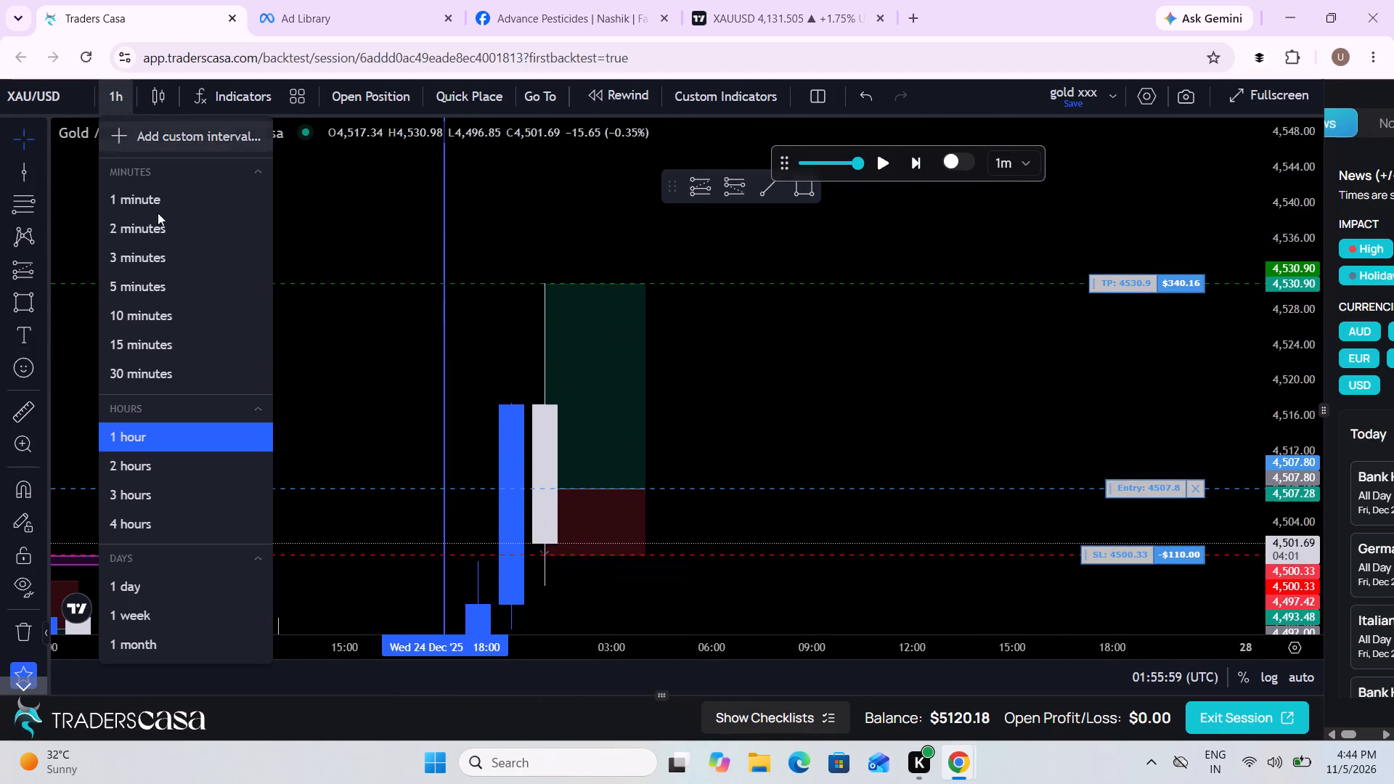
{"action": "left_click", "coordinate": [134, 285]}
Run the replay to about 02:40 to play out the buy stop trade, and pause it.
{"action": "scroll", "coordinate": [624, 561], "scroll_direction": "down", "scroll_amount": 5}
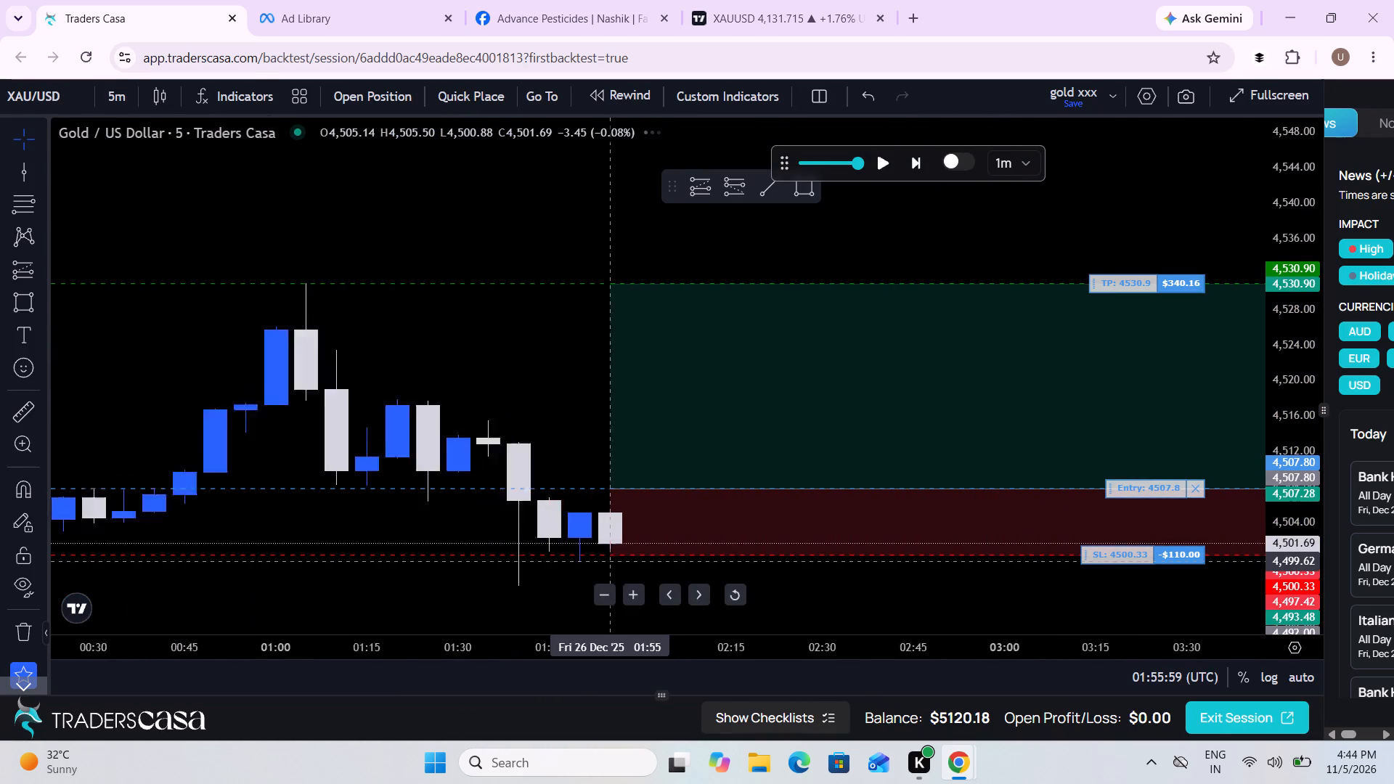
{"action": "scroll", "coordinate": [624, 561], "scroll_direction": "down", "scroll_amount": 4}
{"action": "left_click_drag", "start_coordinate": [988, 604], "coordinate": [615, 506]}
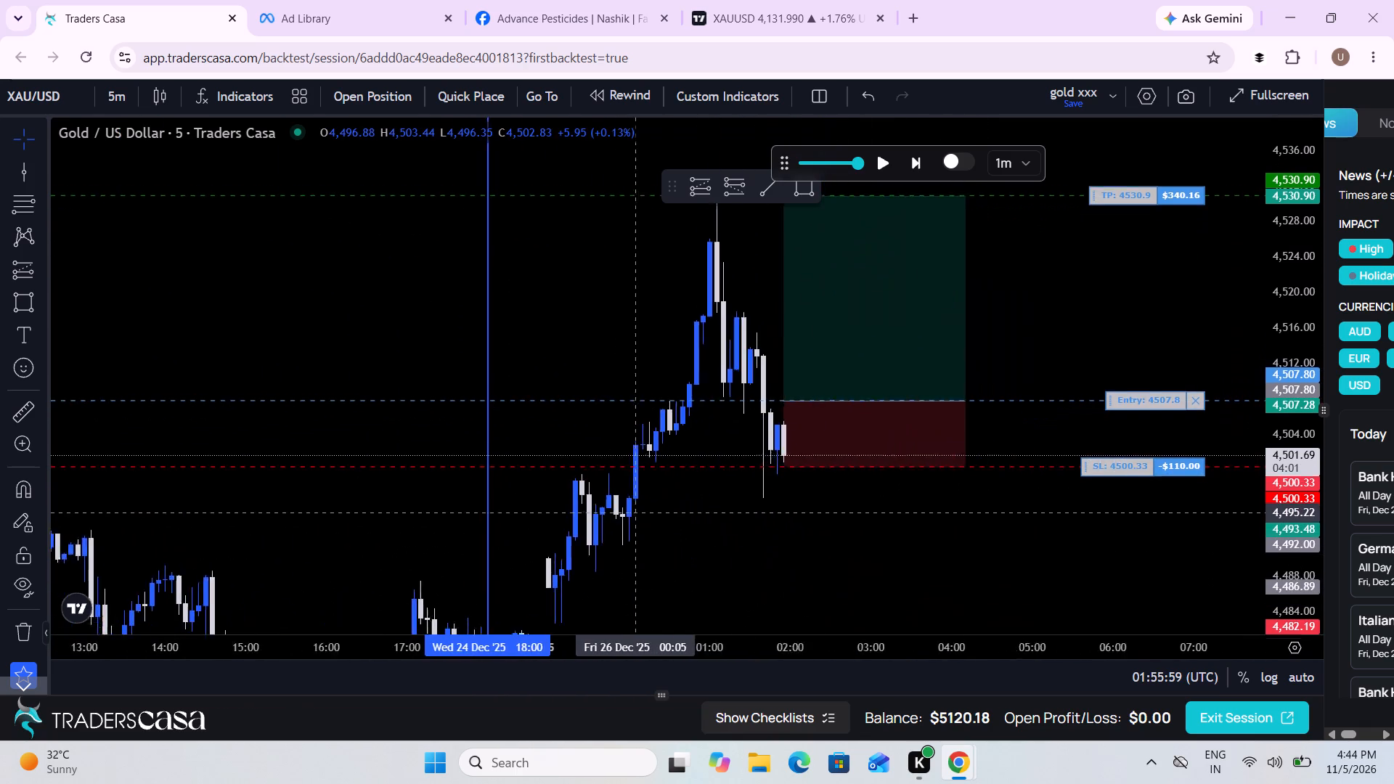
{"action": "left_click_drag", "start_coordinate": [615, 506], "coordinate": [611, 504]}
{"action": "scroll", "coordinate": [611, 504], "scroll_direction": "up", "scroll_amount": 2}
{"action": "left_click_drag", "start_coordinate": [611, 504], "coordinate": [574, 544]}
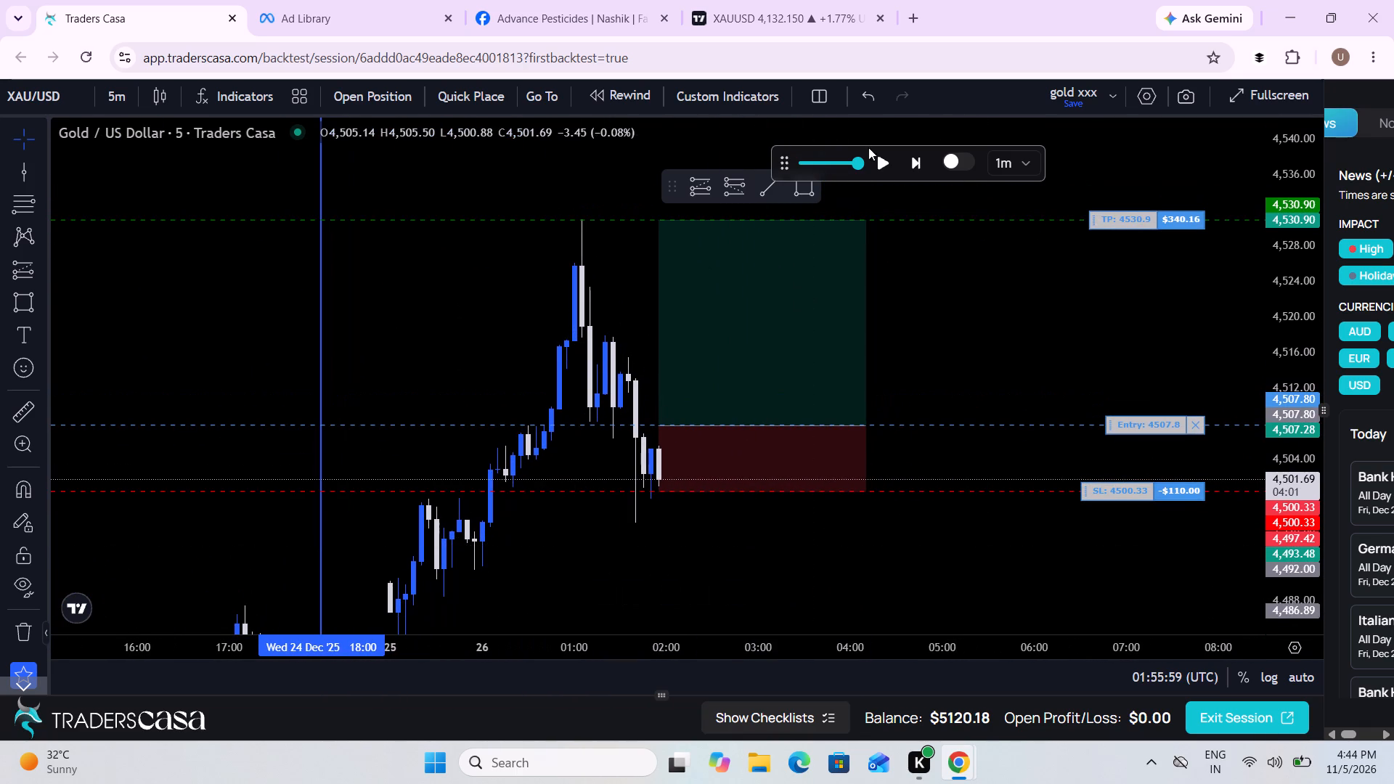
{"action": "left_click", "coordinate": [881, 170]}
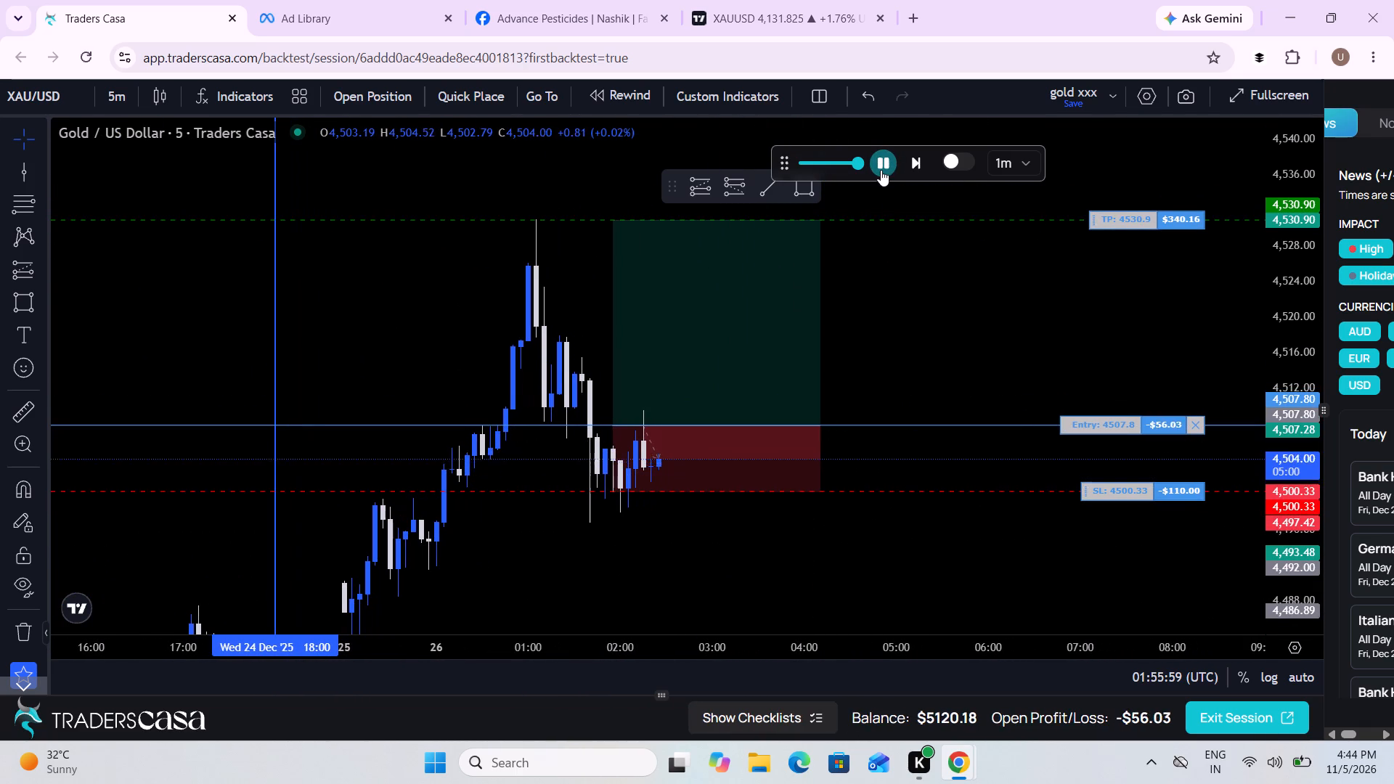
{"action": "left_click", "coordinate": [881, 170]}
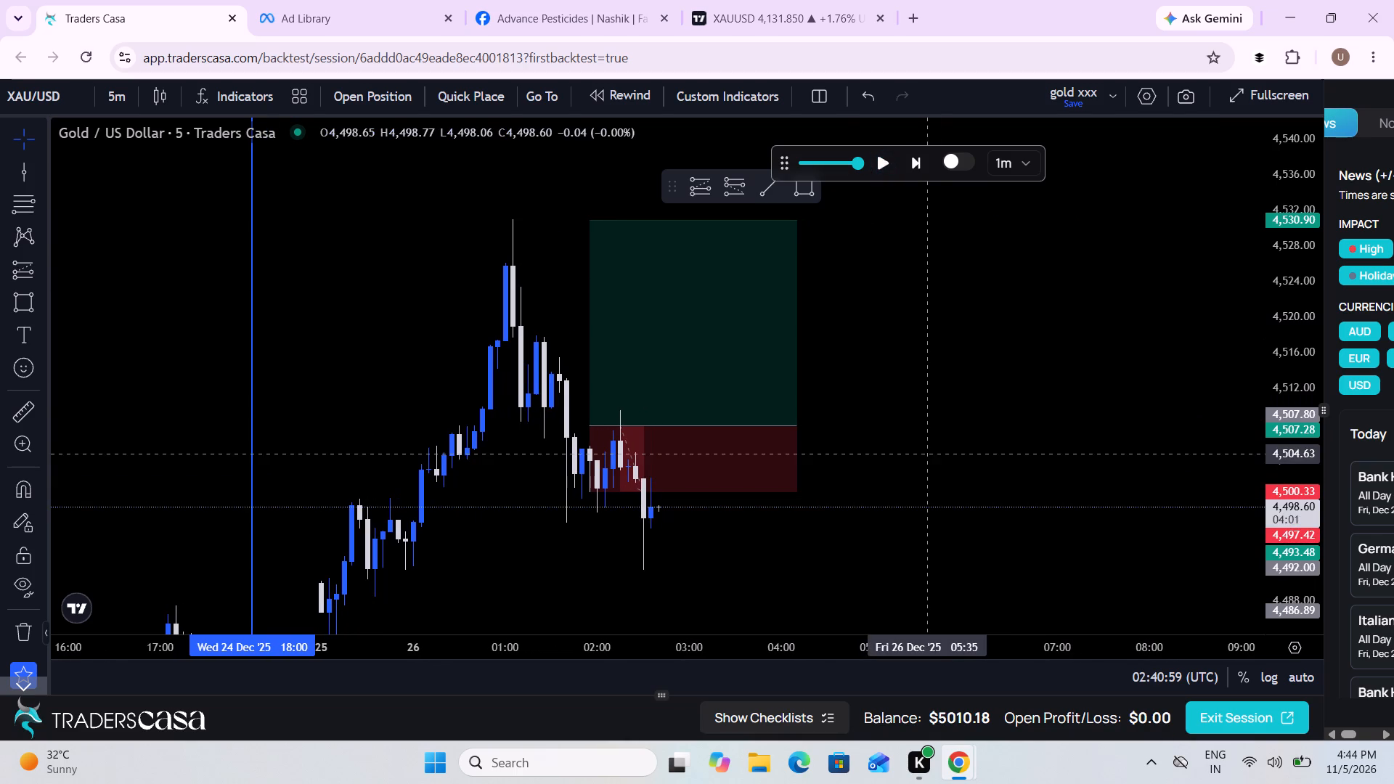
Shift the long position drawing ahead to start at 02:10, with entry 4,507.70, target 4,530.80 and stop 4,500.23.
{"action": "left_click_drag", "start_coordinate": [929, 453], "coordinate": [844, 421]}
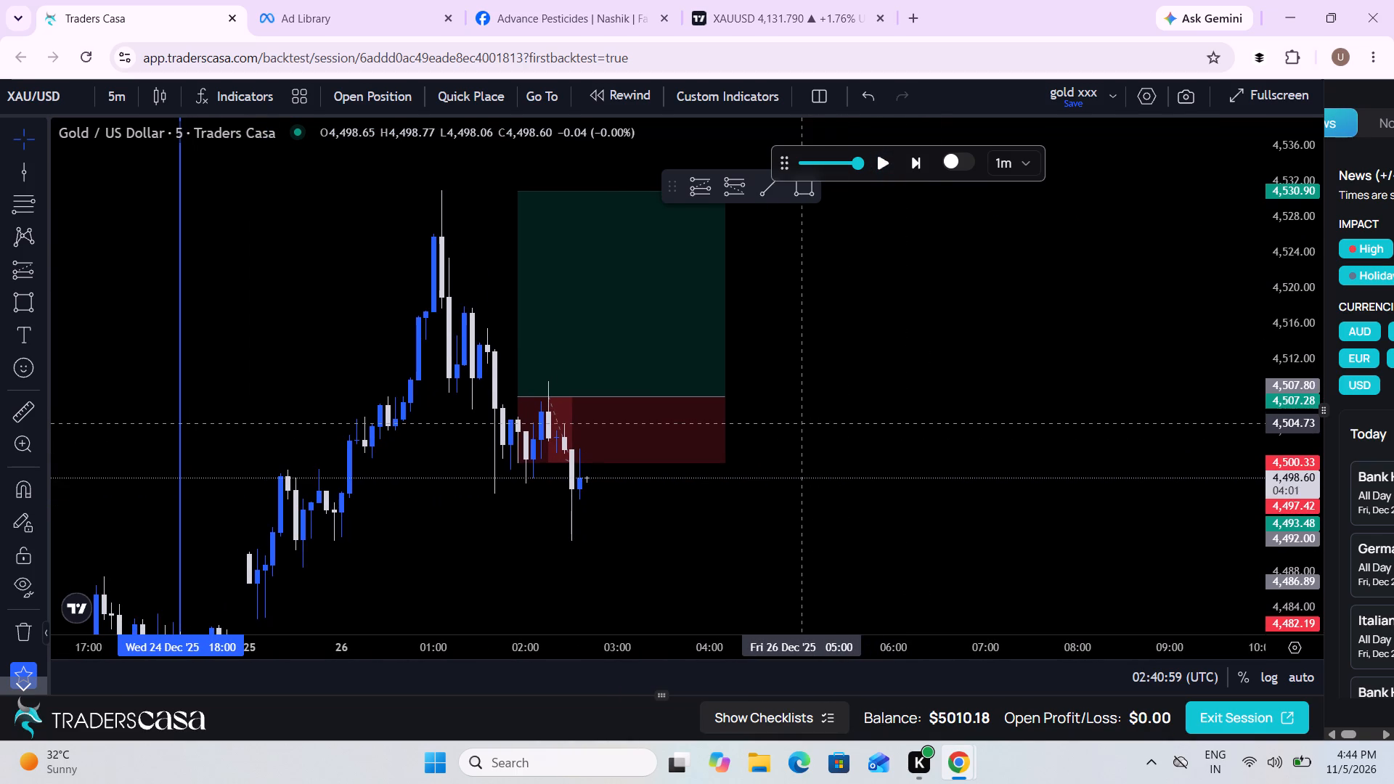
{"action": "left_click", "coordinate": [624, 438]}
{"action": "left_click_drag", "start_coordinate": [624, 438], "coordinate": [645, 438]}
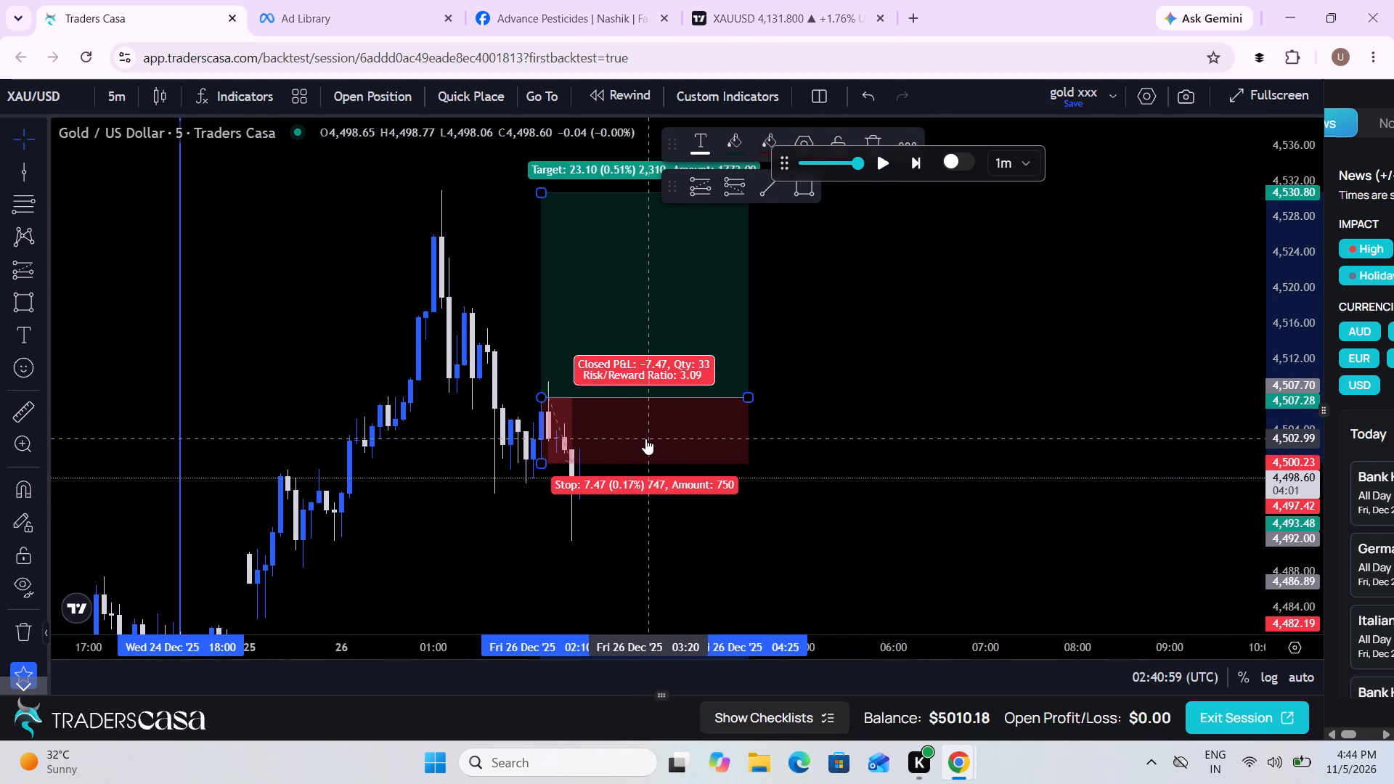
{"action": "left_click_drag", "start_coordinate": [828, 505], "coordinate": [791, 498]}
{"action": "scroll", "coordinate": [791, 498], "scroll_direction": "down", "scroll_amount": 2}
{"action": "left_click_drag", "start_coordinate": [791, 498], "coordinate": [706, 541]}
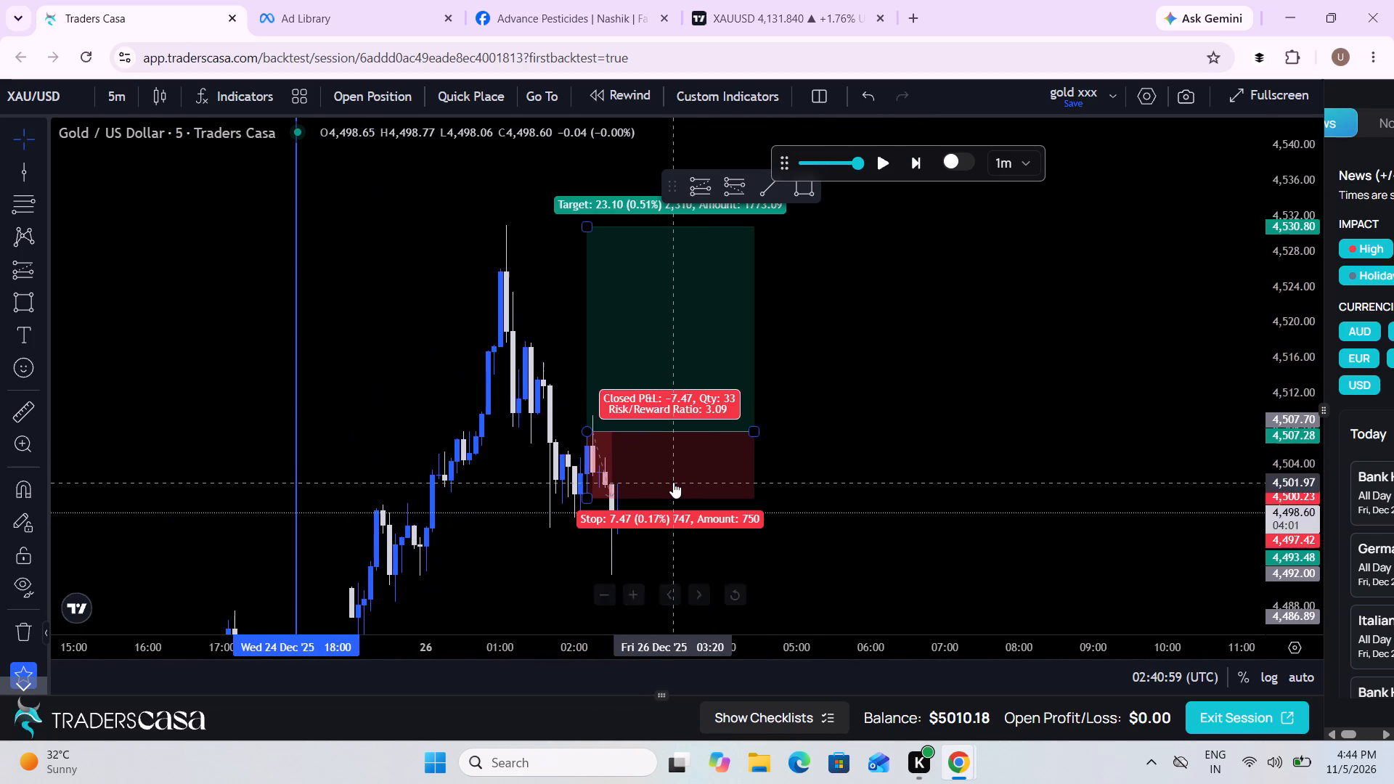
Place a buy stop order from the long position with entry 4507.7, take profit 4530.8 and stop loss 4500.23.
{"action": "left_click", "coordinate": [673, 482]}
{"action": "left_click", "coordinate": [379, 101]}
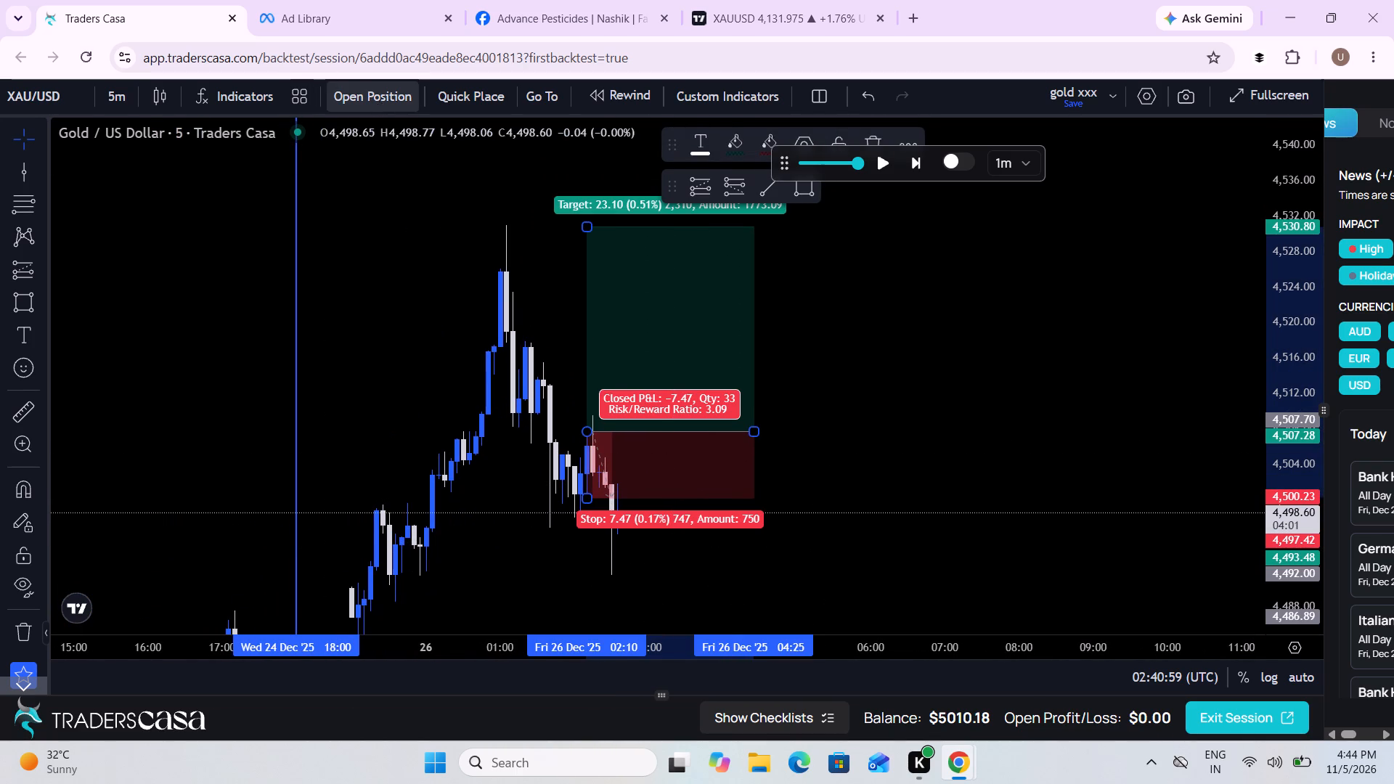
{"action": "left_click", "coordinate": [669, 674]}
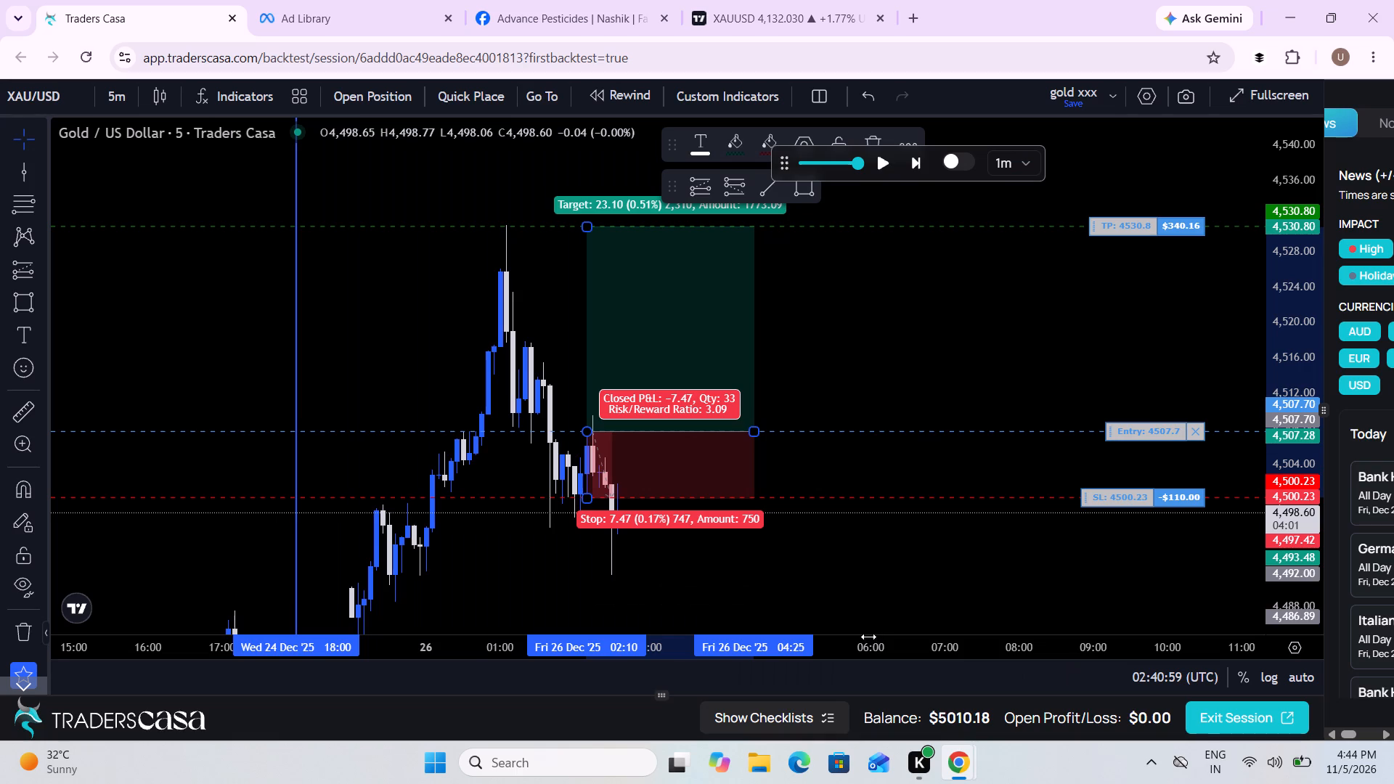
Move the long position drawing past the latest candle to start at 02:50, keeping its entry on the order line at 4,507.70.
{"action": "left_click_drag", "start_coordinate": [868, 637], "coordinate": [749, 626]}
{"action": "left_click_drag", "start_coordinate": [551, 490], "coordinate": [611, 494]}
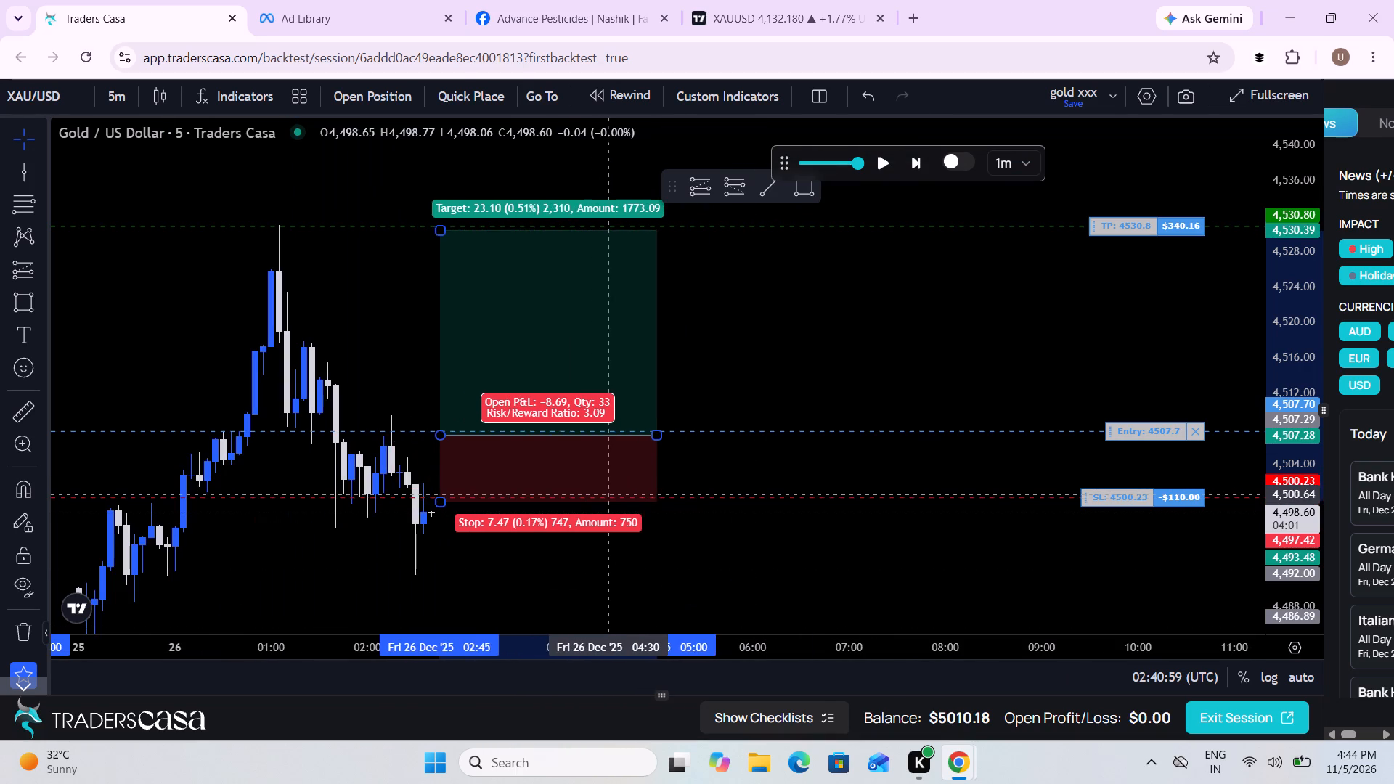
{"action": "left_click_drag", "start_coordinate": [611, 494], "coordinate": [616, 490]}
{"action": "scroll", "coordinate": [677, 598], "scroll_direction": "down", "scroll_amount": 1}
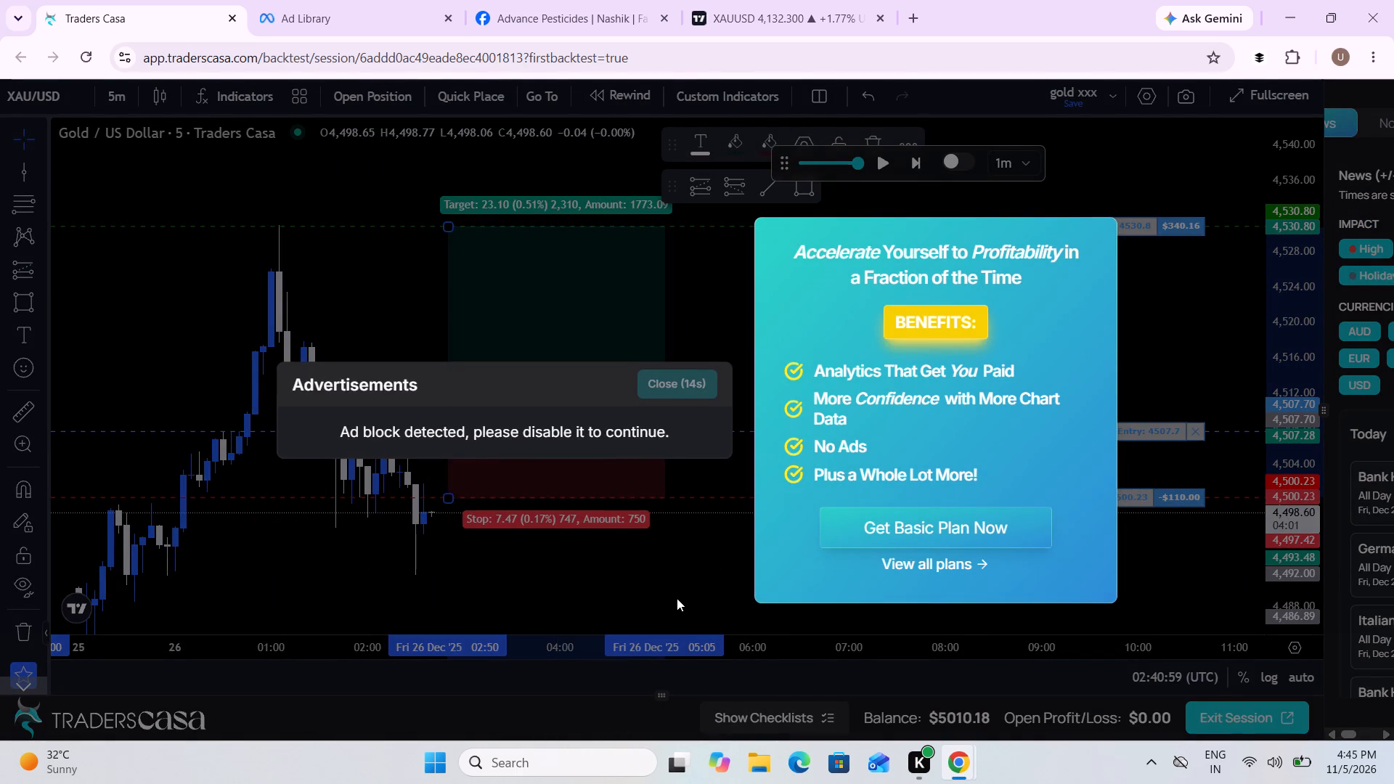
Dismiss the advertisement notice covering the chart.
{"action": "scroll", "coordinate": [677, 598], "scroll_direction": "down", "scroll_amount": 1}
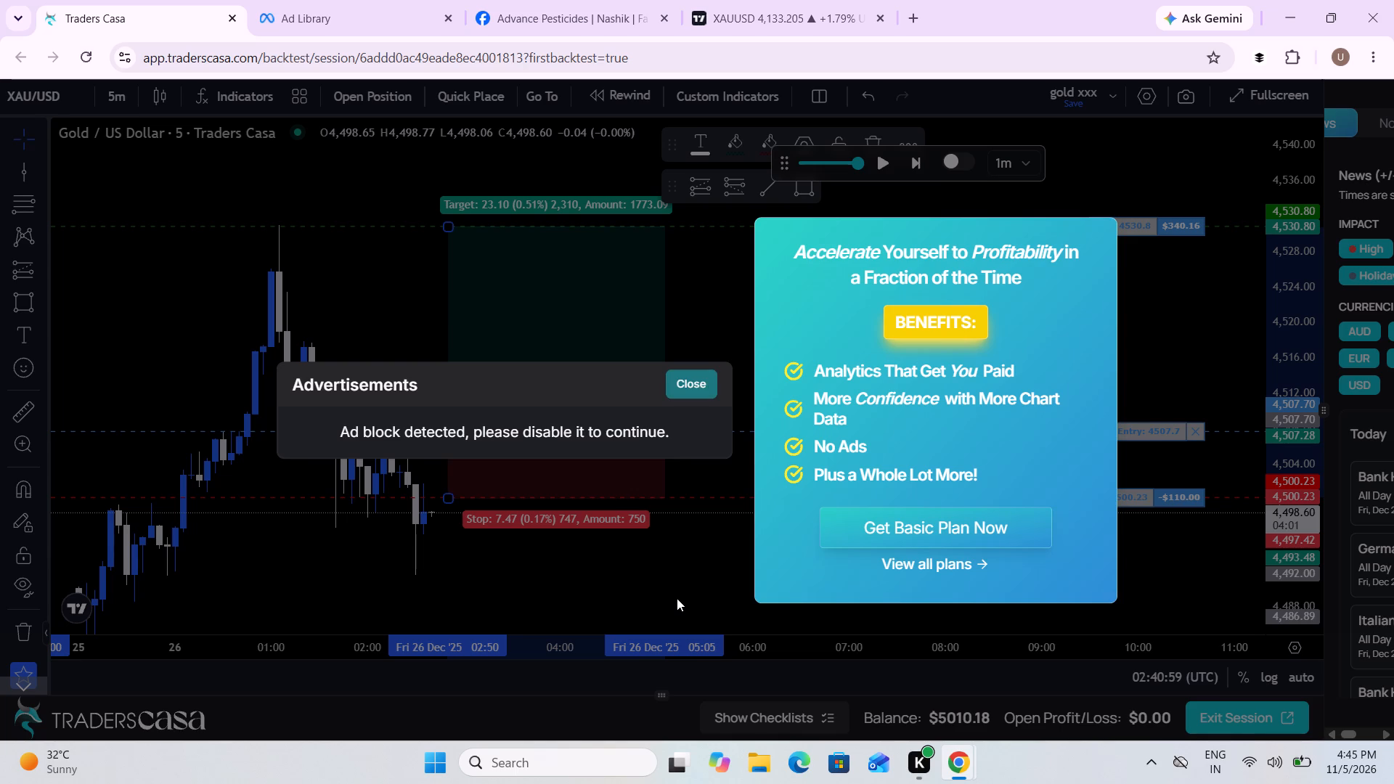
{"action": "left_click", "coordinate": [693, 382]}
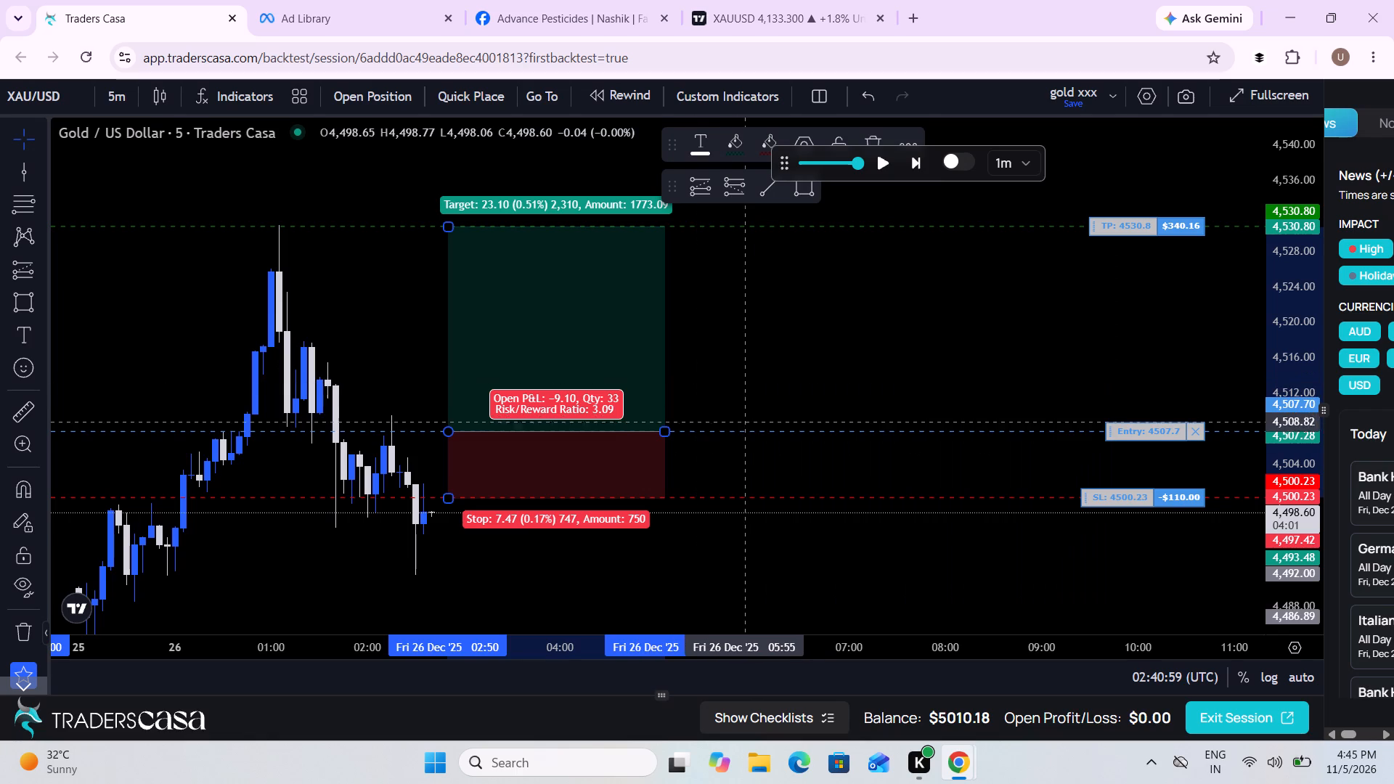
Run the replay to about 03:20 to trigger the buy stop order, and pause it.
{"action": "left_click_drag", "start_coordinate": [744, 426], "coordinate": [916, 470]}
{"action": "scroll", "coordinate": [916, 470], "scroll_direction": "up", "scroll_amount": 1}
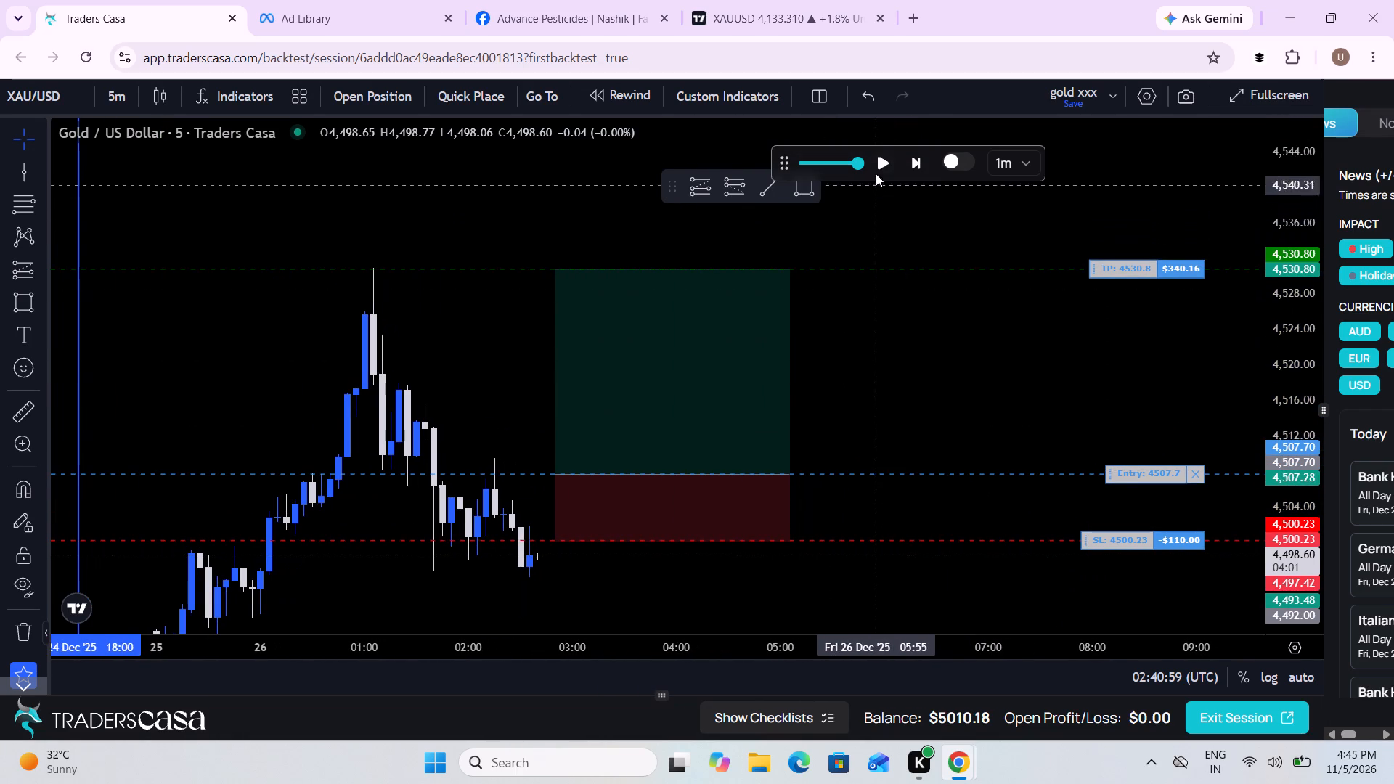
{"action": "left_click", "coordinate": [876, 171]}
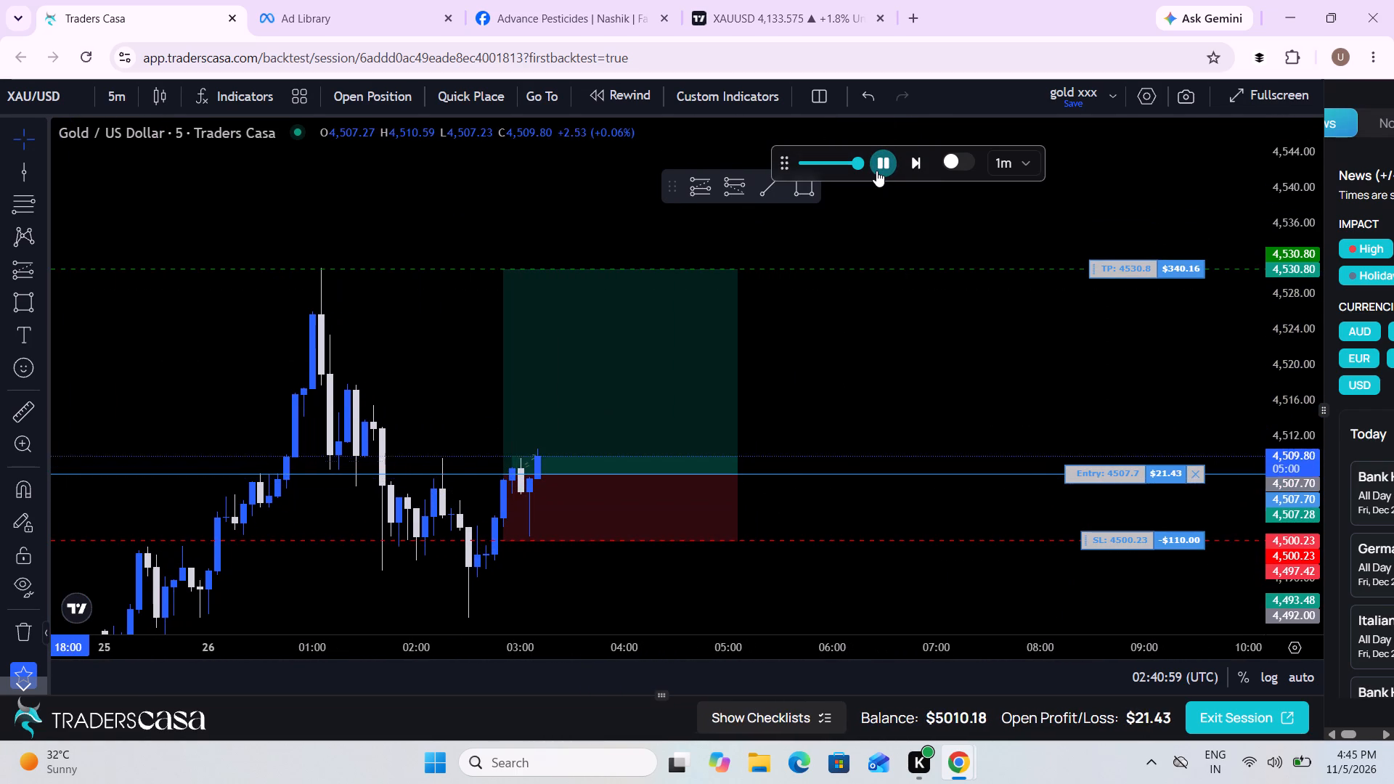
{"action": "left_click", "coordinate": [876, 171]}
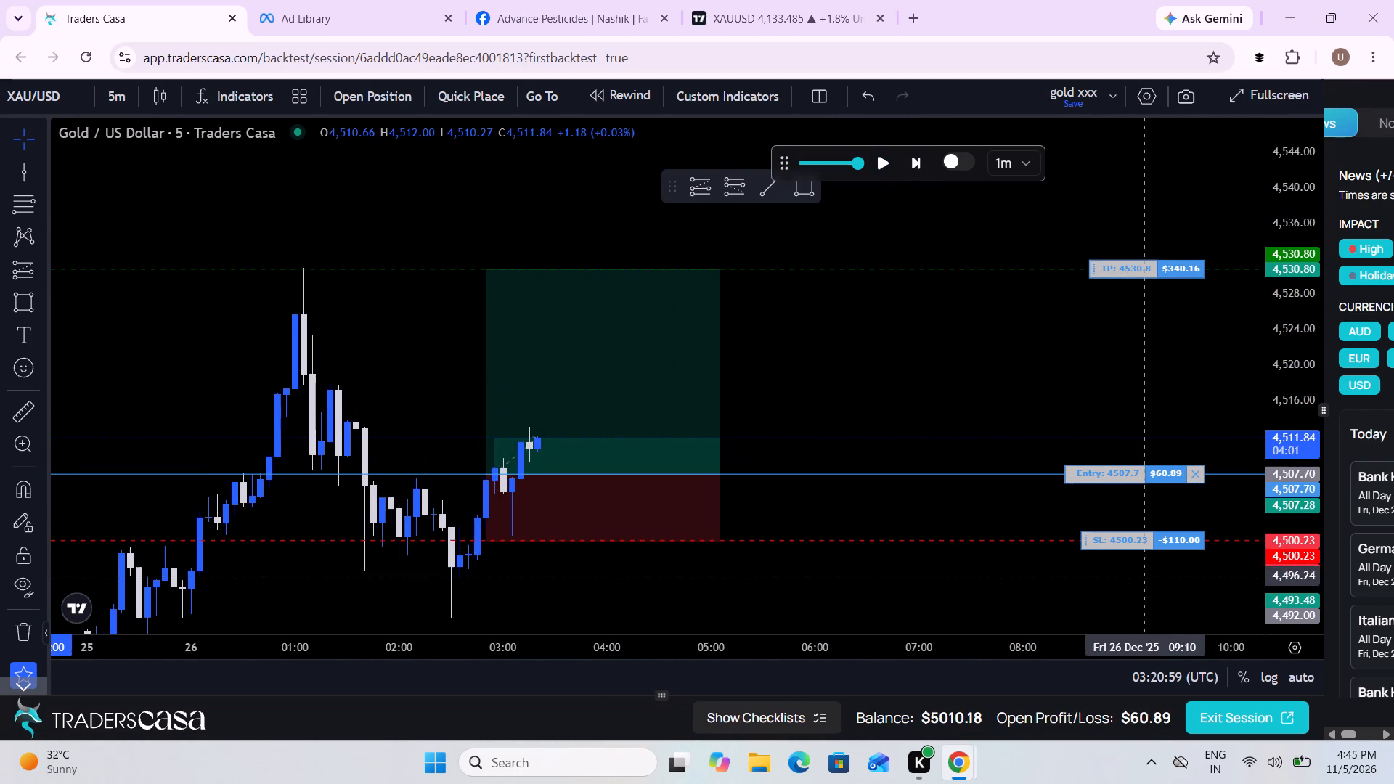
Raise the open trade's stop loss to 4507.8, about break-even with the entry.
{"action": "left_click_drag", "start_coordinate": [1119, 533], "coordinate": [1117, 502]}
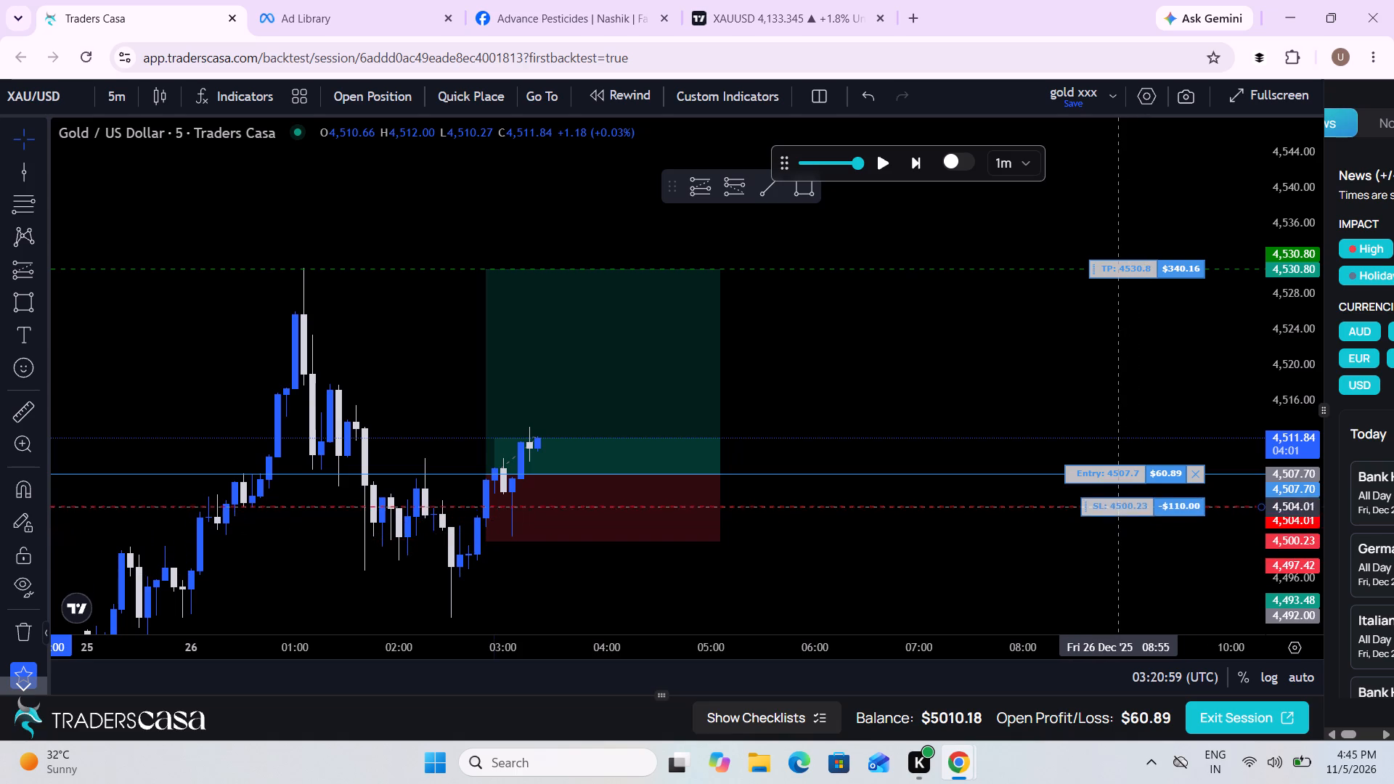
{"action": "left_click_drag", "start_coordinate": [1117, 502], "coordinate": [1114, 473]}
Run the replay to about 03:40 to play out the long trade, and pause it.
{"action": "left_click_drag", "start_coordinate": [1003, 411], "coordinate": [860, 132]}
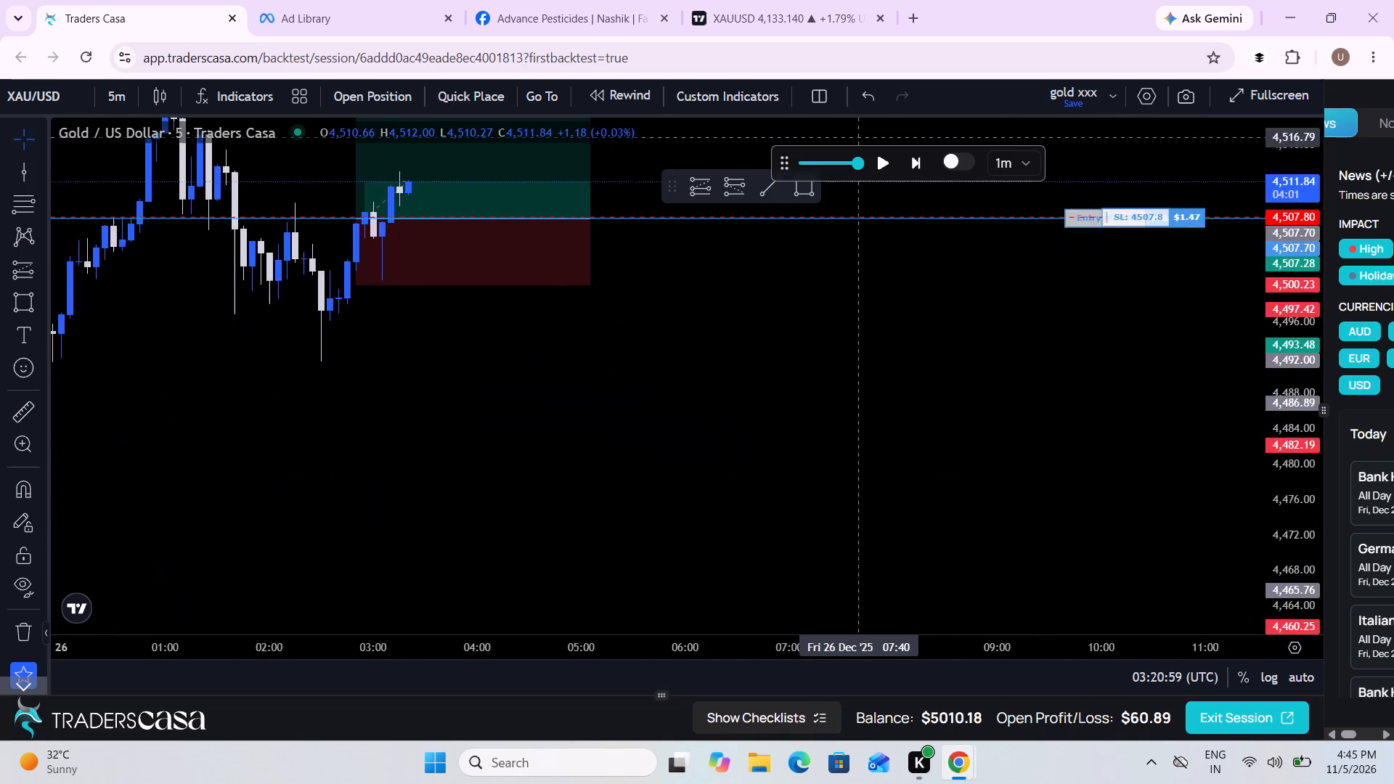
{"action": "left_click_drag", "start_coordinate": [860, 132], "coordinate": [966, 388]}
{"action": "left_click", "coordinate": [966, 388]}
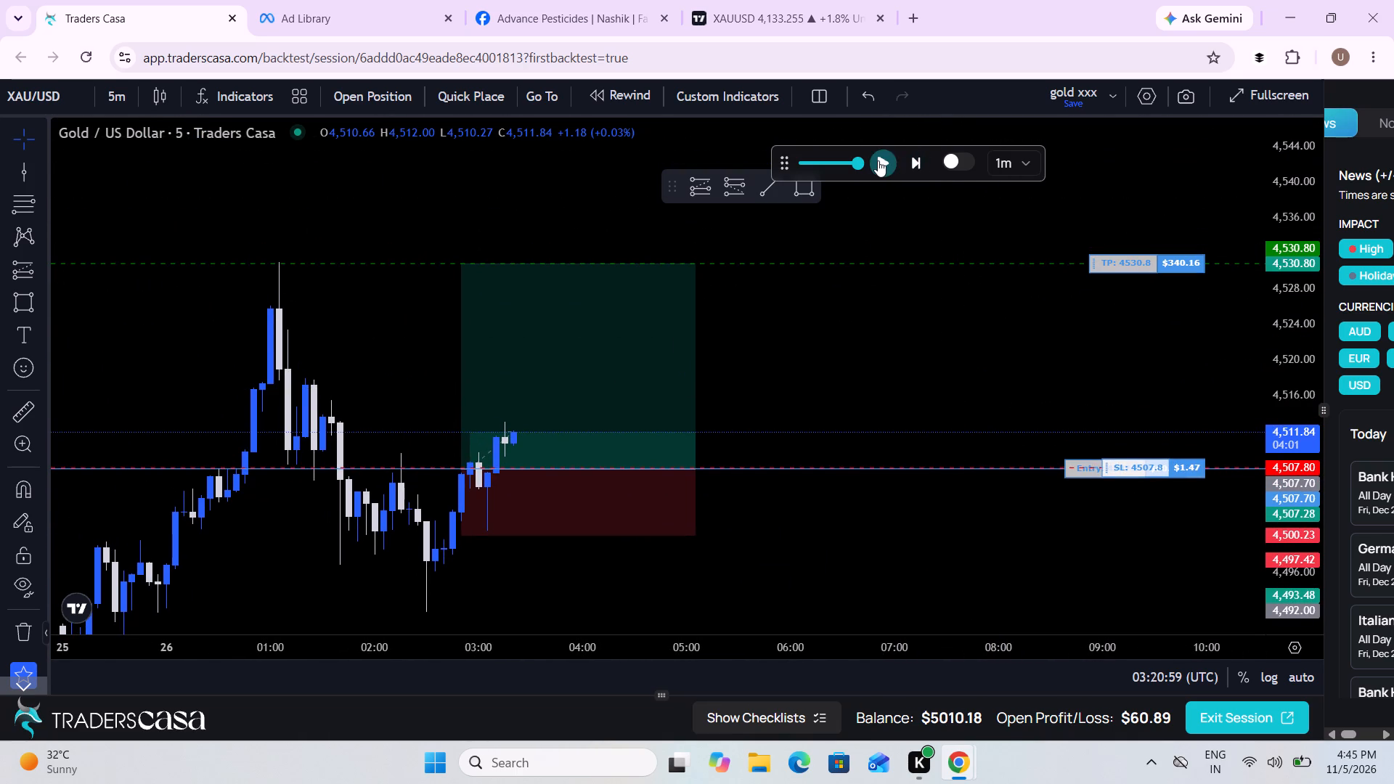
{"action": "left_click", "coordinate": [878, 160]}
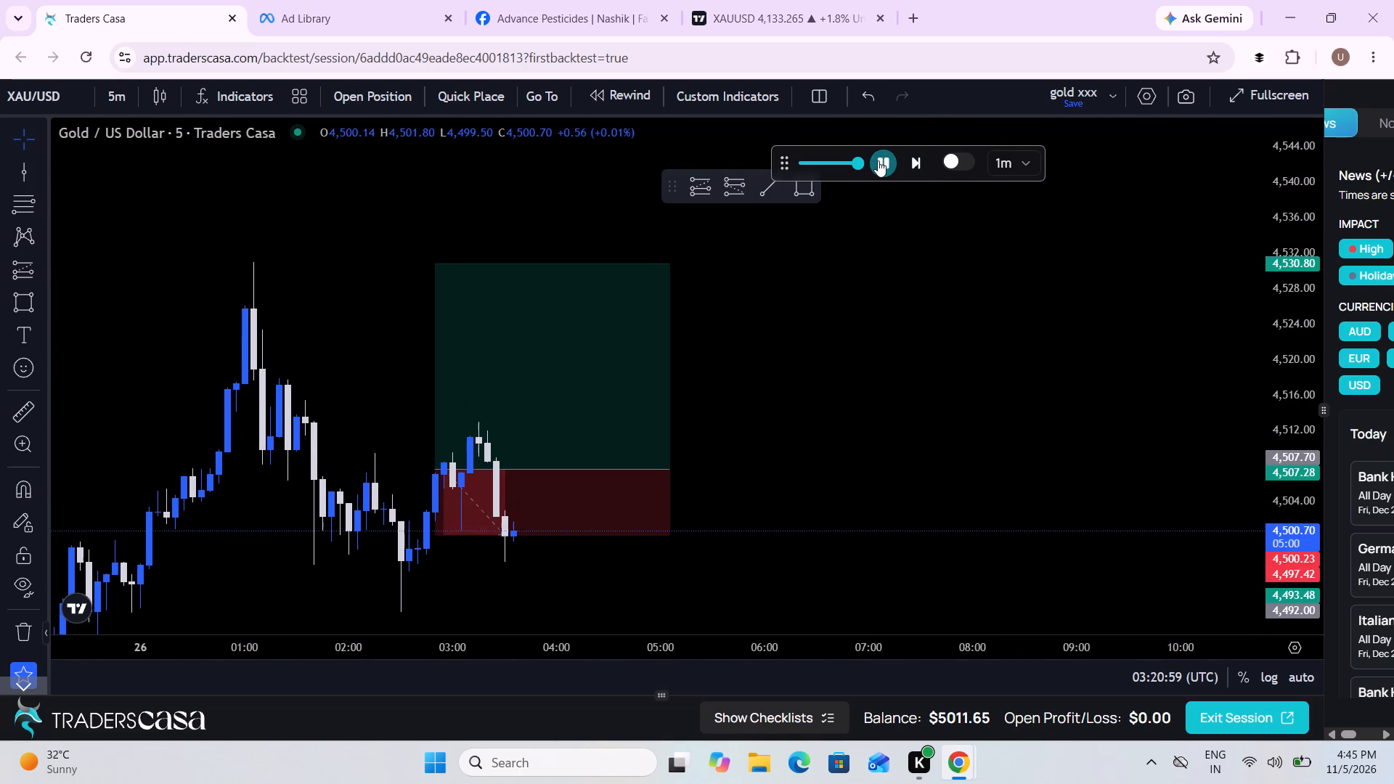
{"action": "left_click", "coordinate": [878, 160]}
Advance the replay to about 04:10 and pause it.
{"action": "scroll", "coordinate": [874, 449], "scroll_direction": "down", "scroll_amount": 2}
{"action": "left_click_drag", "start_coordinate": [864, 499], "coordinate": [846, 492]}
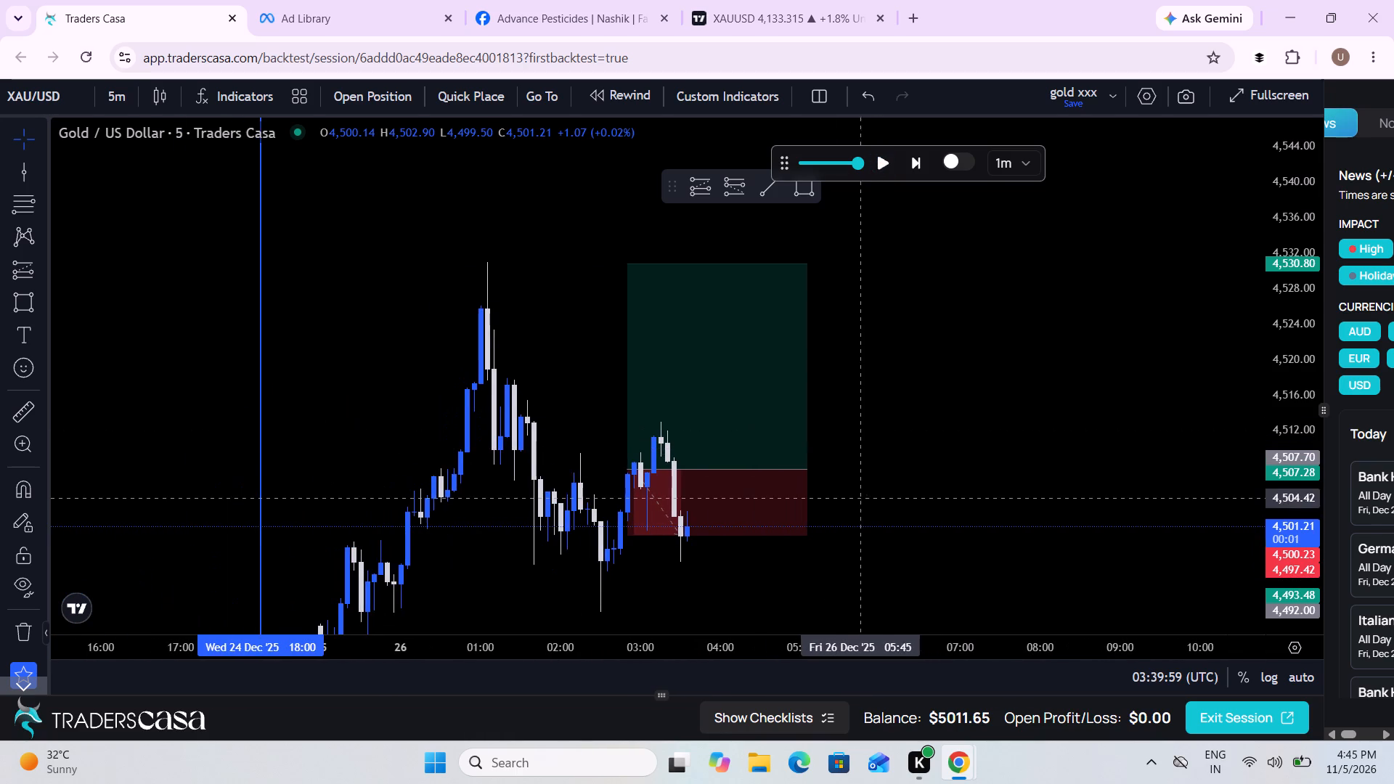
{"action": "left_click_drag", "start_coordinate": [846, 492], "coordinate": [719, 353]}
{"action": "scroll", "coordinate": [719, 353], "scroll_direction": "down", "scroll_amount": 2}
{"action": "left_click_drag", "start_coordinate": [864, 428], "coordinate": [835, 441]}
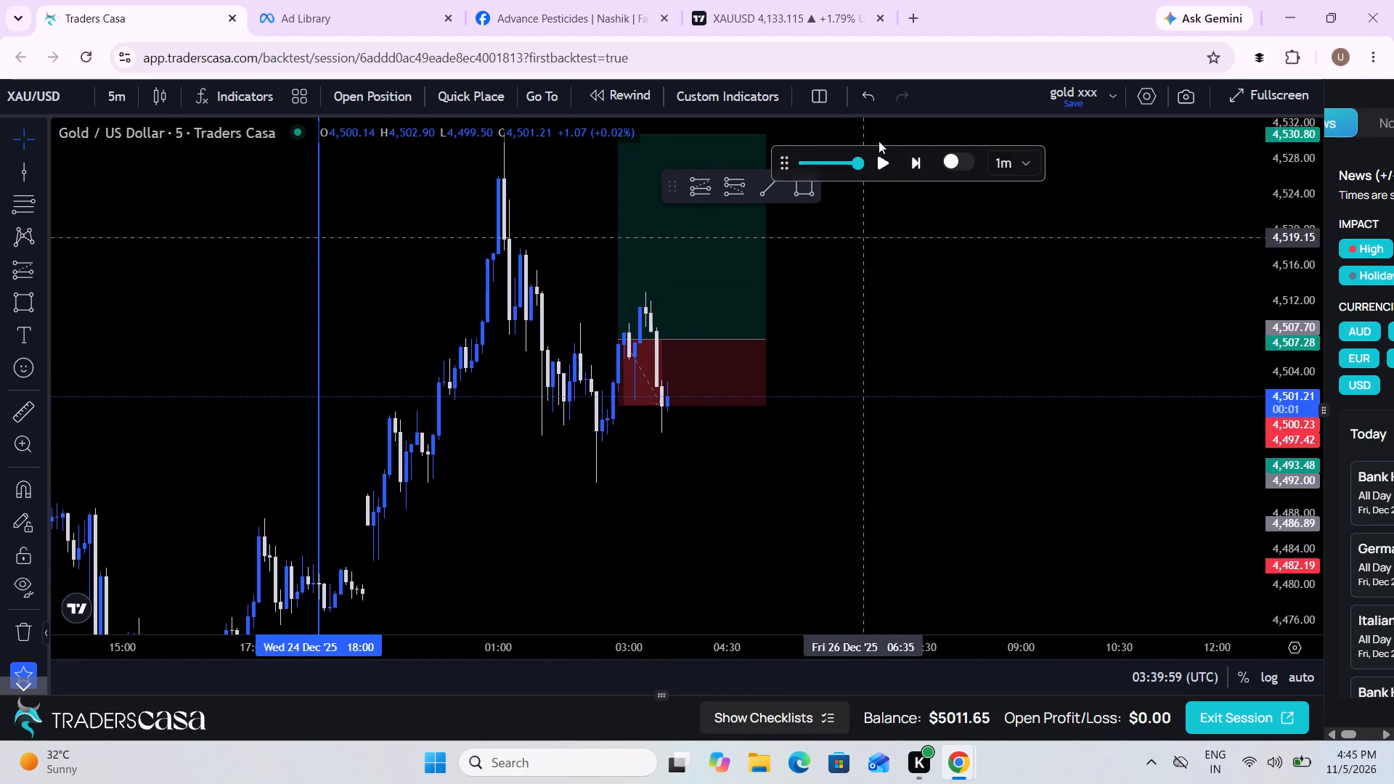
{"action": "left_click", "coordinate": [889, 157]}
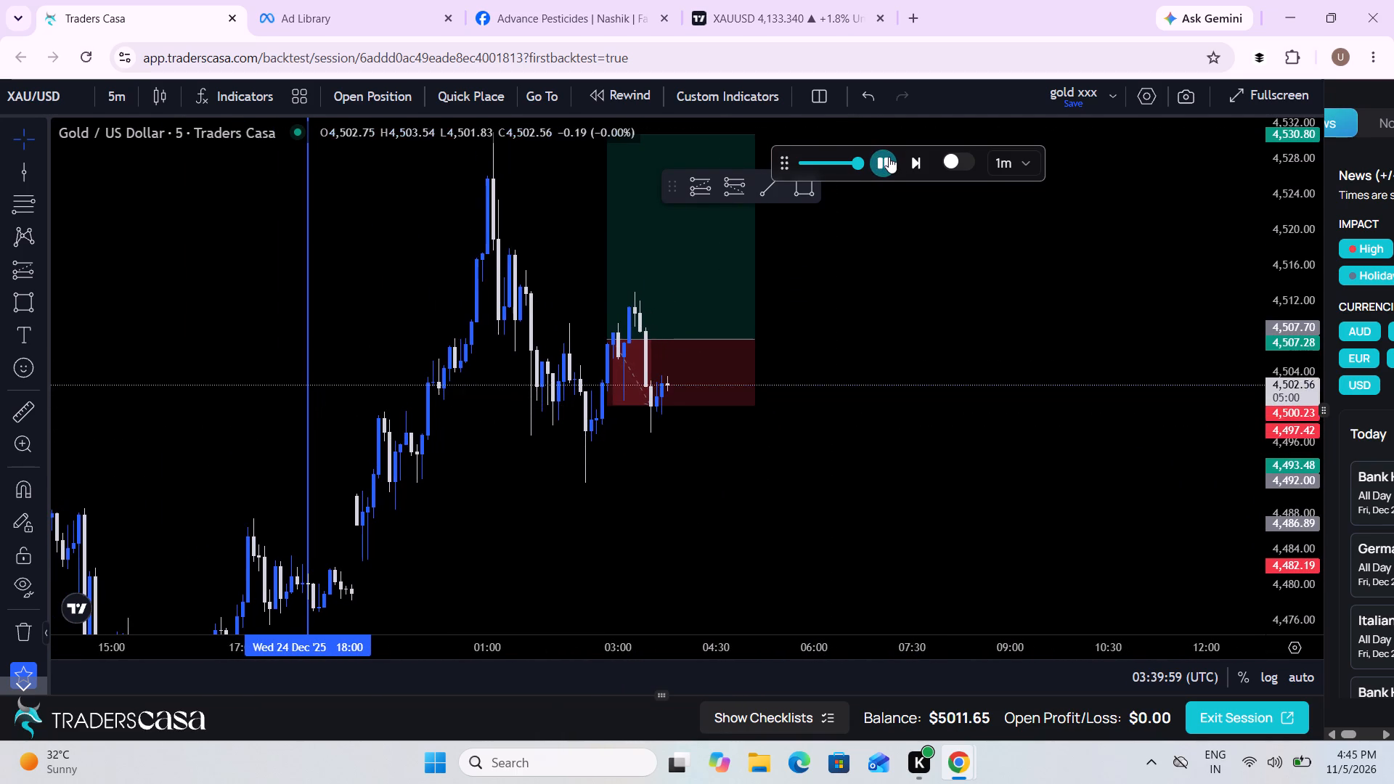
{"action": "left_click", "coordinate": [889, 157]}
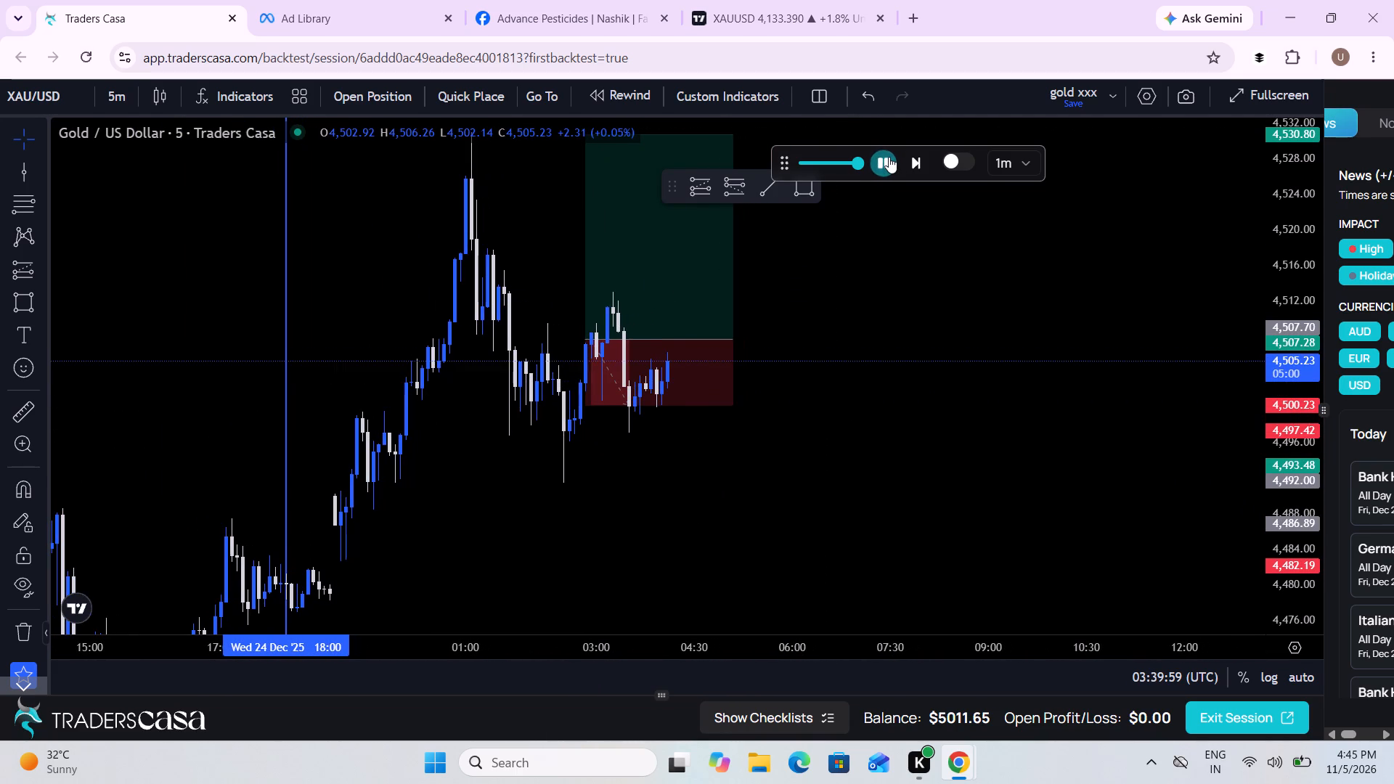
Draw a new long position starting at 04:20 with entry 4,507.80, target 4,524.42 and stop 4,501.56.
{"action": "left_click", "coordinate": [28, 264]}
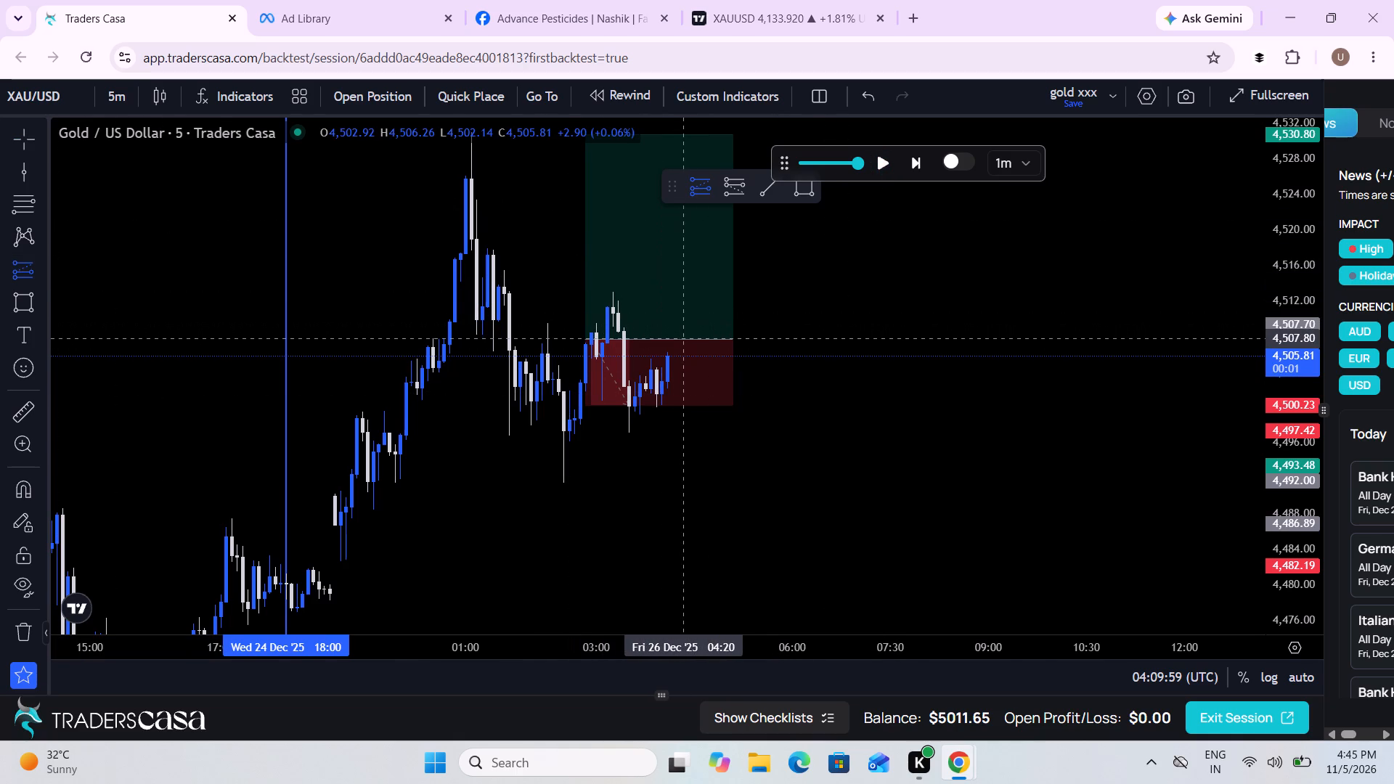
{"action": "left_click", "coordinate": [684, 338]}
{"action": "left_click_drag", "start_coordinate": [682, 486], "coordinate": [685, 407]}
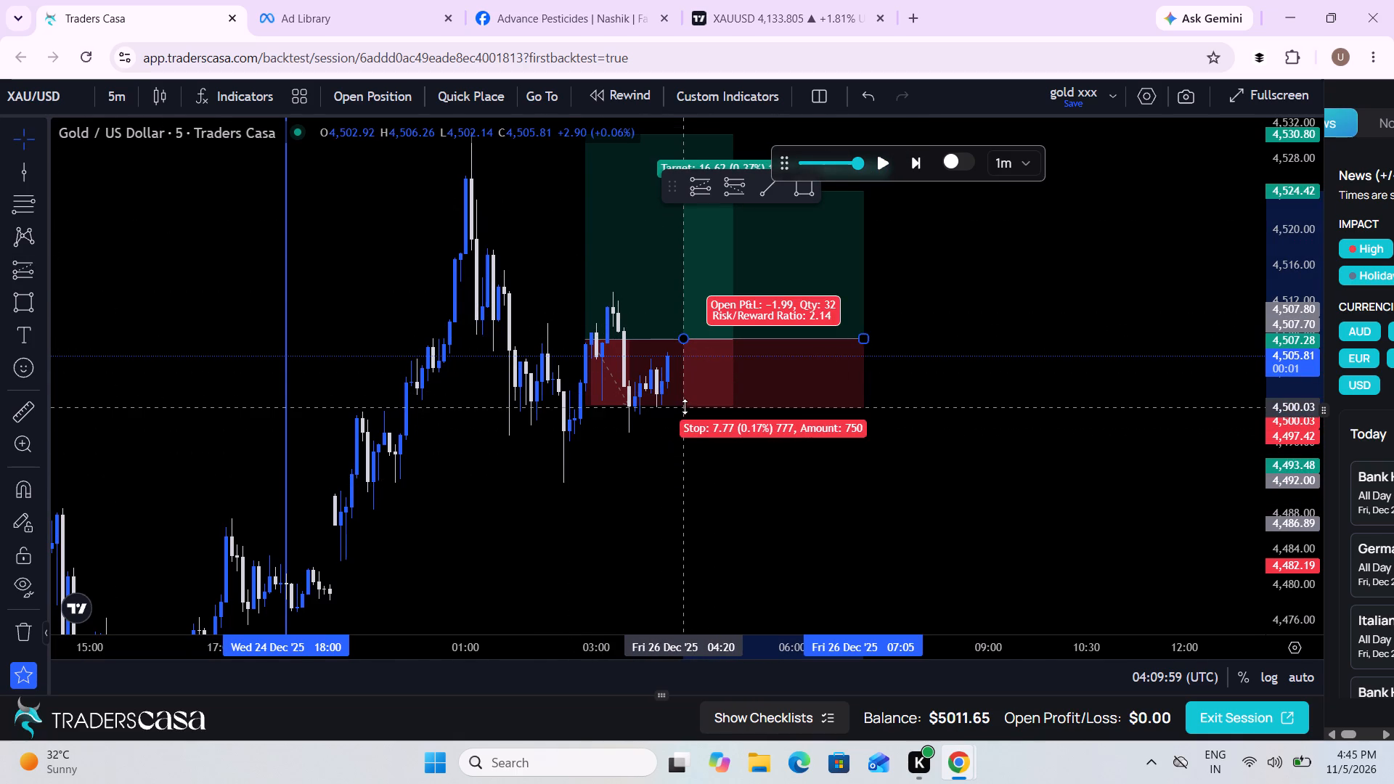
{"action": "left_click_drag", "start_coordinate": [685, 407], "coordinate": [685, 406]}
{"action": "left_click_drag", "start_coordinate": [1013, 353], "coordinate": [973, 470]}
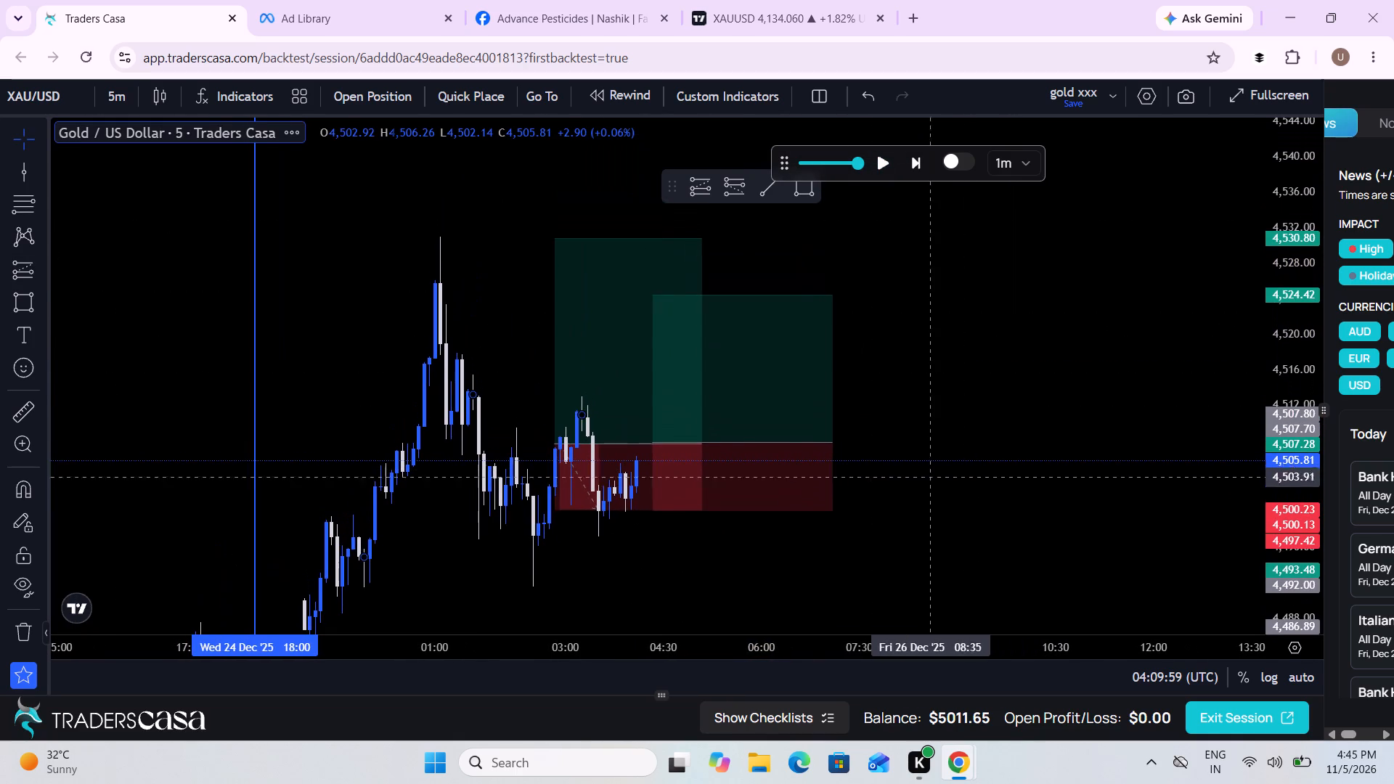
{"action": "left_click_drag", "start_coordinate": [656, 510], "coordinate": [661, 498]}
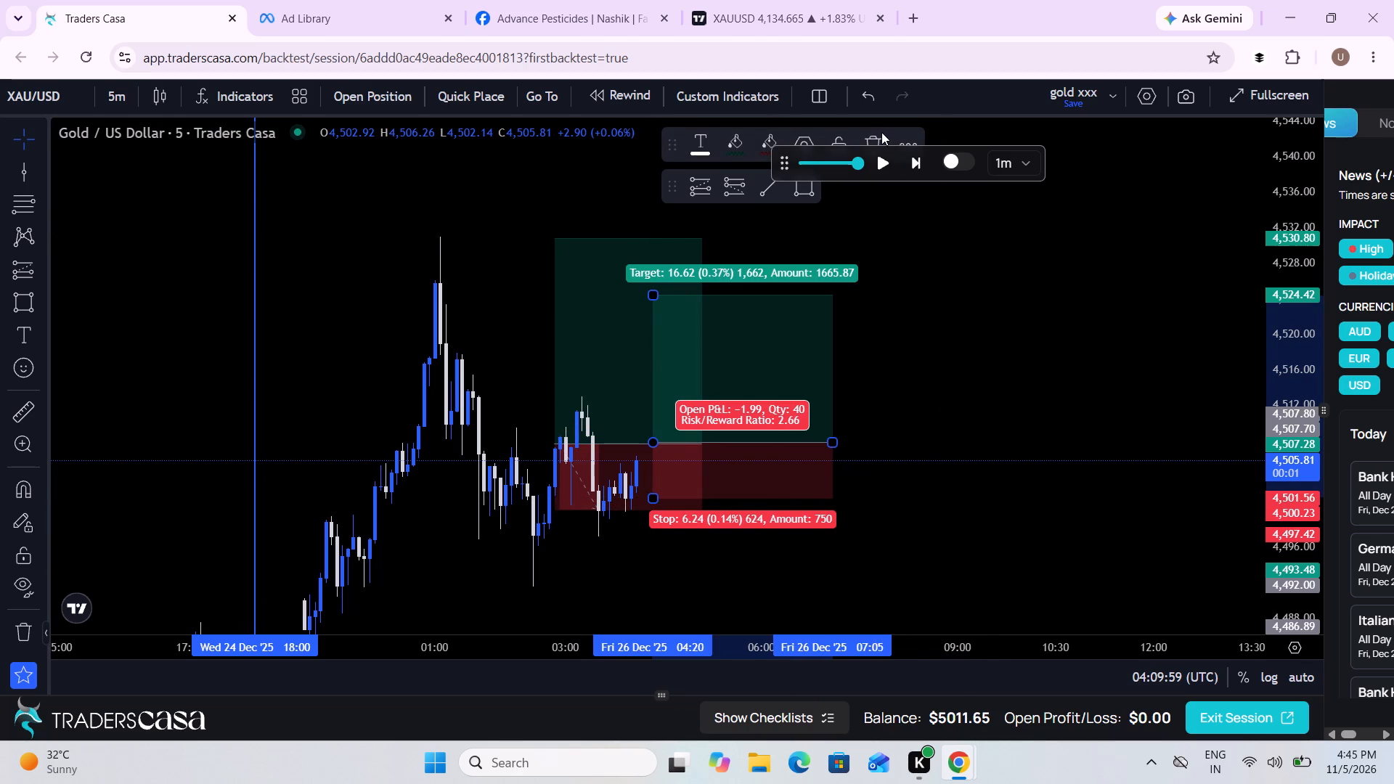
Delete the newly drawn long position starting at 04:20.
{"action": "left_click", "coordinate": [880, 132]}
Switch the chart to the 1-hour timeframe and examine the price action from 23 to 26 December.
{"action": "left_click_drag", "start_coordinate": [975, 446], "coordinate": [910, 340]}
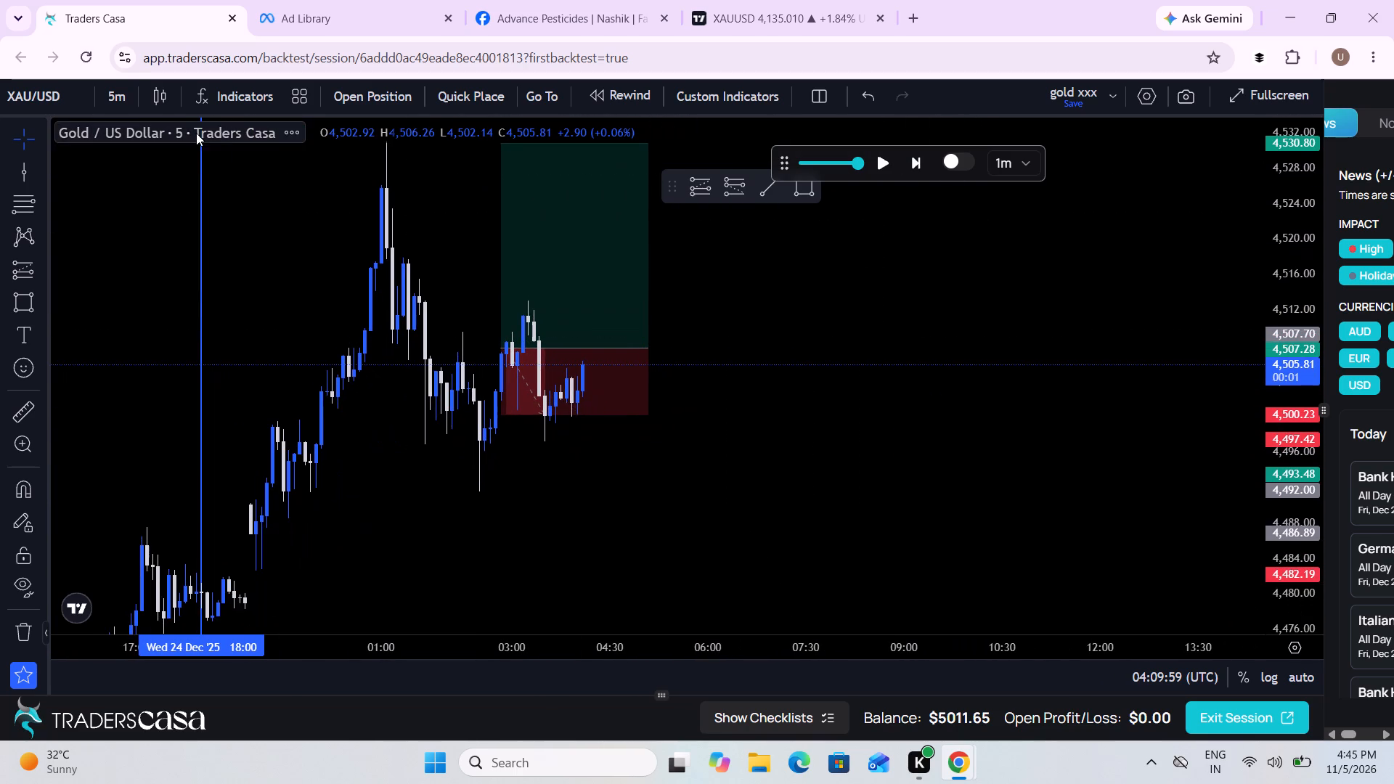
{"action": "left_click", "coordinate": [130, 87]}
{"action": "left_click", "coordinate": [170, 429]}
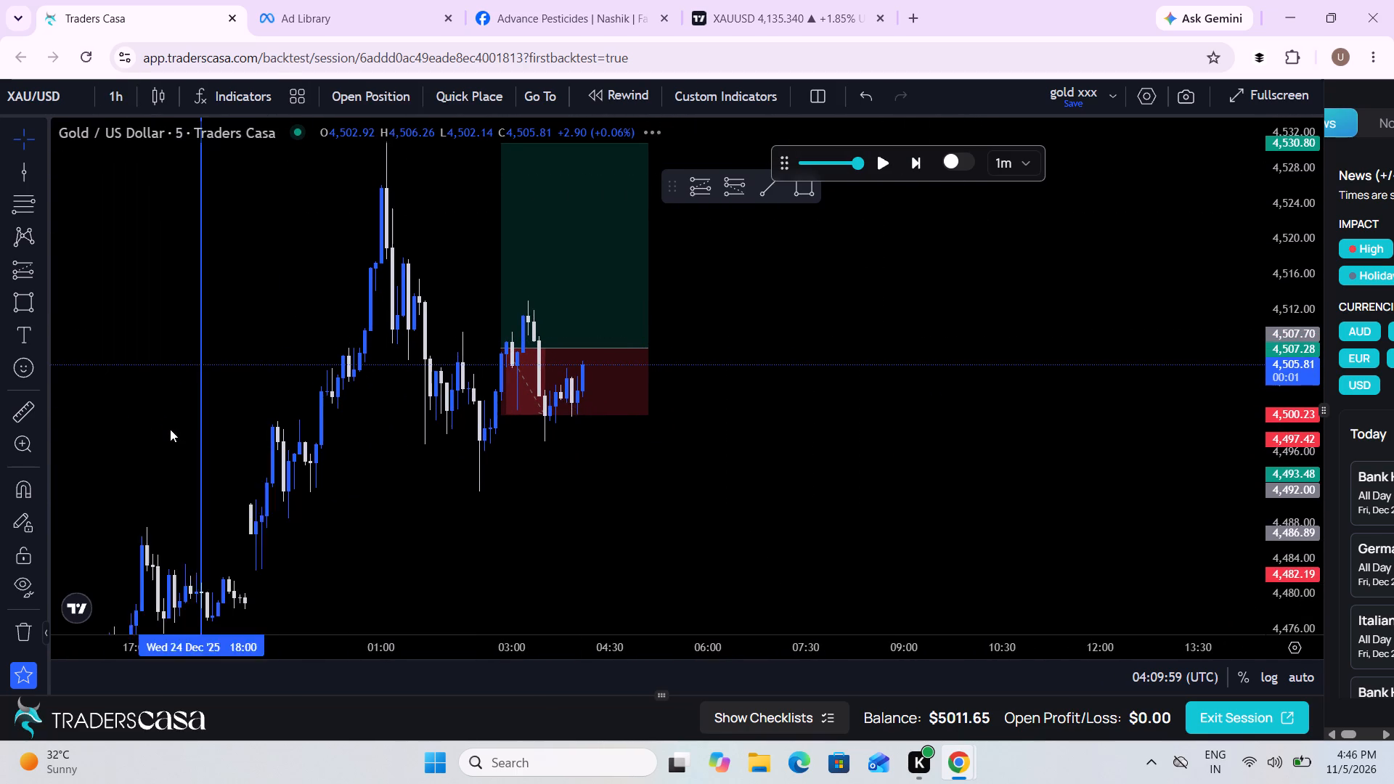
{"action": "scroll", "coordinate": [484, 486], "scroll_direction": "up", "scroll_amount": 3}
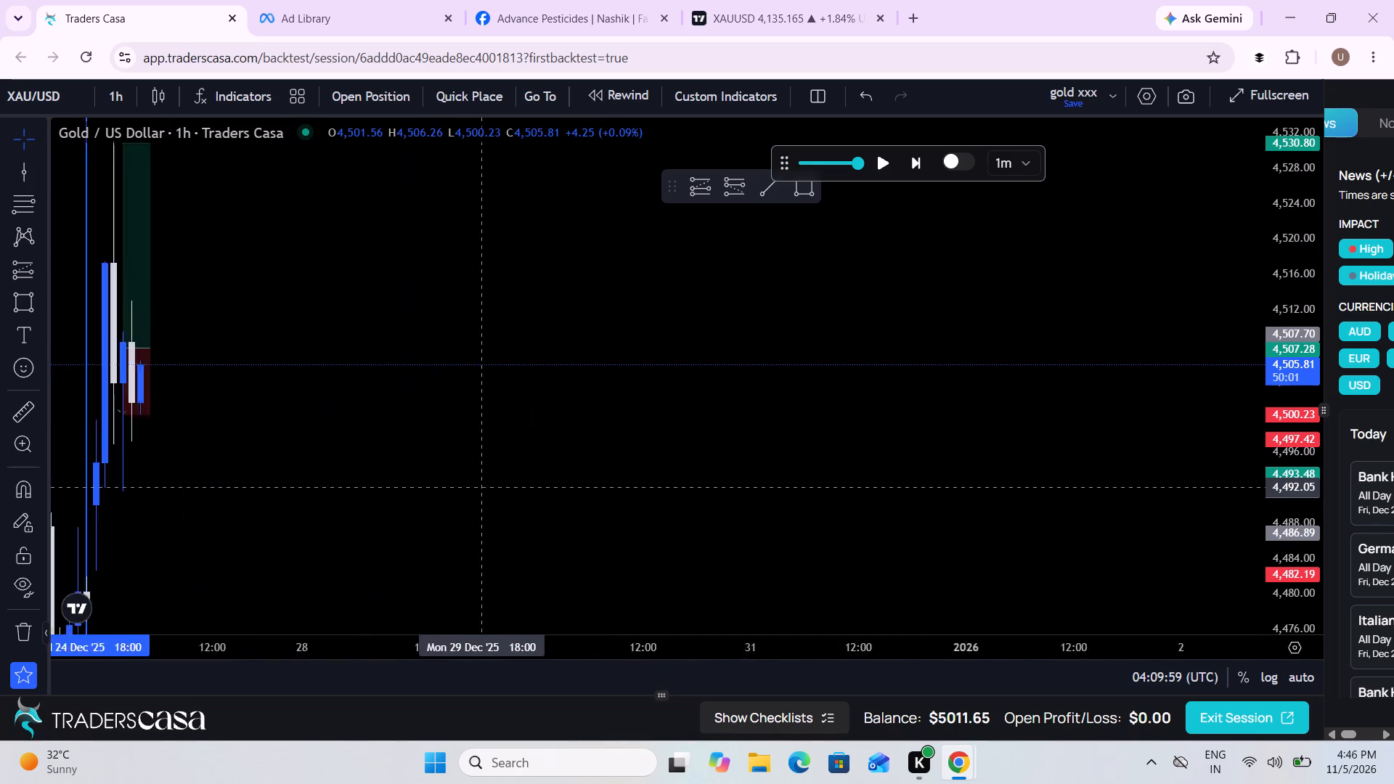
{"action": "left_click_drag", "start_coordinate": [269, 464], "coordinate": [929, 437]}
{"action": "scroll", "coordinate": [929, 437], "scroll_direction": "up", "scroll_amount": 3}
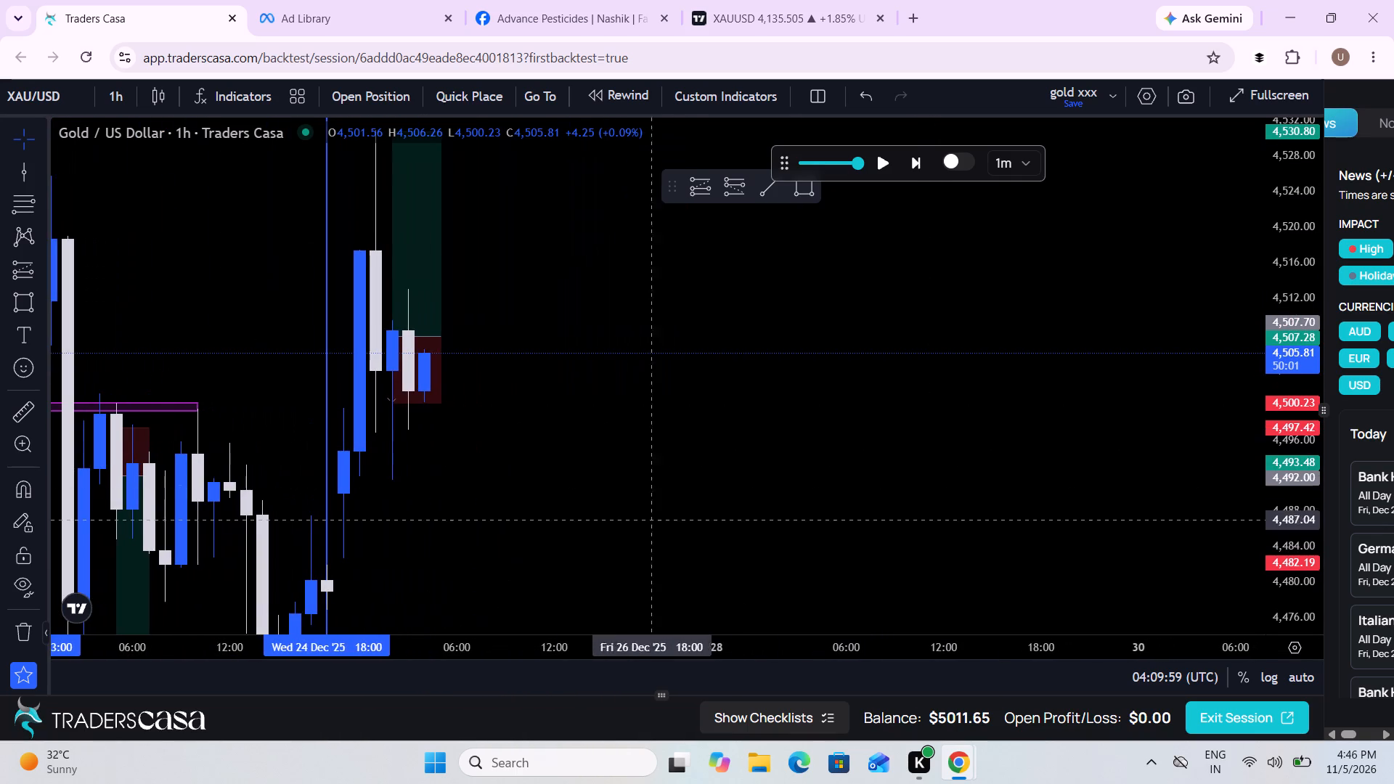
{"action": "left_click_drag", "start_coordinate": [614, 520], "coordinate": [948, 527]}
{"action": "scroll", "coordinate": [948, 527], "scroll_direction": "up", "scroll_amount": 2}
{"action": "left_click_drag", "start_coordinate": [948, 527], "coordinate": [1000, 521]}
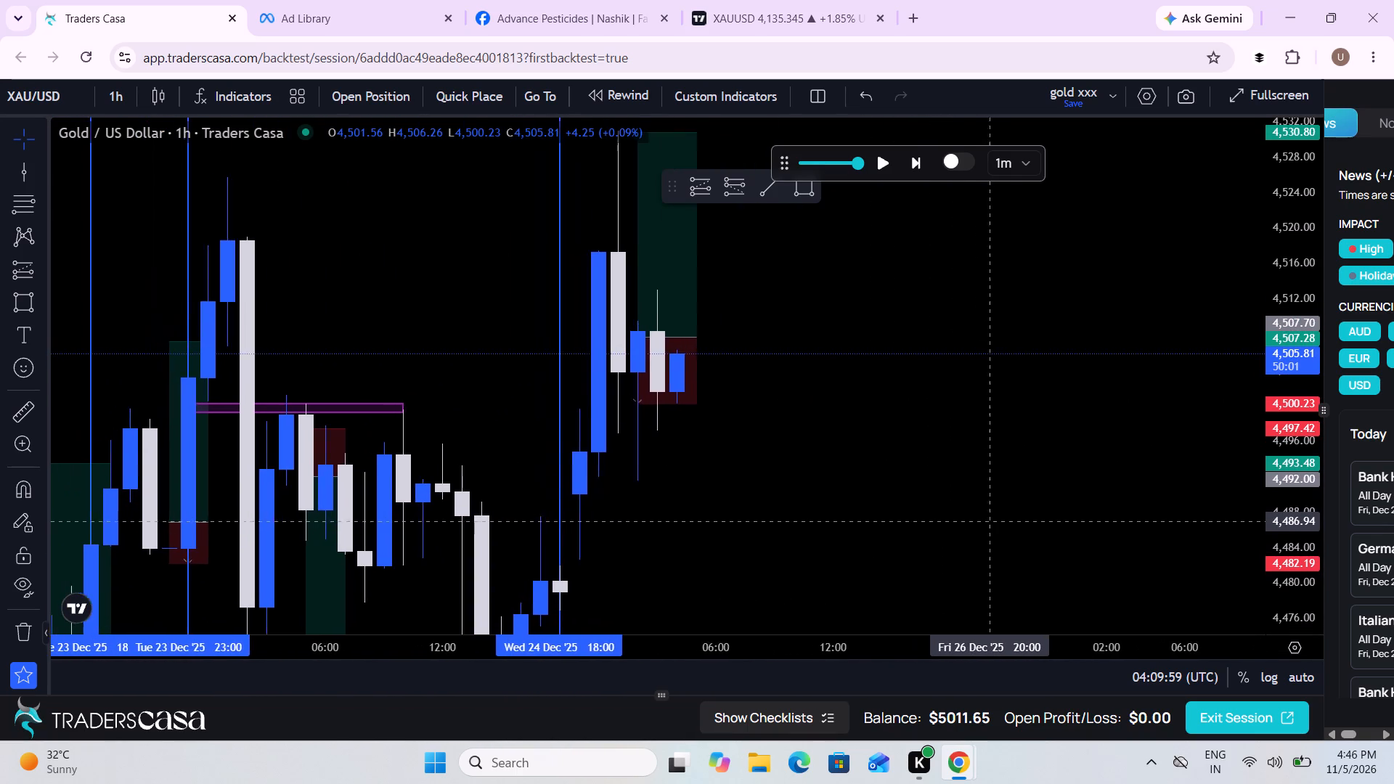
{"action": "left_click_drag", "start_coordinate": [1000, 521], "coordinate": [1035, 522]}
{"action": "scroll", "coordinate": [1035, 522], "scroll_direction": "up", "scroll_amount": 4}
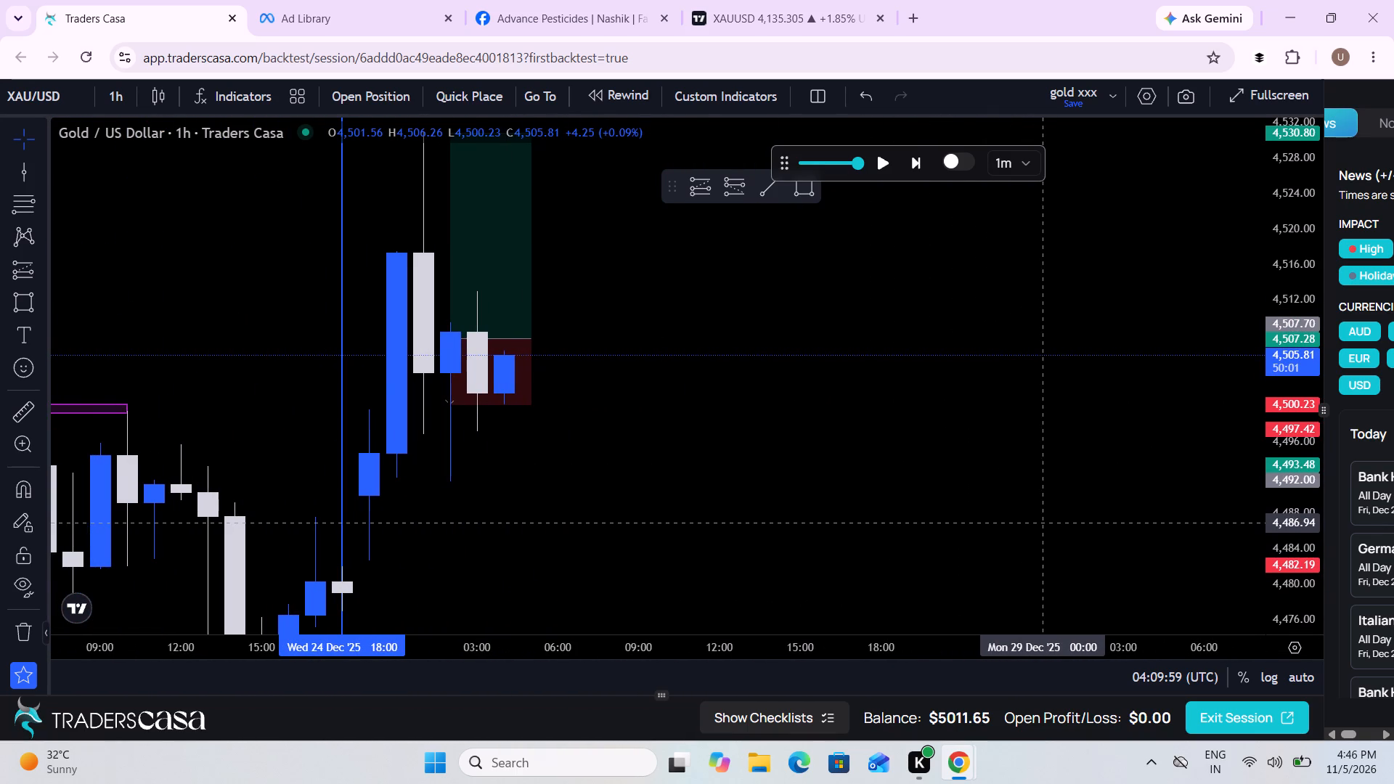
{"action": "left_click_drag", "start_coordinate": [868, 515], "coordinate": [898, 569]}
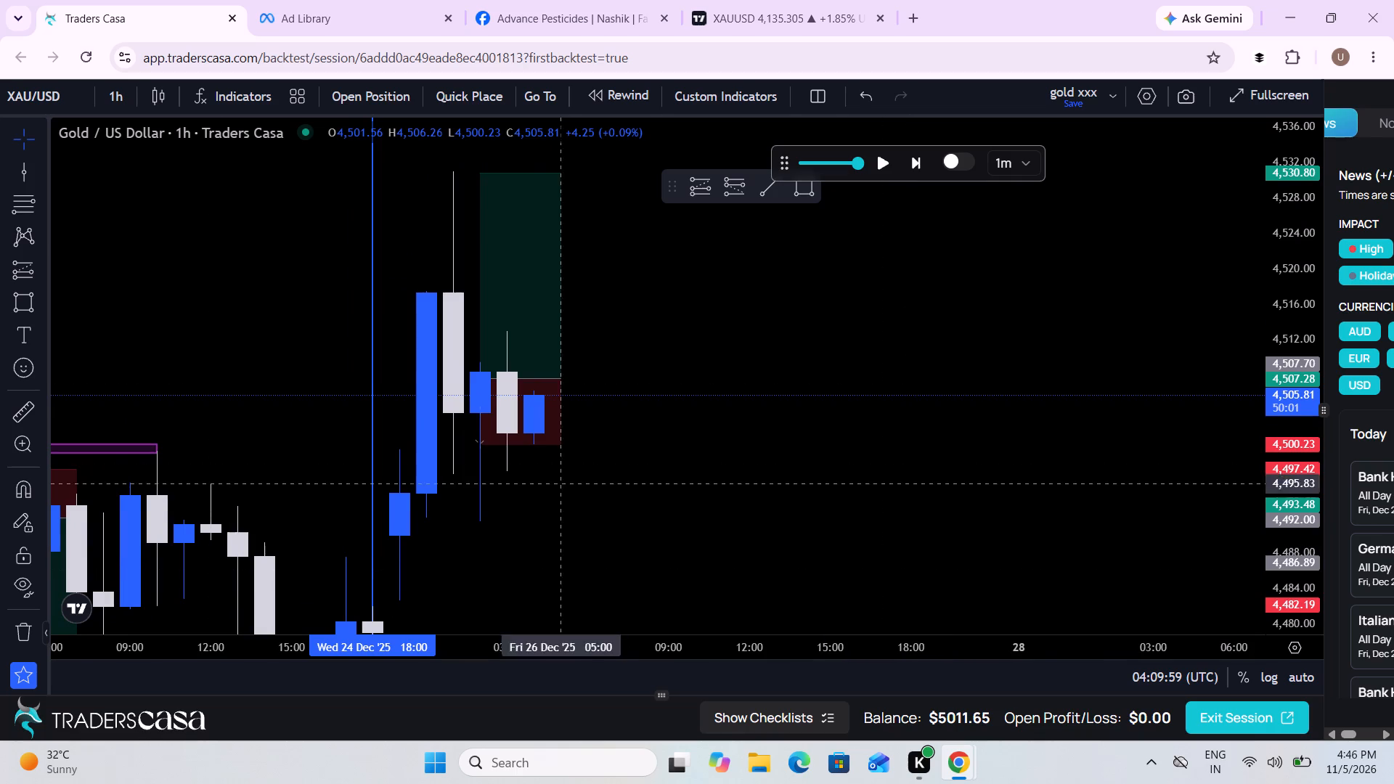
Return the chart to the 5-minute timeframe and look back over the price action since 24 December.
{"action": "left_click", "coordinate": [130, 99]}
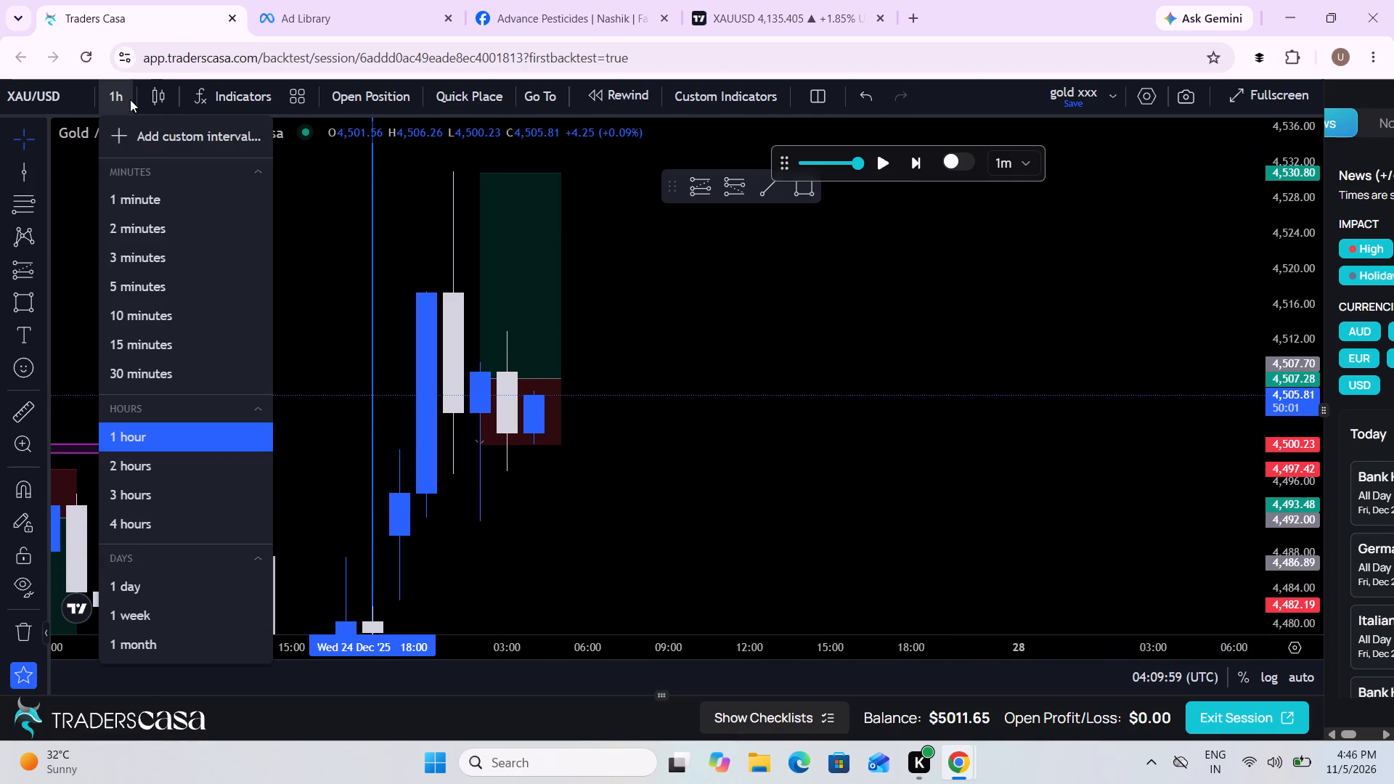
{"action": "left_click", "coordinate": [155, 289]}
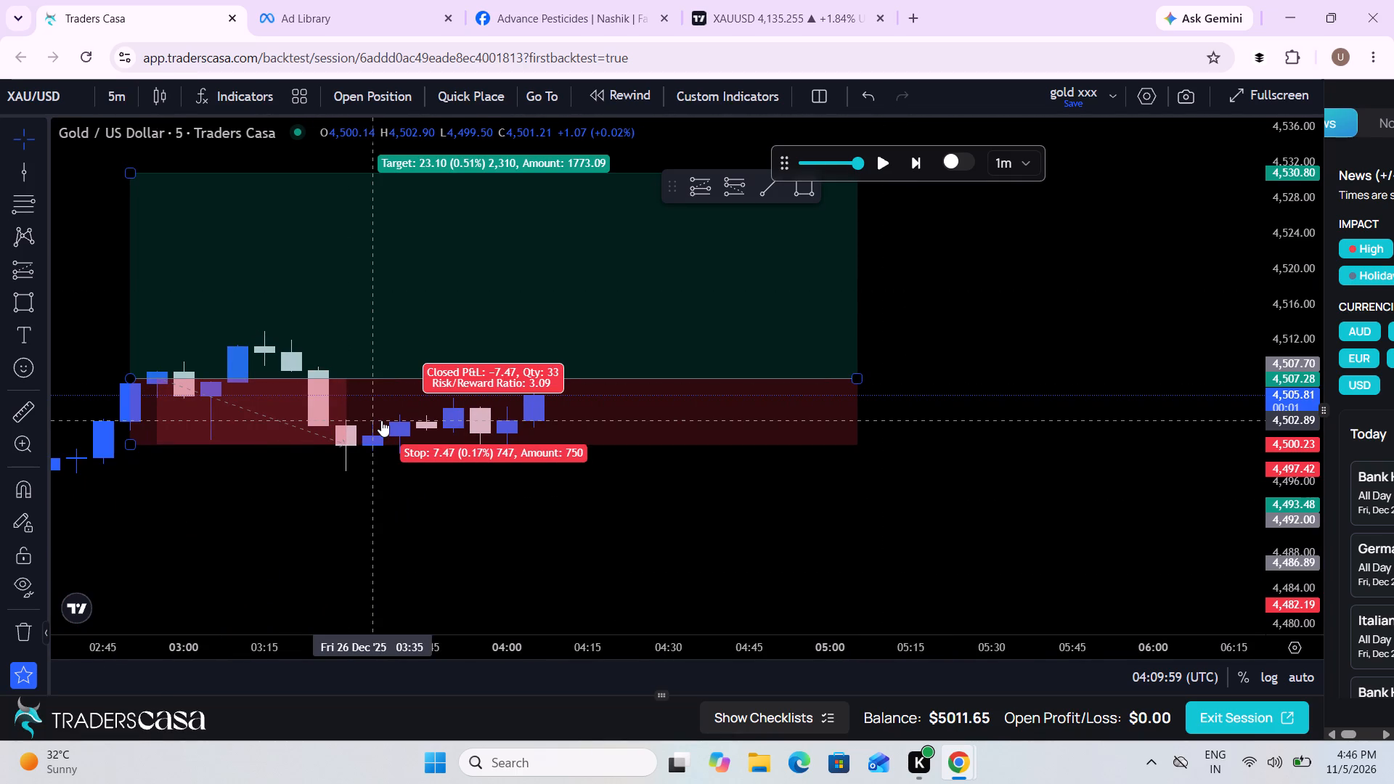
{"action": "scroll", "coordinate": [530, 489], "scroll_direction": "down", "scroll_amount": 6}
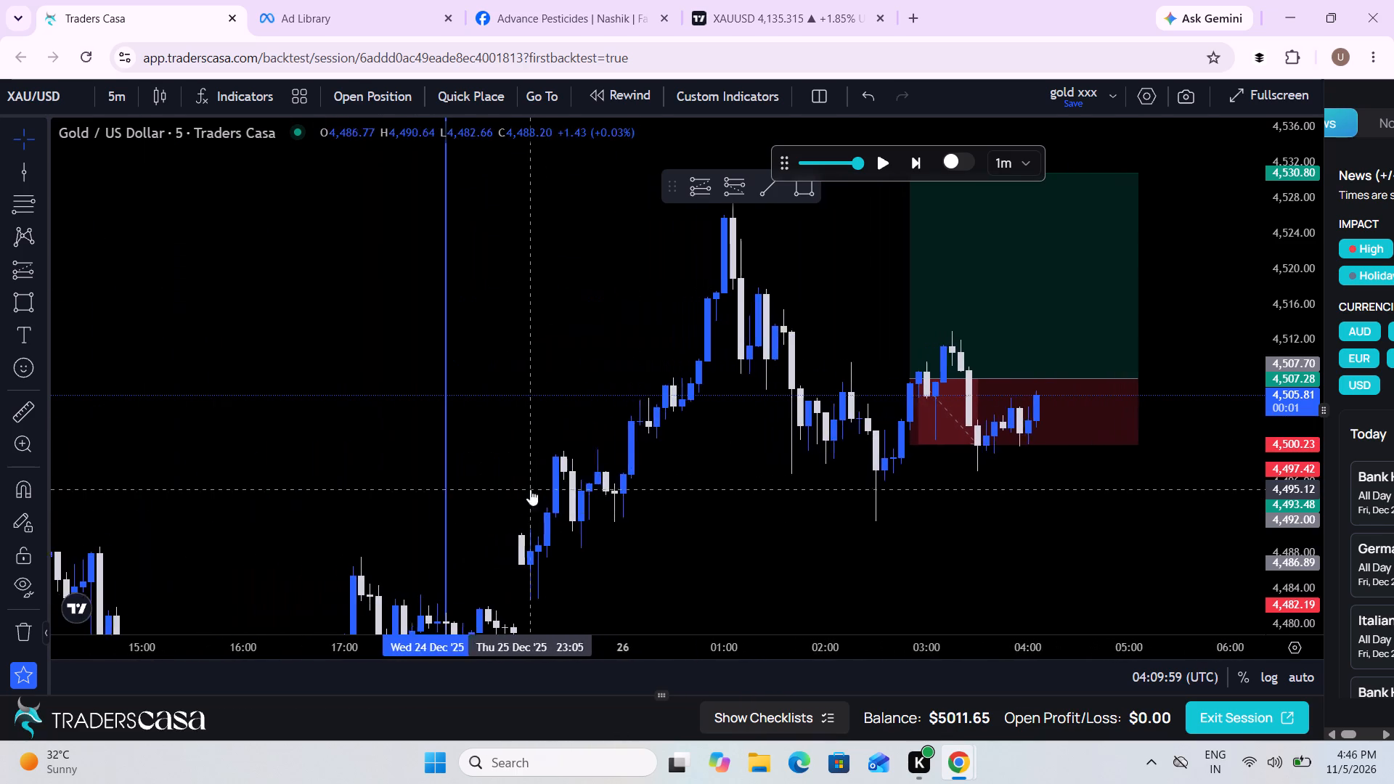
{"action": "left_click_drag", "start_coordinate": [647, 515], "coordinate": [611, 380]}
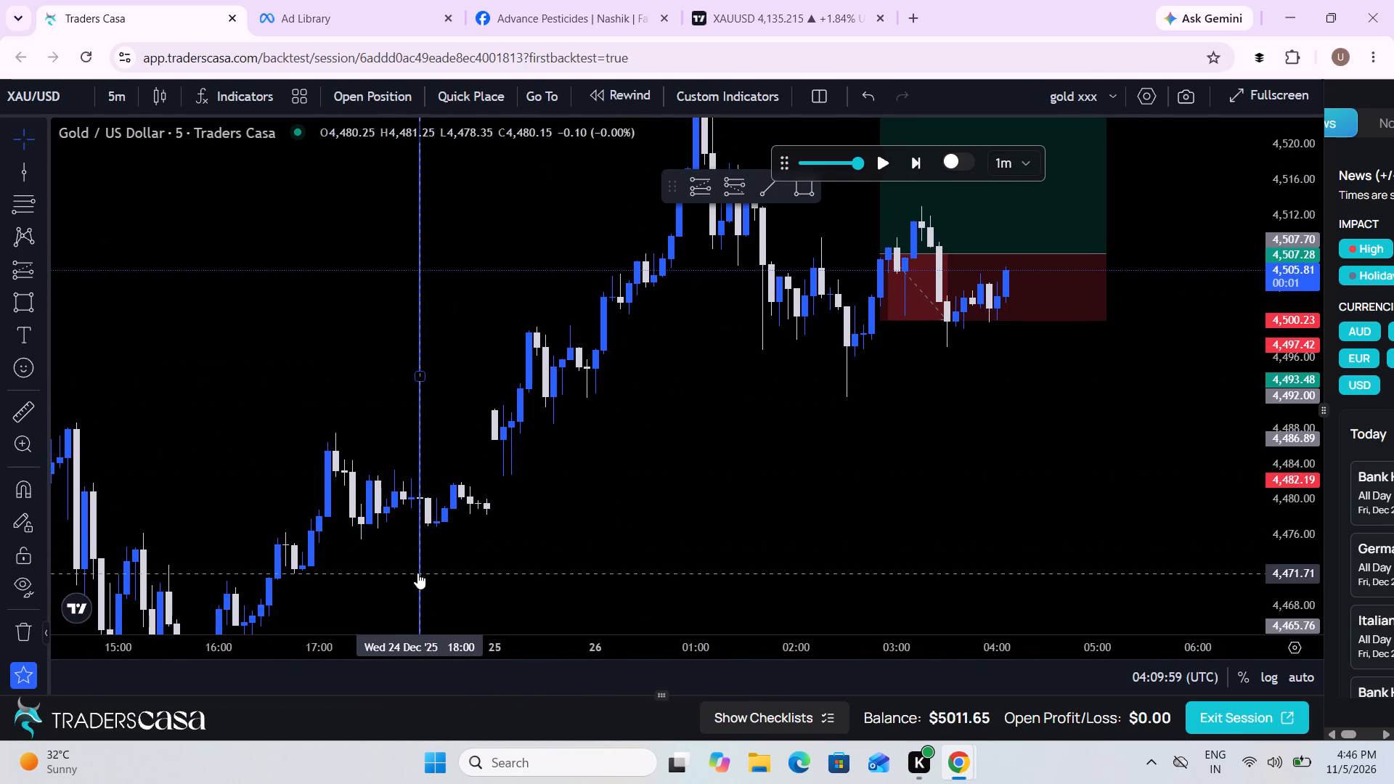
Position the vertical line on the chart at 23:00 on Thursday 25 December.
{"action": "left_click_drag", "start_coordinate": [417, 573], "coordinate": [503, 553]}
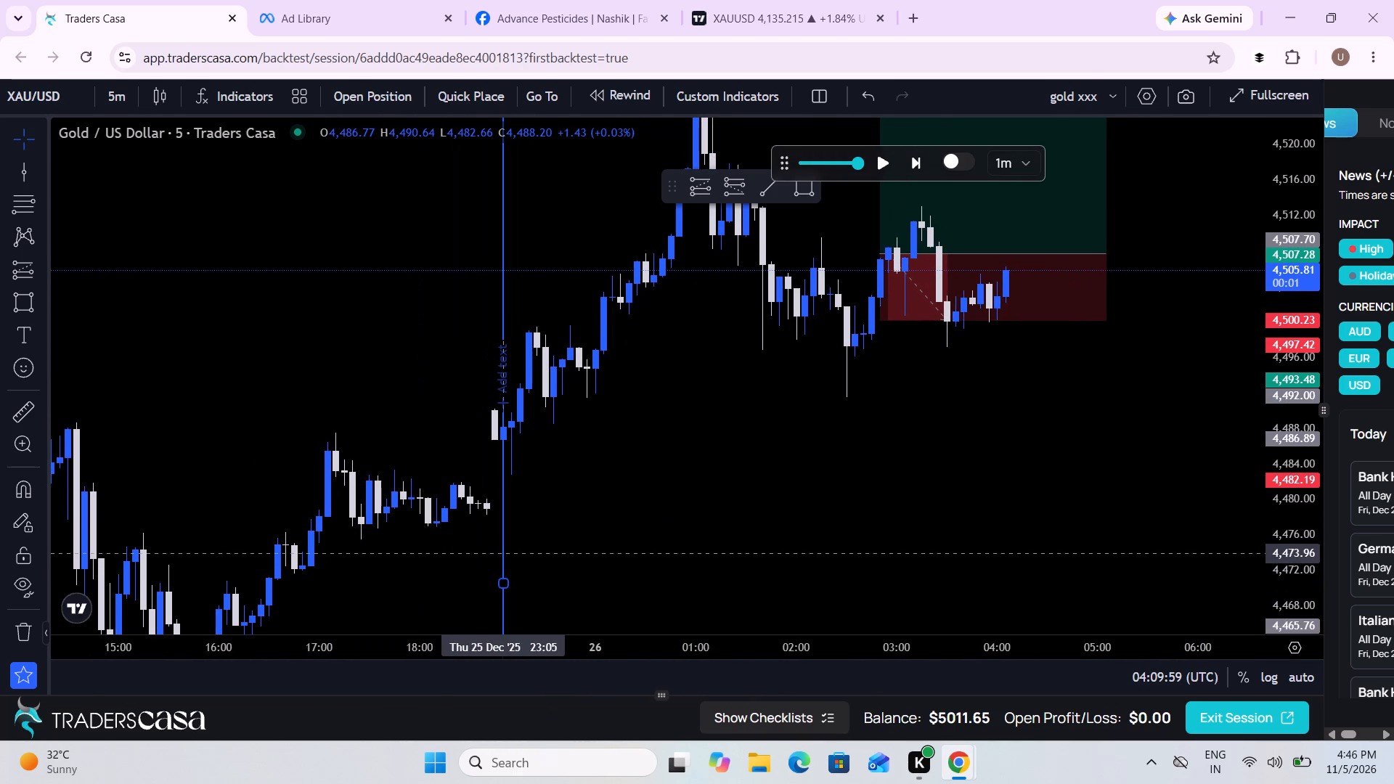
{"action": "left_click_drag", "start_coordinate": [503, 553], "coordinate": [495, 555]}
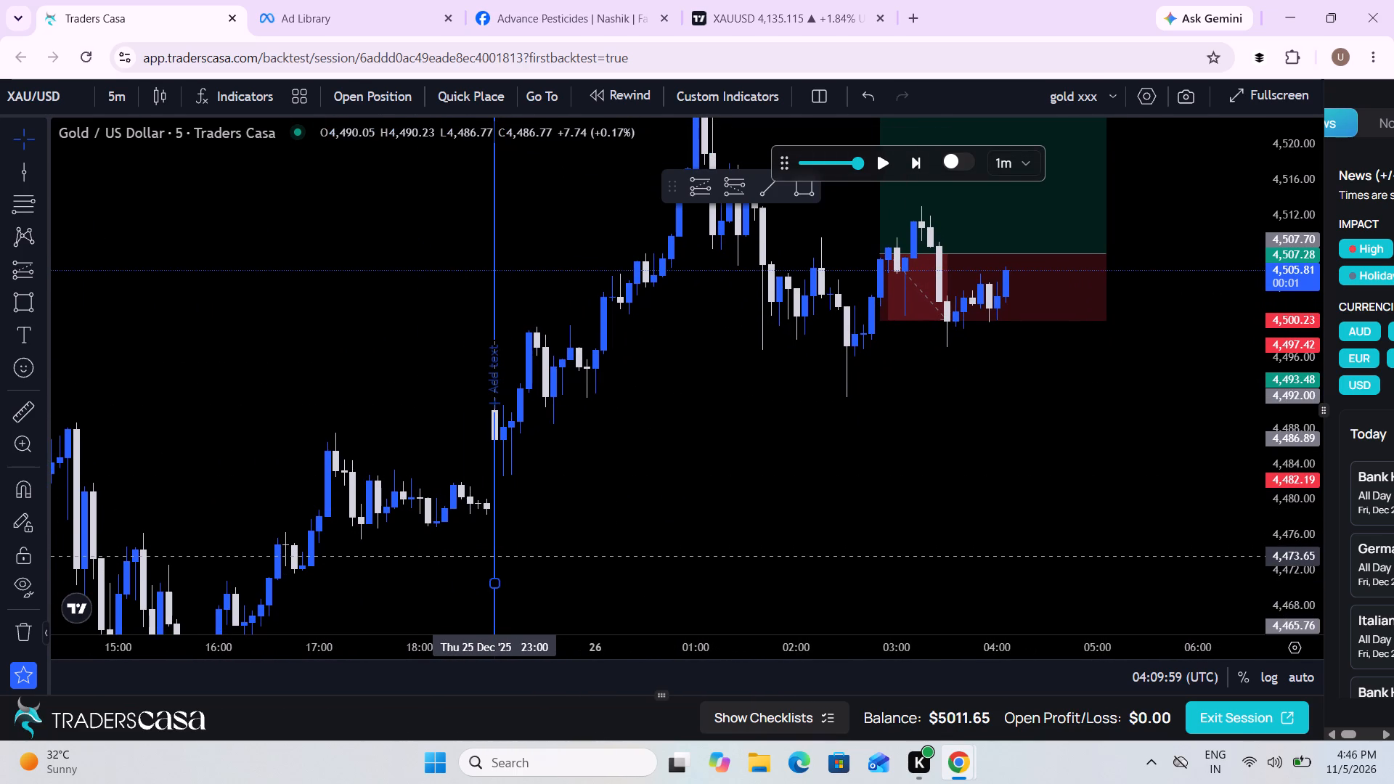
{"action": "left_click_drag", "start_coordinate": [495, 555], "coordinate": [498, 555]}
{"action": "left_click", "coordinate": [498, 555]}
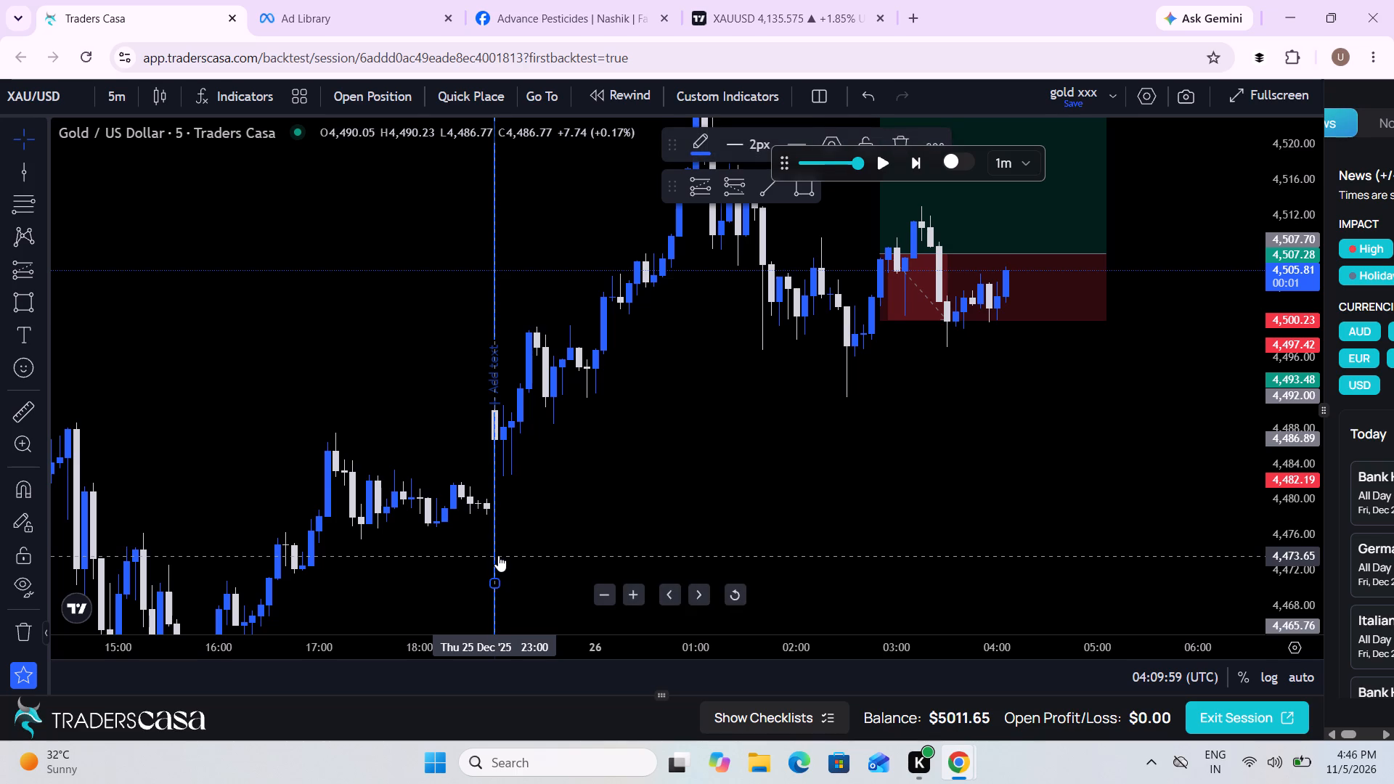
{"action": "left_click", "coordinate": [492, 555]}
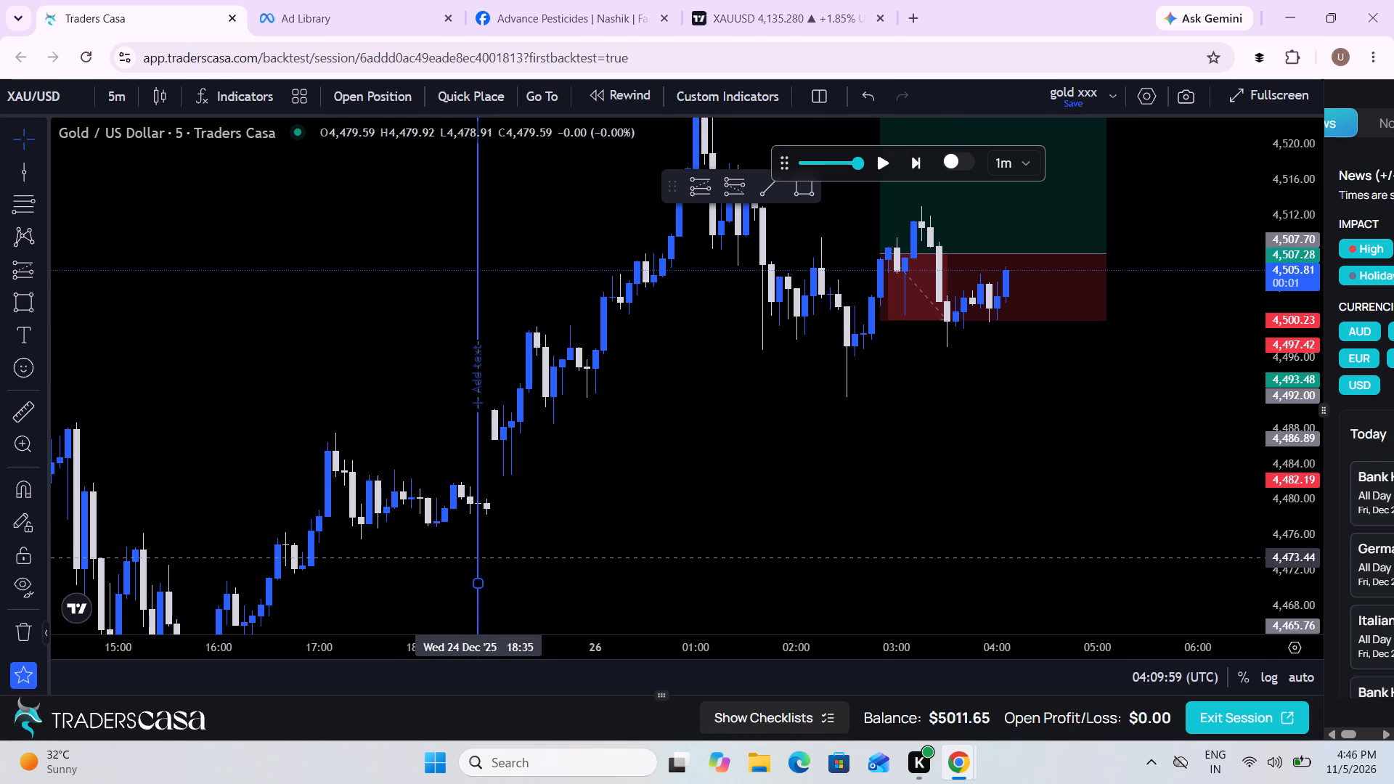
Measure the price range from 4,482.65 at 23:25 on 25 December to 4,531.01 at 06:40 on 26 December.
{"action": "left_click_drag", "start_coordinate": [556, 507], "coordinate": [470, 638]}
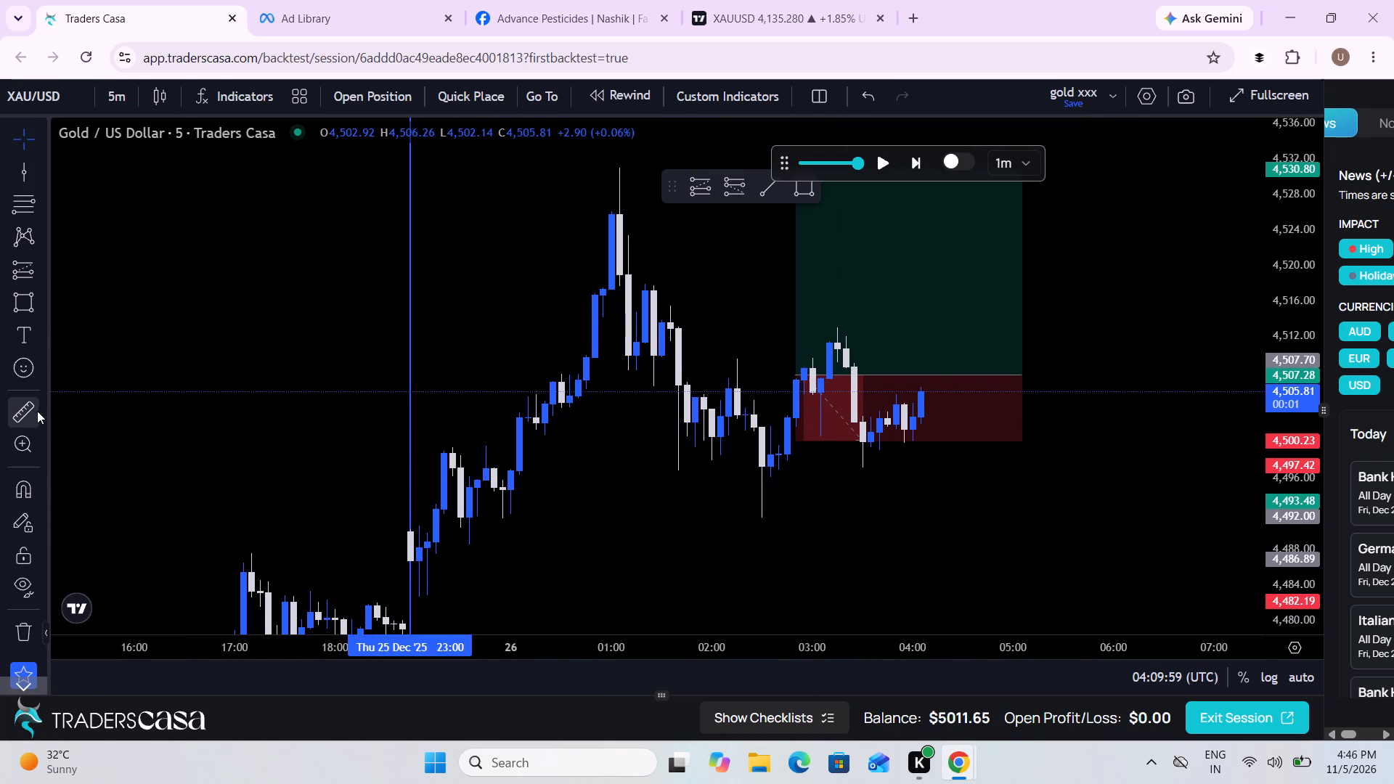
{"action": "left_click", "coordinate": [29, 409]}
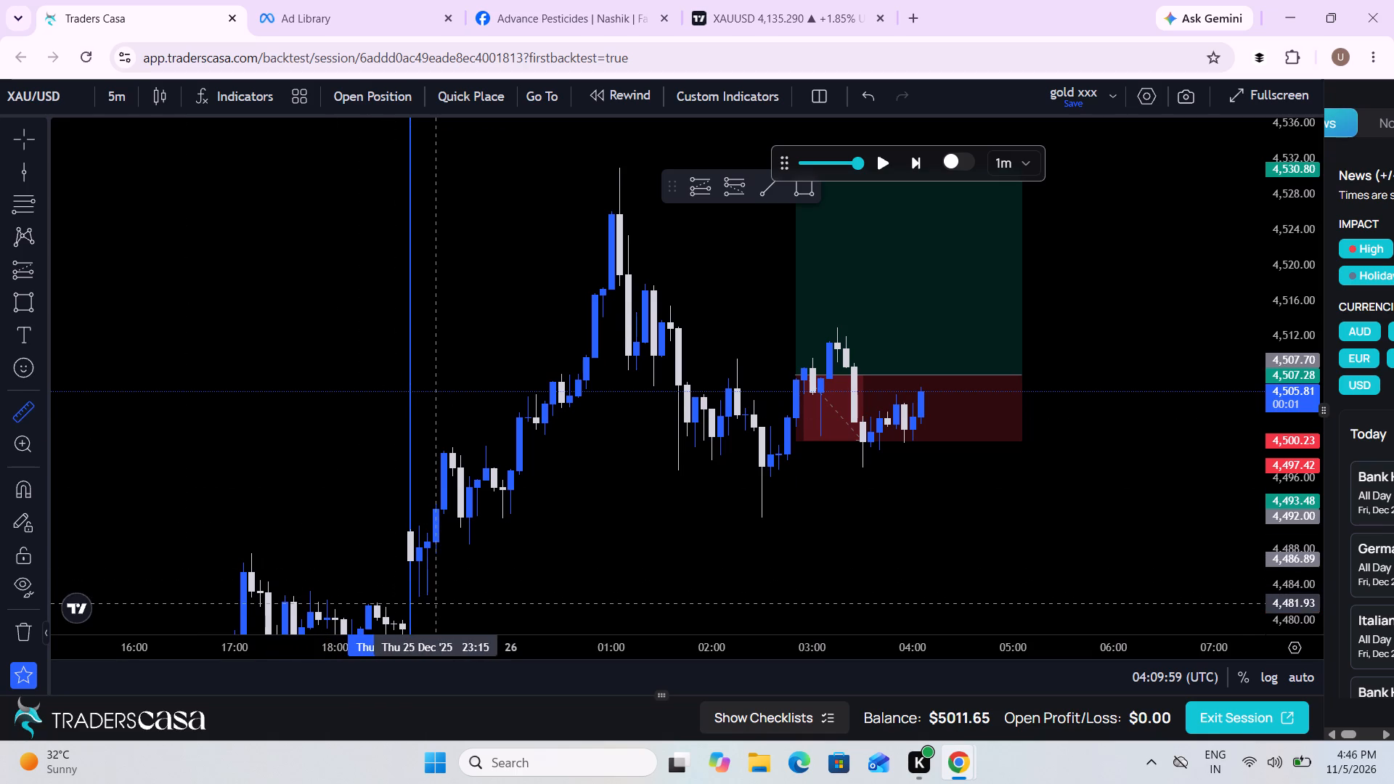
{"action": "left_click", "coordinate": [449, 597]}
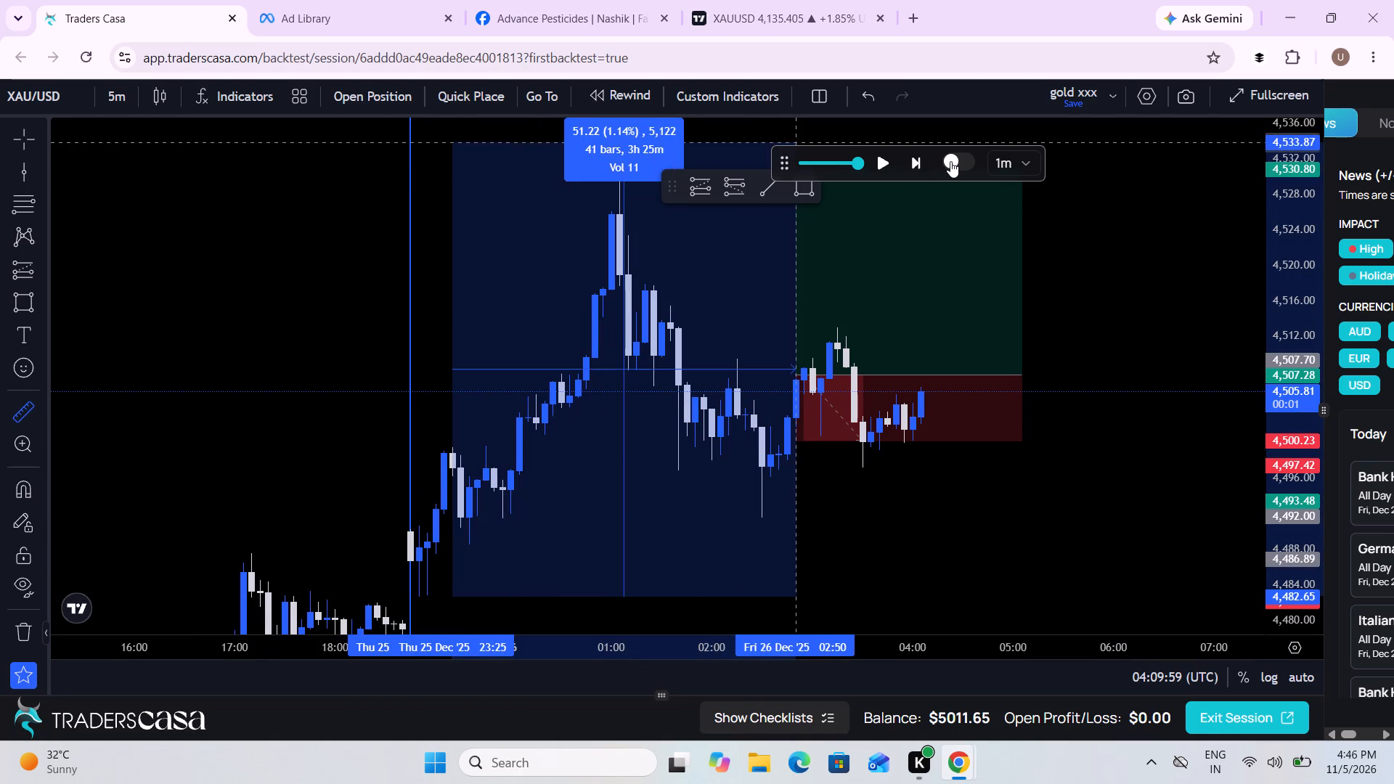
{"action": "left_click", "coordinate": [1181, 167]}
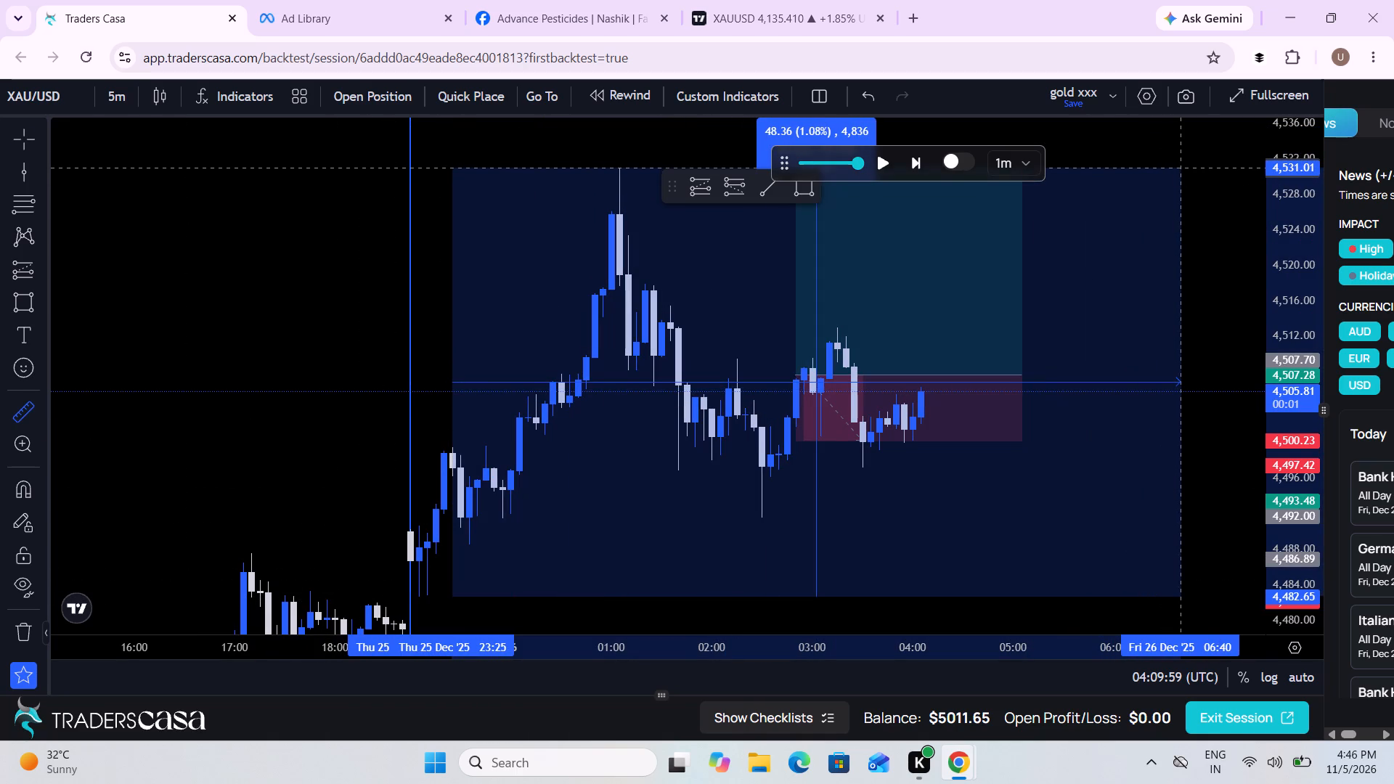
{"action": "scroll", "coordinate": [1045, 383], "scroll_direction": "up", "scroll_amount": 5}
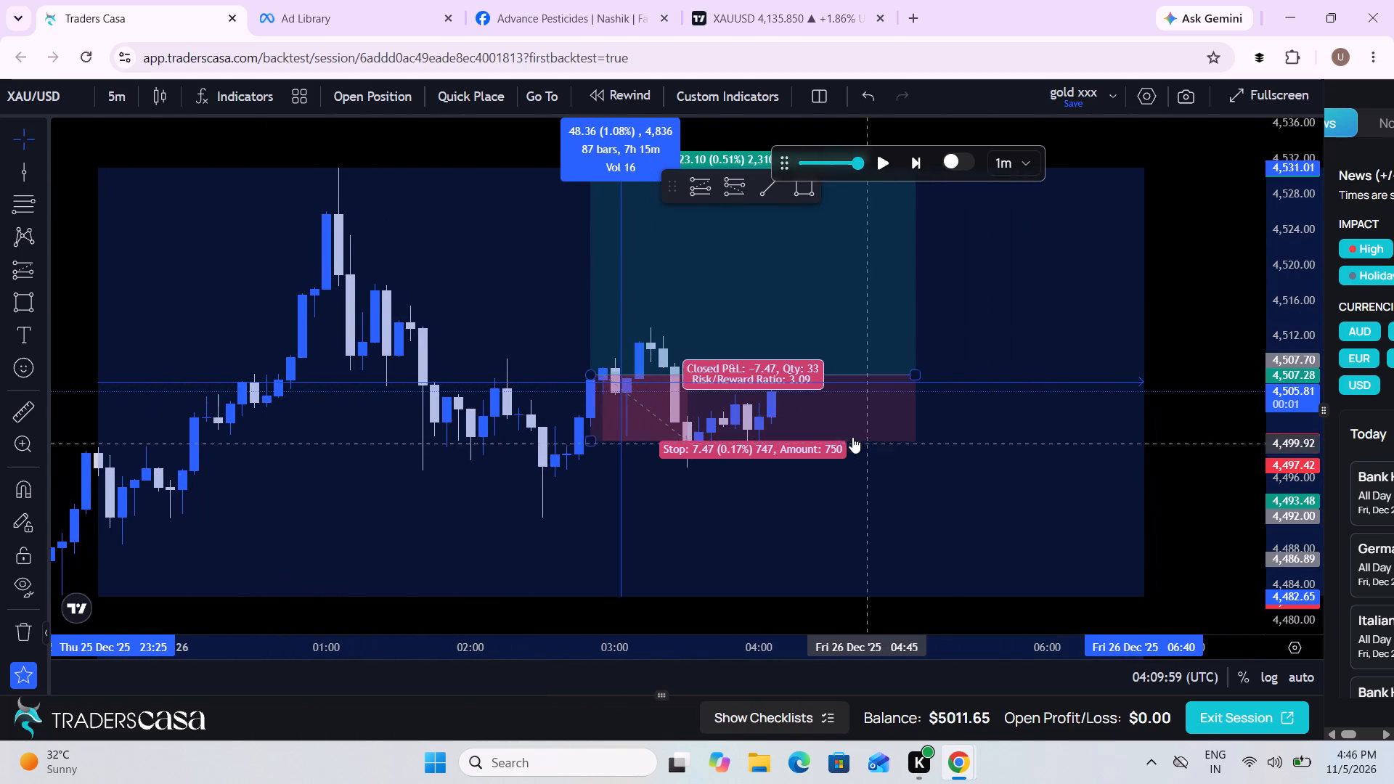
{"action": "left_click", "coordinate": [843, 432]}
Move the long position drawing to start at 03:50 on 26 December, keeping its entry at 4,507.70.
{"action": "left_click_drag", "start_coordinate": [843, 432], "coordinate": [931, 425]}
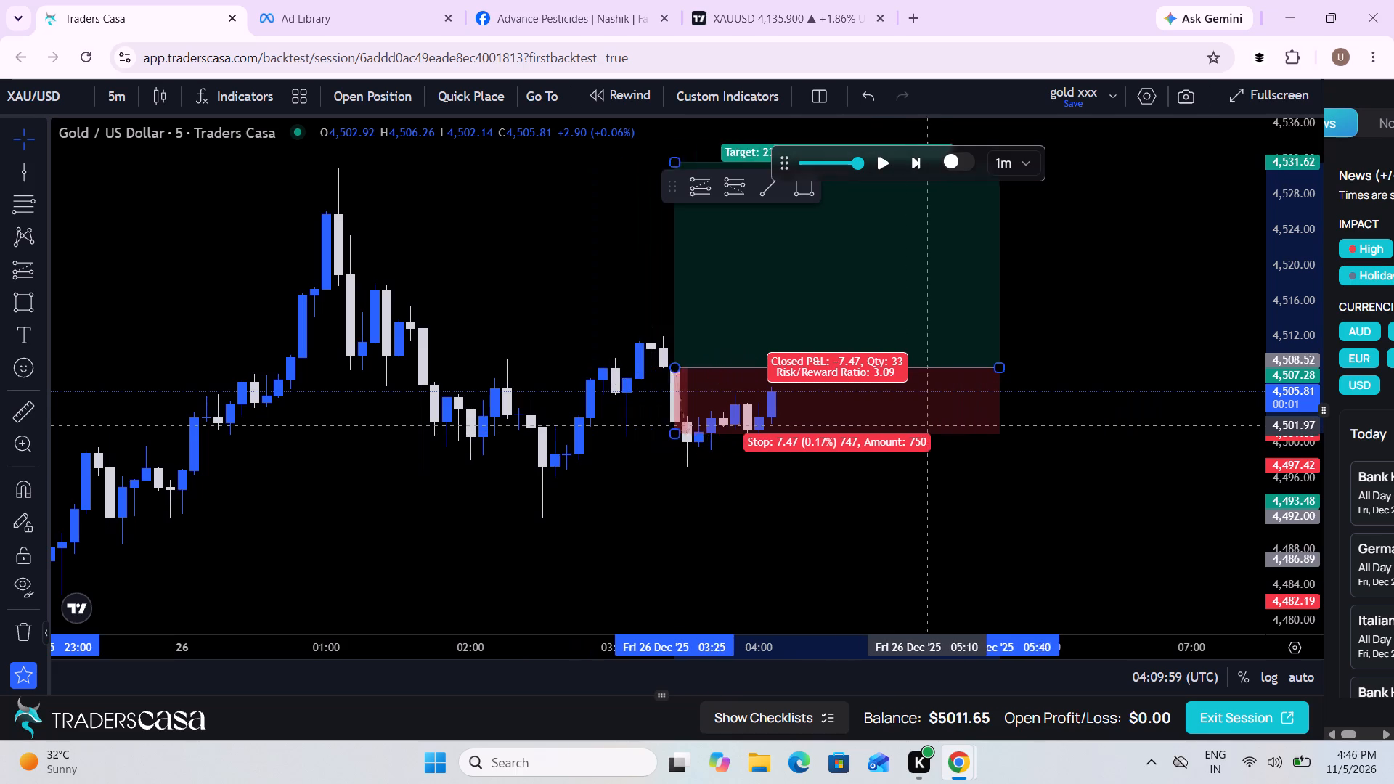
{"action": "left_click_drag", "start_coordinate": [931, 425], "coordinate": [993, 433]}
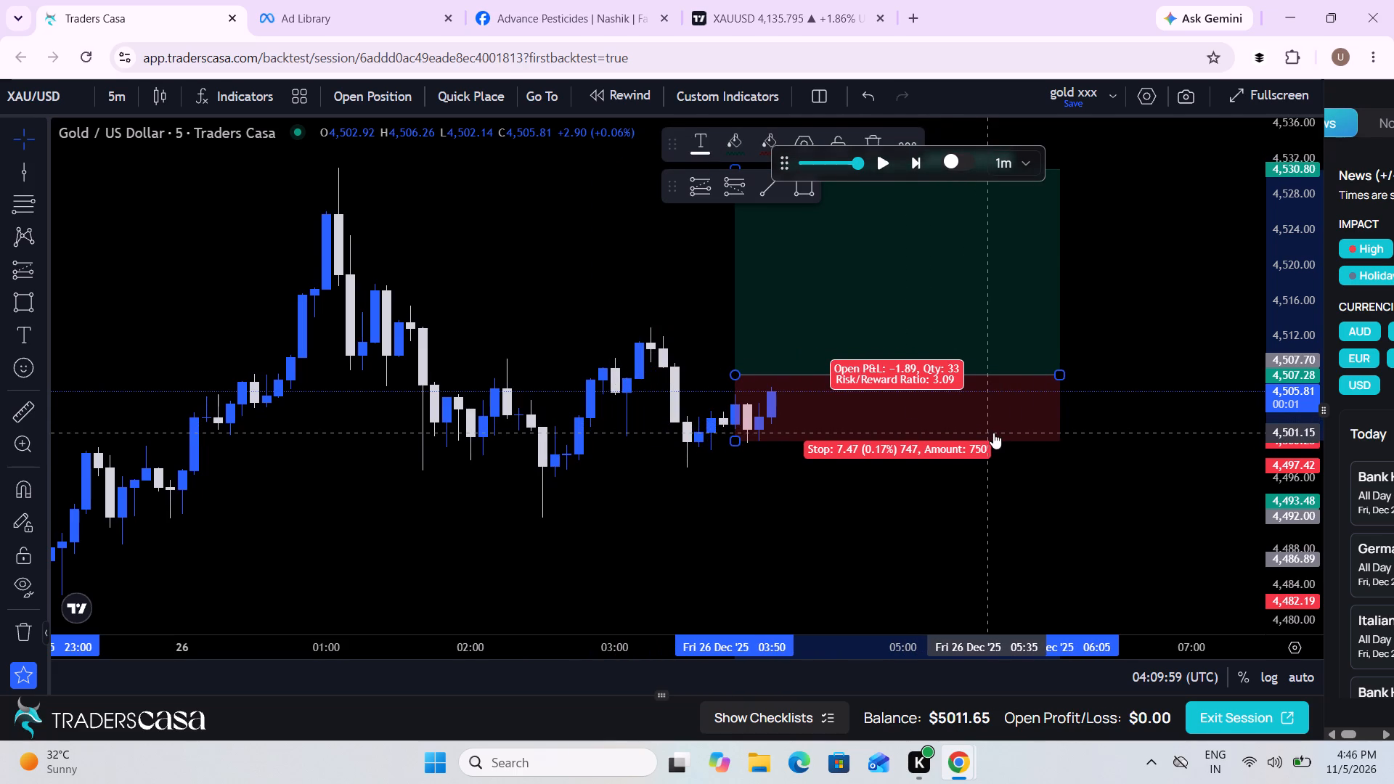
Place a buy stop order with entry 4507.7, take profit 4530.8, stop loss 4500.23 and 2.2% risk.
{"action": "left_click", "coordinate": [367, 98]}
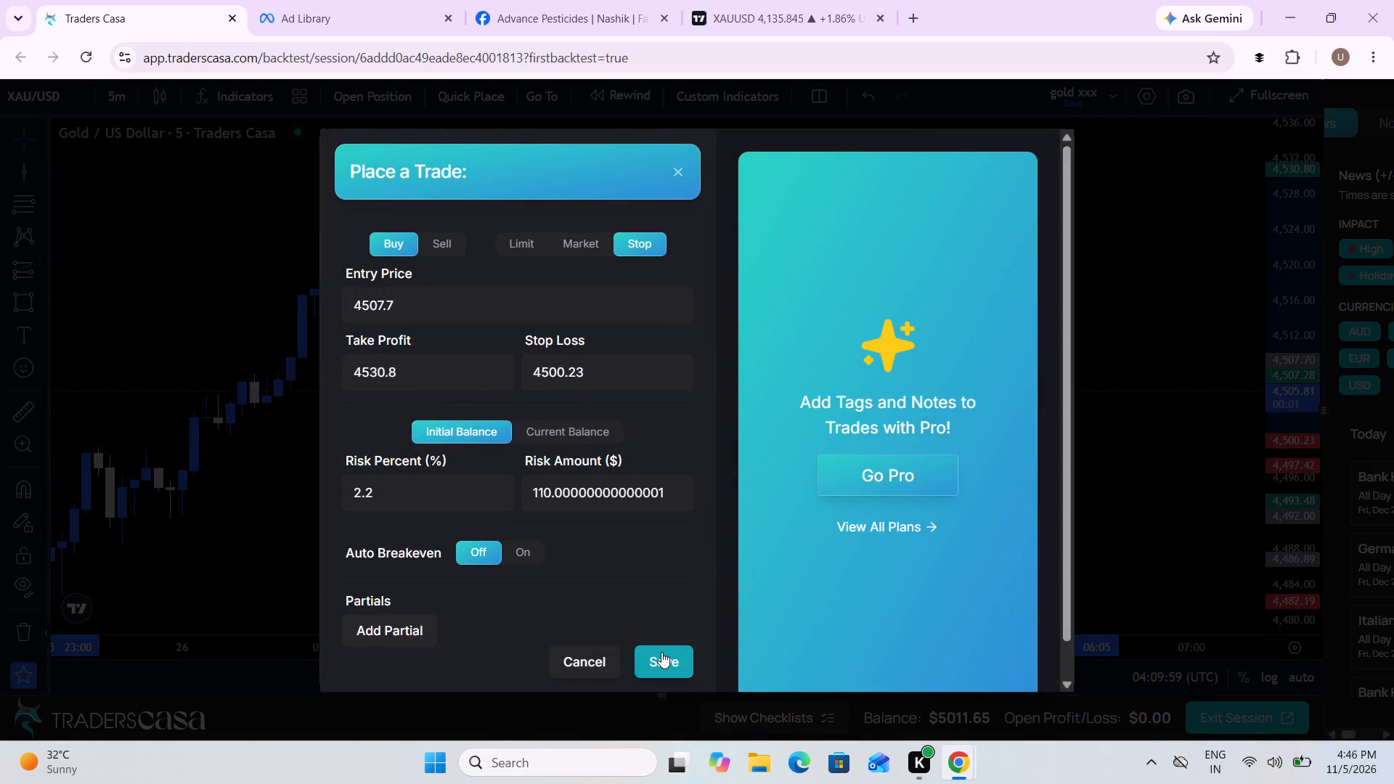
{"action": "left_click", "coordinate": [661, 652]}
Raise the pending buy order's stop loss to 4,504.12.
{"action": "left_click_drag", "start_coordinate": [1029, 569], "coordinate": [1011, 617]}
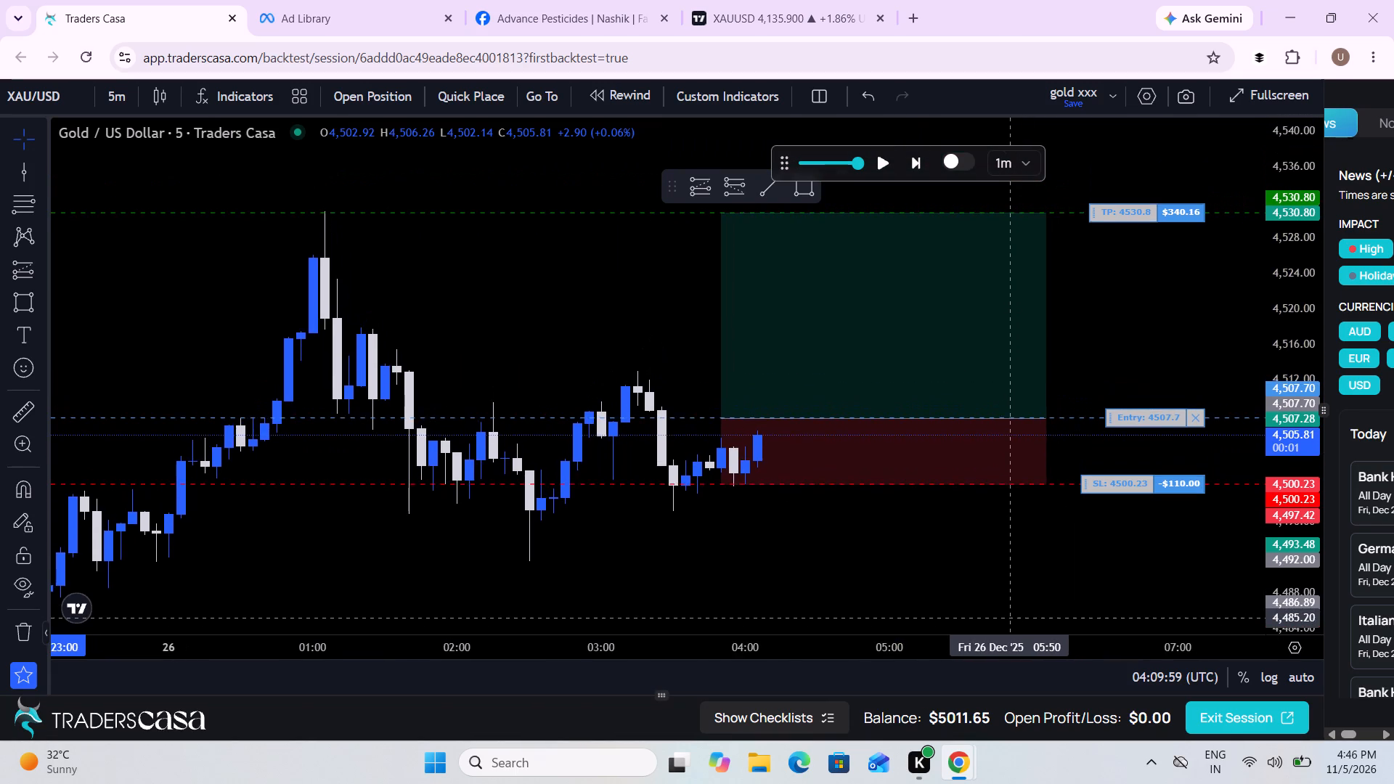
{"action": "scroll", "coordinate": [1011, 617], "scroll_direction": "down", "scroll_amount": 2}
{"action": "double_click", "coordinate": [1250, 571]}
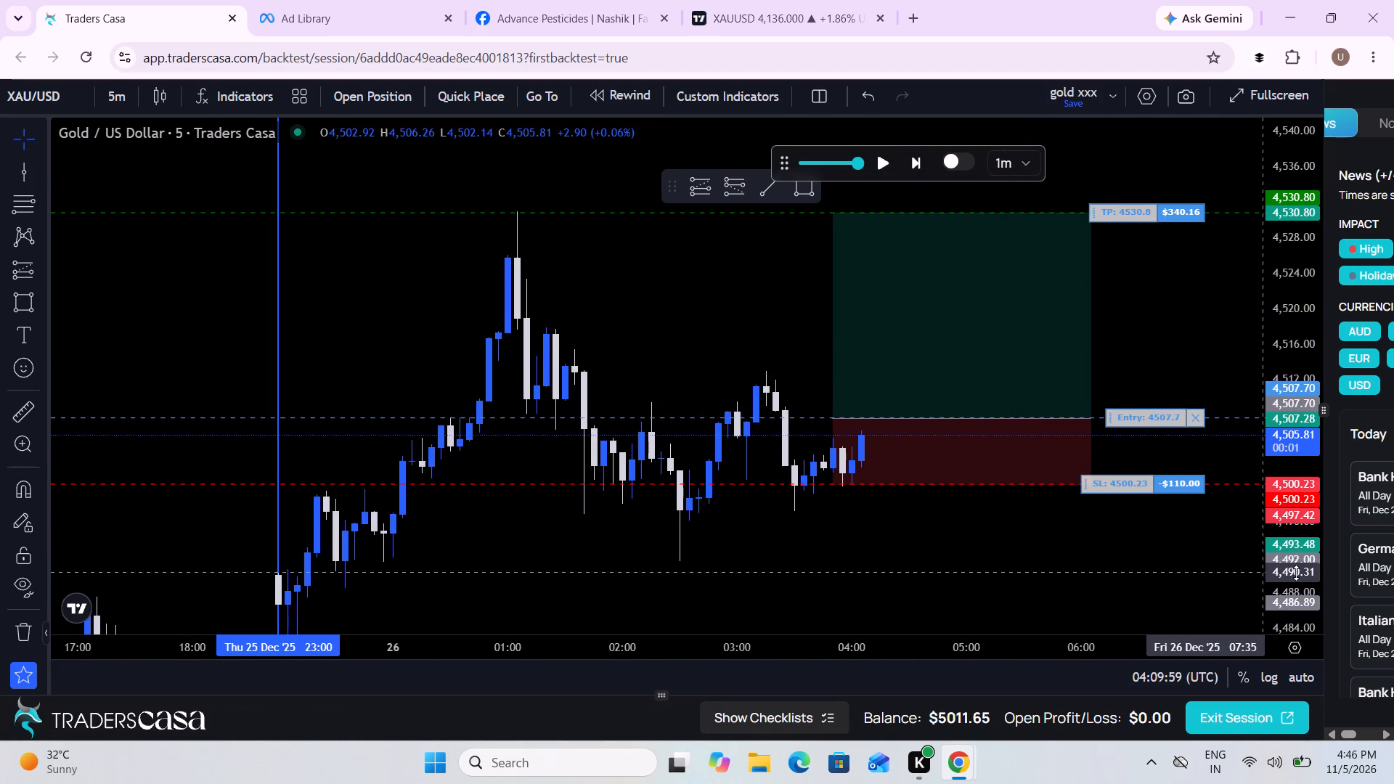
{"action": "left_click_drag", "start_coordinate": [1296, 573], "coordinate": [1271, 473]}
{"action": "left_click_drag", "start_coordinate": [1129, 306], "coordinate": [963, 271]}
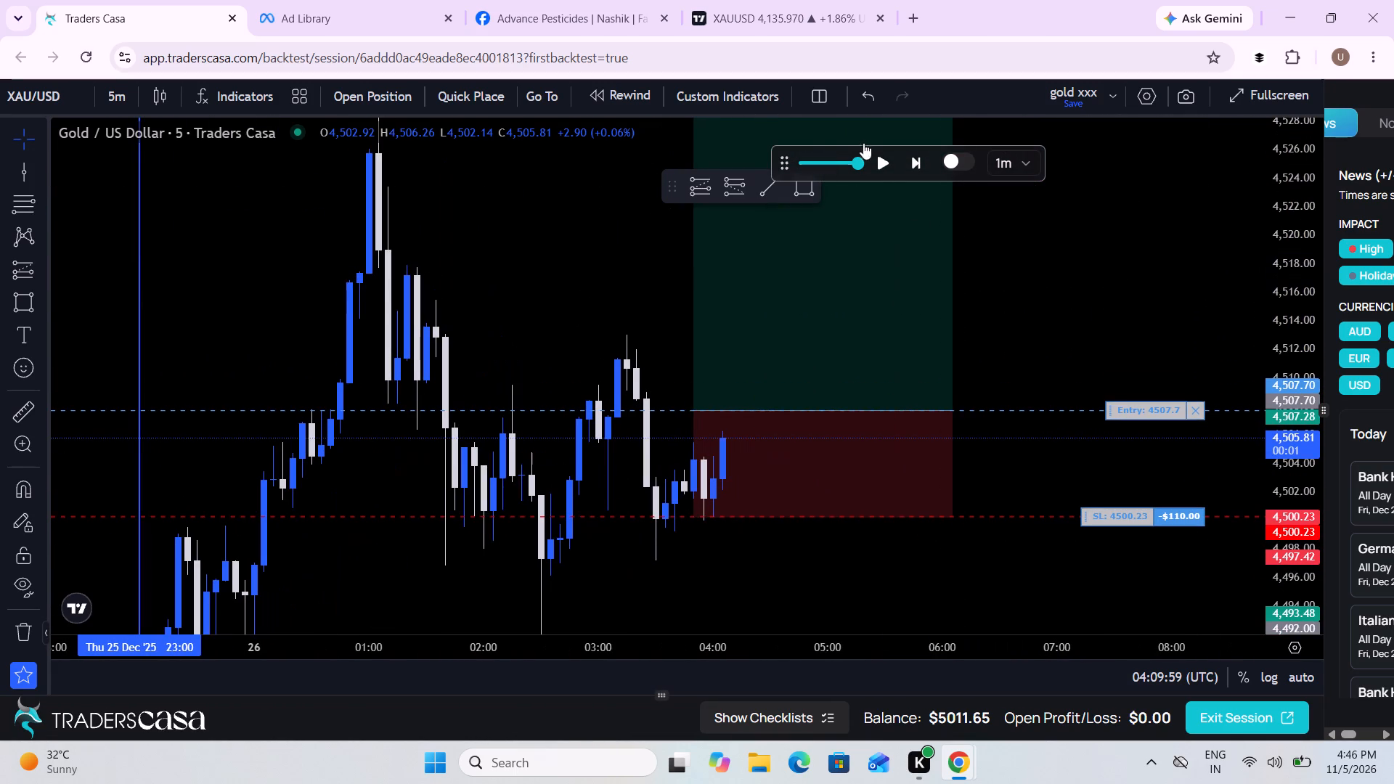
{"action": "left_click_drag", "start_coordinate": [1154, 518], "coordinate": [1149, 496]}
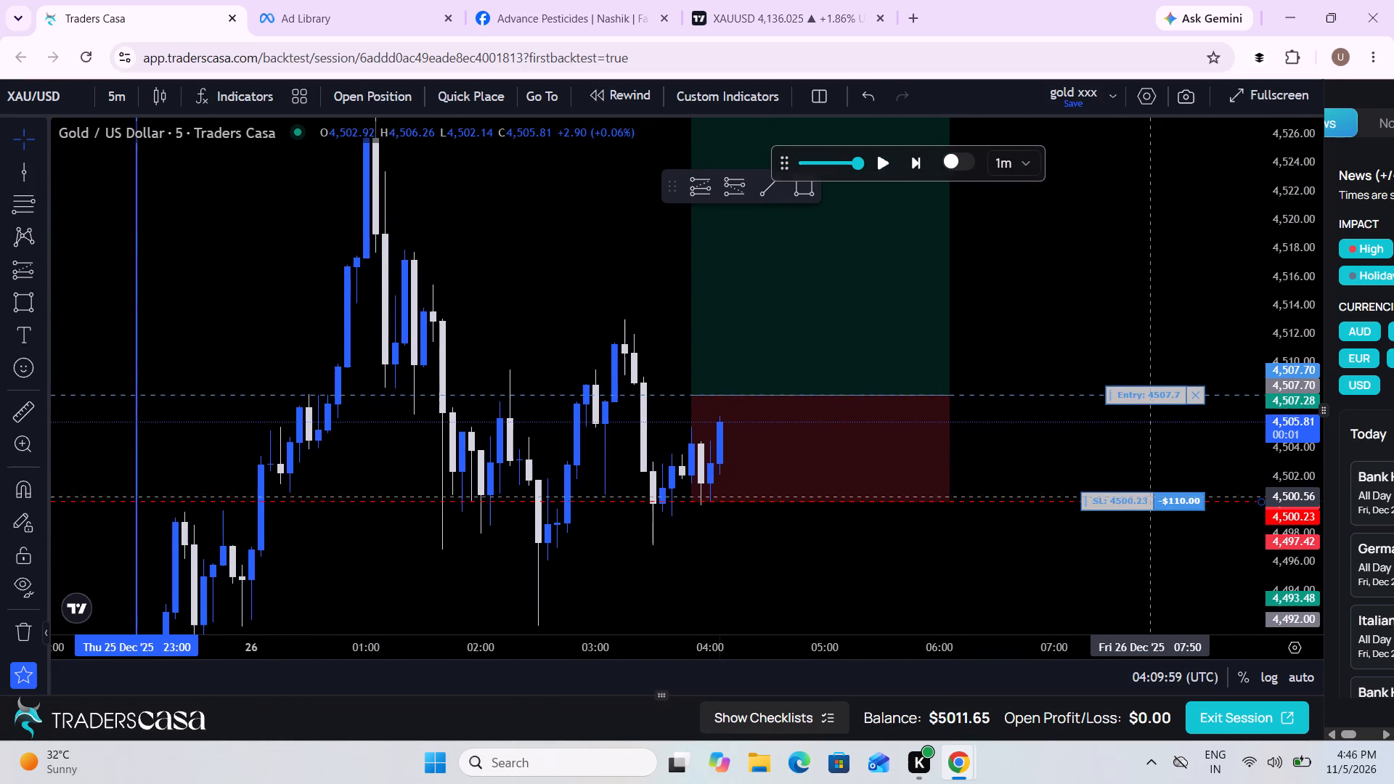
{"action": "left_click_drag", "start_coordinate": [1149, 496], "coordinate": [1148, 484]}
{"action": "left_click_drag", "start_coordinate": [1124, 484], "coordinate": [1122, 438]}
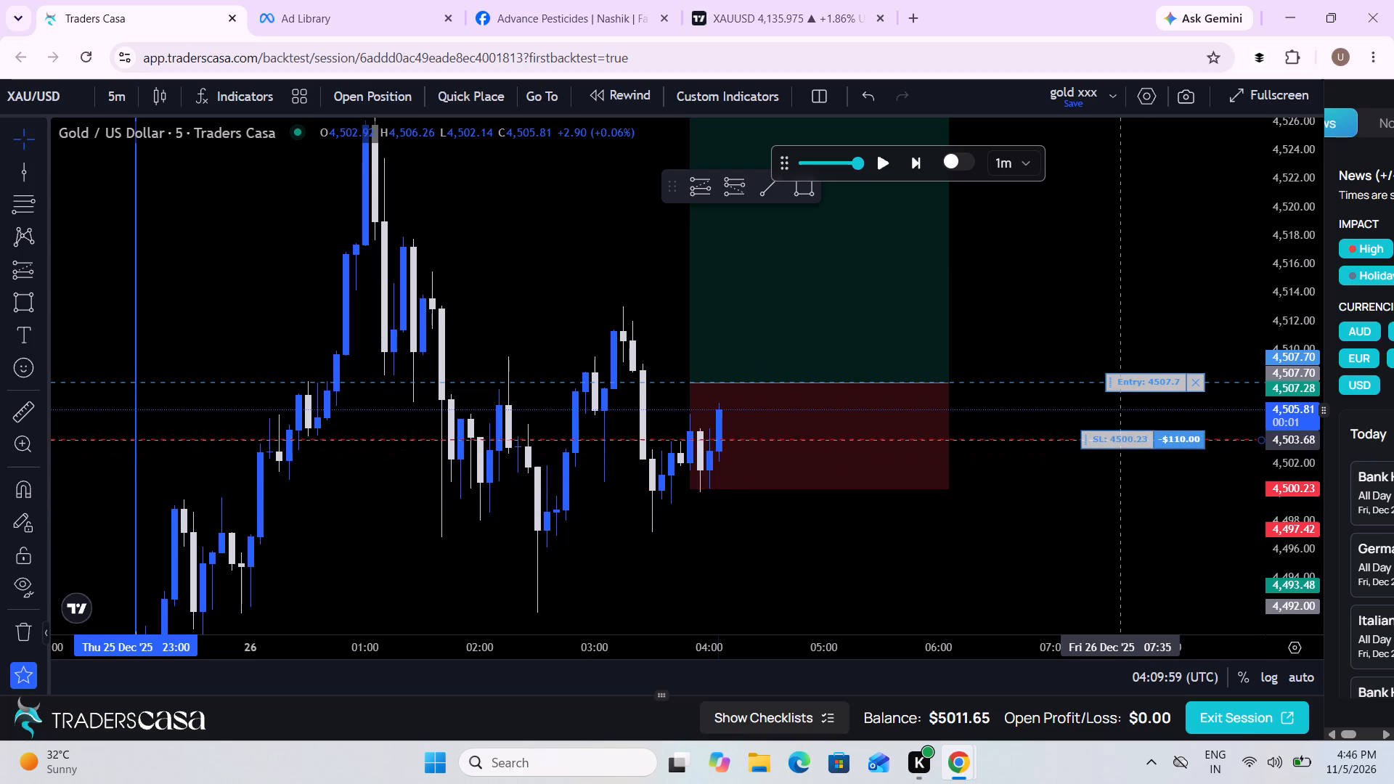
{"action": "left_click_drag", "start_coordinate": [1122, 438], "coordinate": [1122, 433]}
Raise the stop level of the long position drawing to 4,504.00.
{"action": "left_click", "coordinate": [727, 502]}
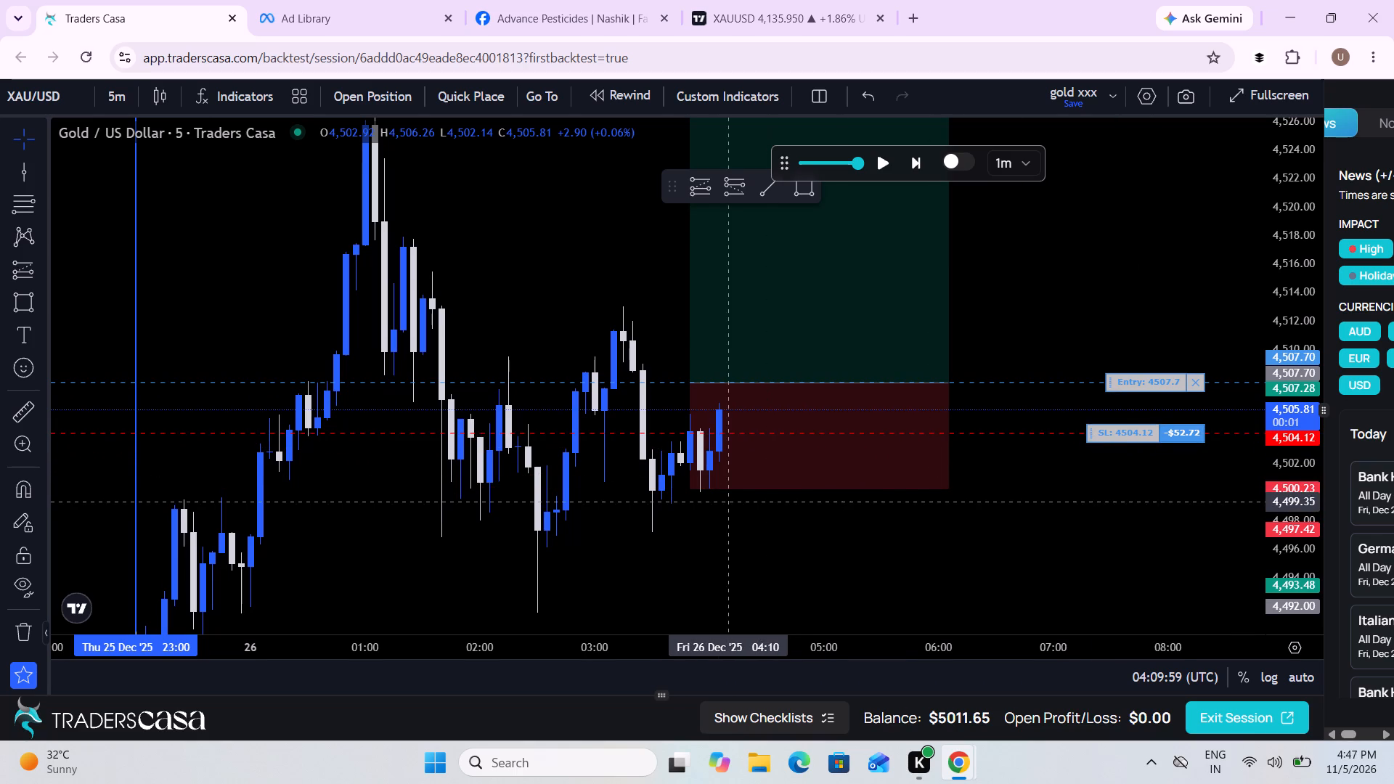
{"action": "left_click_drag", "start_coordinate": [694, 493], "coordinate": [688, 435]}
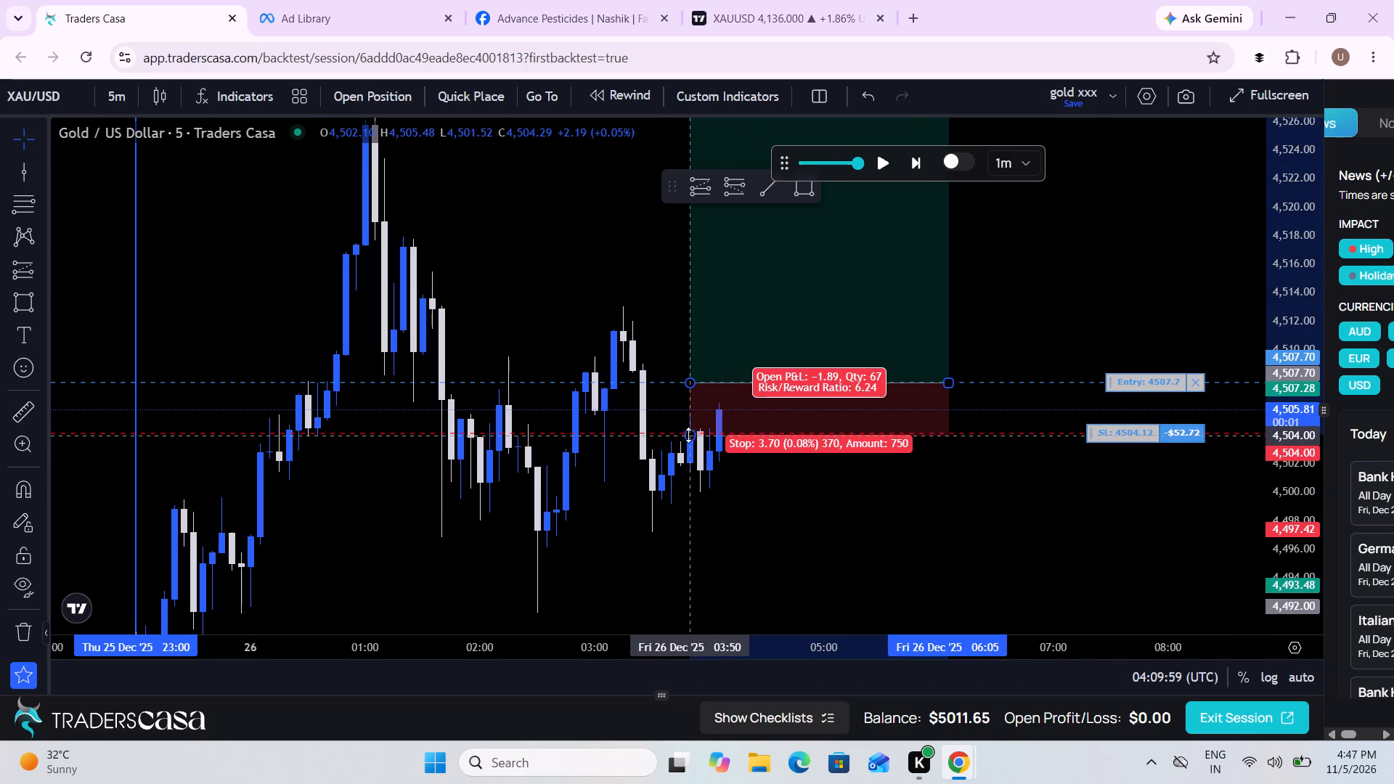
Play the price replay past the order's entry and pause it at 05:38:59 UTC.
{"action": "left_click_drag", "start_coordinate": [821, 505], "coordinate": [800, 594]}
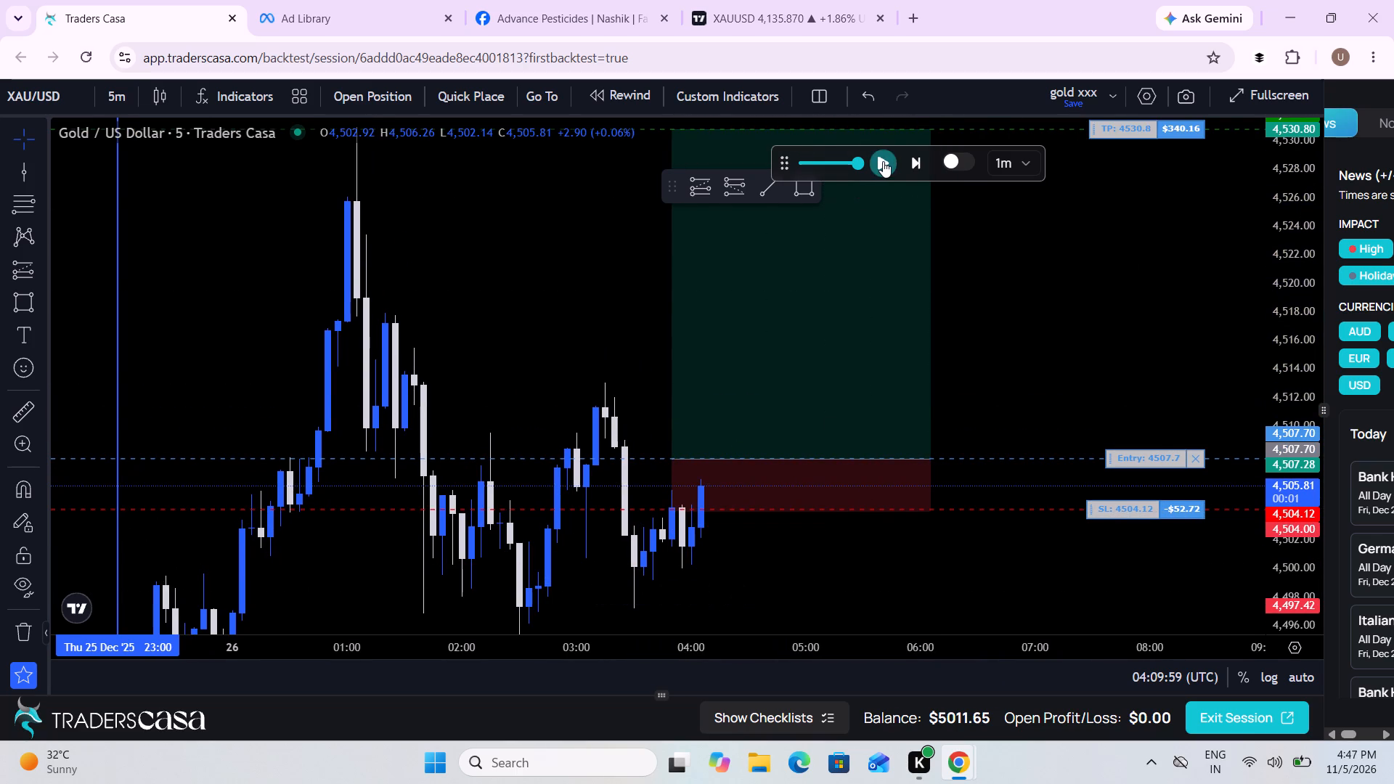
{"action": "left_click", "coordinate": [883, 161]}
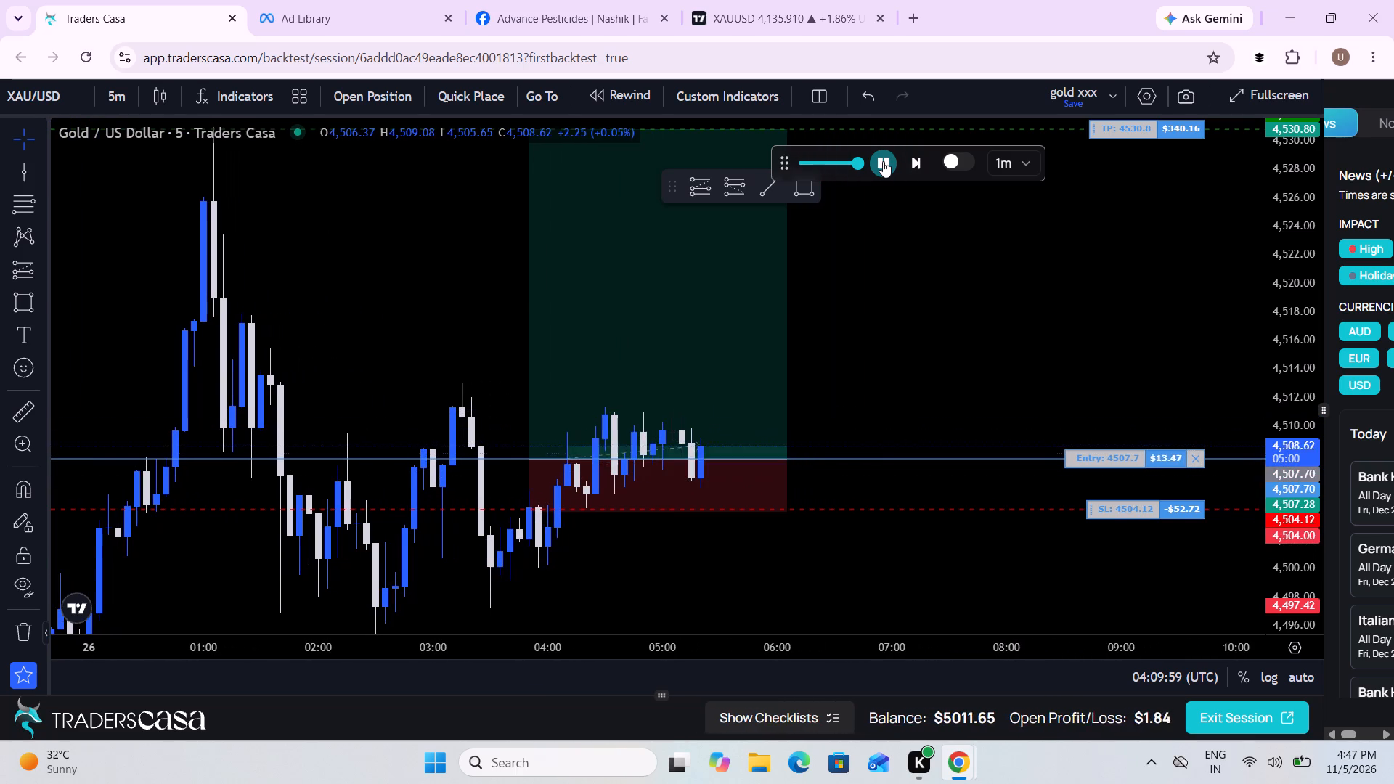
{"action": "left_click", "coordinate": [883, 161]}
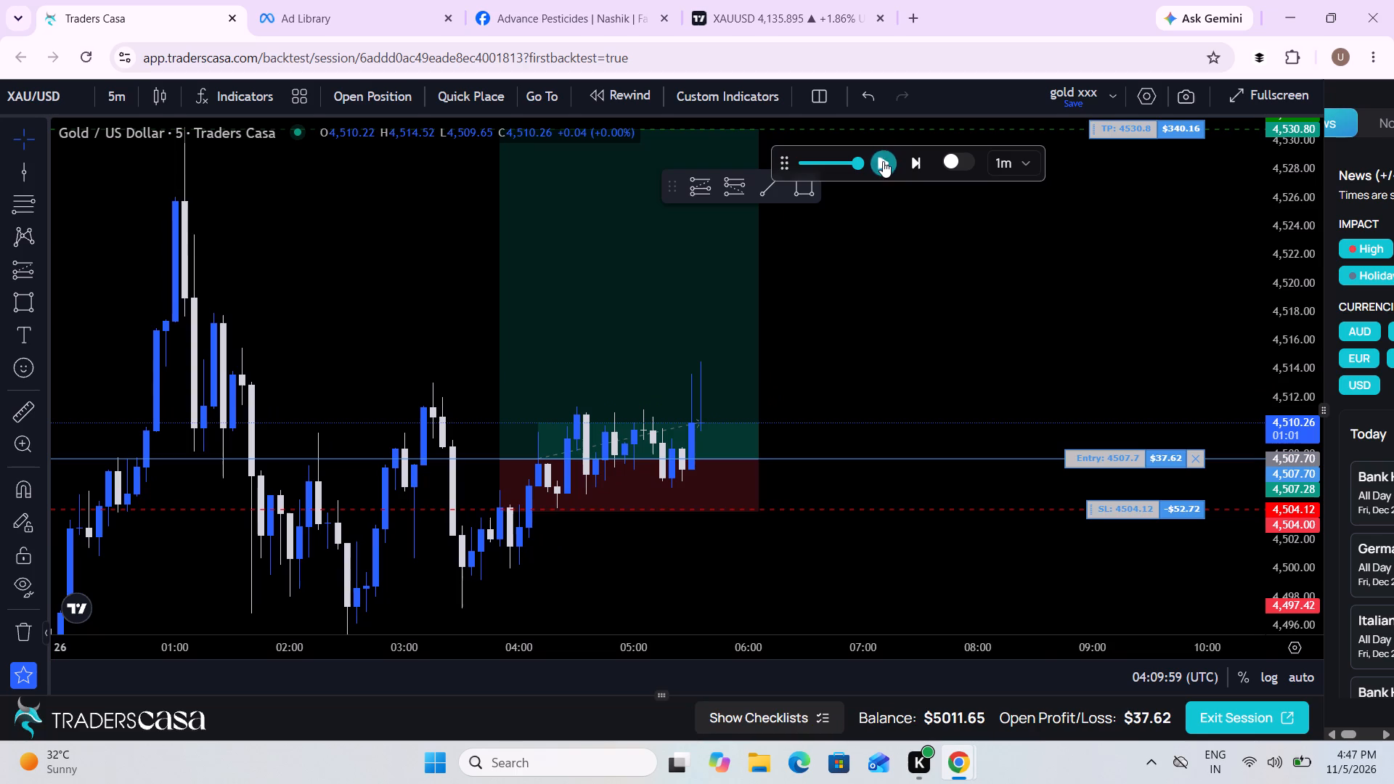
Raise the open trade's stop loss to 4,507.43, just below its entry.
{"action": "left_click_drag", "start_coordinate": [1149, 508], "coordinate": [1154, 467]}
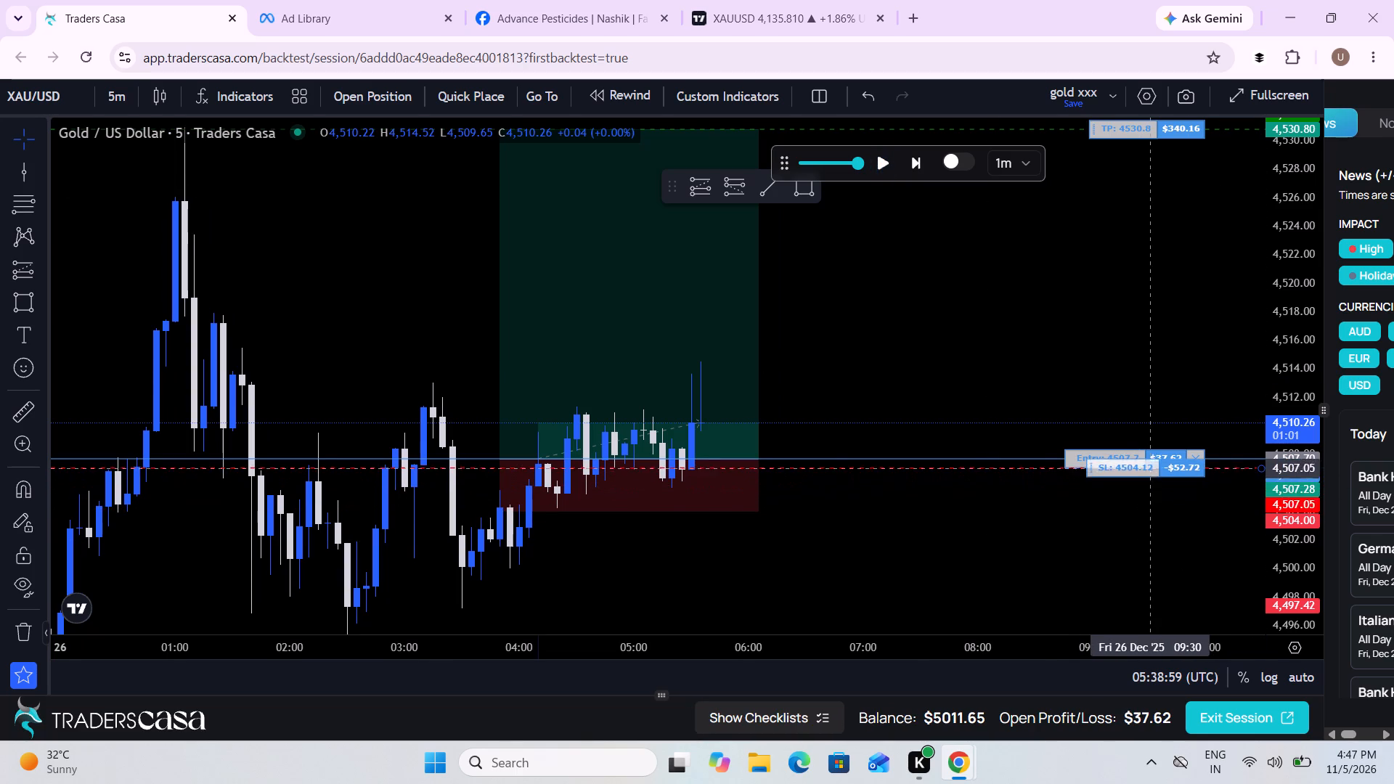
{"action": "left_click_drag", "start_coordinate": [1154, 467], "coordinate": [1157, 462]}
Resume the price replay and pause it at 08:45:59 UTC.
{"action": "left_click_drag", "start_coordinate": [1023, 550], "coordinate": [985, 577]}
{"action": "scroll", "coordinate": [985, 577], "scroll_direction": "down", "scroll_amount": 3}
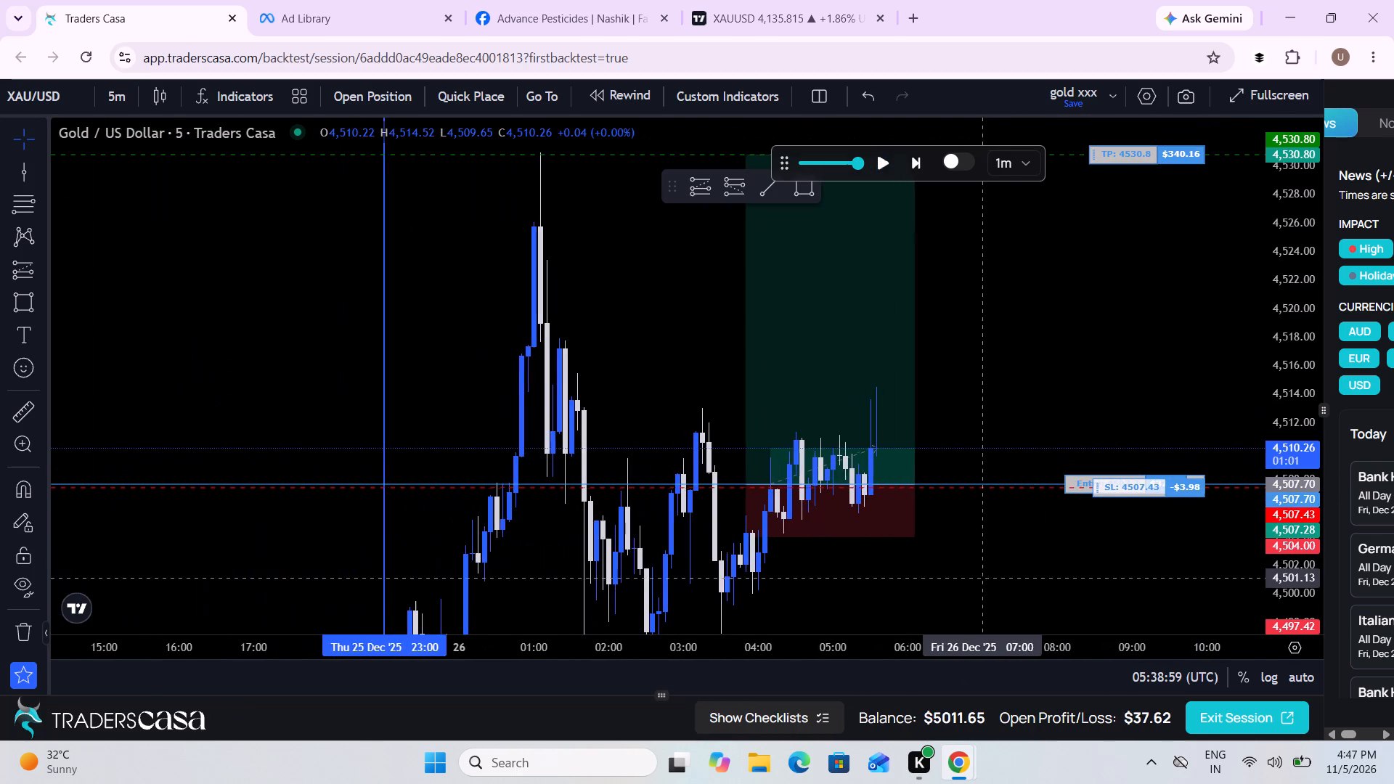
{"action": "left_click", "coordinate": [892, 160]}
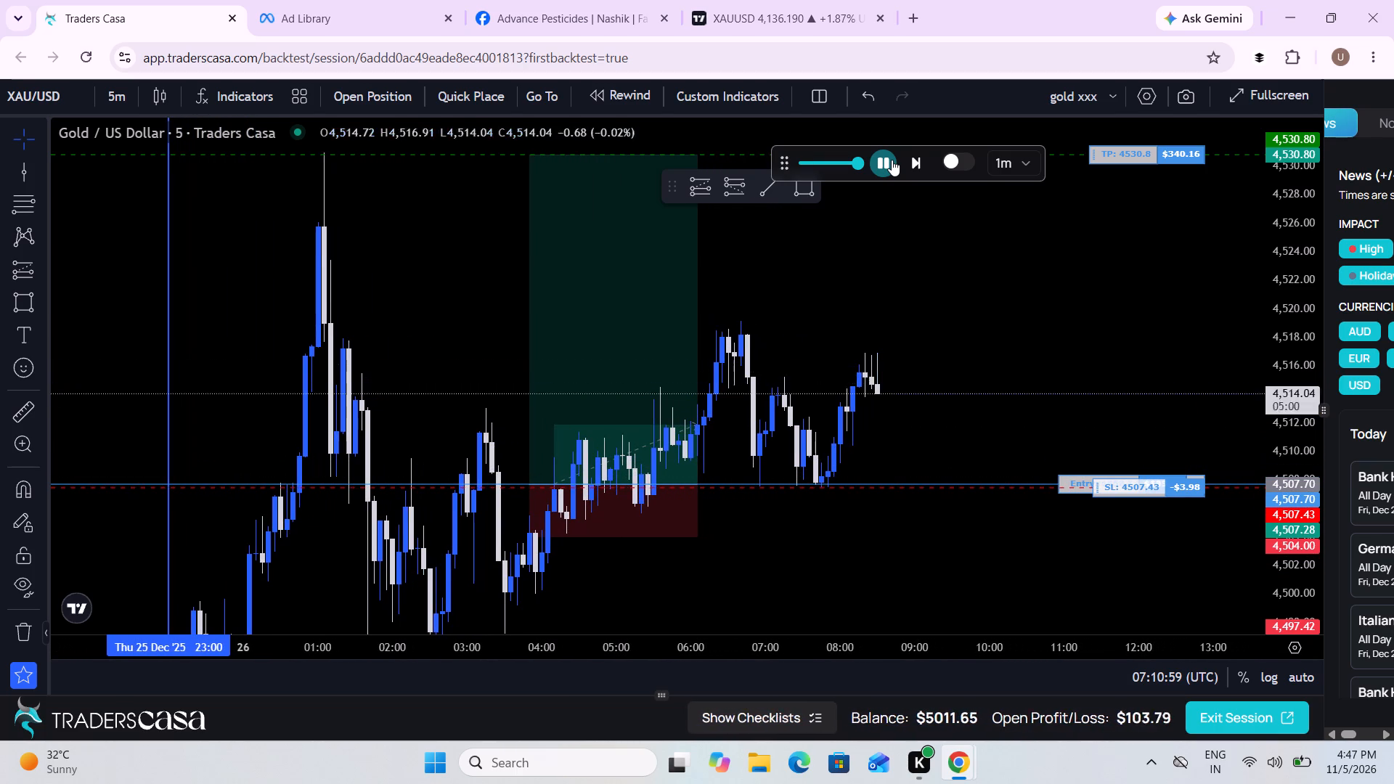
{"action": "left_click", "coordinate": [892, 160]}
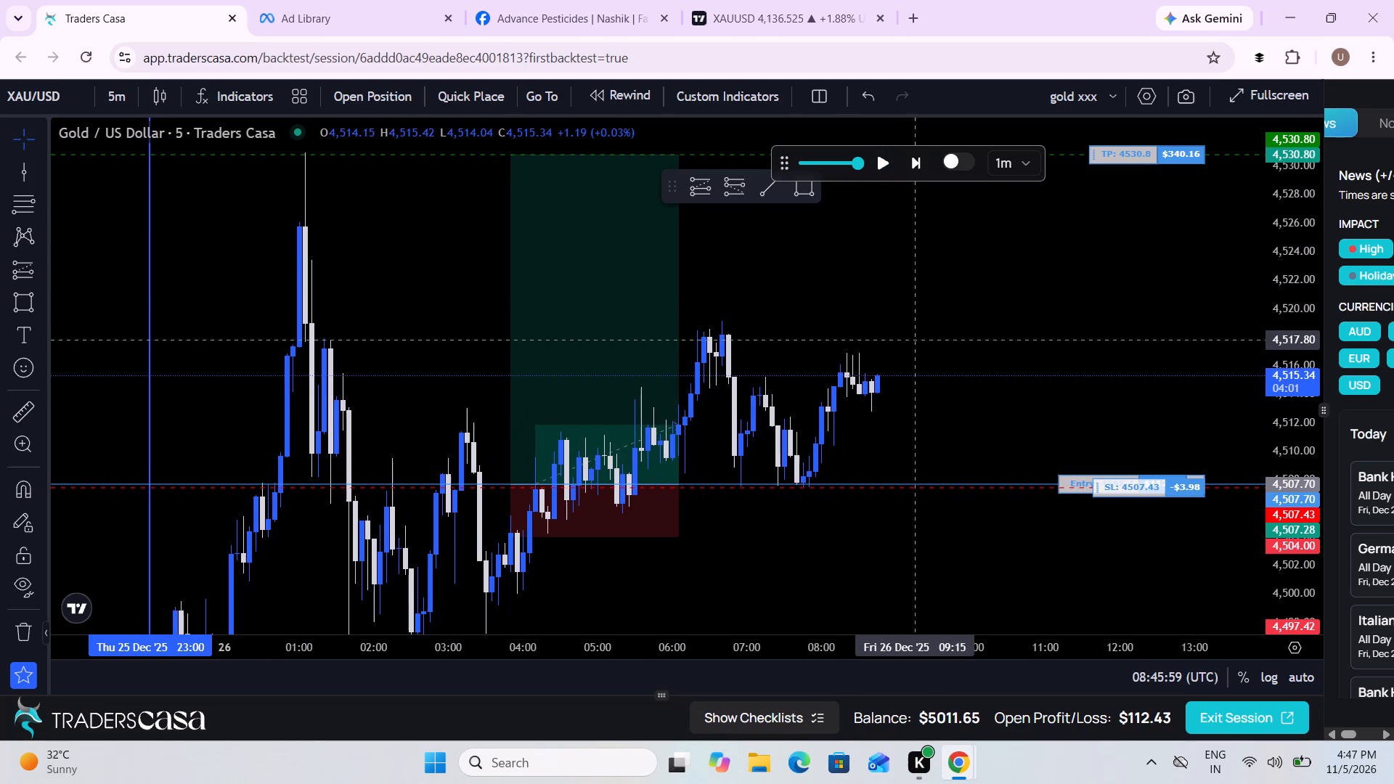
Extend the end of the long position drawing to about 09:40 on 26 December, past the latest candle.
{"action": "left_click_drag", "start_coordinate": [913, 340], "coordinate": [695, 335]}
{"action": "scroll", "coordinate": [695, 335], "scroll_direction": "down", "scroll_amount": 1}
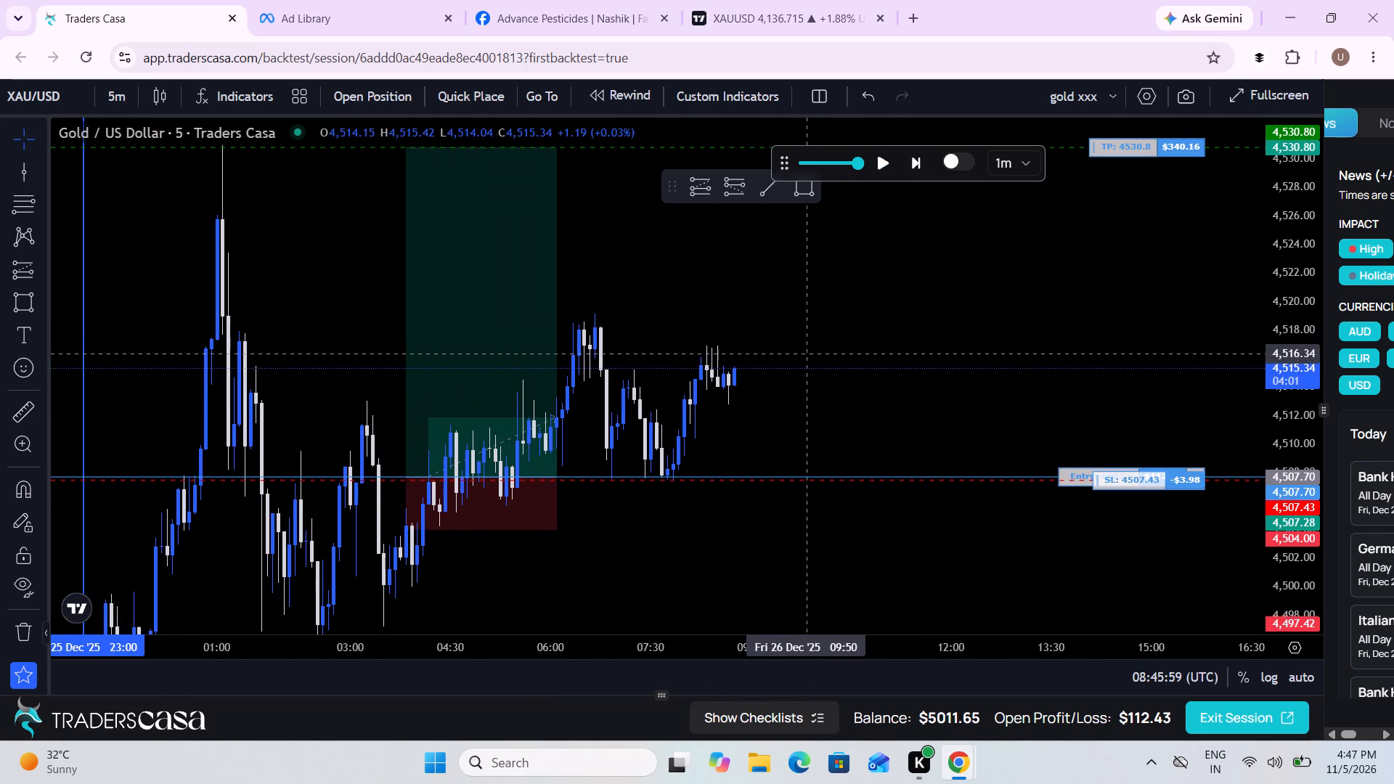
{"action": "left_click_drag", "start_coordinate": [812, 356], "coordinate": [748, 367]}
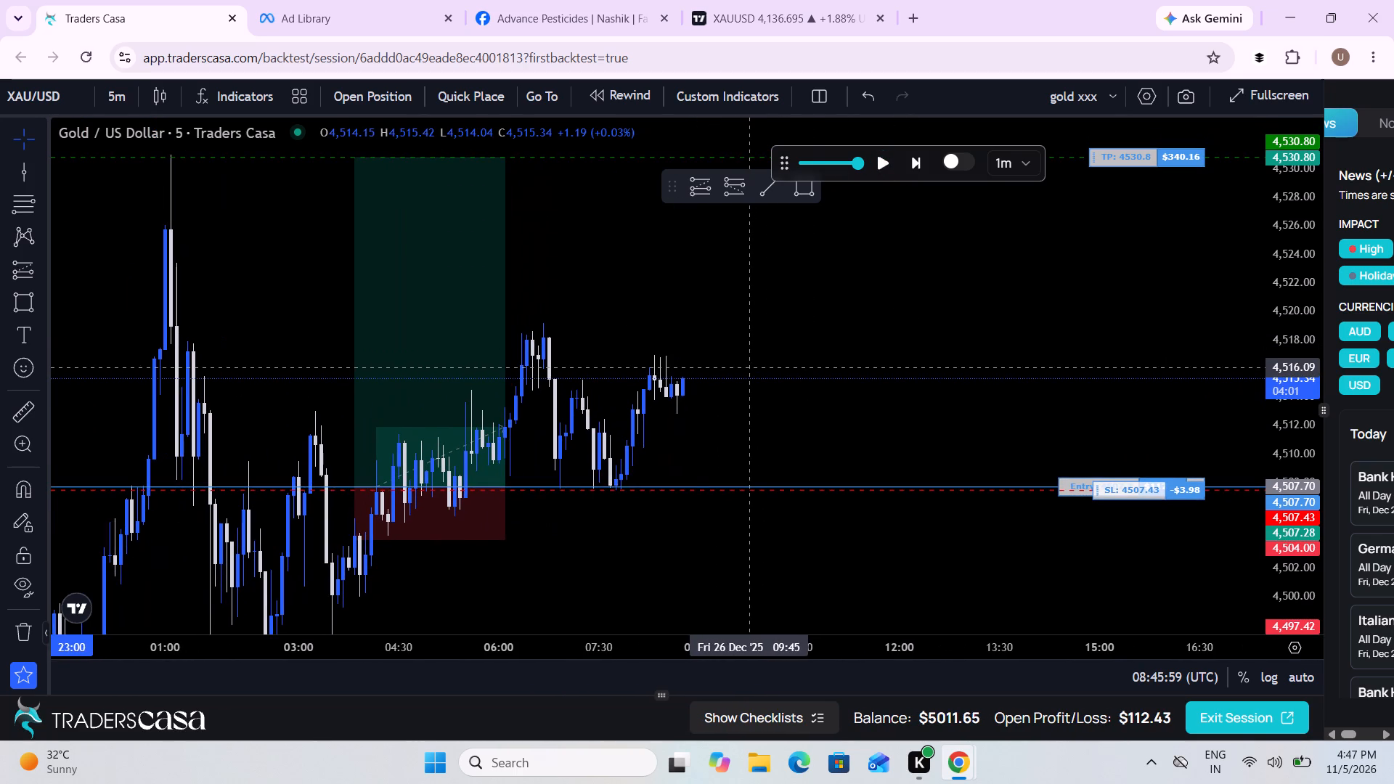
{"action": "left_click_drag", "start_coordinate": [748, 367], "coordinate": [686, 367]}
{"action": "scroll", "coordinate": [686, 367], "scroll_direction": "down", "scroll_amount": 1}
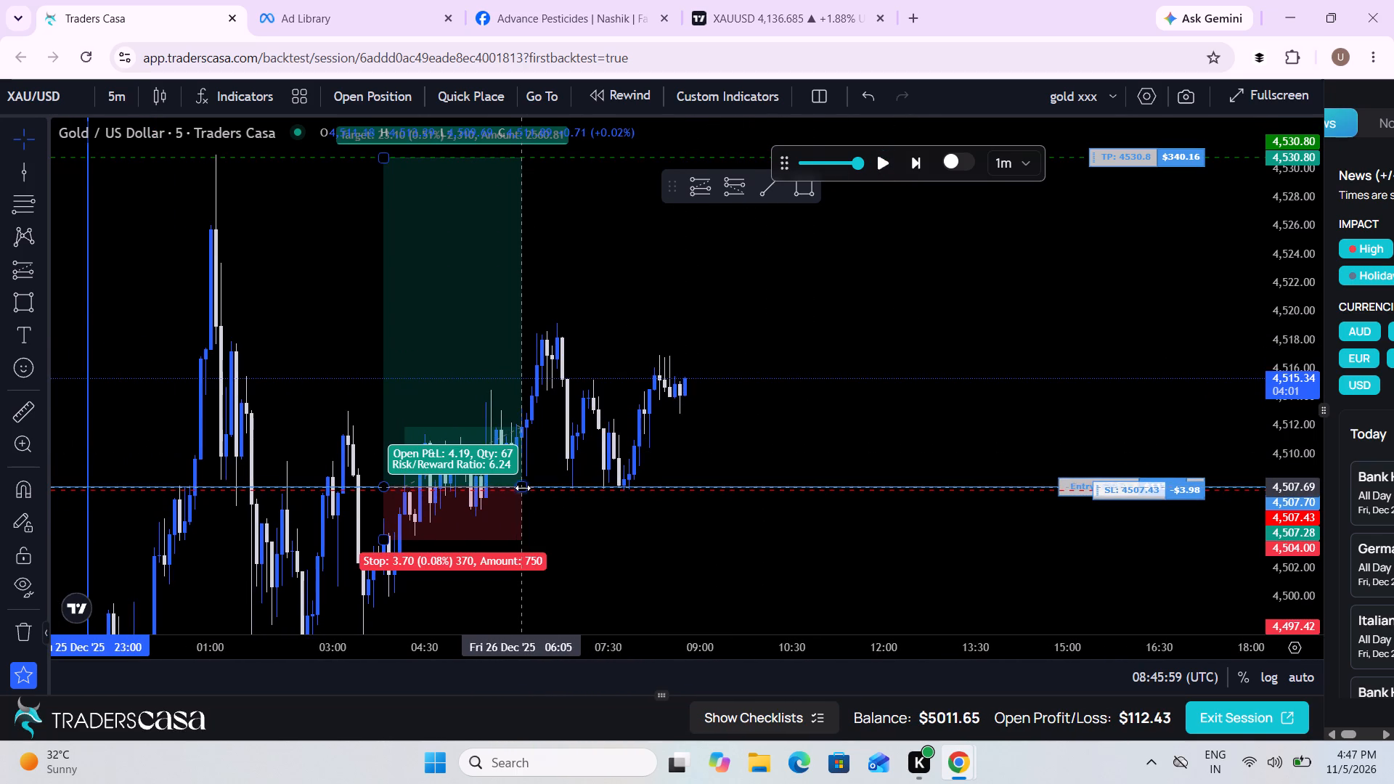
{"action": "left_click_drag", "start_coordinate": [523, 488], "coordinate": [743, 504]}
Resume the price replay with the trade running and pause it at 11:16:59 UTC.
{"action": "left_click_drag", "start_coordinate": [815, 435], "coordinate": [796, 438]}
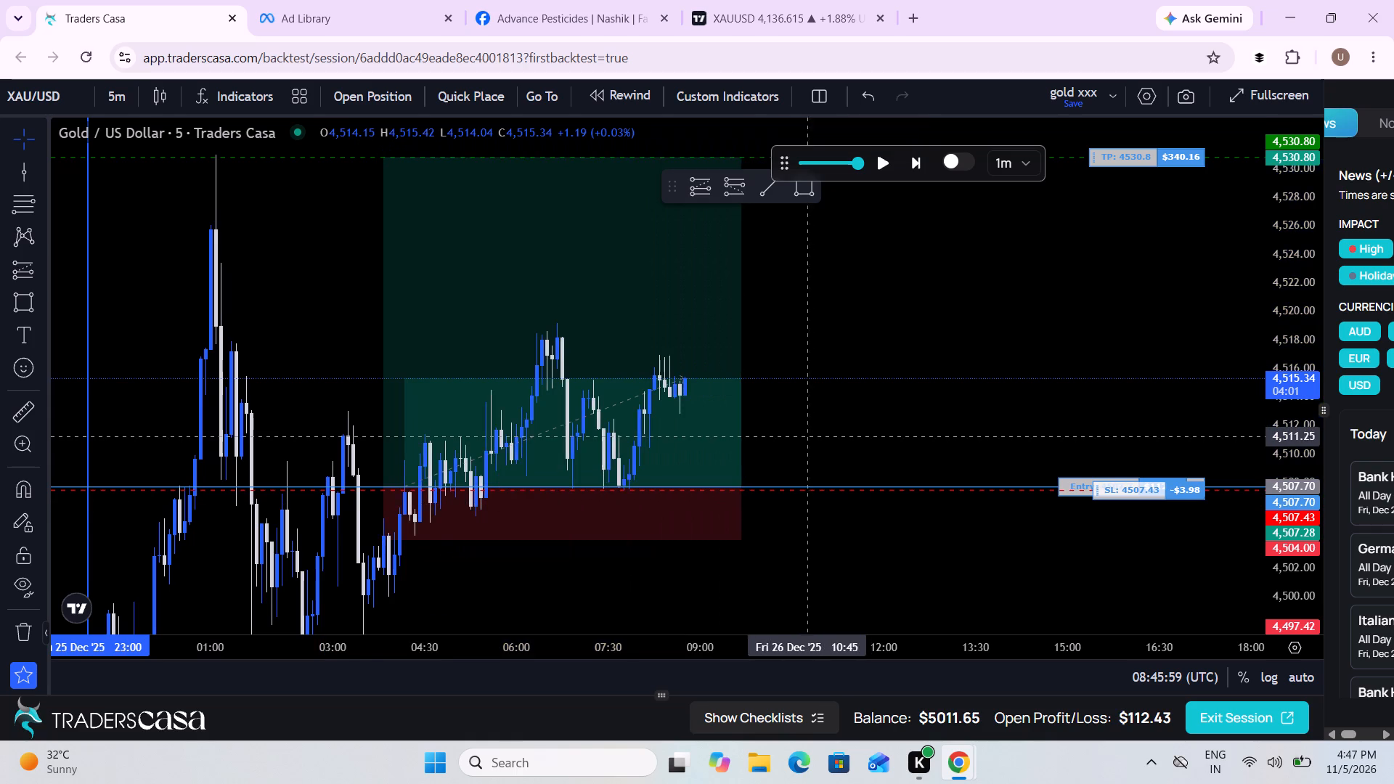
{"action": "left_click_drag", "start_coordinate": [796, 438], "coordinate": [685, 454]}
{"action": "scroll", "coordinate": [685, 454], "scroll_direction": "down", "scroll_amount": 2}
{"action": "left_click_drag", "start_coordinate": [877, 408], "coordinate": [806, 520]}
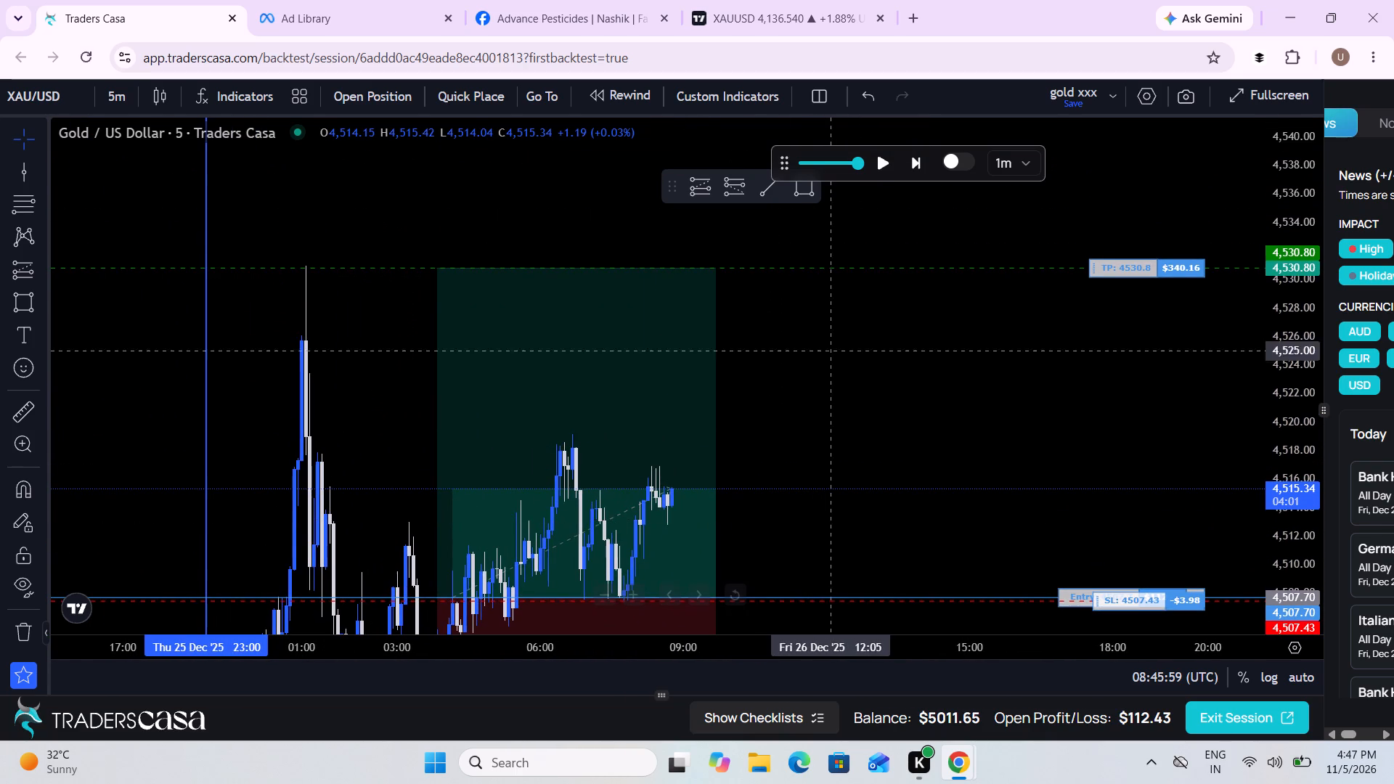
{"action": "left_click", "coordinate": [886, 168]}
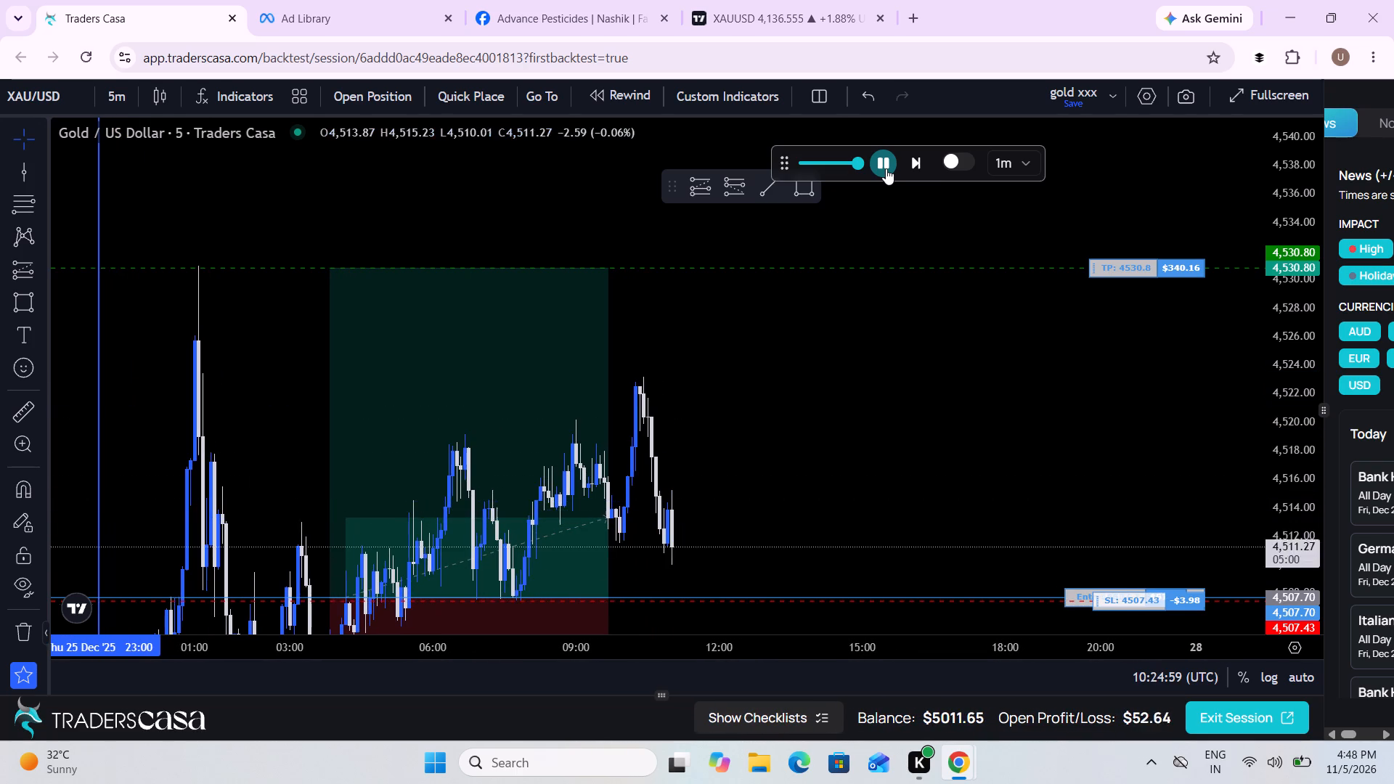
{"action": "left_click", "coordinate": [886, 168]}
Extend the end of the long position drawing to 10:20 on 26 December, at the recent price peak.
{"action": "left_click_drag", "start_coordinate": [879, 415], "coordinate": [863, 271]}
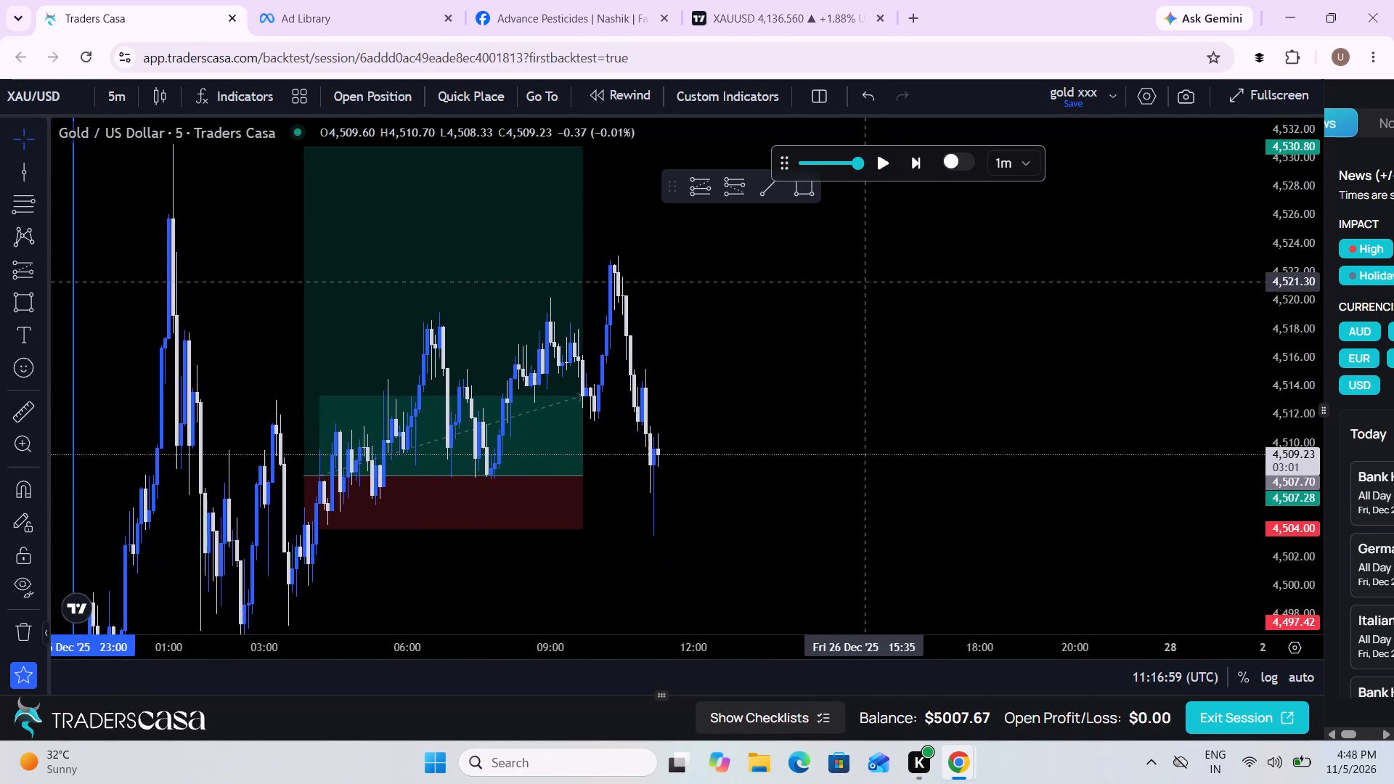
{"action": "left_click_drag", "start_coordinate": [863, 271], "coordinate": [863, 269]}
{"action": "scroll", "coordinate": [863, 269], "scroll_direction": "down", "scroll_amount": 1}
{"action": "left_click_drag", "start_coordinate": [796, 290], "coordinate": [777, 388]}
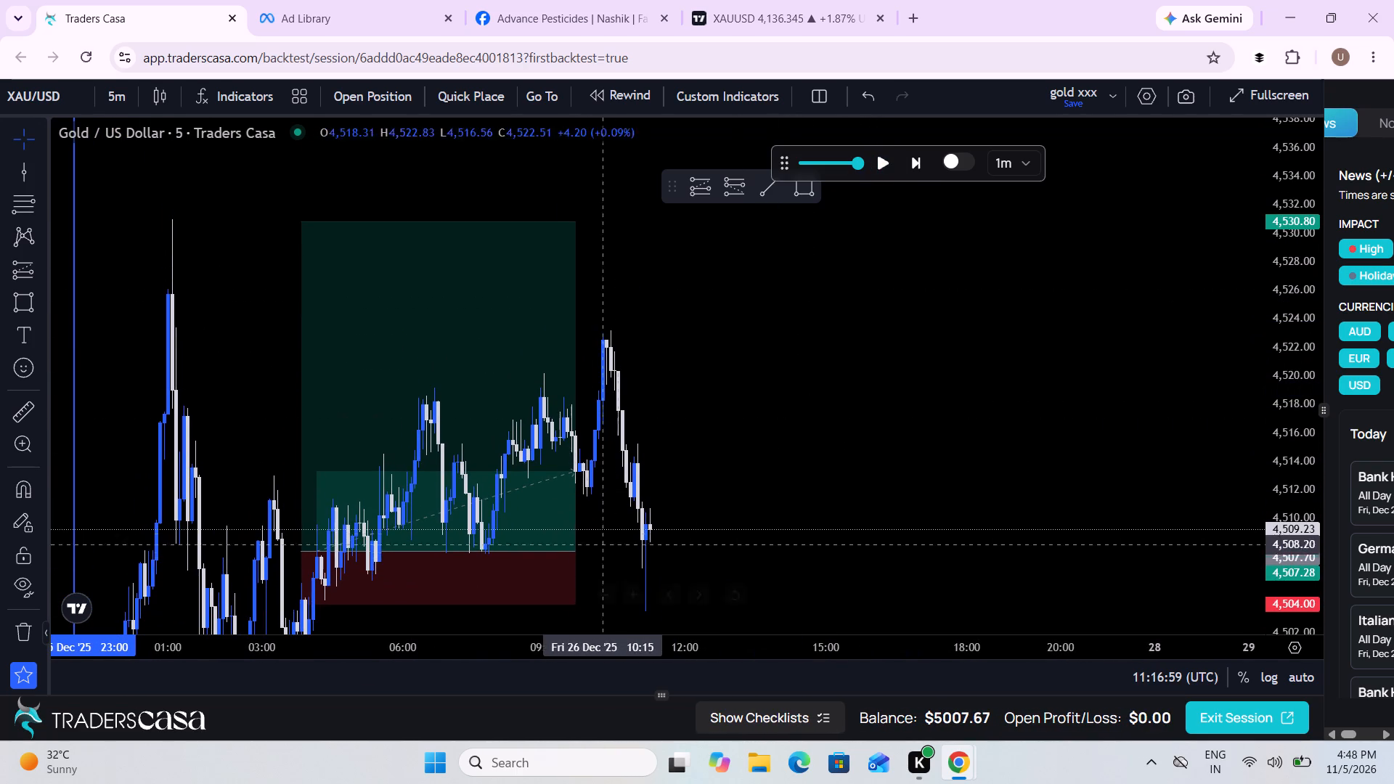
{"action": "left_click_drag", "start_coordinate": [576, 552], "coordinate": [608, 553]}
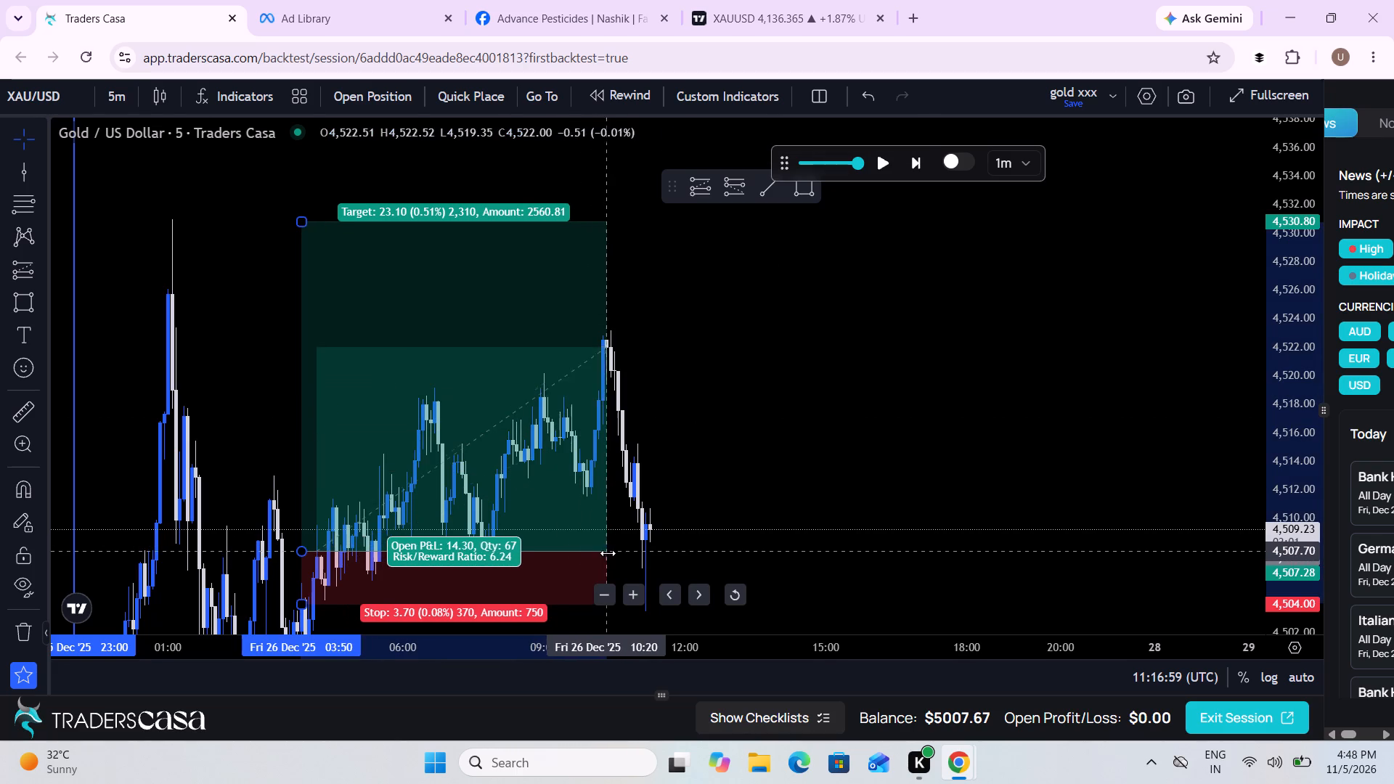
Lower the target of the long position drawing to 4,522.64, at the recent price peak.
{"action": "left_click_drag", "start_coordinate": [608, 553], "coordinate": [608, 554]}
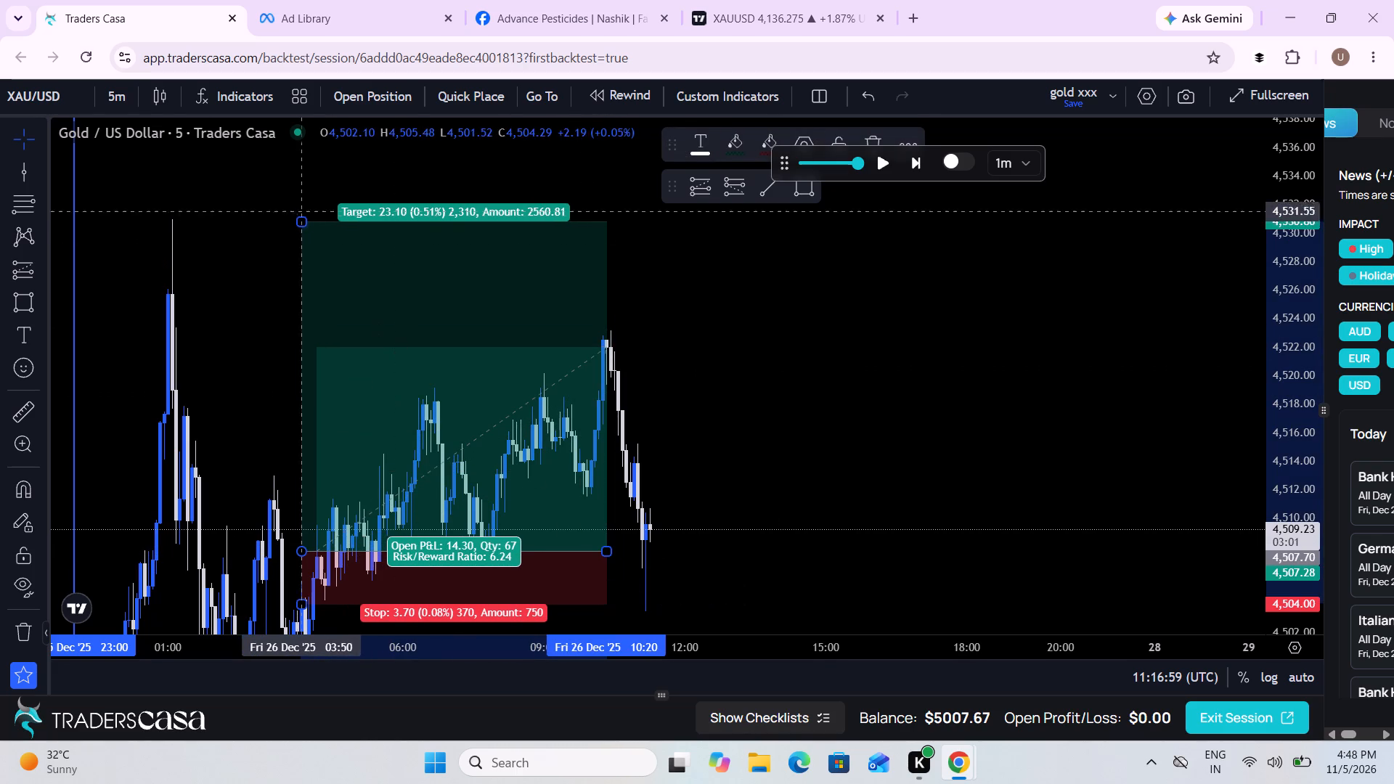
{"action": "left_click_drag", "start_coordinate": [300, 219], "coordinate": [320, 338]}
Resume the price replay and pause it at 11:37:59 UTC.
{"action": "left_click_drag", "start_coordinate": [710, 423], "coordinate": [675, 305]}
{"action": "scroll", "coordinate": [675, 305], "scroll_direction": "down", "scroll_amount": 2}
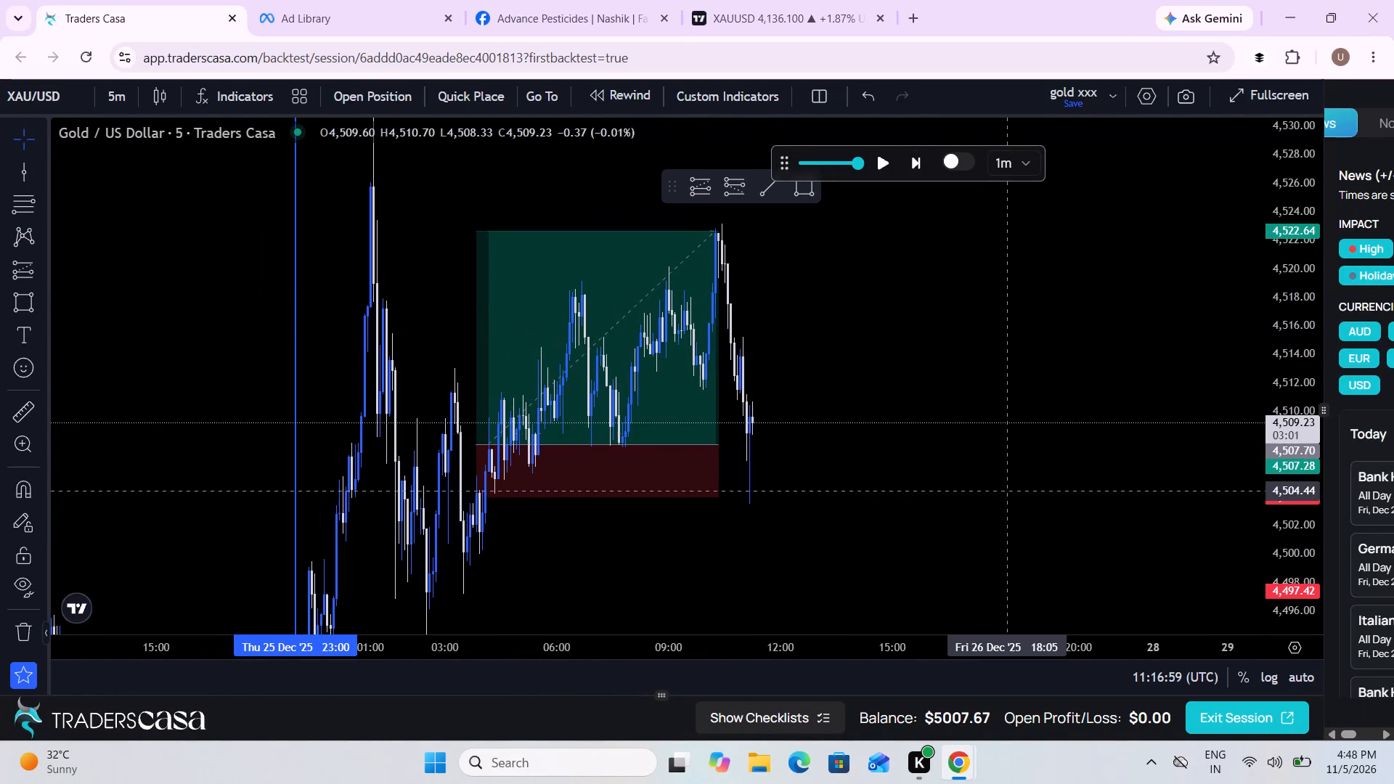
{"action": "left_click_drag", "start_coordinate": [1008, 502], "coordinate": [1020, 479]}
{"action": "scroll", "coordinate": [1020, 479], "scroll_direction": "up", "scroll_amount": 3}
{"action": "left_click_drag", "start_coordinate": [1020, 479], "coordinate": [1204, 497]}
{"action": "scroll", "coordinate": [1204, 497], "scroll_direction": "up", "scroll_amount": 1}
{"action": "left_click_drag", "start_coordinate": [1204, 497], "coordinate": [1273, 533]}
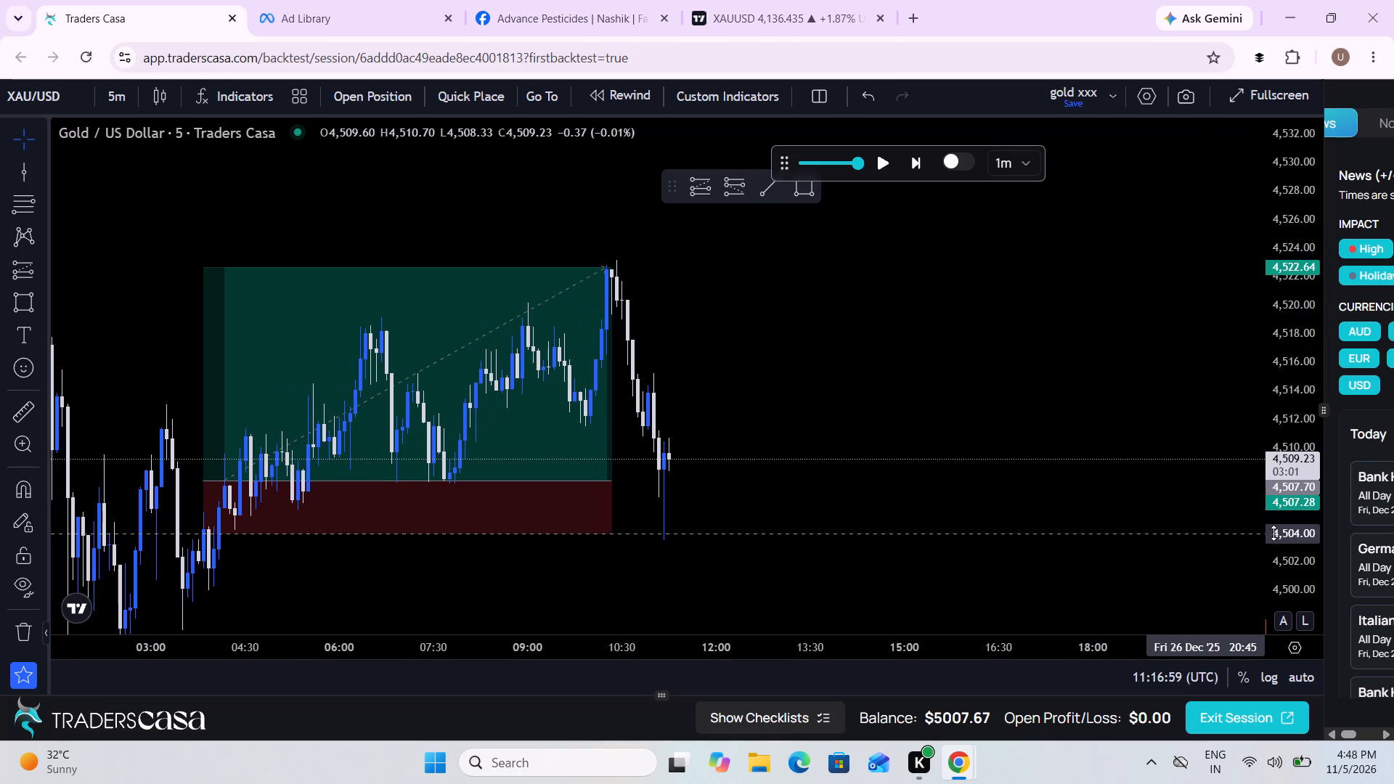
{"action": "left_click_drag", "start_coordinate": [1273, 533], "coordinate": [1252, 564]}
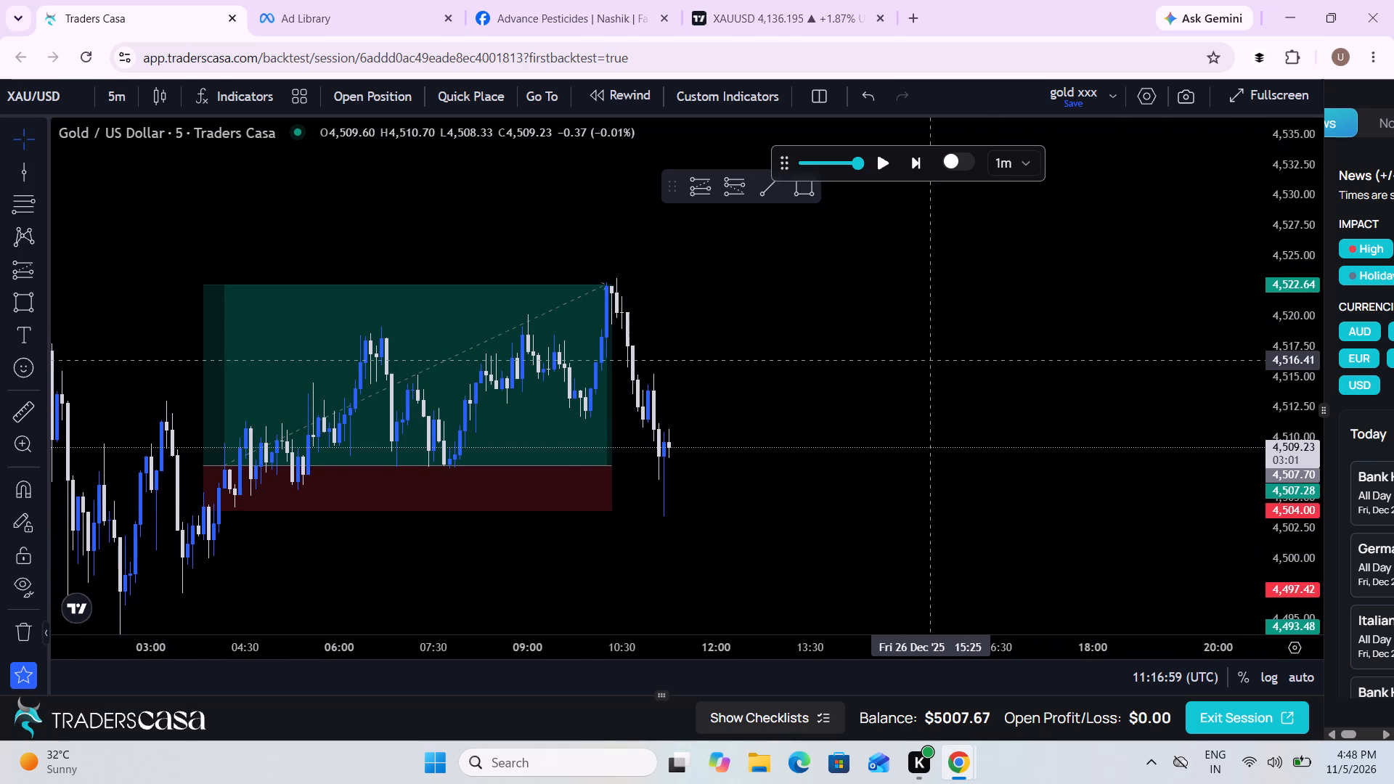
{"action": "left_click_drag", "start_coordinate": [931, 359], "coordinate": [1075, 385]}
{"action": "scroll", "coordinate": [1075, 385], "scroll_direction": "down", "scroll_amount": 1}
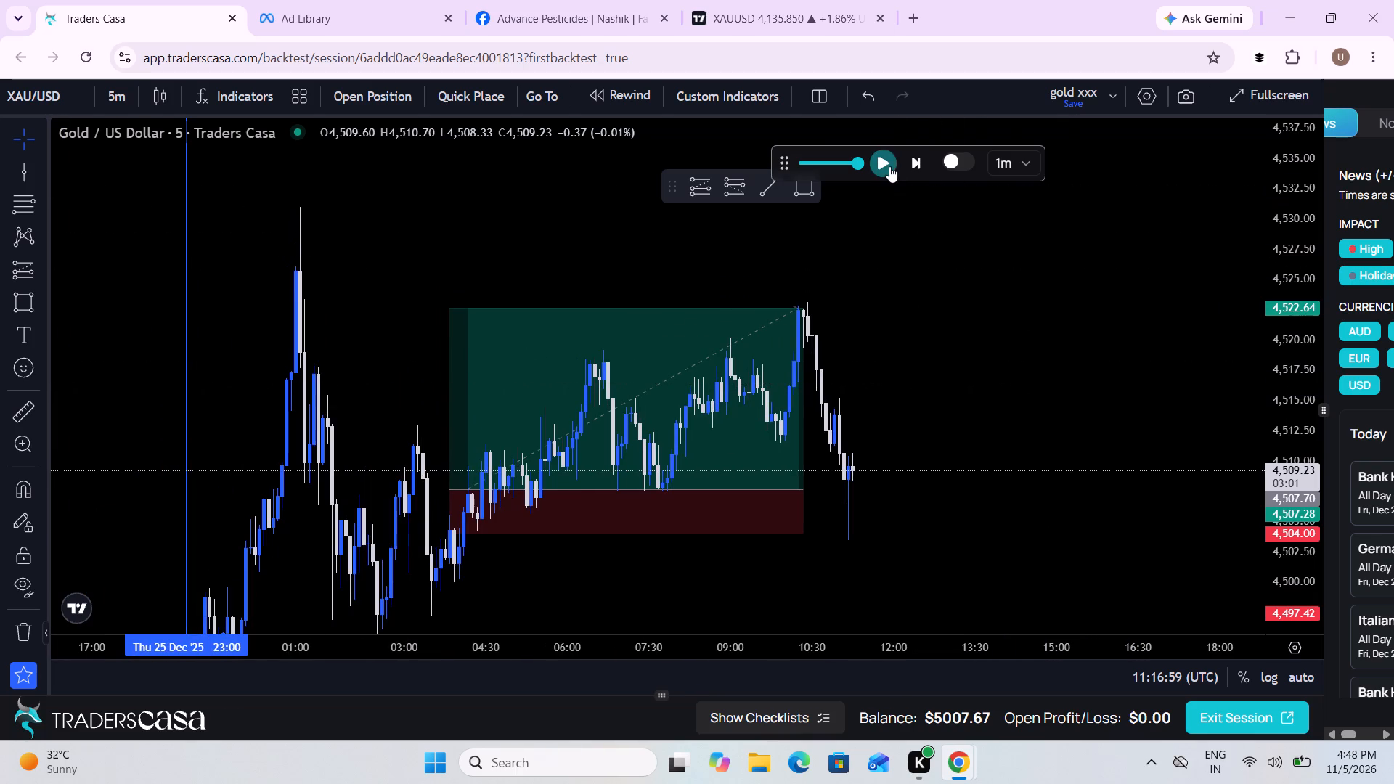
{"action": "left_click", "coordinate": [889, 166]}
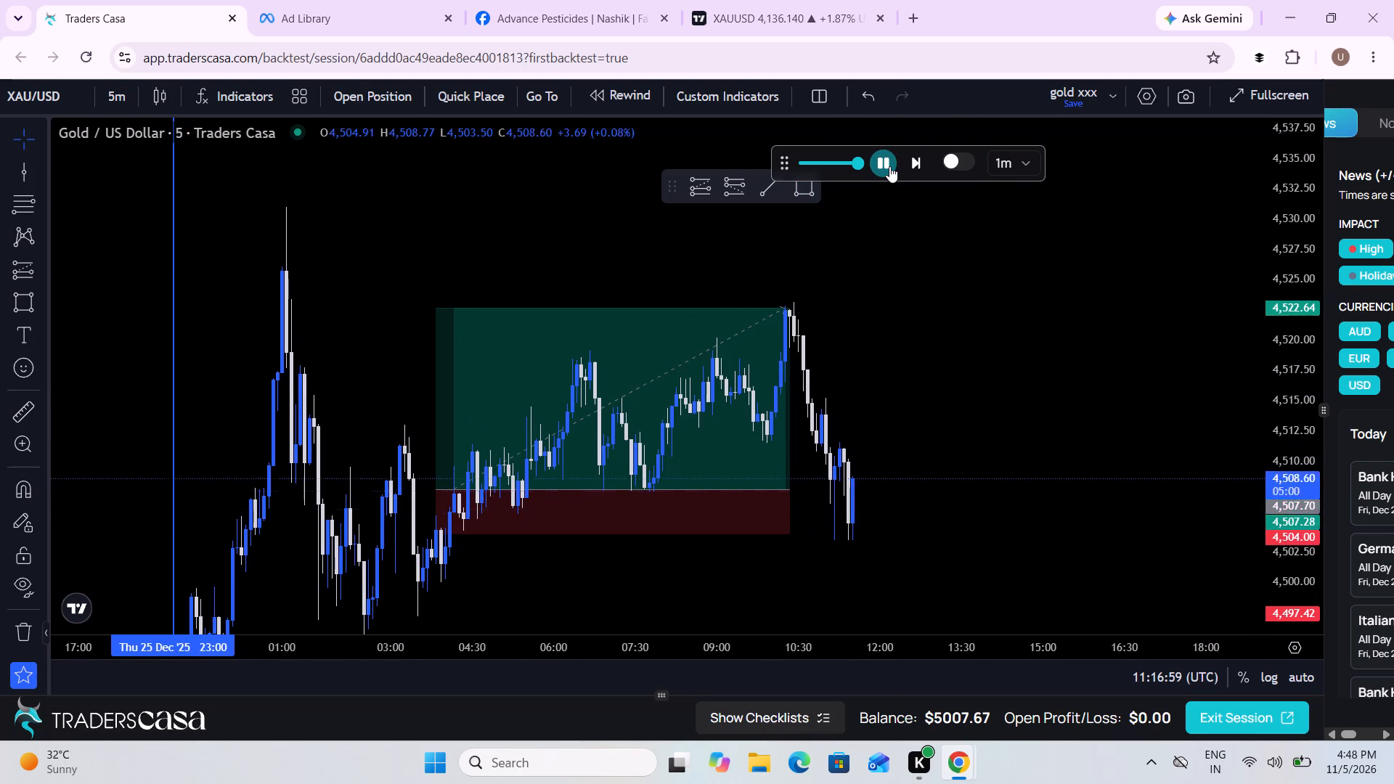
{"action": "left_click", "coordinate": [889, 166]}
Add a vertical line at 18:00 on 26 December, ahead of the latest candle.
{"action": "scroll", "coordinate": [889, 166], "scroll_direction": "up", "scroll_amount": 1}
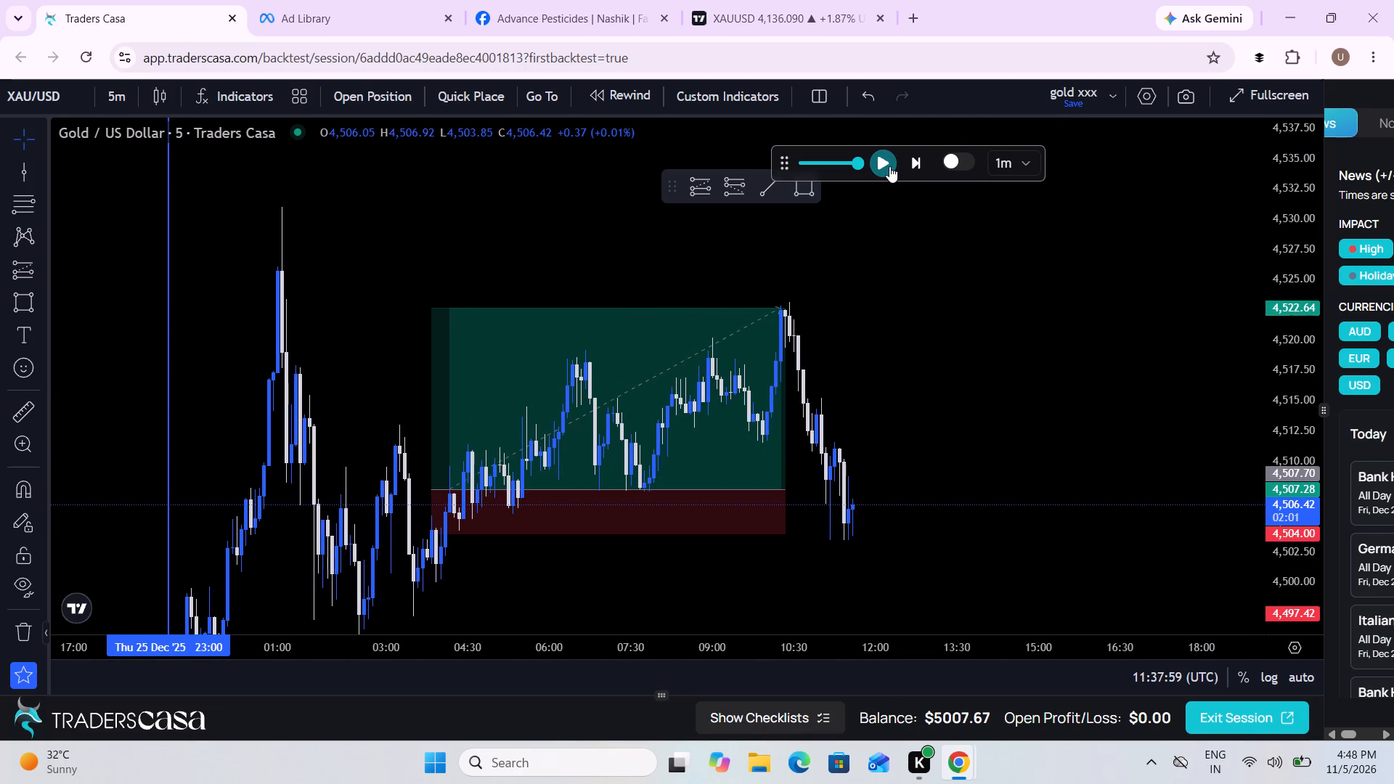
{"action": "left_click_drag", "start_coordinate": [894, 422], "coordinate": [1056, 118]}
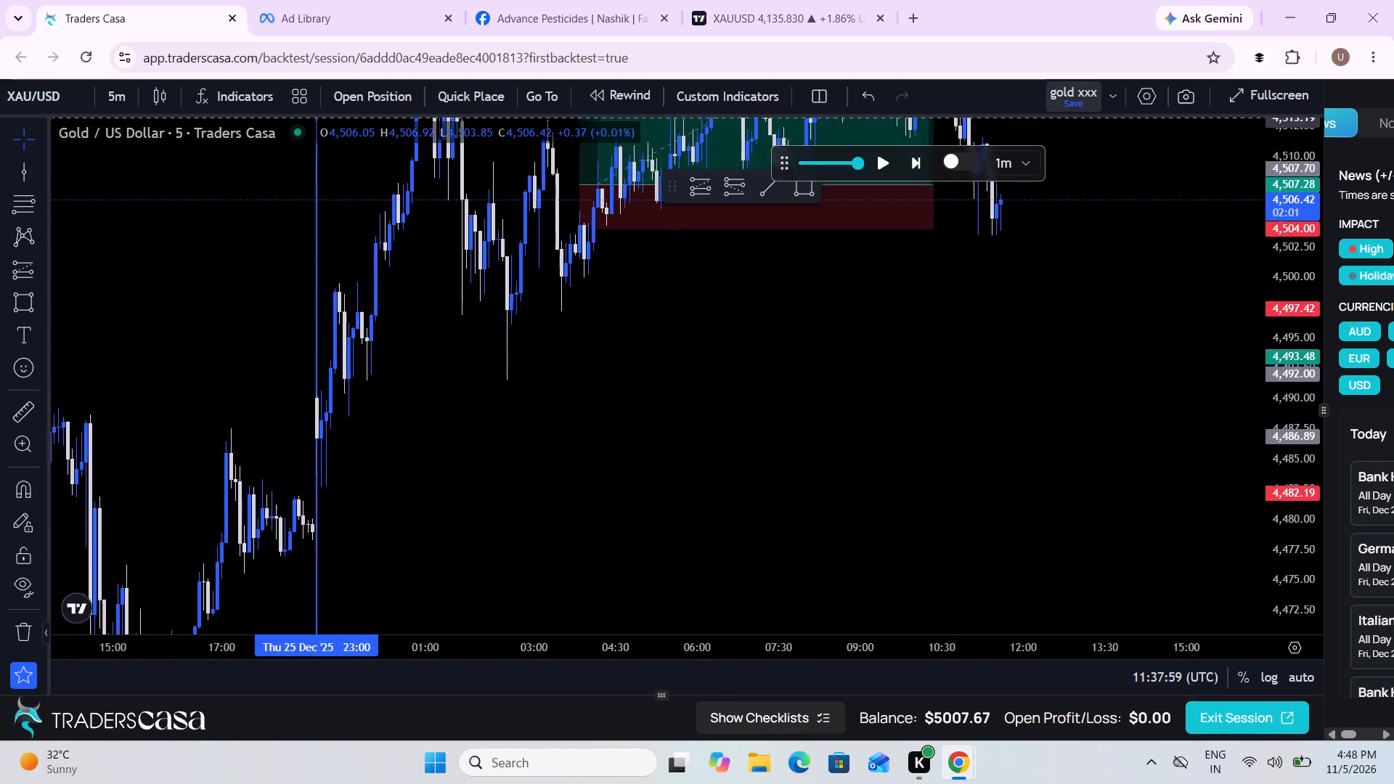
{"action": "left_click_drag", "start_coordinate": [1056, 118], "coordinate": [1027, 378]}
{"action": "scroll", "coordinate": [1027, 378], "scroll_direction": "up", "scroll_amount": 3}
{"action": "left_click_drag", "start_coordinate": [1027, 378], "coordinate": [1023, 419]}
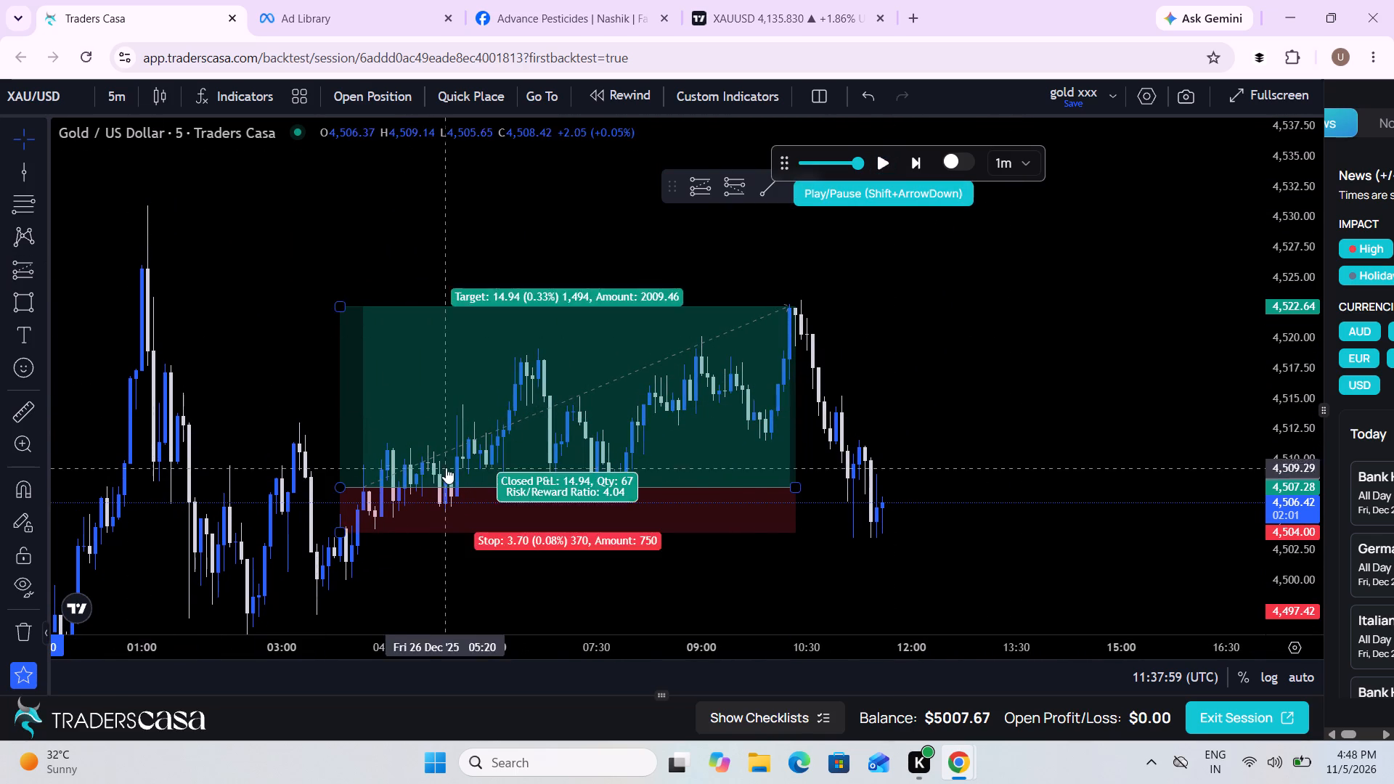
{"action": "left_click", "coordinate": [19, 179]}
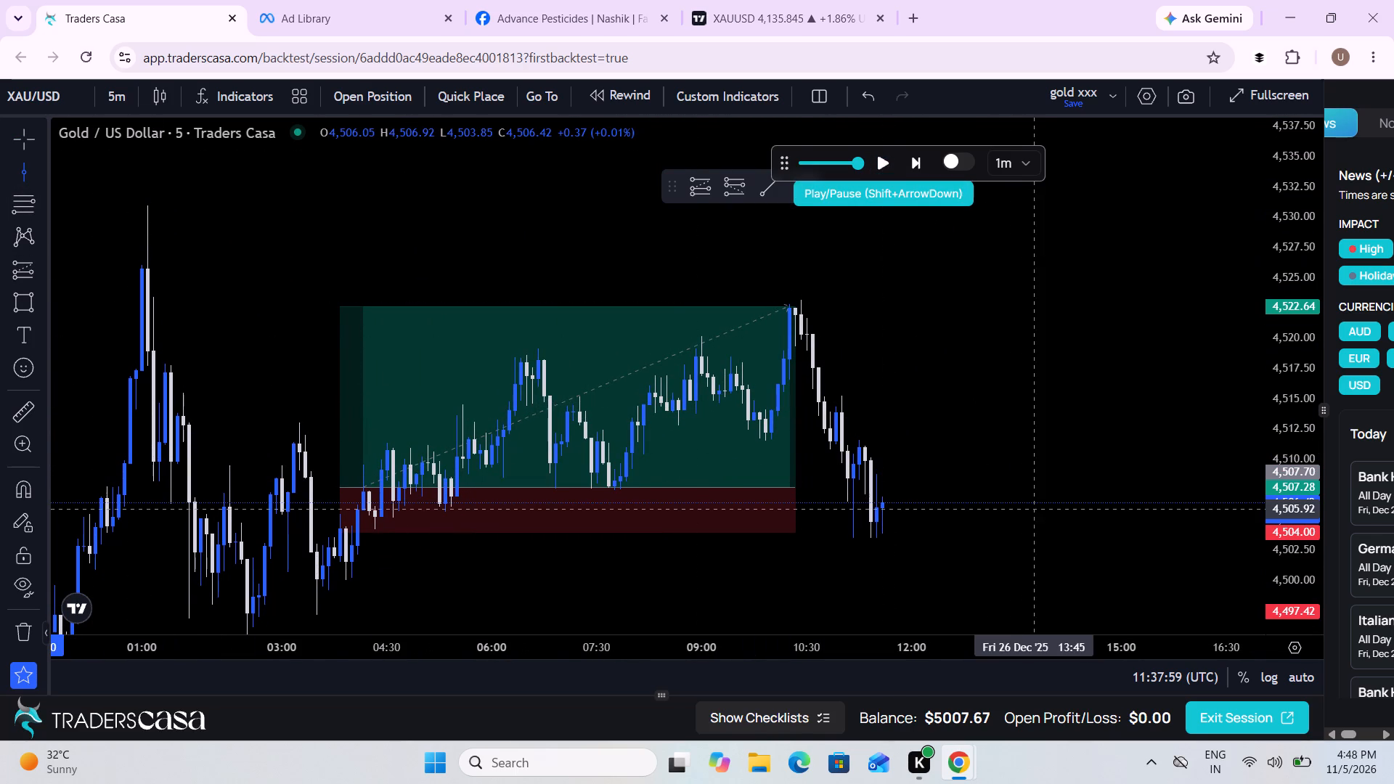
{"action": "scroll", "coordinate": [1035, 508], "scroll_direction": "left", "scroll_amount": 4}
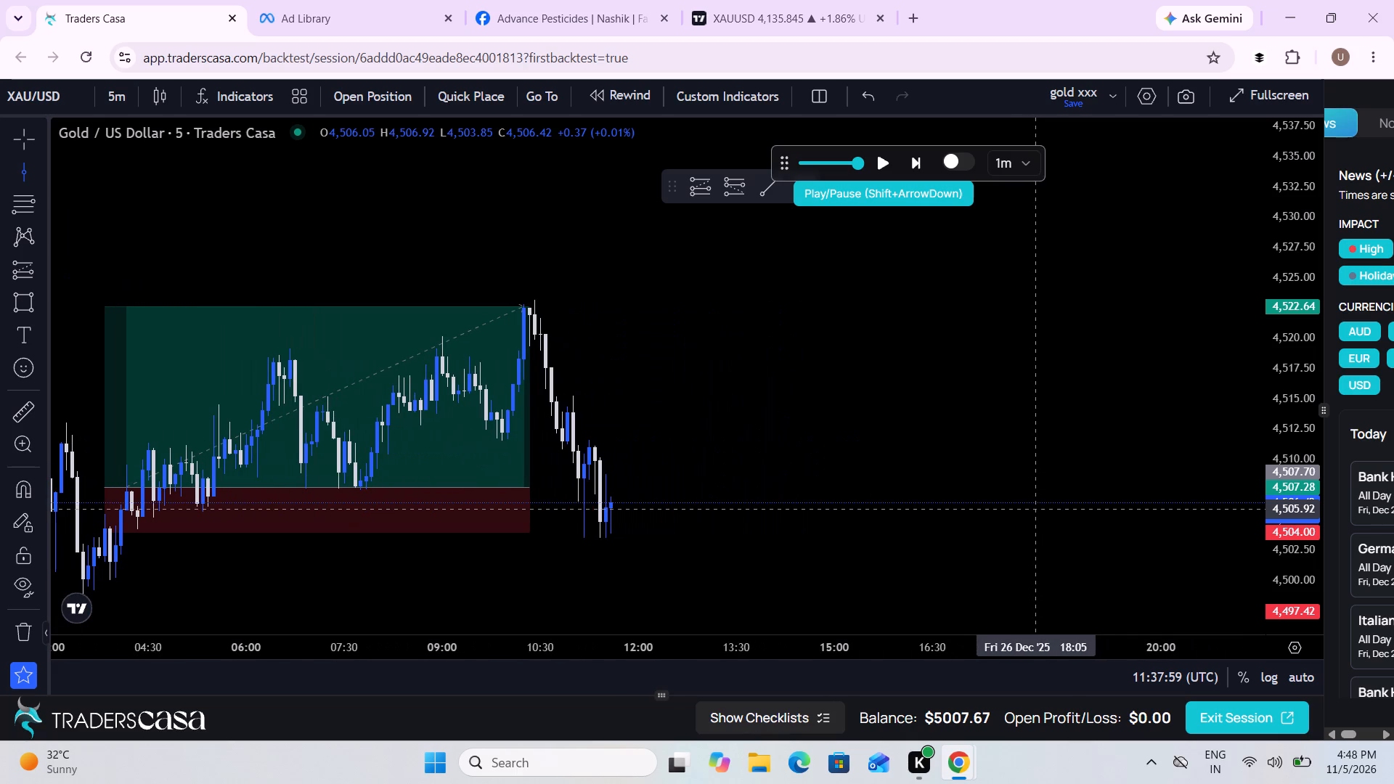
{"action": "left_click", "coordinate": [1029, 509]}
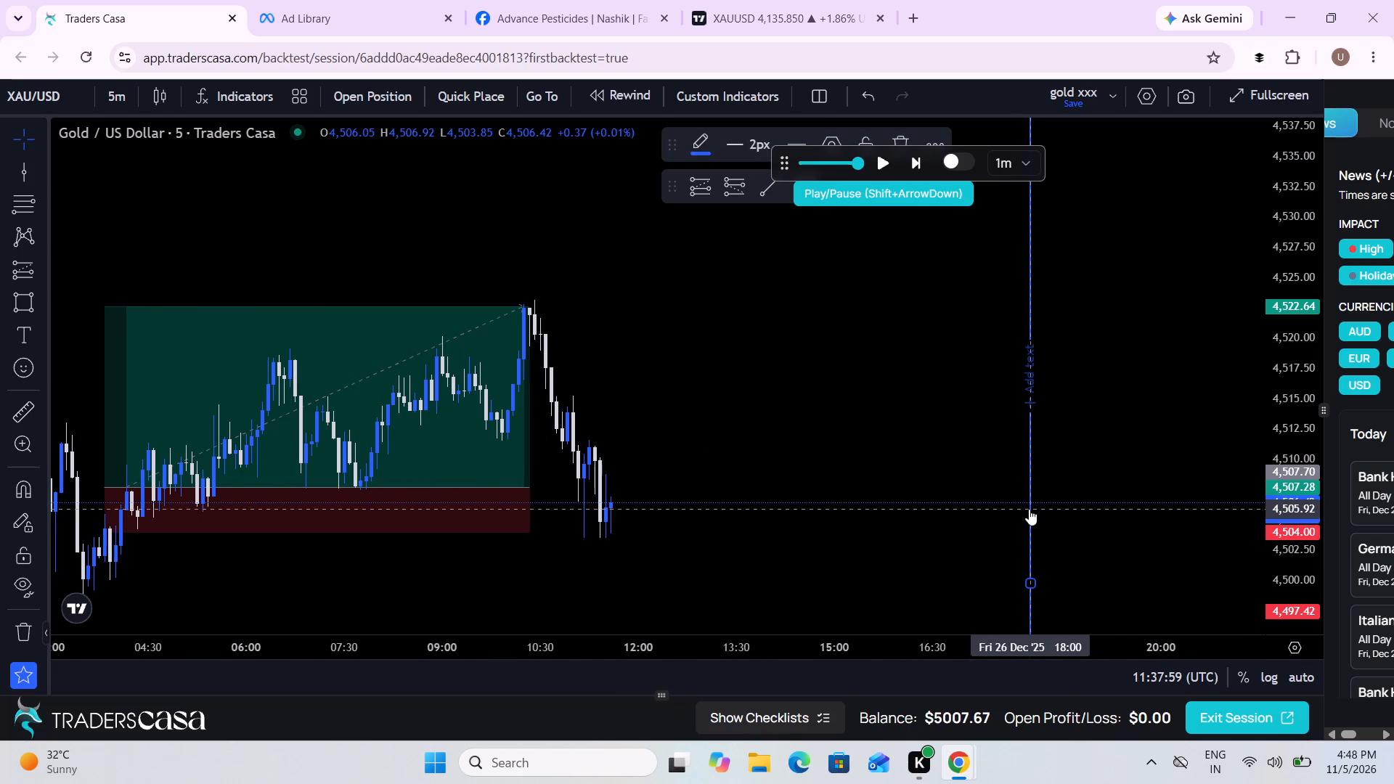
Resume the price replay and pause it at 14:51:59 UTC.
{"action": "left_click_drag", "start_coordinate": [1101, 554], "coordinate": [1091, 555]}
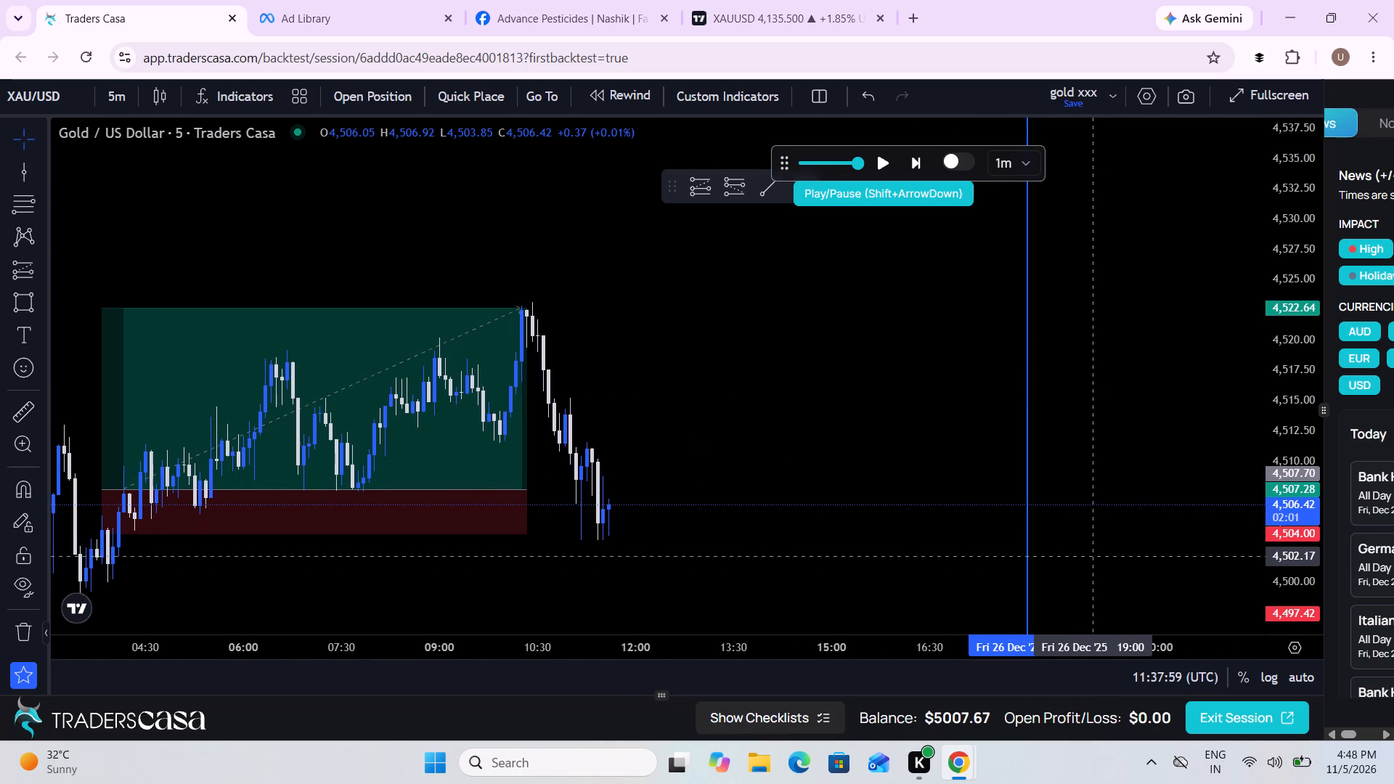
{"action": "left_click_drag", "start_coordinate": [1091, 555], "coordinate": [1064, 553]}
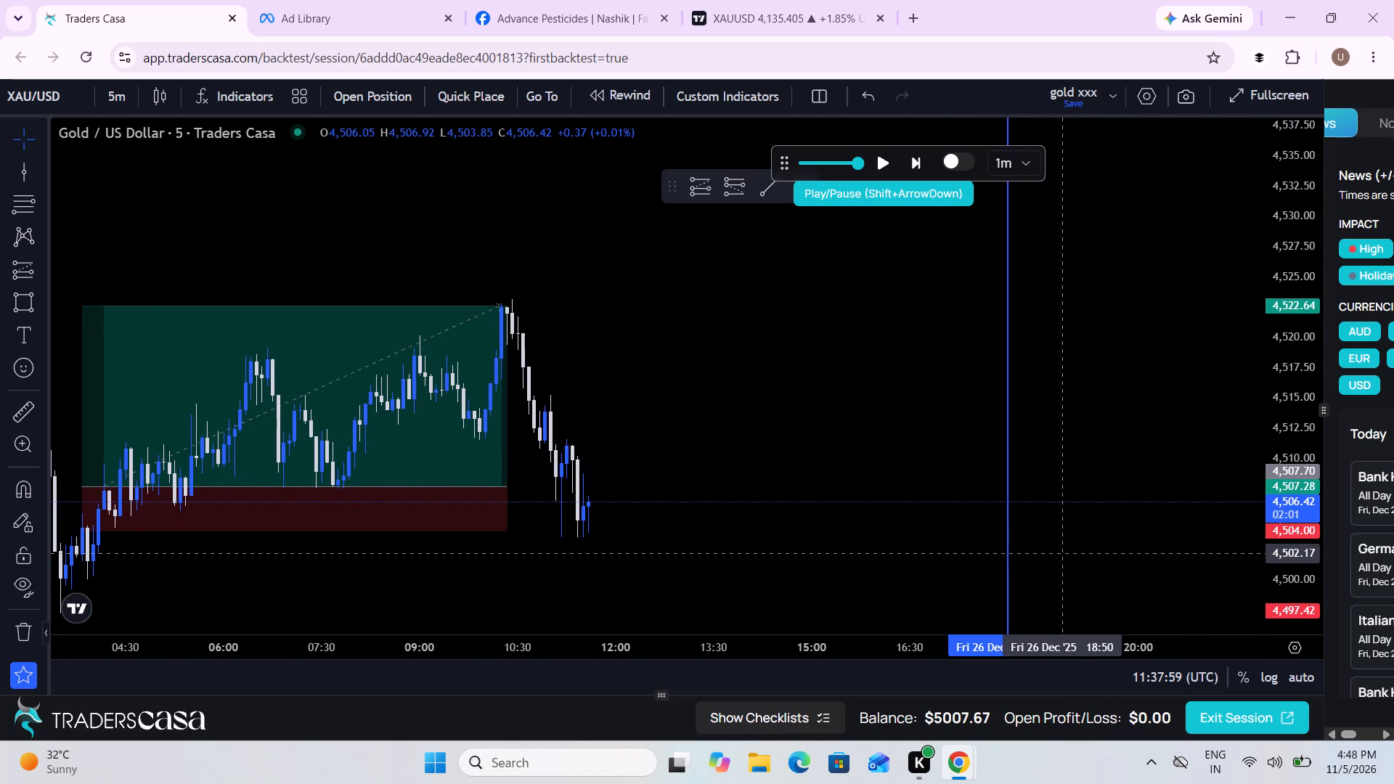
{"action": "scroll", "coordinate": [1064, 553], "scroll_direction": "down", "scroll_amount": 1}
{"action": "left_click_drag", "start_coordinate": [823, 585], "coordinate": [812, 580]}
{"action": "scroll", "coordinate": [812, 580], "scroll_direction": "down", "scroll_amount": 2}
{"action": "left_click_drag", "start_coordinate": [867, 574], "coordinate": [865, 542]}
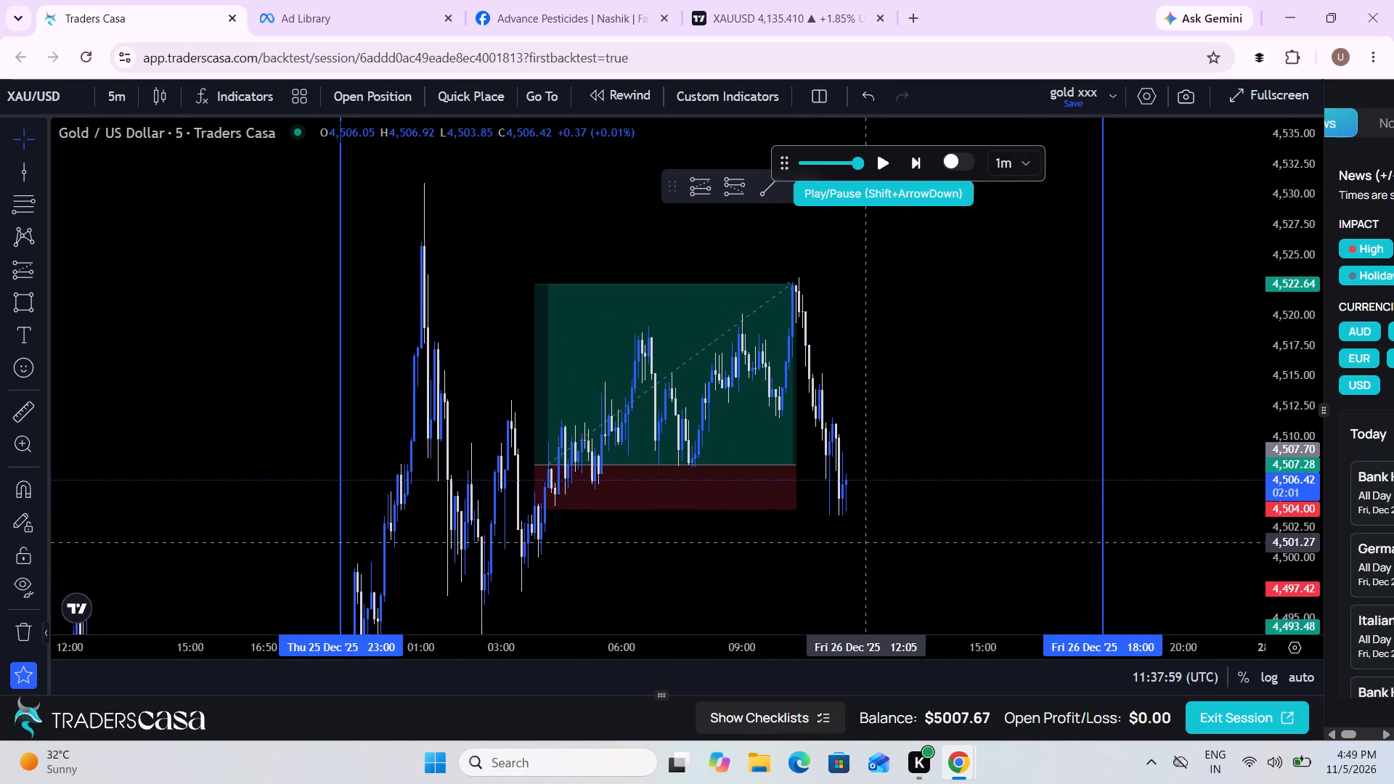
{"action": "scroll", "coordinate": [865, 542], "scroll_direction": "up", "scroll_amount": 2}
{"action": "left_click", "coordinate": [883, 158]}
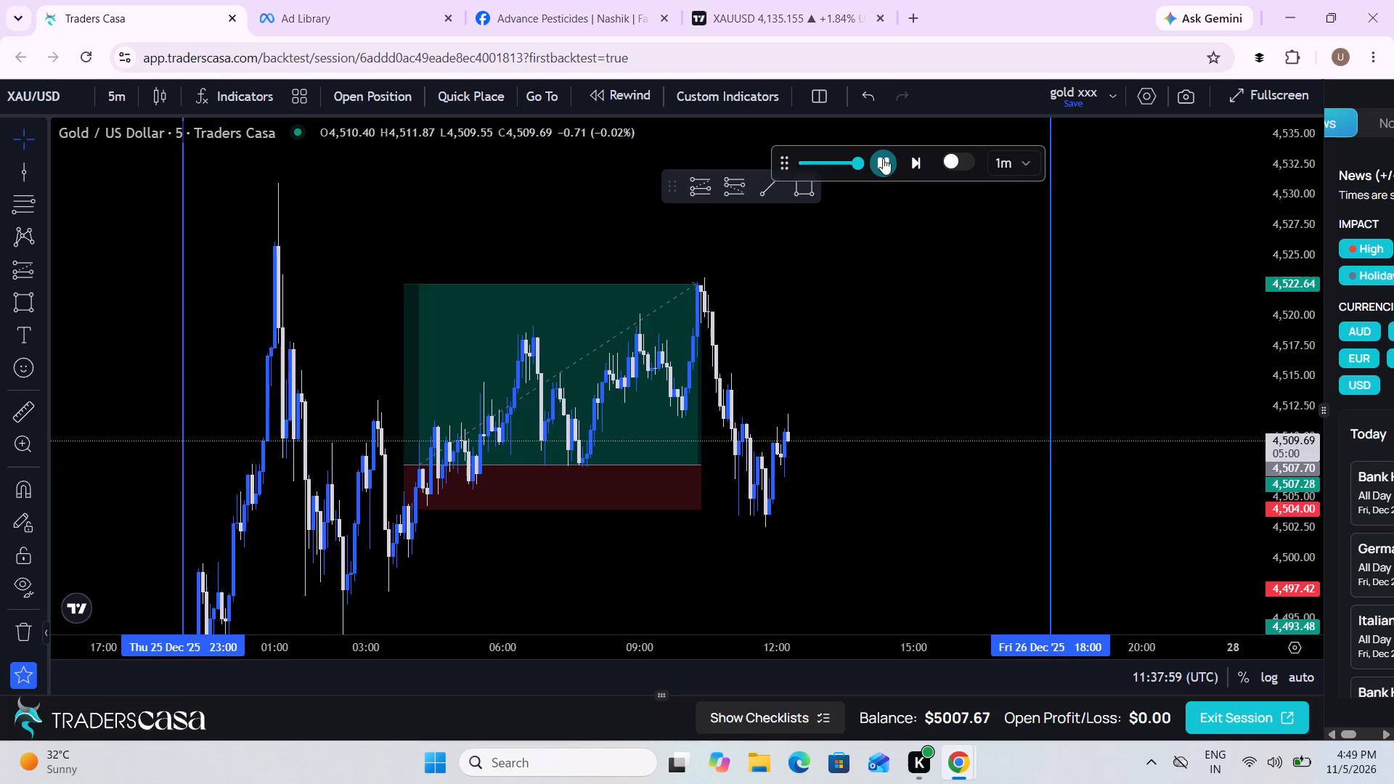
{"action": "left_click_drag", "start_coordinate": [855, 424], "coordinate": [706, 232]}
{"action": "scroll", "coordinate": [706, 232], "scroll_direction": "down", "scroll_amount": 1}
{"action": "left_click_drag", "start_coordinate": [797, 306], "coordinate": [842, 404]}
{"action": "scroll", "coordinate": [842, 404], "scroll_direction": "up", "scroll_amount": 1}
{"action": "left_click_drag", "start_coordinate": [804, 404], "coordinate": [849, 462]}
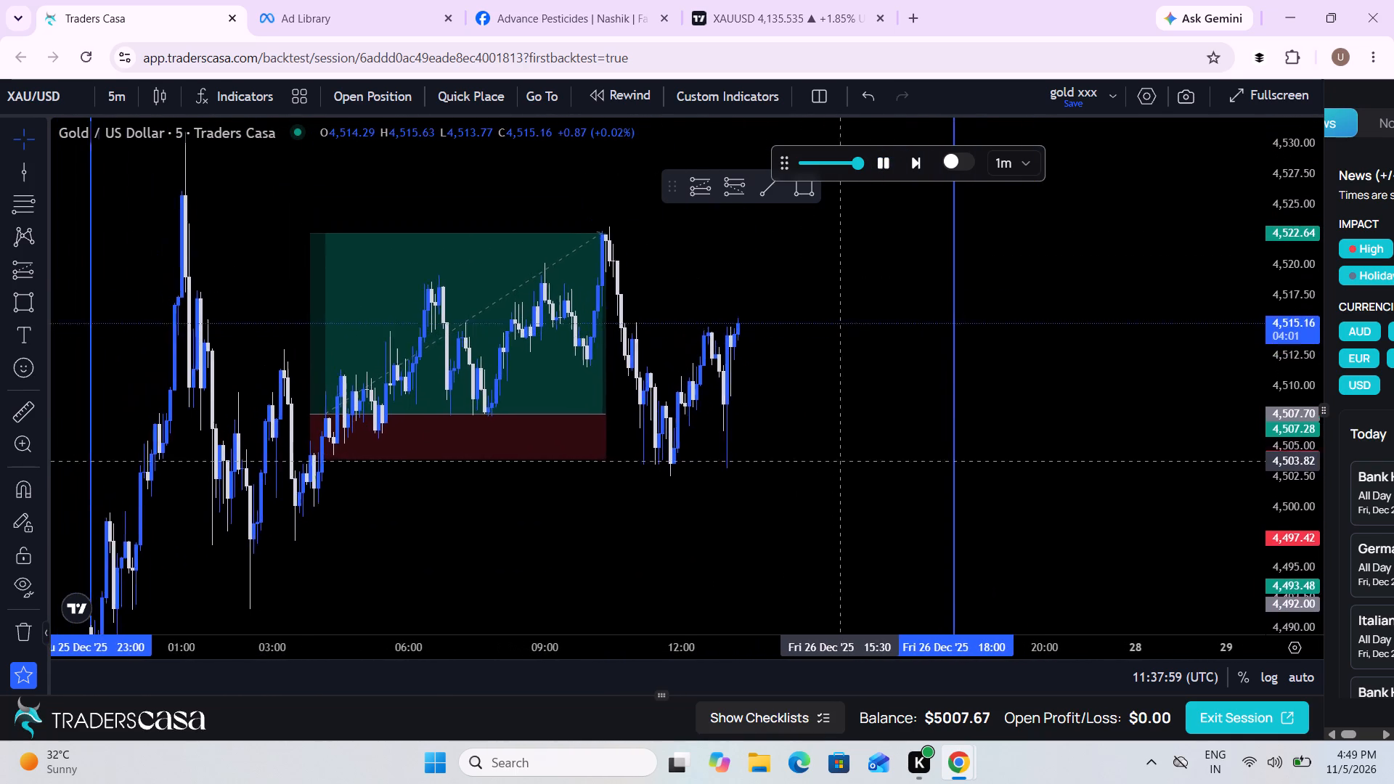
{"action": "left_click_drag", "start_coordinate": [849, 462], "coordinate": [877, 490]}
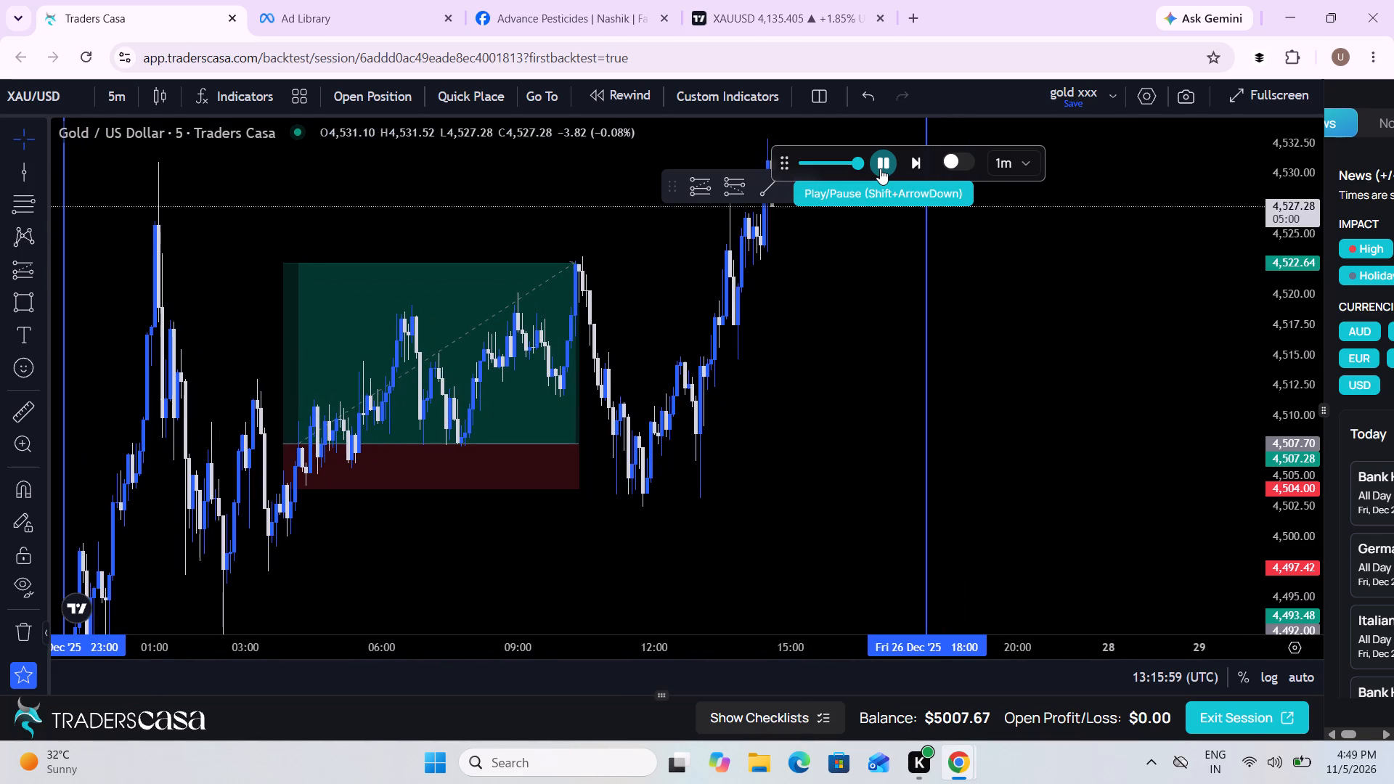
{"action": "left_click", "coordinate": [880, 168]}
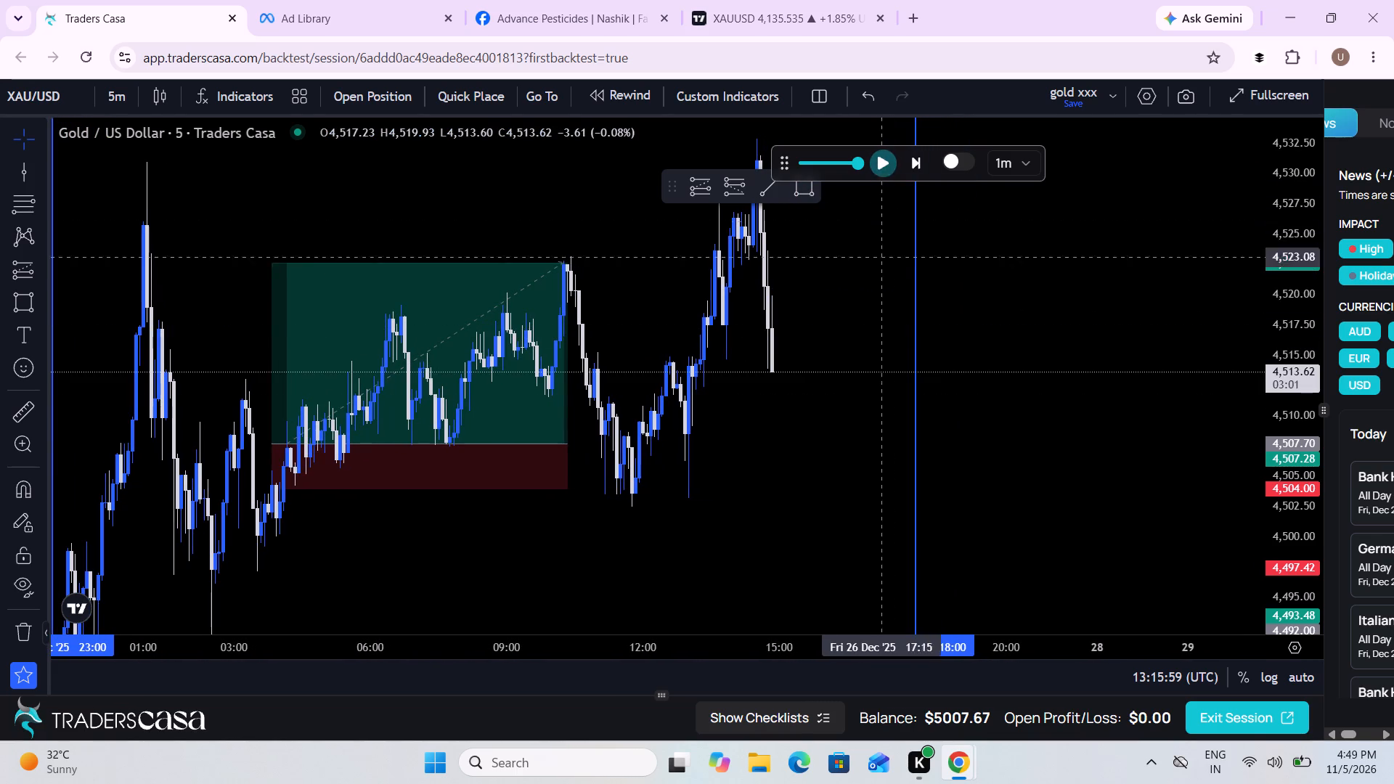
Move the vertical line from 23:00 on 25 December back to 18:40 on 24 December.
{"action": "left_click_drag", "start_coordinate": [851, 477], "coordinate": [826, 452]}
{"action": "scroll", "coordinate": [826, 452], "scroll_direction": "down", "scroll_amount": 1}
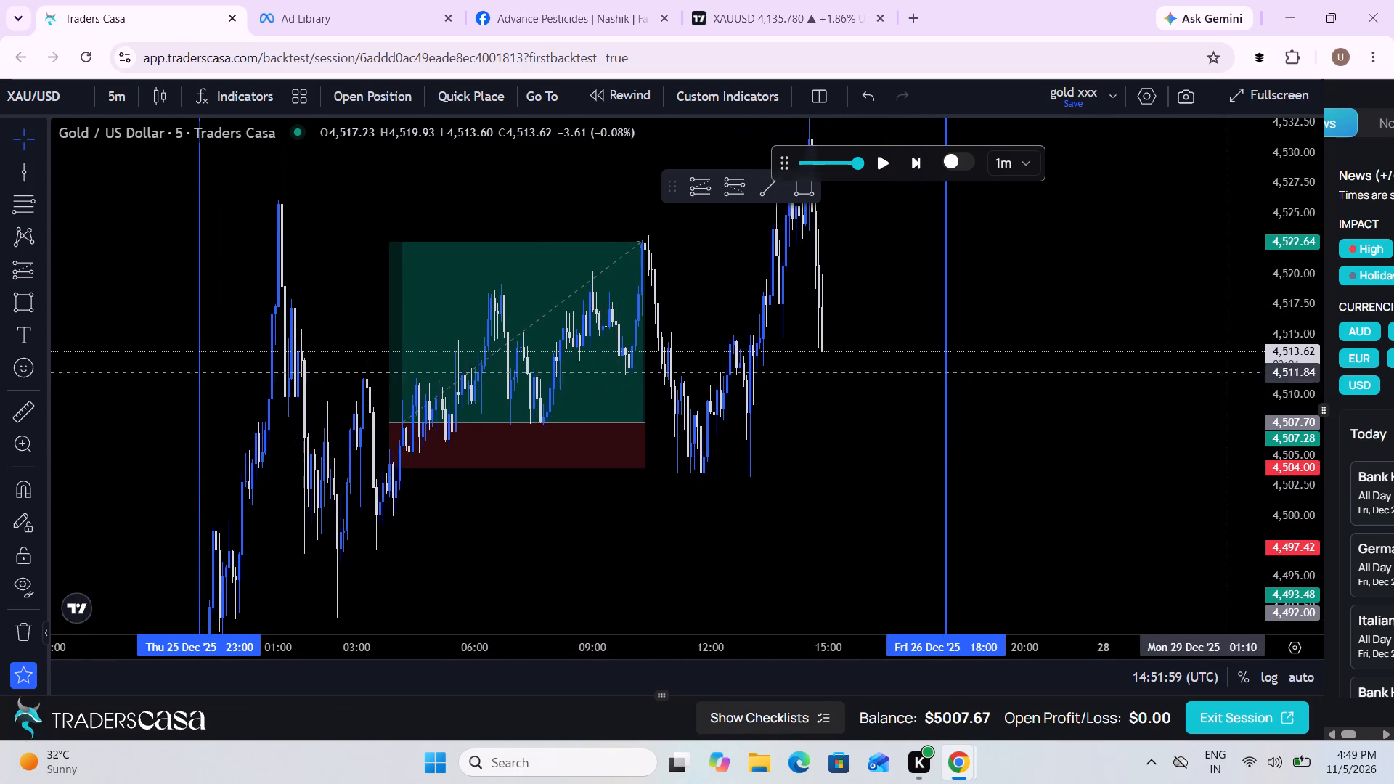
{"action": "left_click_drag", "start_coordinate": [1268, 339], "coordinate": [1224, 516]}
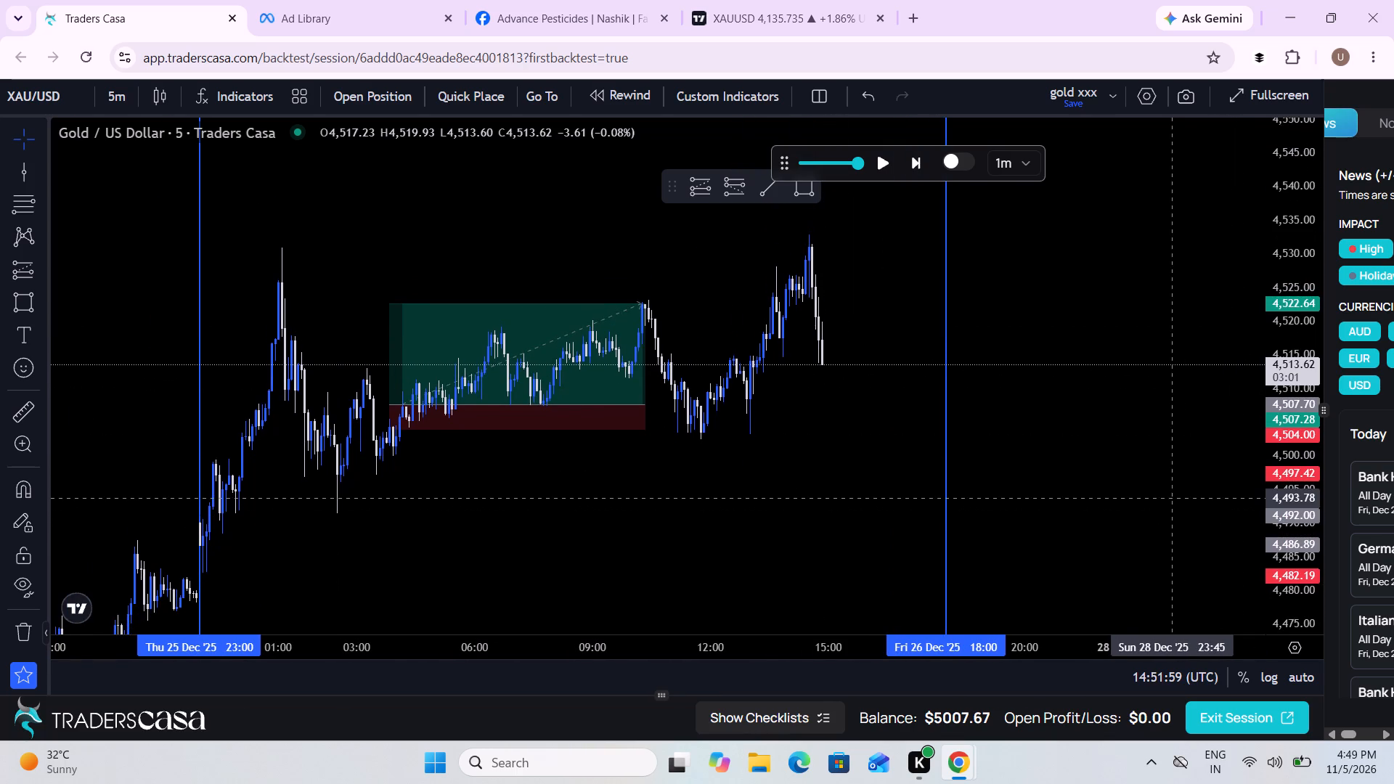
{"action": "scroll", "coordinate": [1137, 482], "scroll_direction": "up", "scroll_amount": 2}
{"action": "left_click_drag", "start_coordinate": [1137, 482], "coordinate": [1279, 491]}
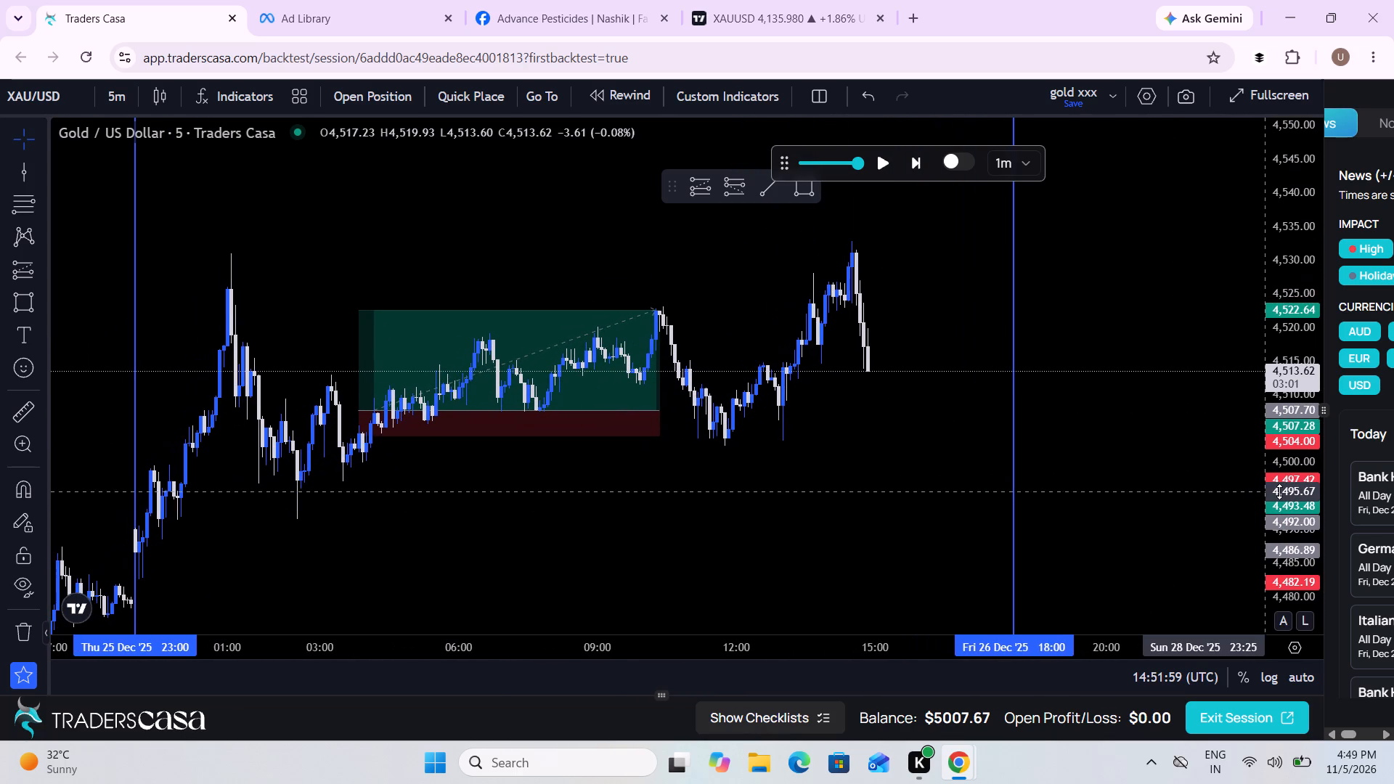
{"action": "left_click", "coordinate": [133, 605]}
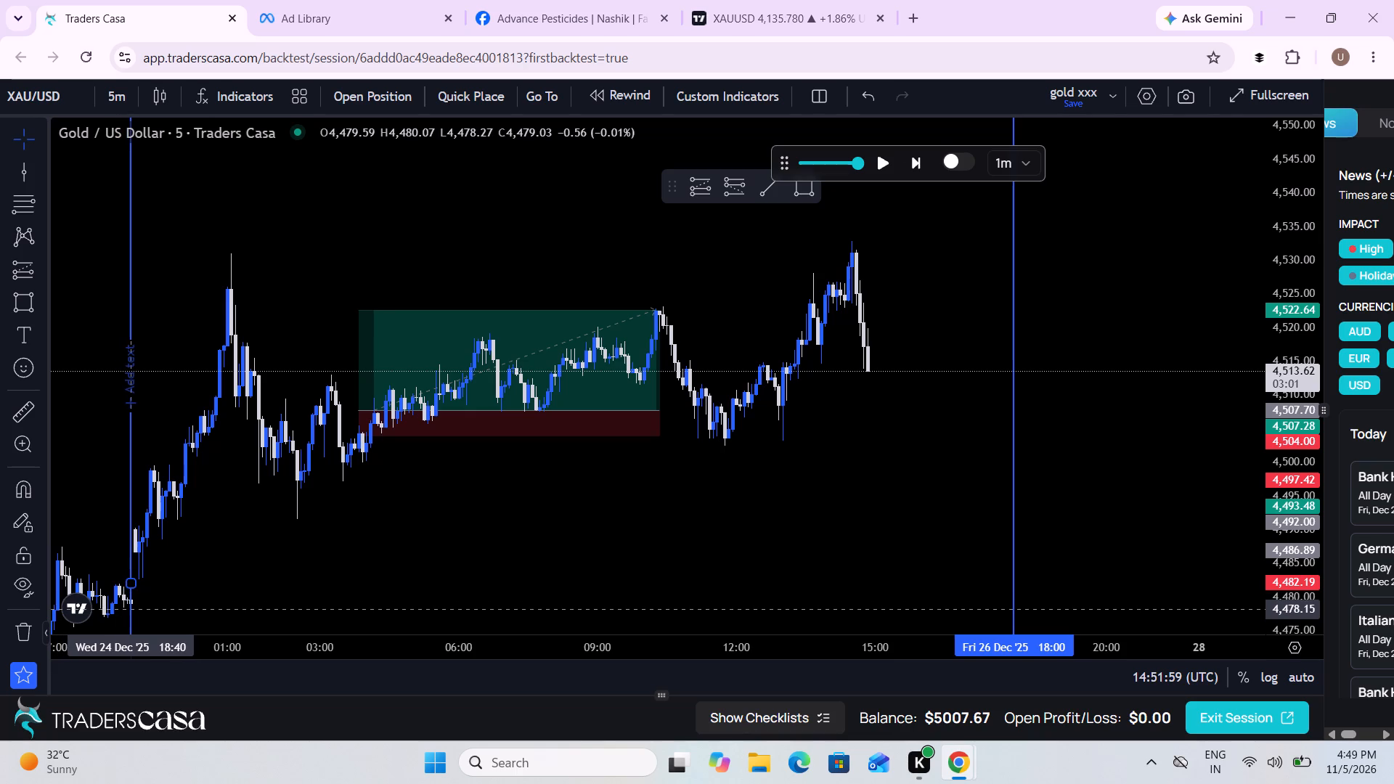
Measure the price and time range from about 4,482.86 at 00:30 to 4,533.13 at 21:50 on 26 December.
{"action": "left_click", "coordinate": [20, 405]}
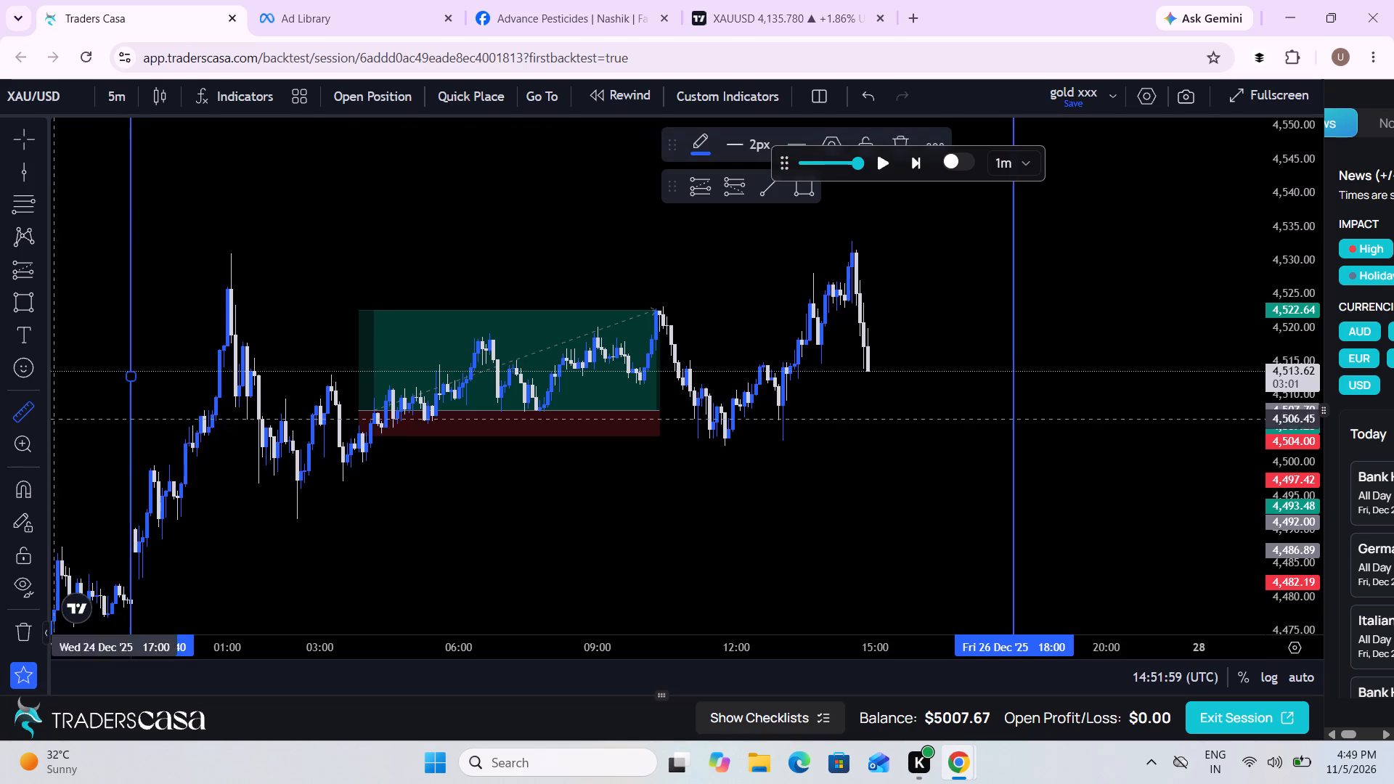
{"action": "left_click", "coordinate": [203, 578]}
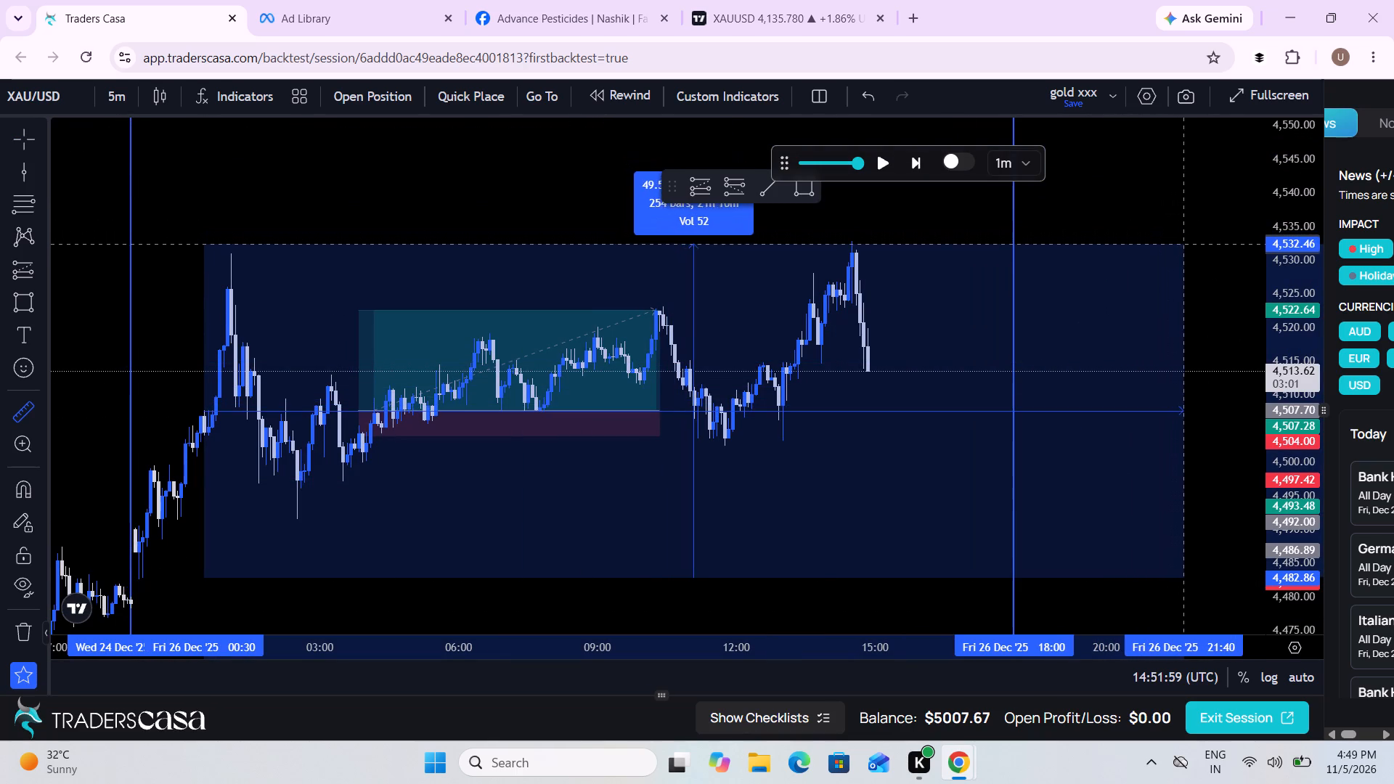
{"action": "left_click", "coordinate": [1190, 239]}
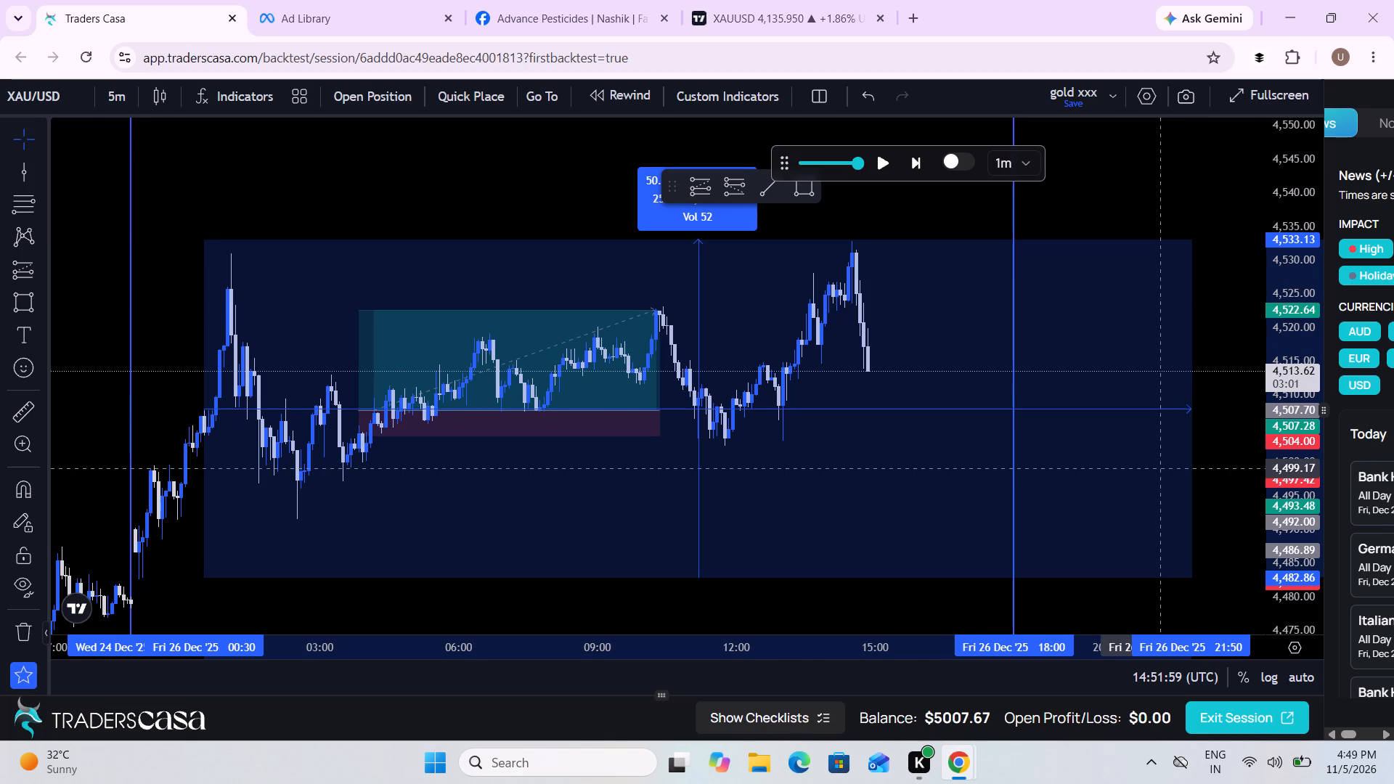
Draw a long position at 15:30 on 26 December with entry 4,507.89, target 4,515.03 and stop 4,500.75.
{"action": "scroll", "coordinate": [1162, 467], "scroll_direction": "up", "scroll_amount": 3}
{"action": "left_click_drag", "start_coordinate": [1290, 518], "coordinate": [1287, 429]}
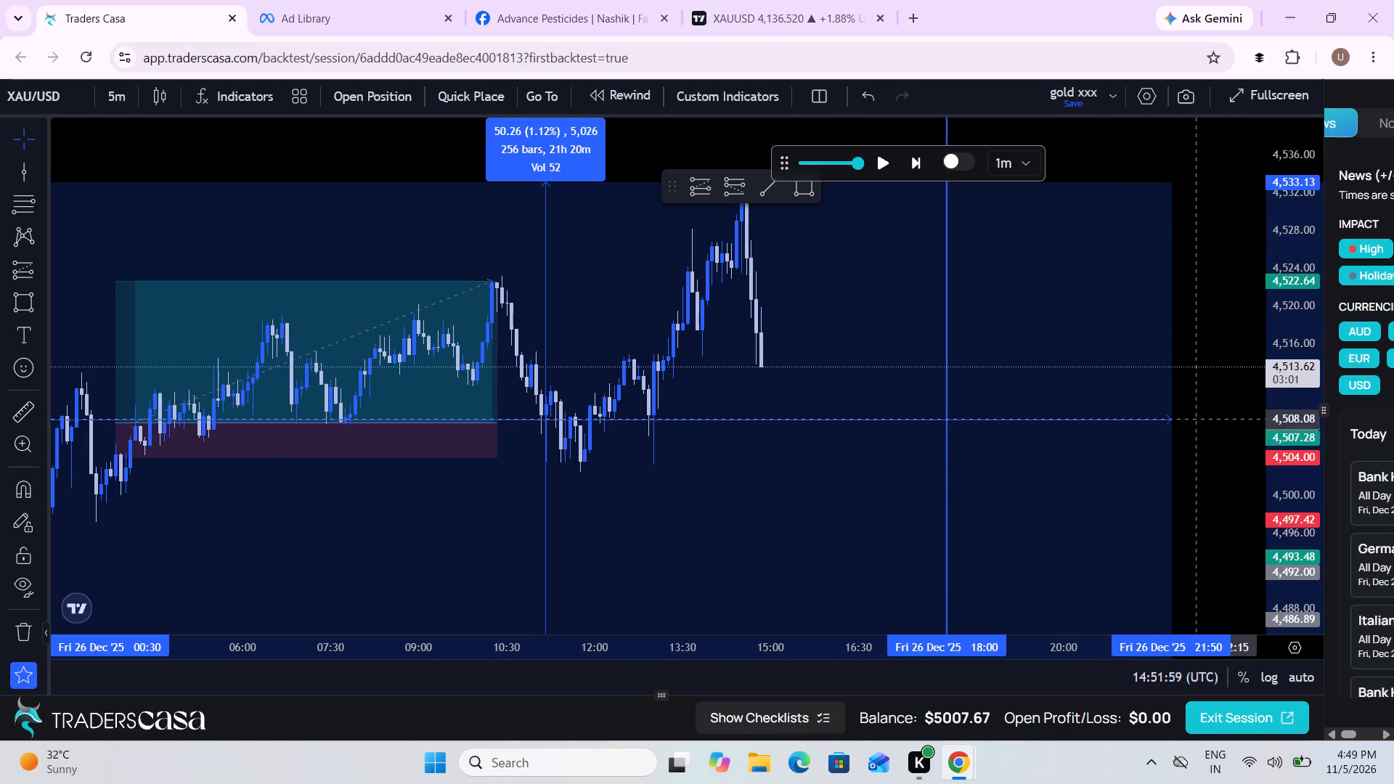
{"action": "left_click", "coordinate": [22, 272]}
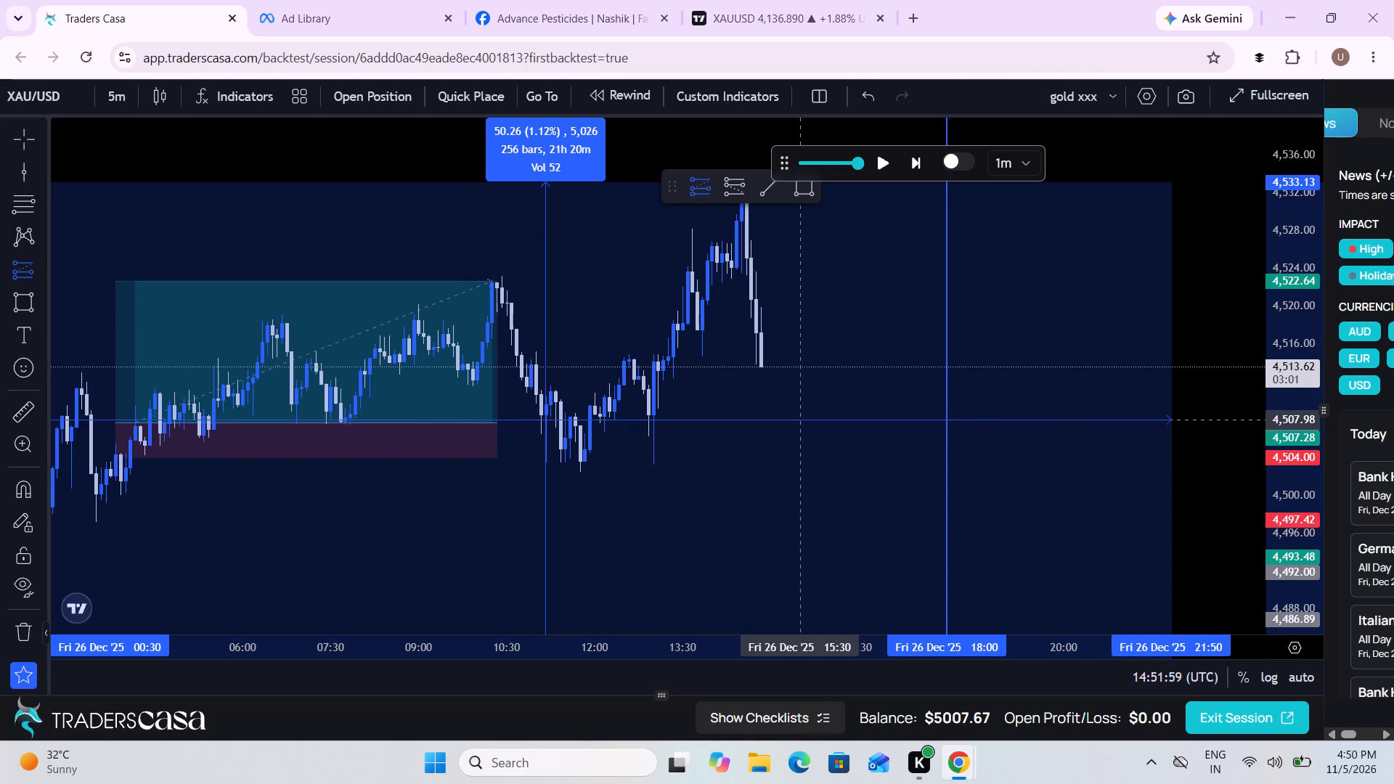
{"action": "left_click", "coordinate": [798, 420]}
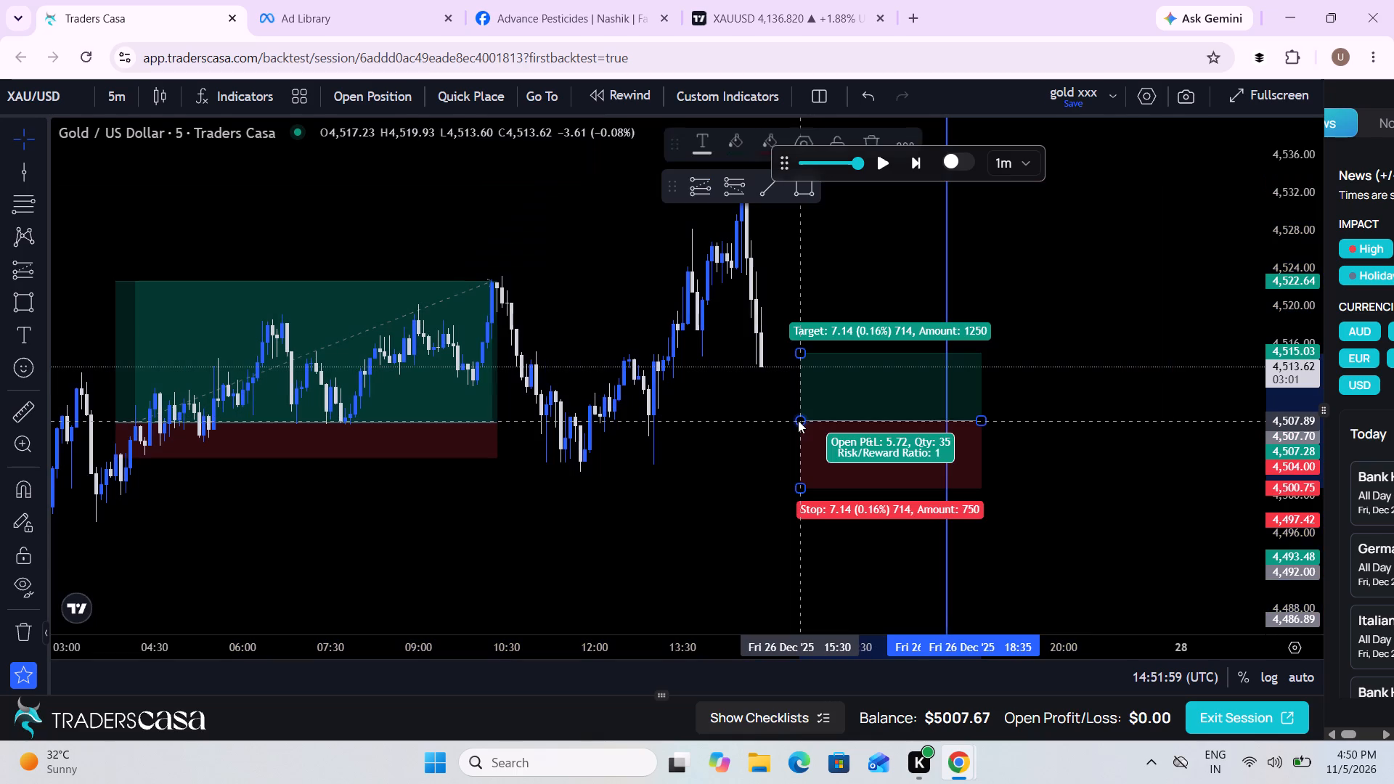
Switch the chart timeframe to 1 hour and examine the candles around the new long position.
{"action": "left_click_drag", "start_coordinate": [1030, 486], "coordinate": [841, 534]}
{"action": "scroll", "coordinate": [841, 534], "scroll_direction": "down", "scroll_amount": 2}
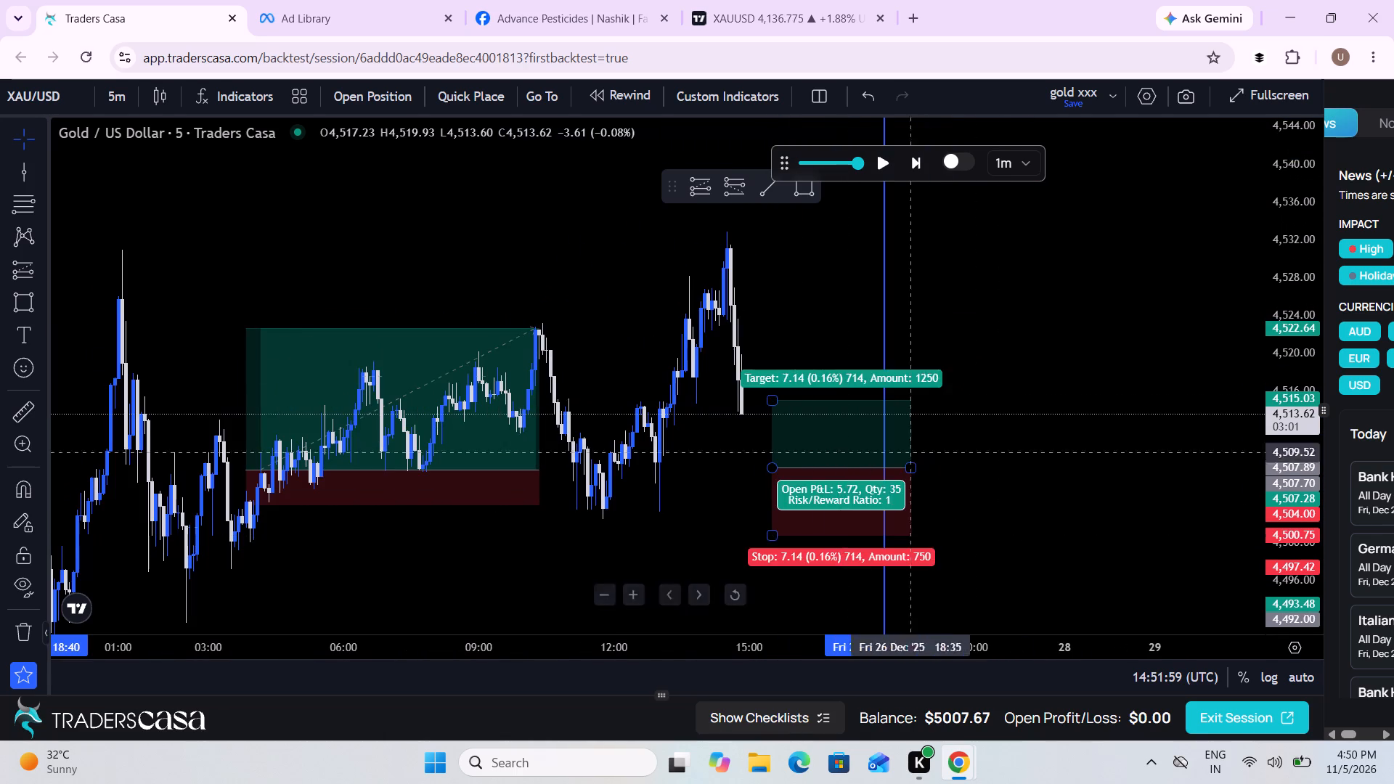
{"action": "left_click", "coordinate": [114, 101]}
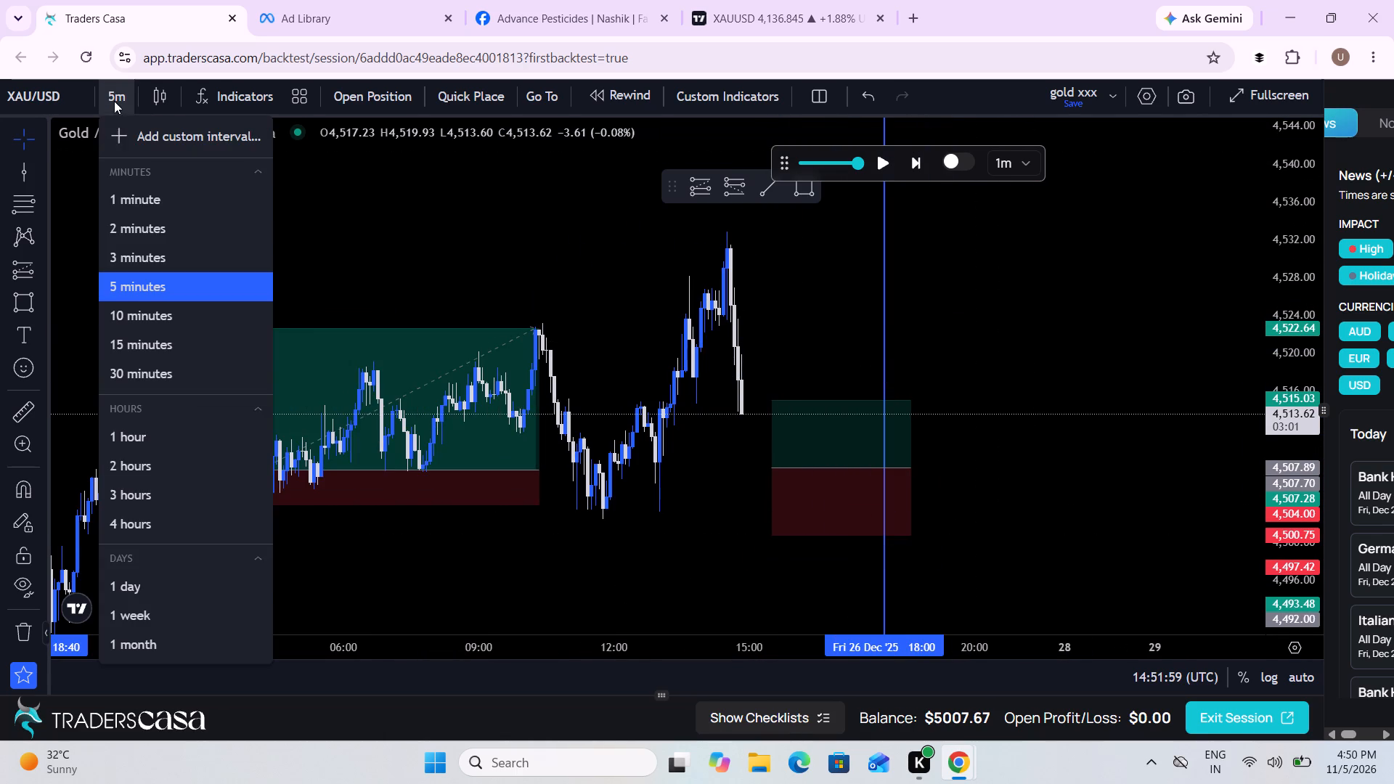
{"action": "left_click", "coordinate": [174, 428]}
{"action": "scroll", "coordinate": [358, 435], "scroll_direction": "up", "scroll_amount": 2}
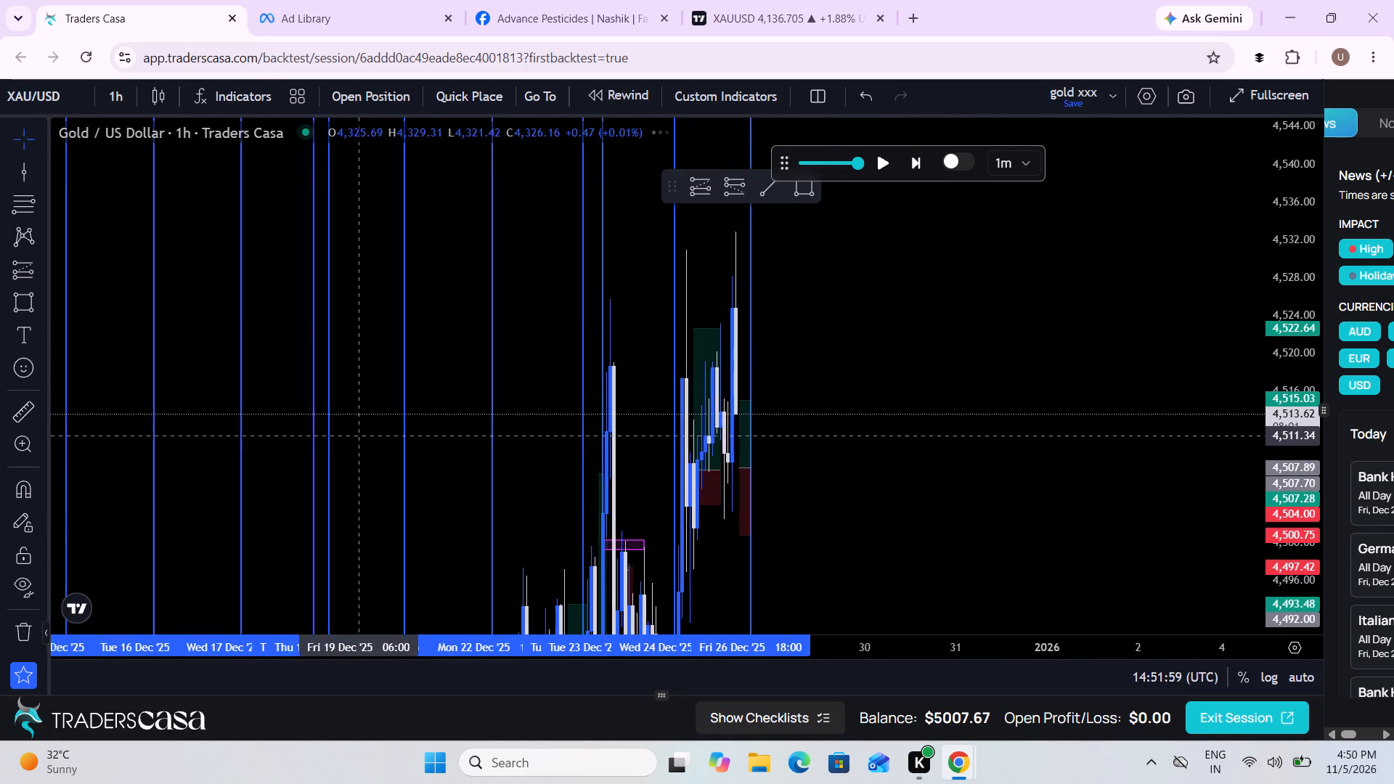
{"action": "scroll", "coordinate": [358, 435], "scroll_direction": "up", "scroll_amount": 2}
{"action": "left_click_drag", "start_coordinate": [162, 491], "coordinate": [971, 478]}
{"action": "scroll", "coordinate": [971, 478], "scroll_direction": "up", "scroll_amount": 4}
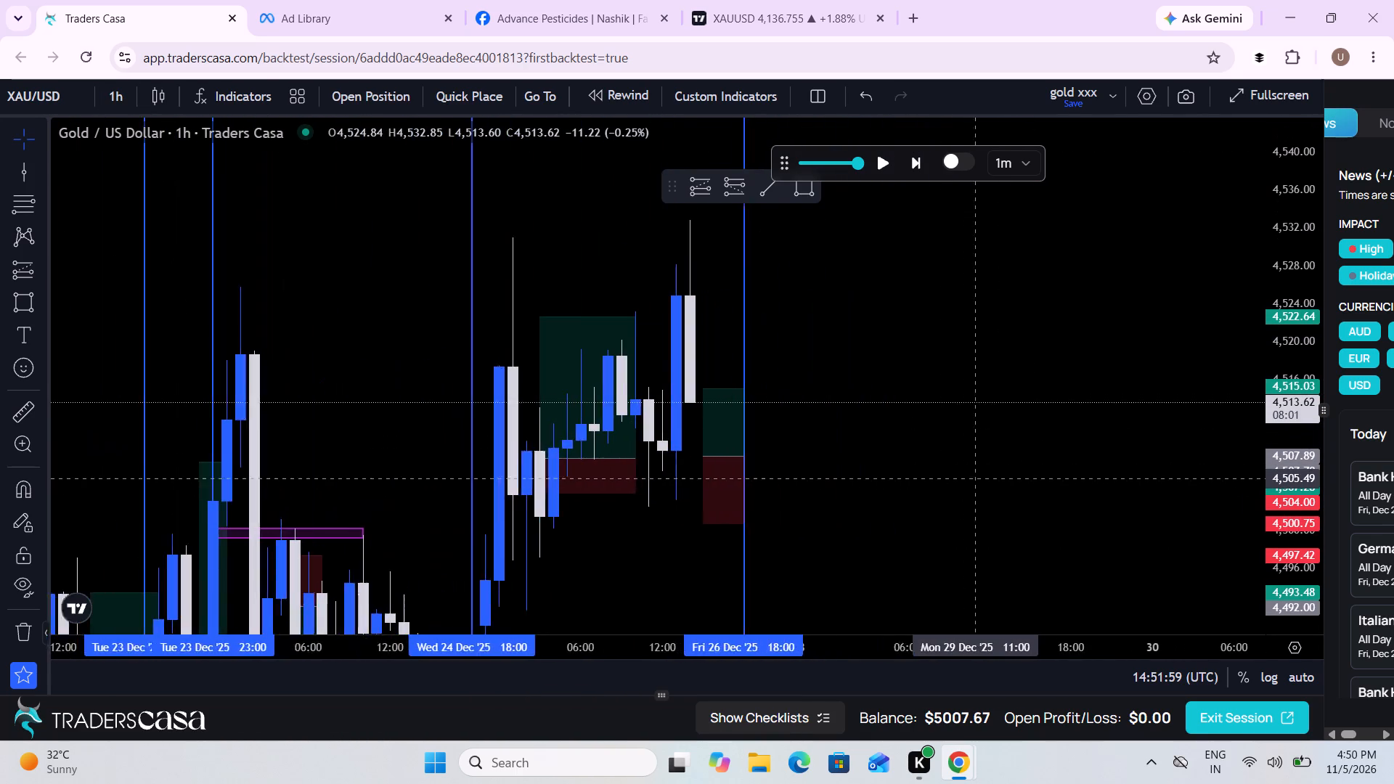
{"action": "left_click_drag", "start_coordinate": [749, 492], "coordinate": [1238, 544]}
{"action": "scroll", "coordinate": [1238, 544], "scroll_direction": "up", "scroll_amount": 3}
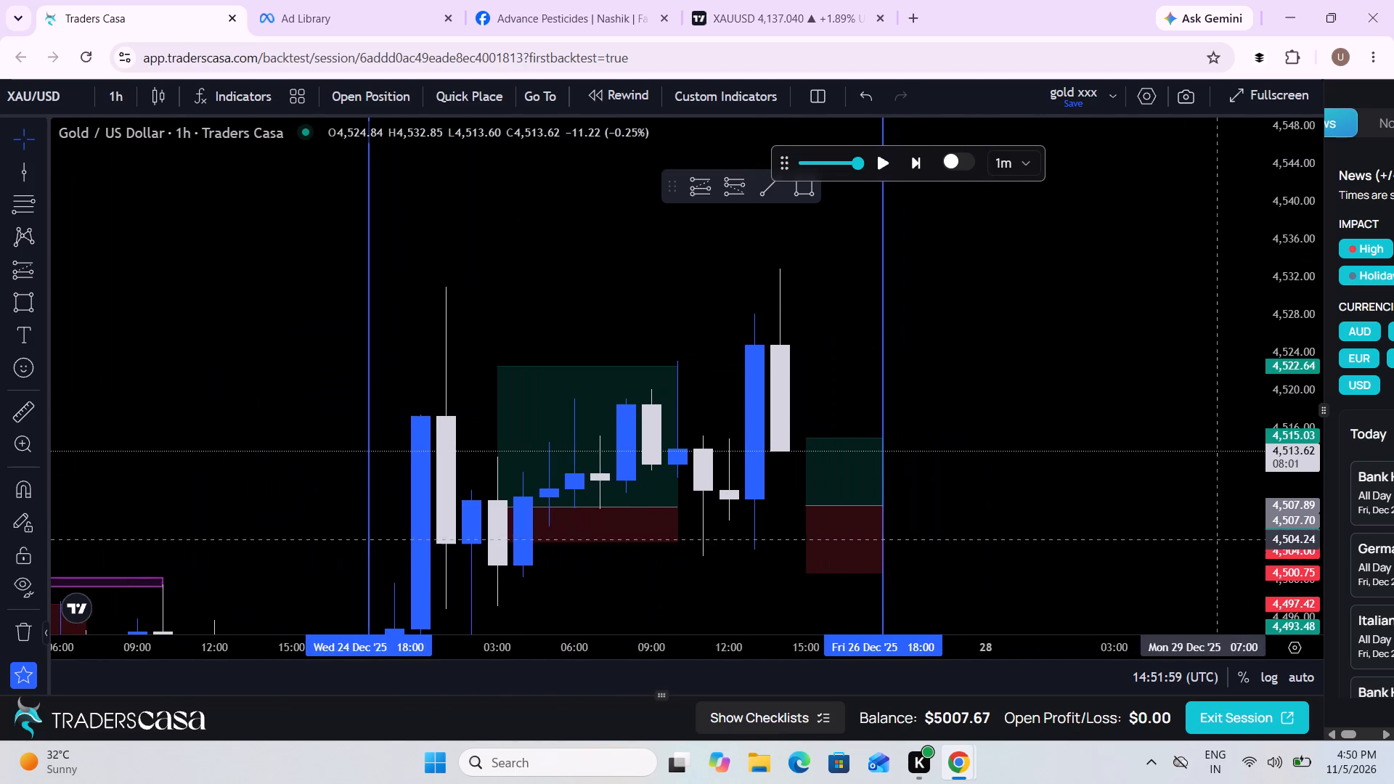
{"action": "left_click_drag", "start_coordinate": [1089, 510], "coordinate": [1218, 467]}
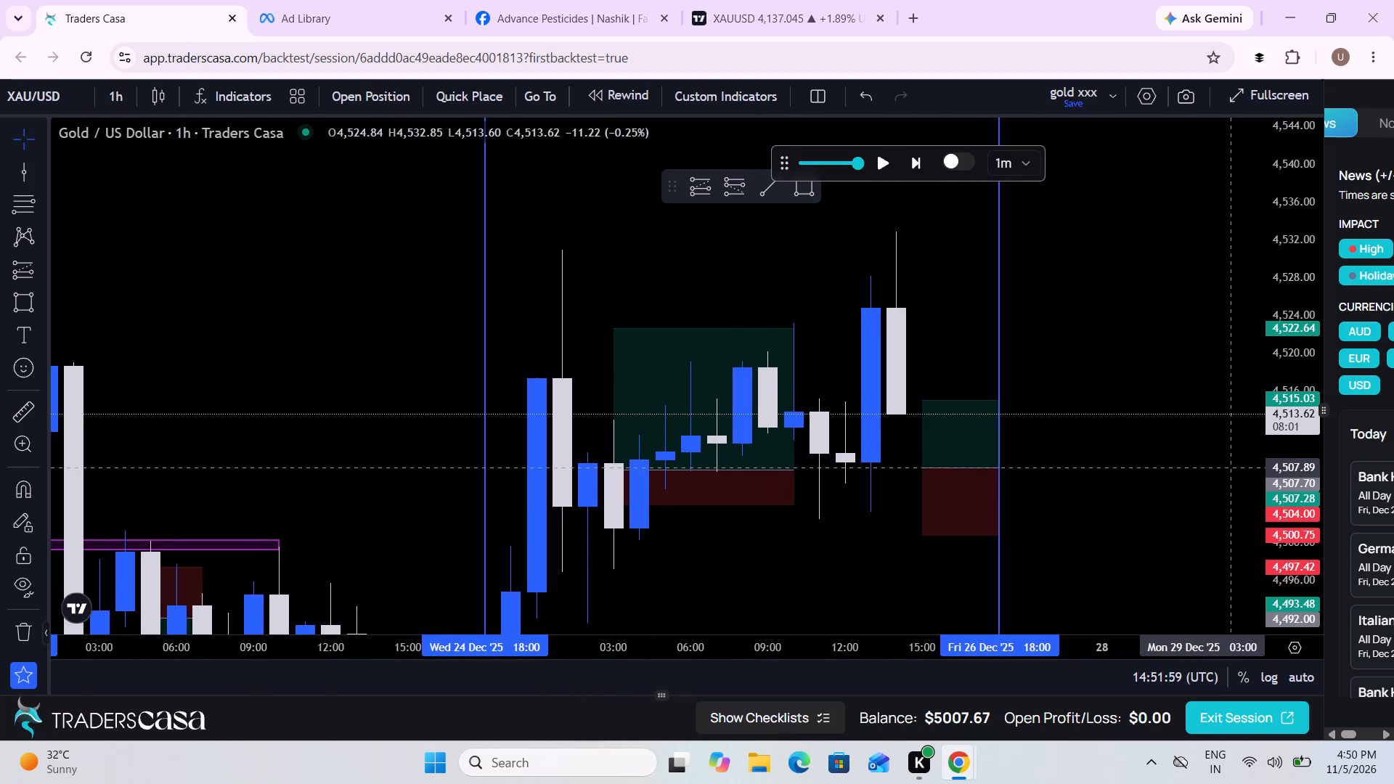
Replay the gold price in short bursts on the 1-hour chart and pause at 15:41 on 26 December.
{"action": "scroll", "coordinate": [1218, 467], "scroll_direction": "up", "scroll_amount": 2}
{"action": "left_click_drag", "start_coordinate": [1218, 467], "coordinate": [1186, 456]}
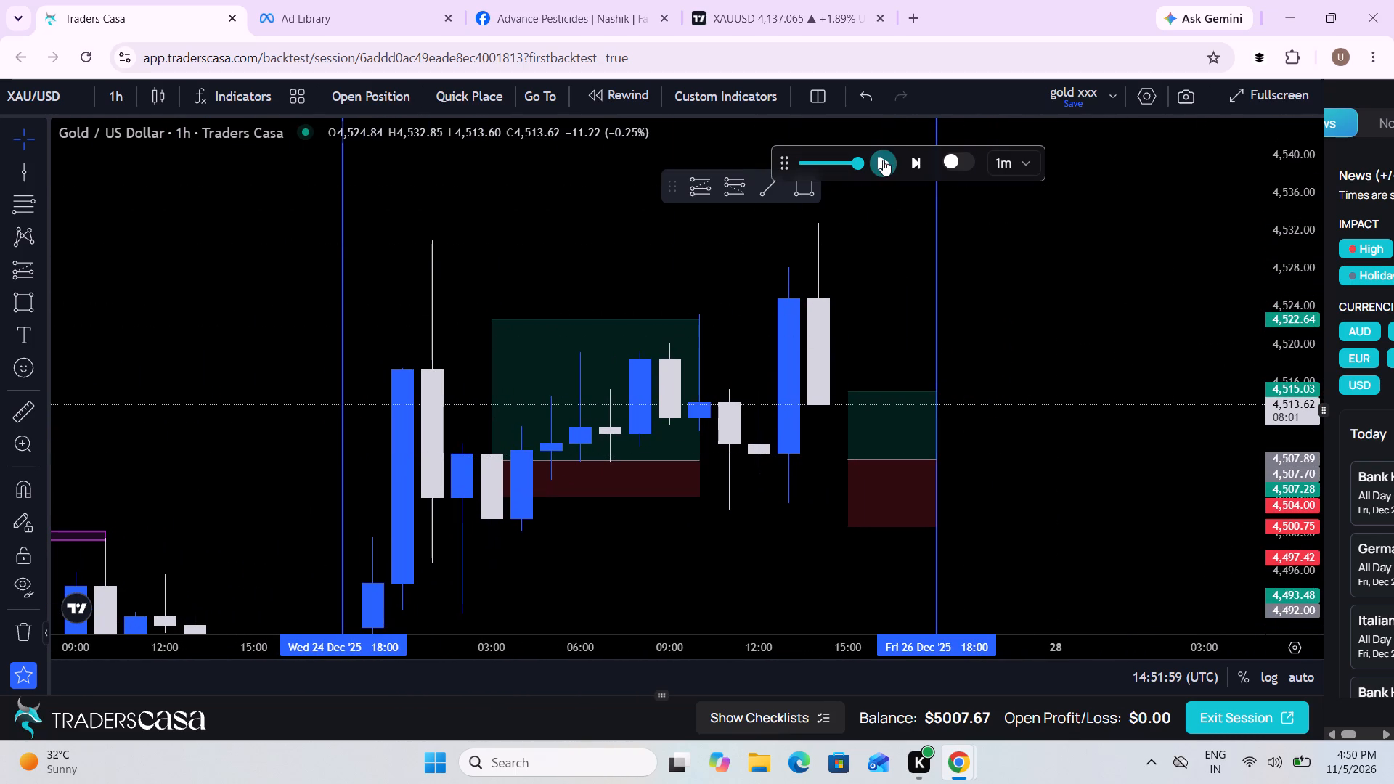
{"action": "left_click", "coordinate": [882, 160]}
{"action": "double_click", "coordinate": [882, 160]}
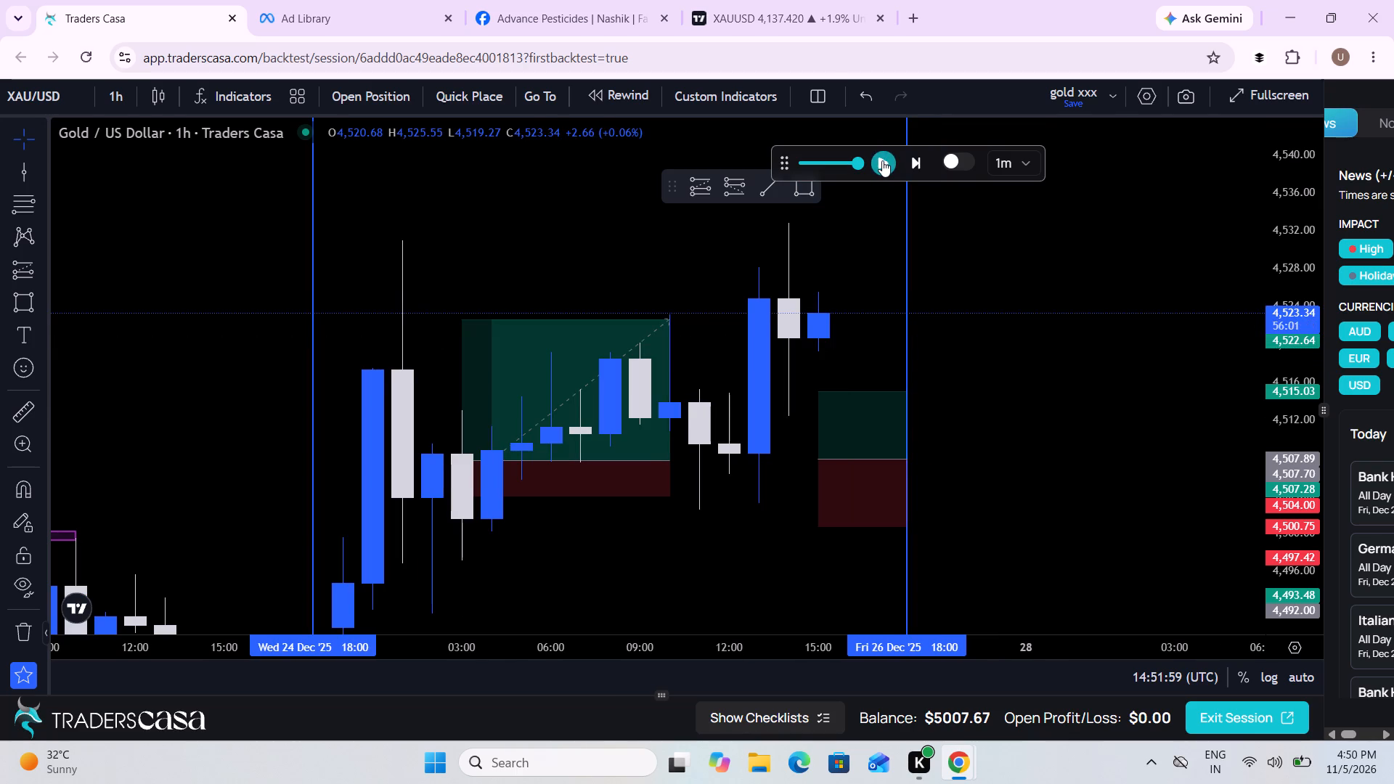
{"action": "left_click", "coordinate": [882, 160]}
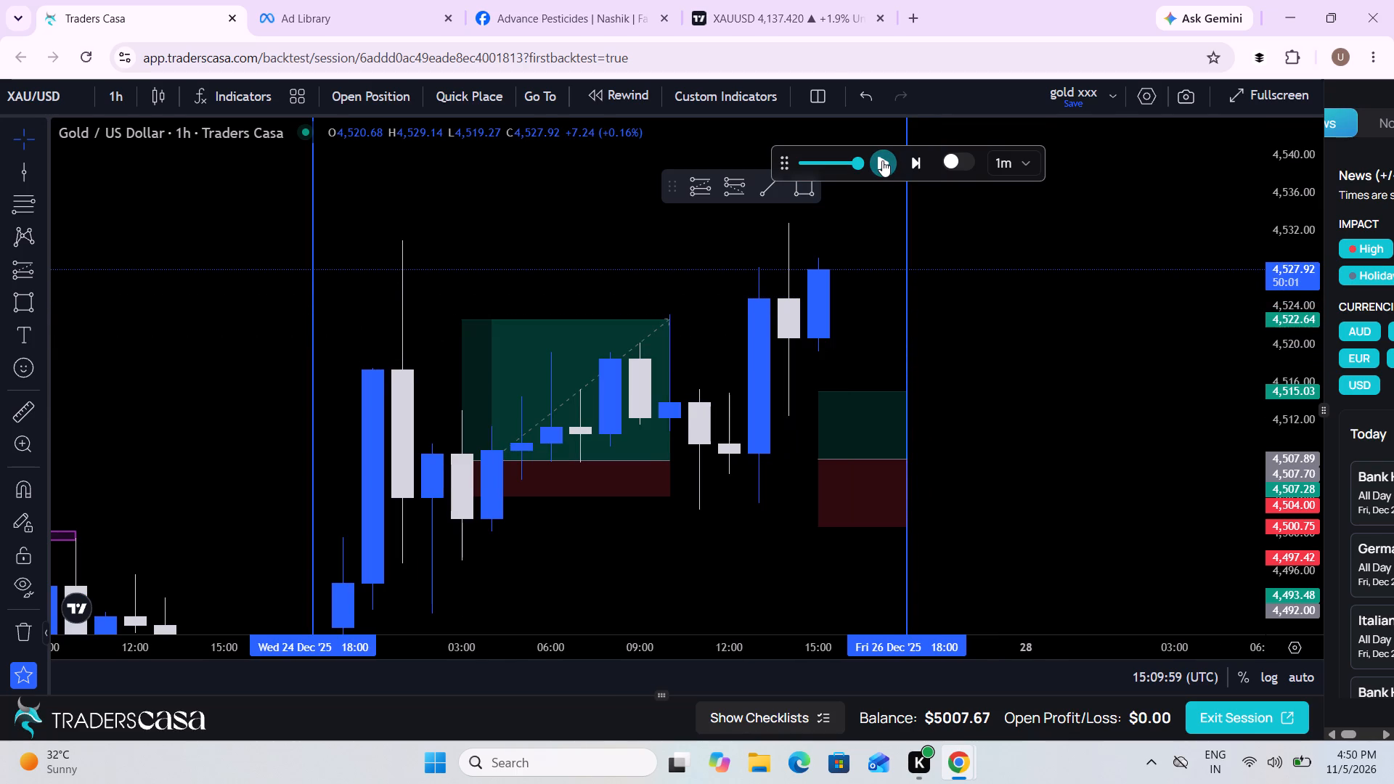
{"action": "left_click", "coordinate": [882, 160]}
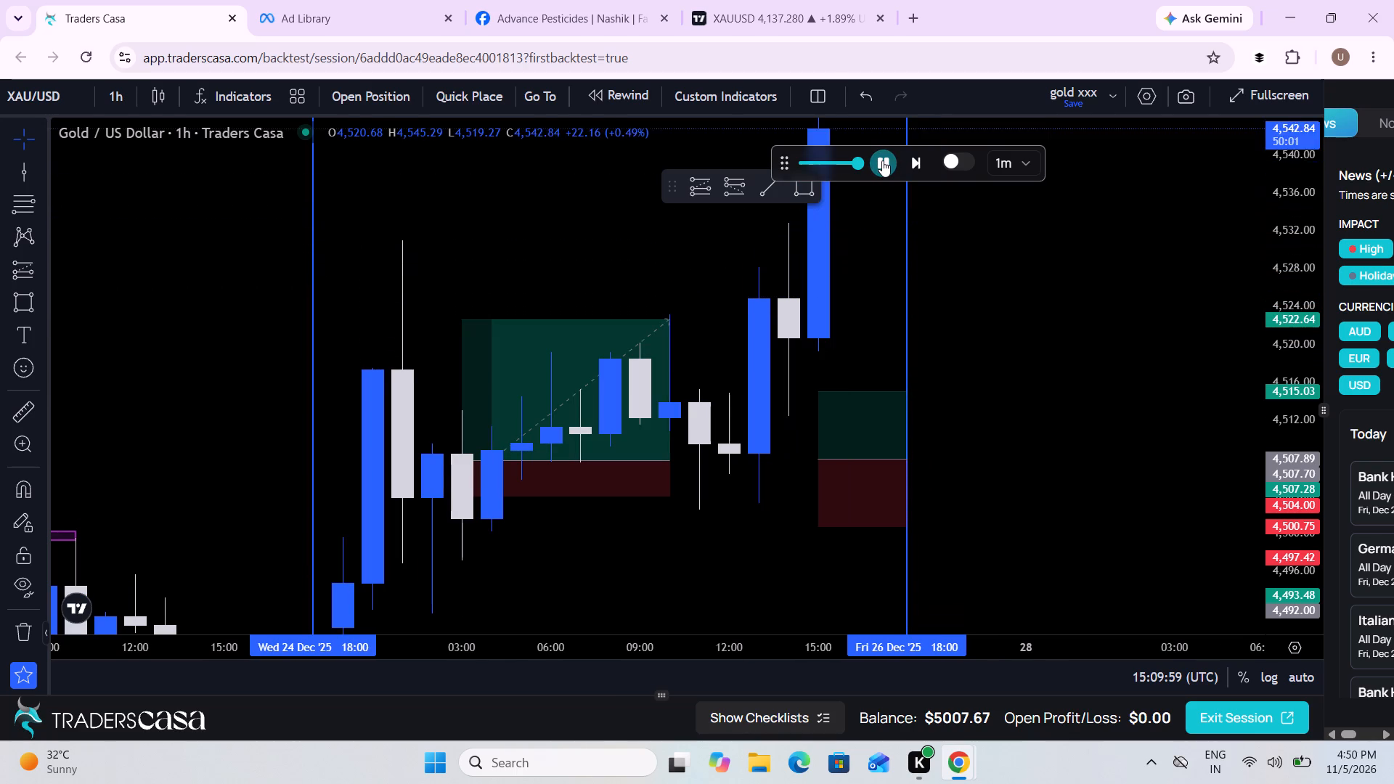
{"action": "left_click", "coordinate": [882, 160]}
Rescale the chart around the latest candles and continue the replay to 15:55 on 26 December.
{"action": "left_click_drag", "start_coordinate": [1003, 316], "coordinate": [952, 219]}
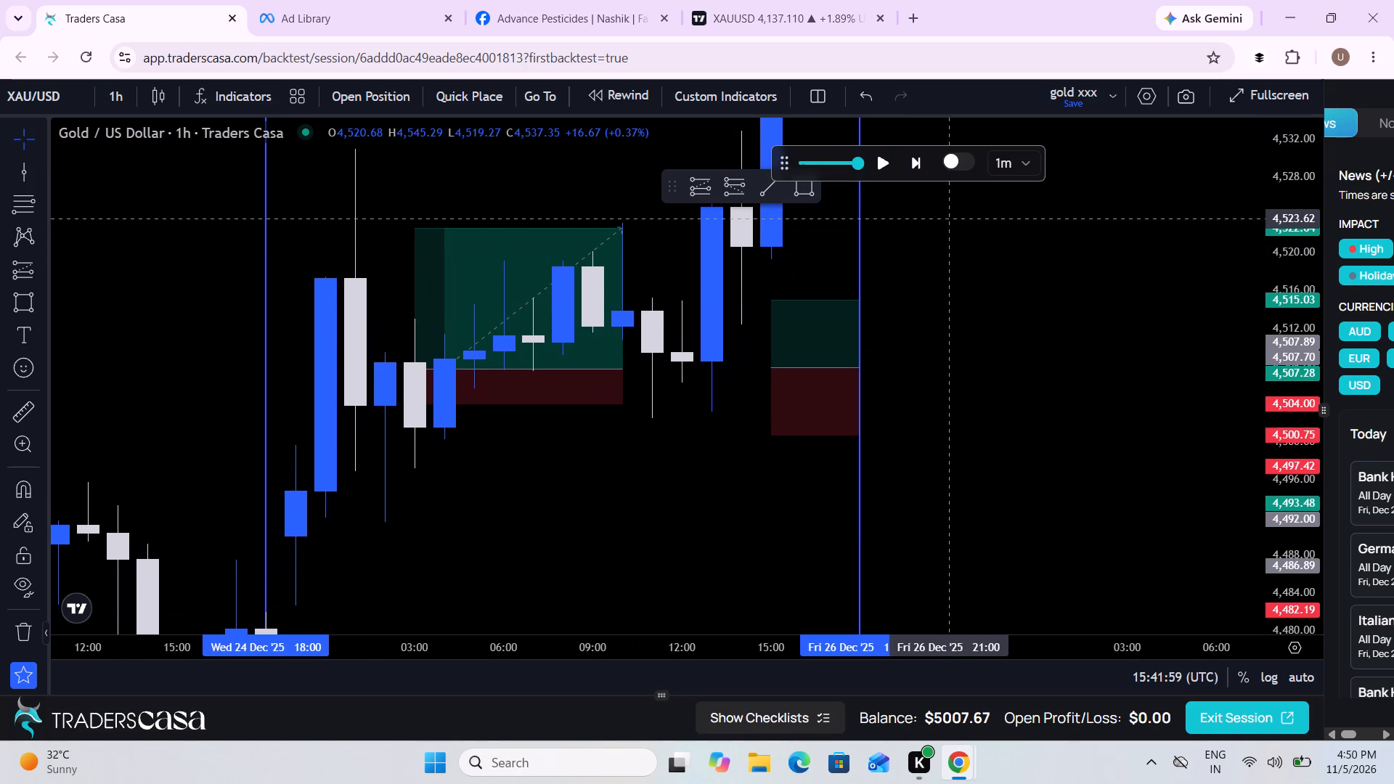
{"action": "left_click_drag", "start_coordinate": [952, 219], "coordinate": [862, 386]}
{"action": "scroll", "coordinate": [862, 386], "scroll_direction": "down", "scroll_amount": 2}
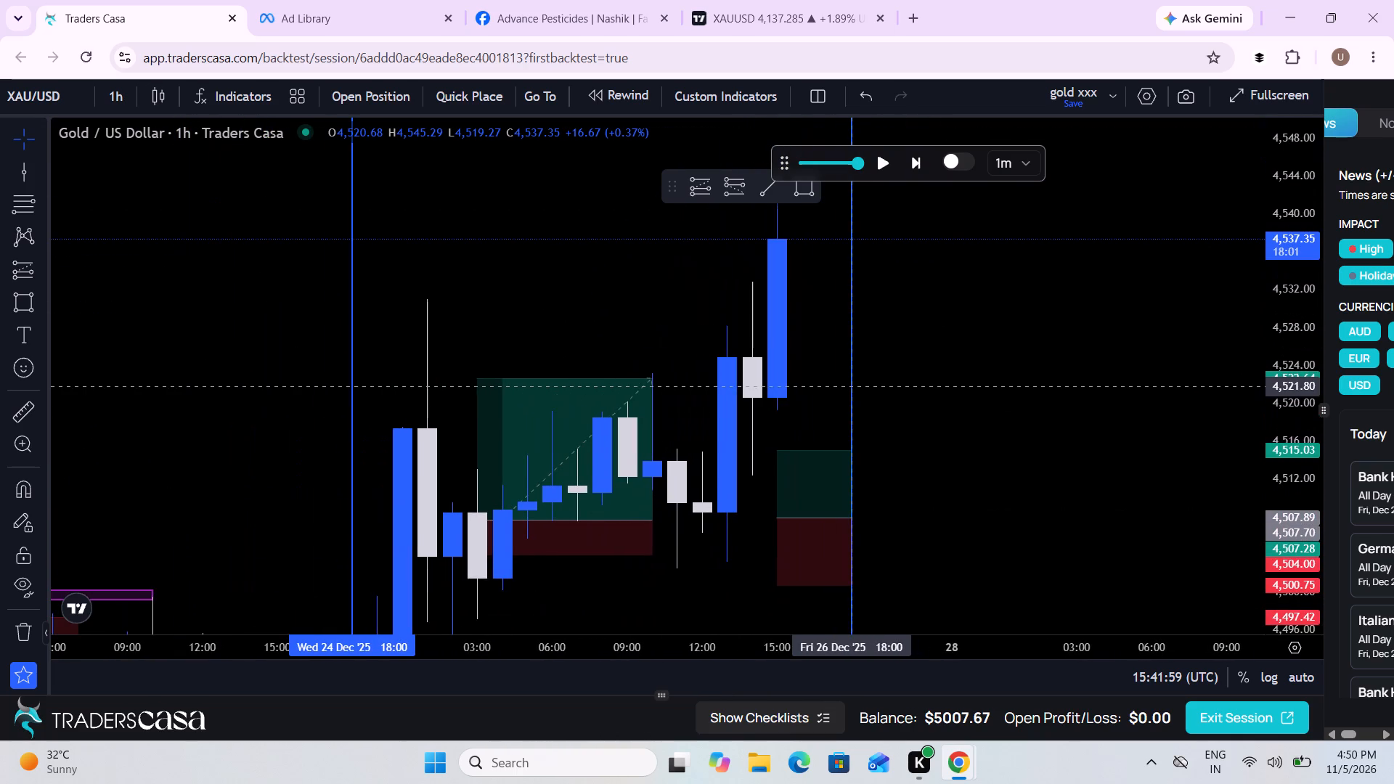
{"action": "left_click_drag", "start_coordinate": [1284, 367], "coordinate": [1232, 492]}
{"action": "left_click_drag", "start_coordinate": [1112, 504], "coordinate": [1045, 444]}
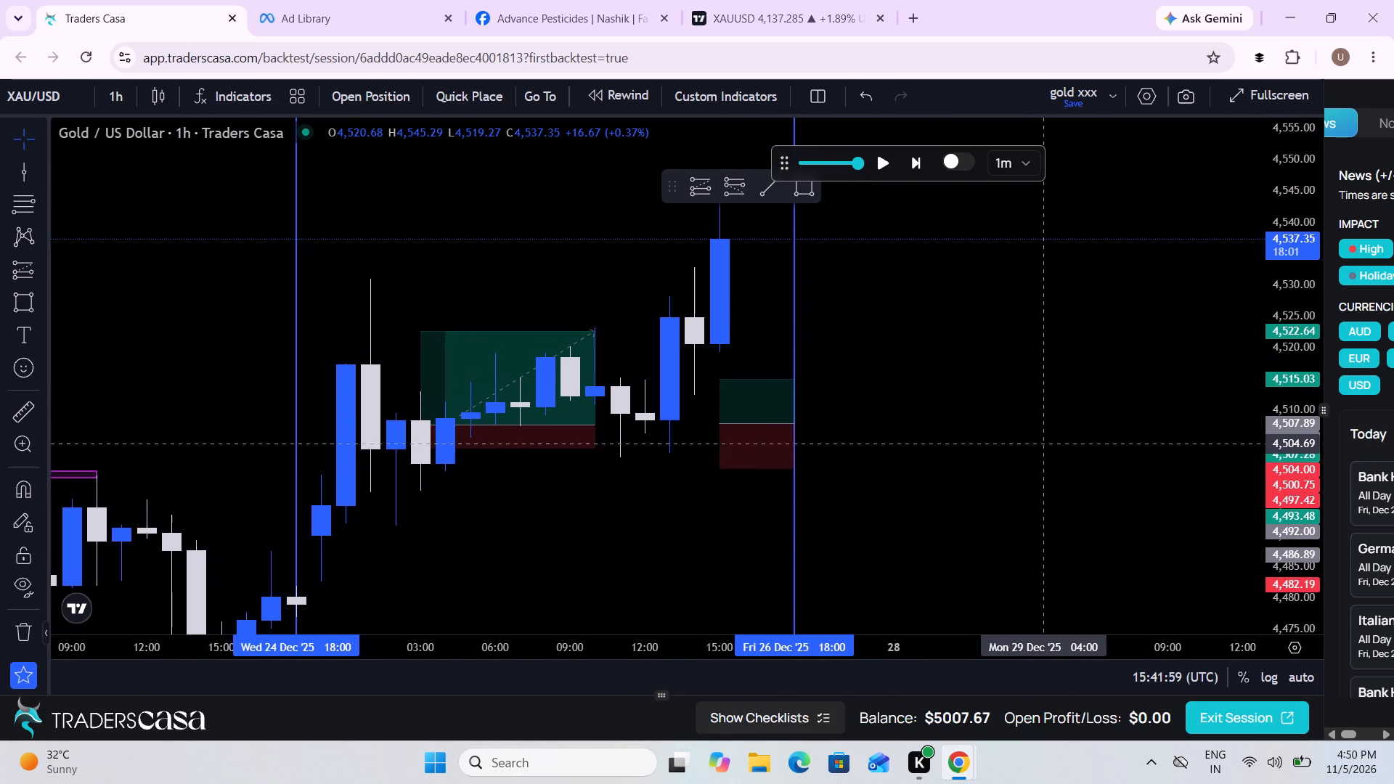
{"action": "left_click_drag", "start_coordinate": [1045, 444], "coordinate": [1045, 448]}
{"action": "left_click_drag", "start_coordinate": [1045, 448], "coordinate": [1027, 481]}
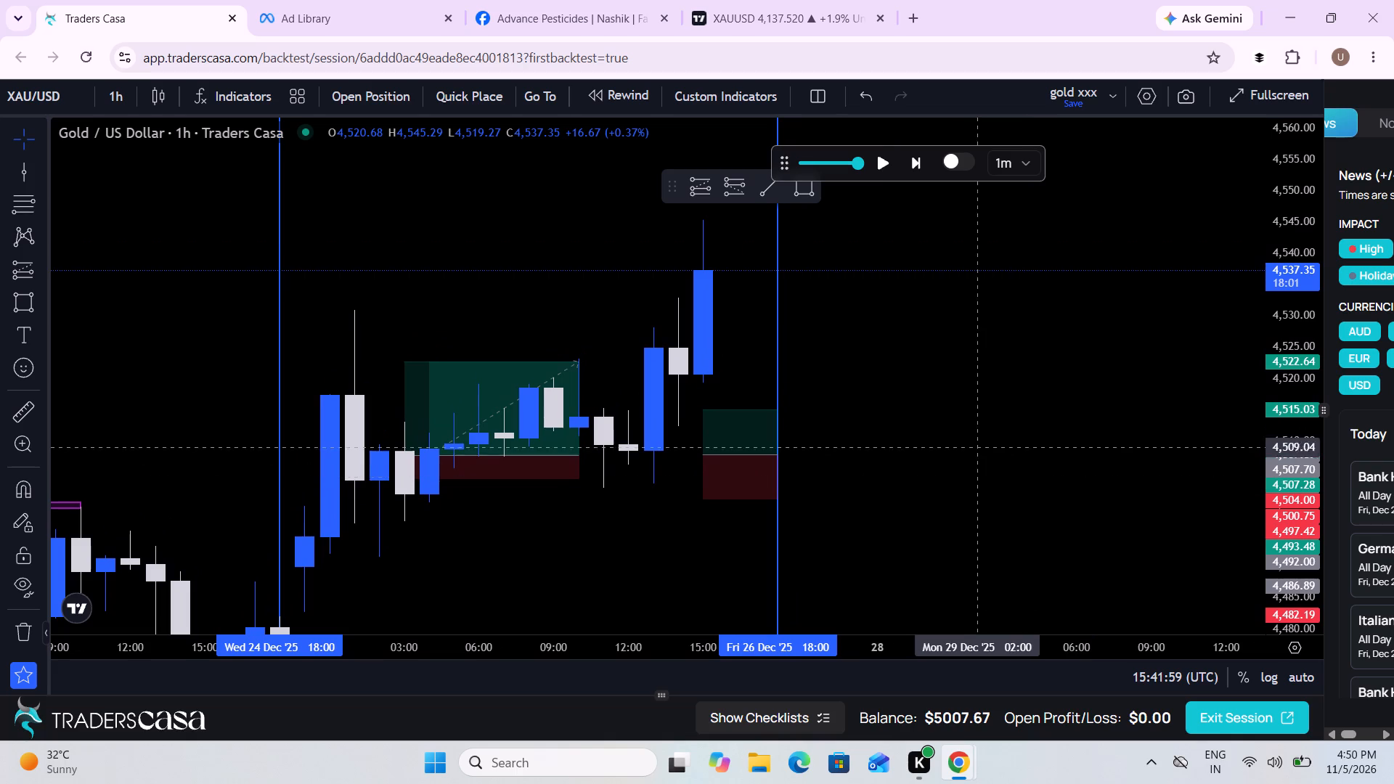
{"action": "left_click", "coordinate": [881, 160]}
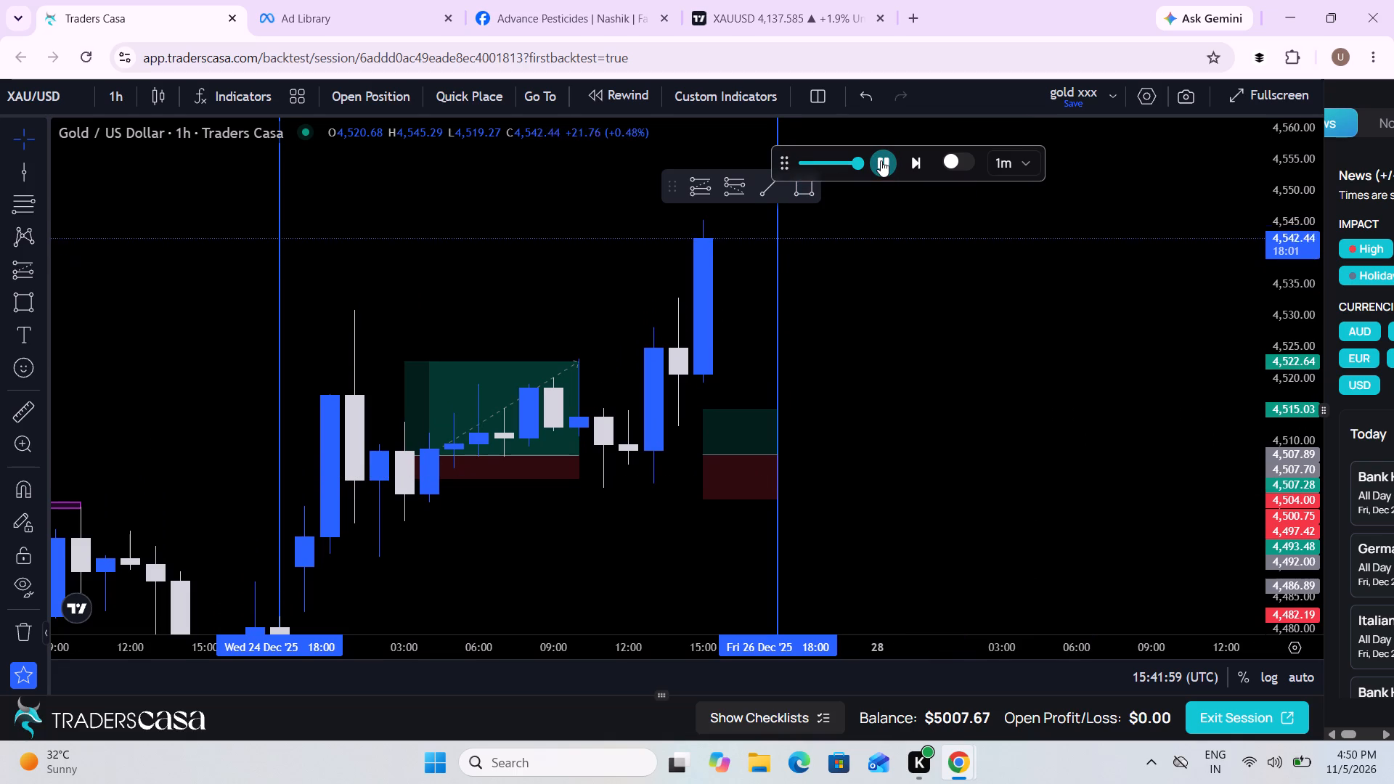
{"action": "left_click", "coordinate": [881, 160]}
Continue the price replay to 16:53 on 26 December.
{"action": "left_click_drag", "start_coordinate": [1295, 287], "coordinate": [1265, 363]}
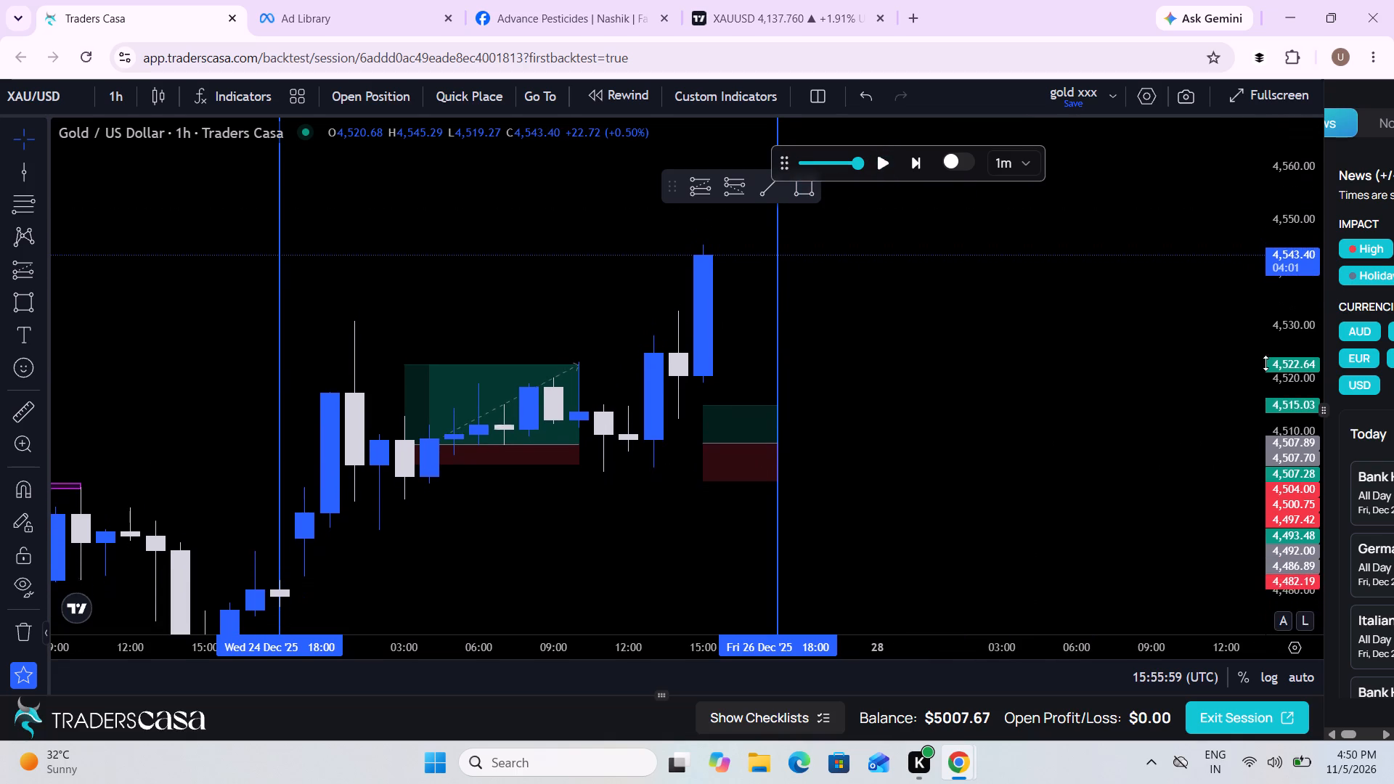
{"action": "left_click_drag", "start_coordinate": [1265, 363], "coordinate": [1262, 389]}
{"action": "left_click", "coordinate": [885, 157]}
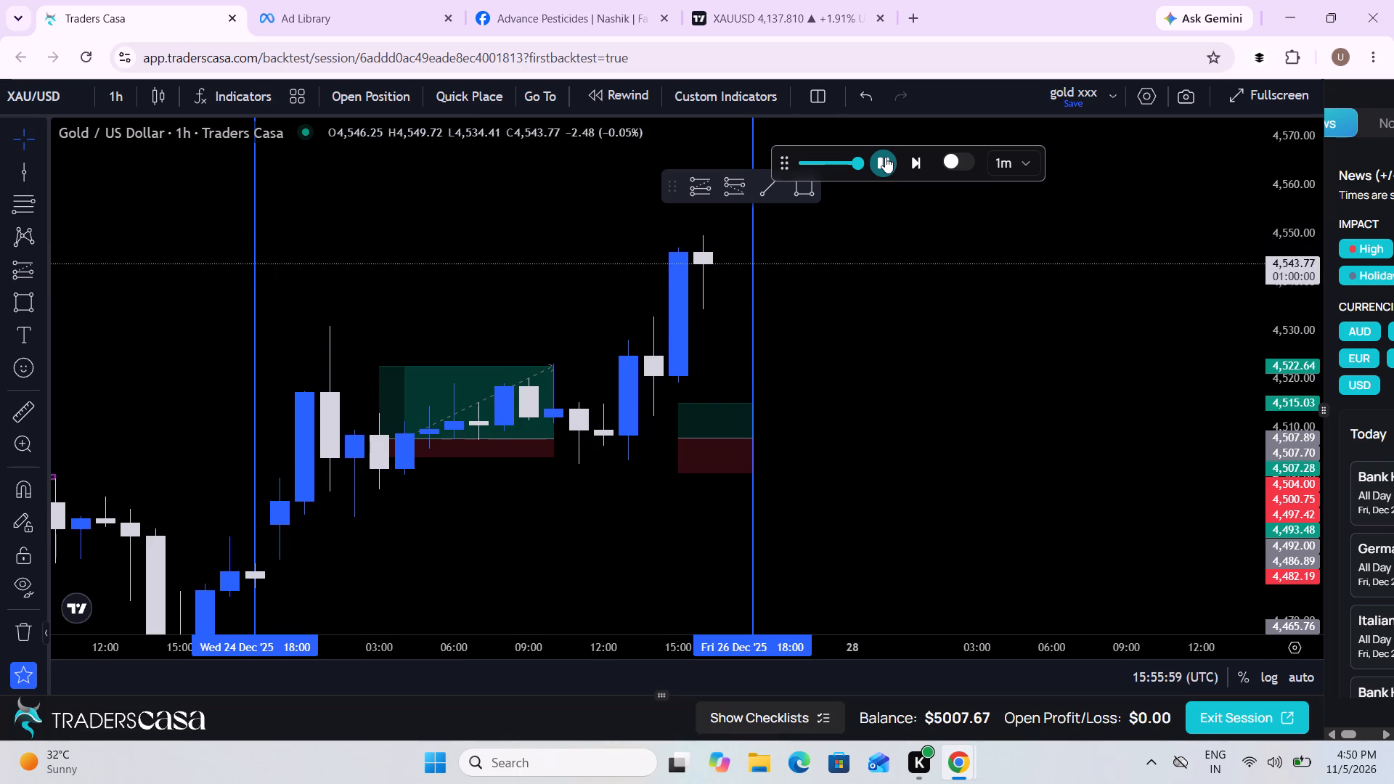
{"action": "left_click", "coordinate": [885, 157]}
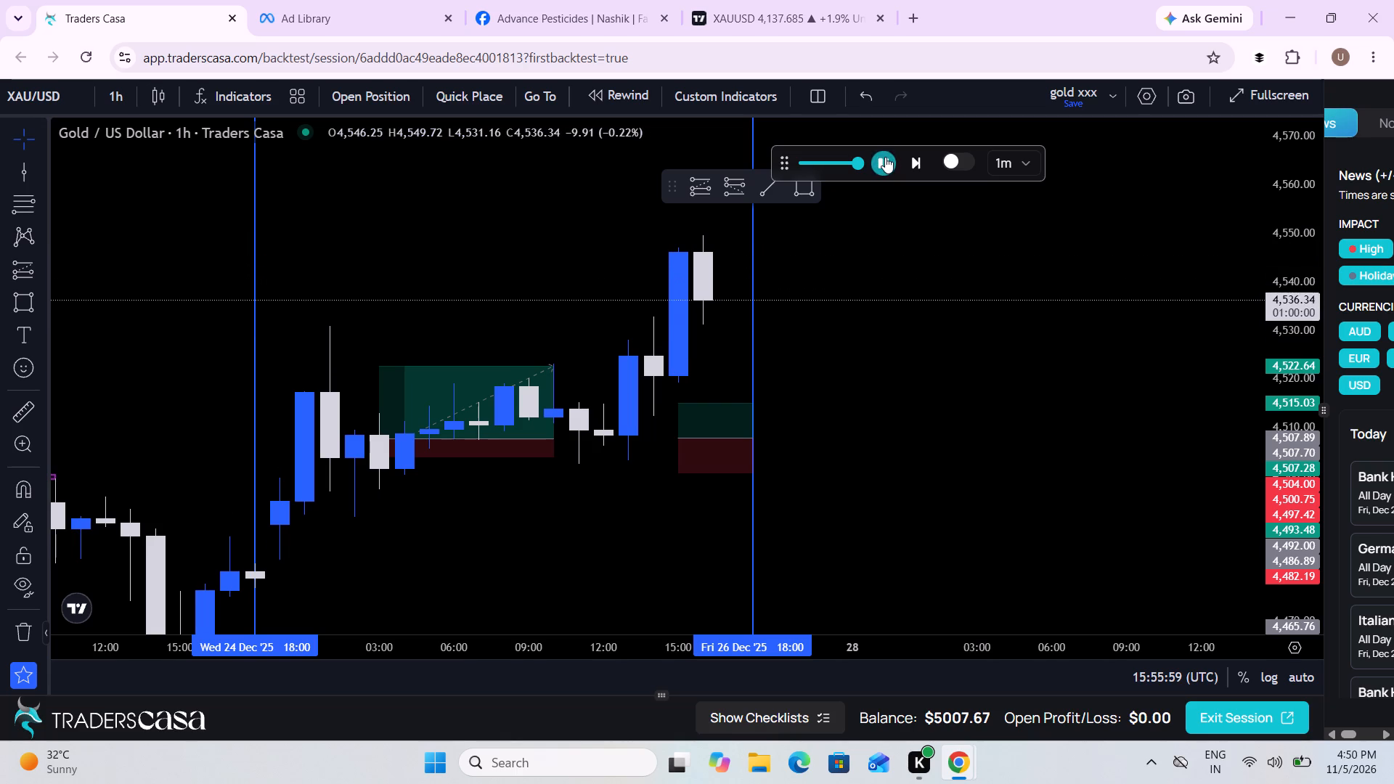
{"action": "double_click", "coordinate": [934, 422]}
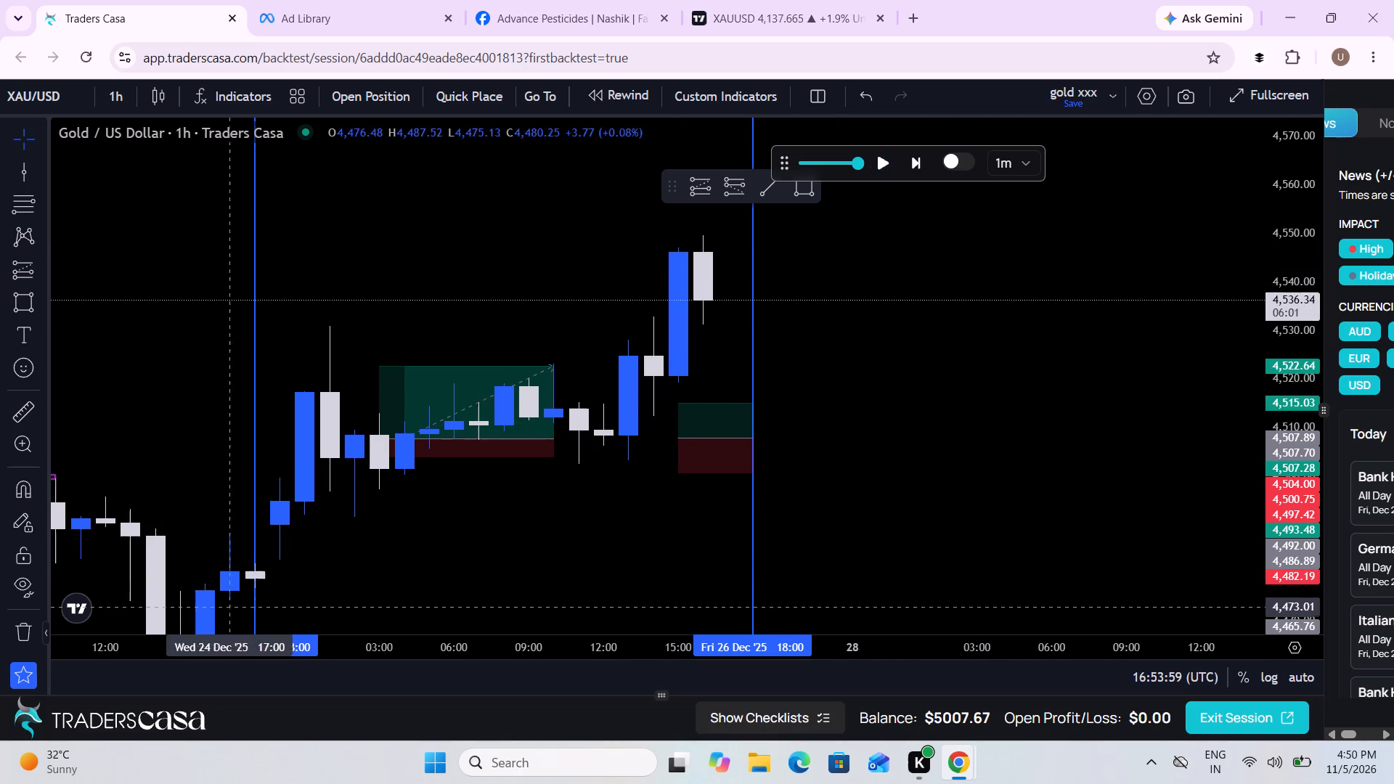
Measure the price and time range from 4,475.07 at 18:00 on 24 December to 4,549.38 at 00:00 on 29 December.
{"action": "left_click", "coordinate": [252, 608]}
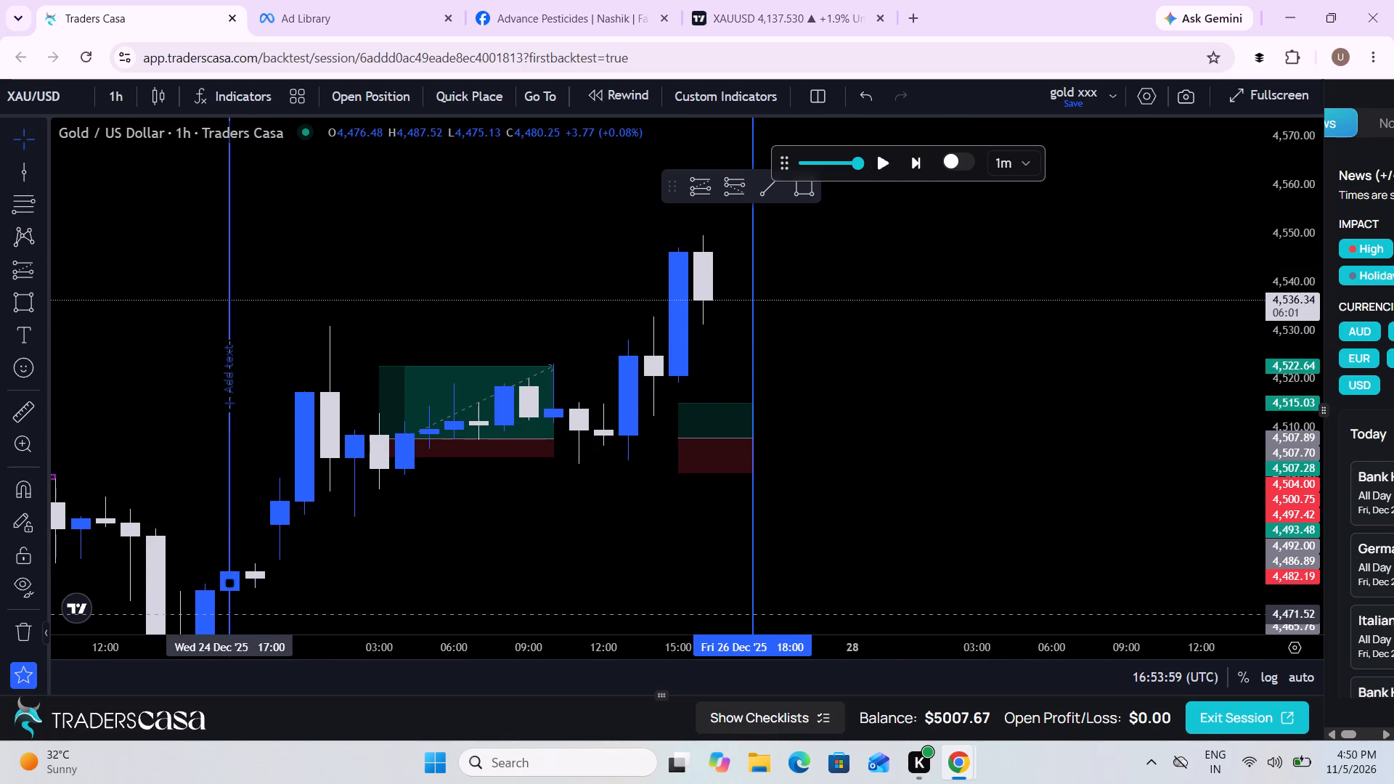
{"action": "left_click", "coordinate": [20, 413]}
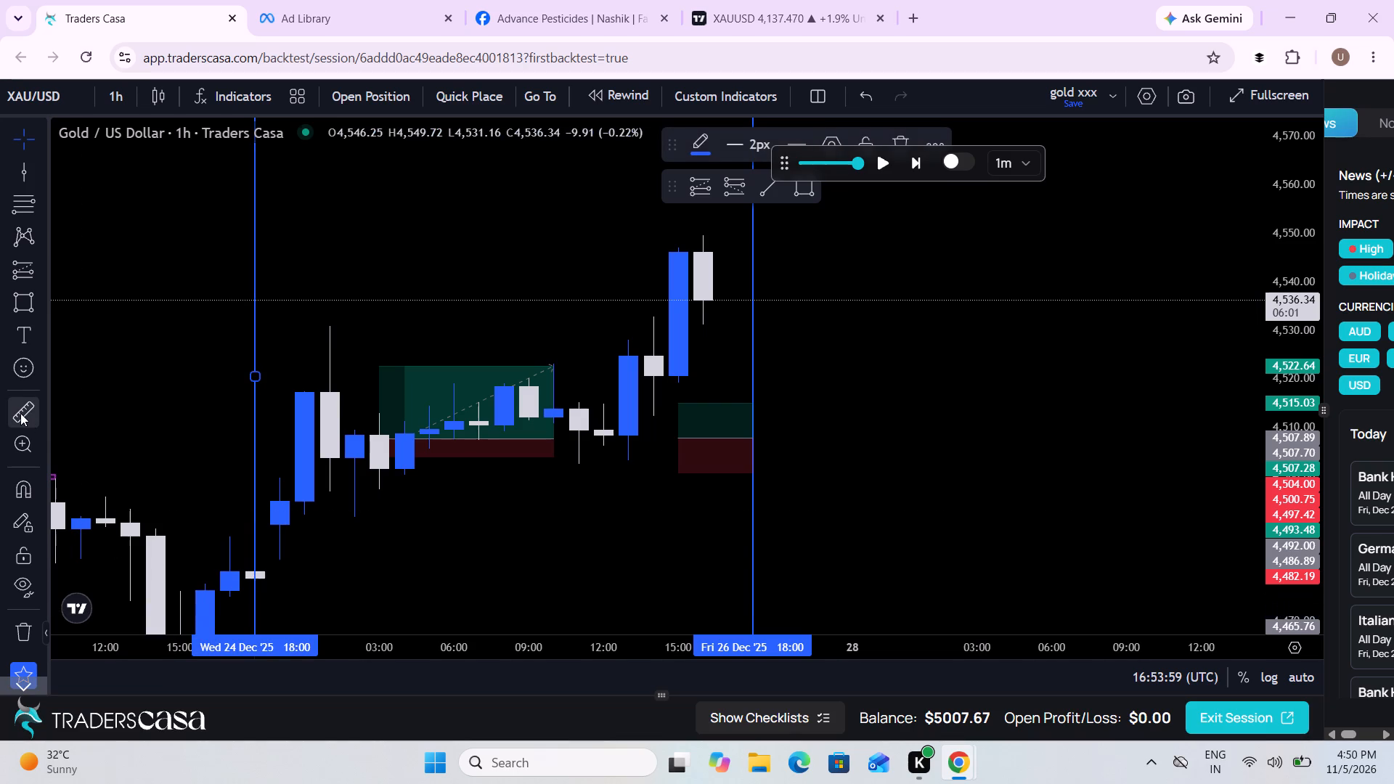
{"action": "left_click", "coordinate": [262, 597]}
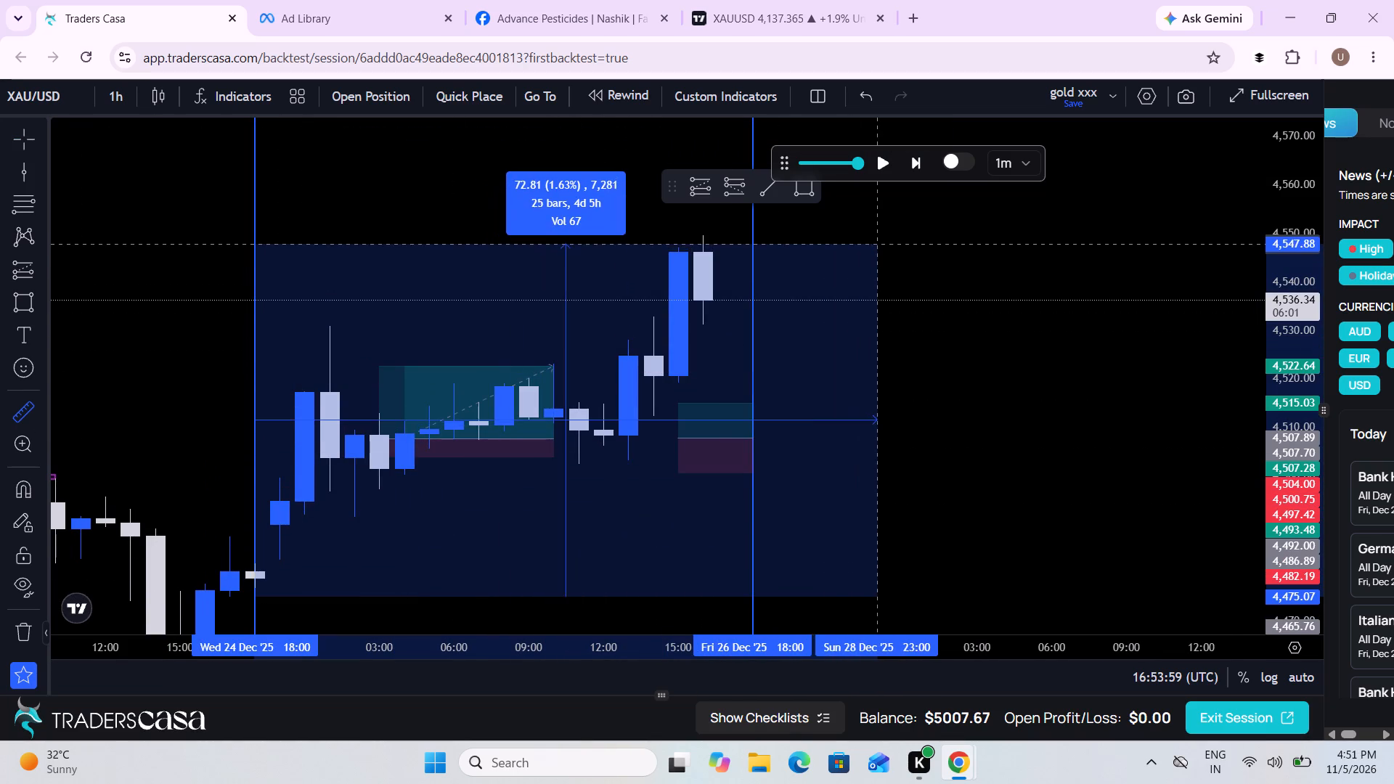
{"action": "left_click", "coordinate": [899, 237]}
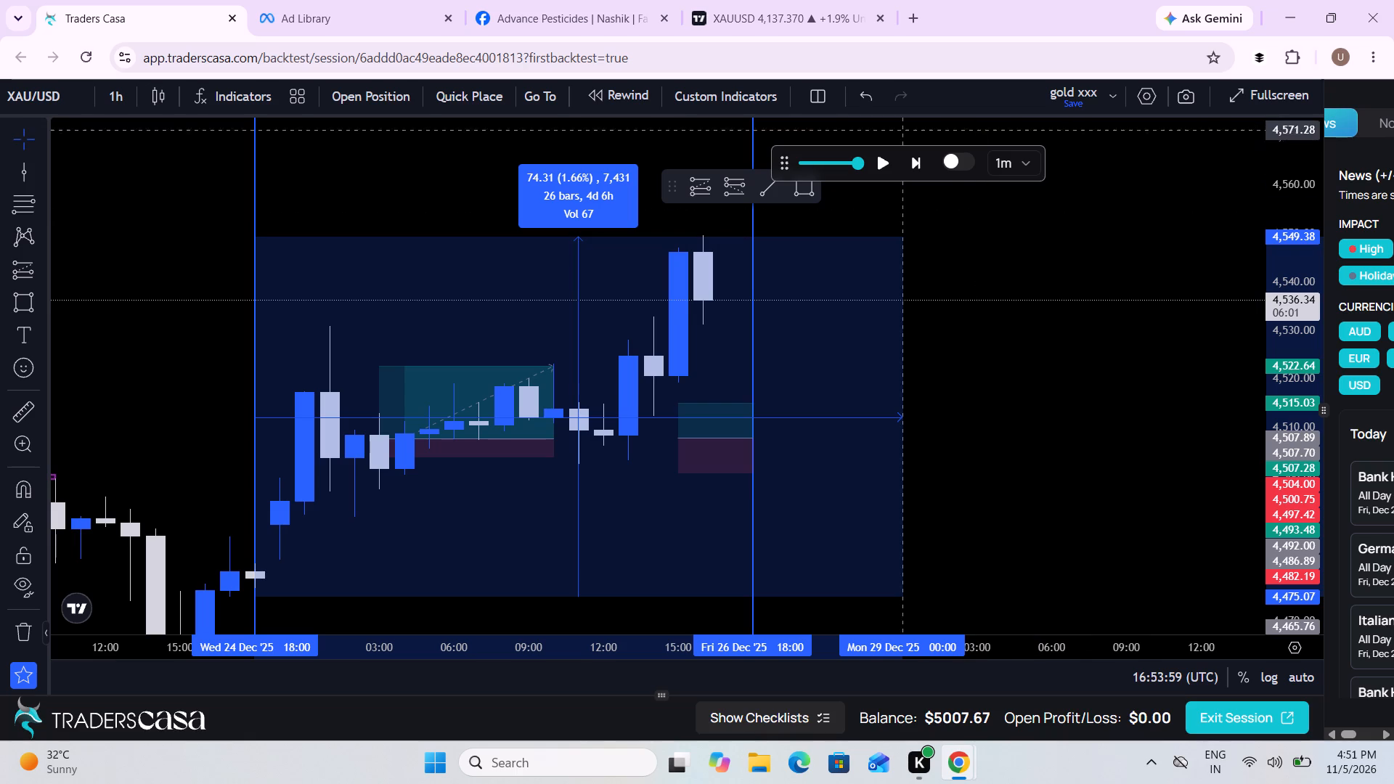
Run the price replay on to 19:16 on 26 December and pause it.
{"action": "left_click", "coordinate": [879, 162]}
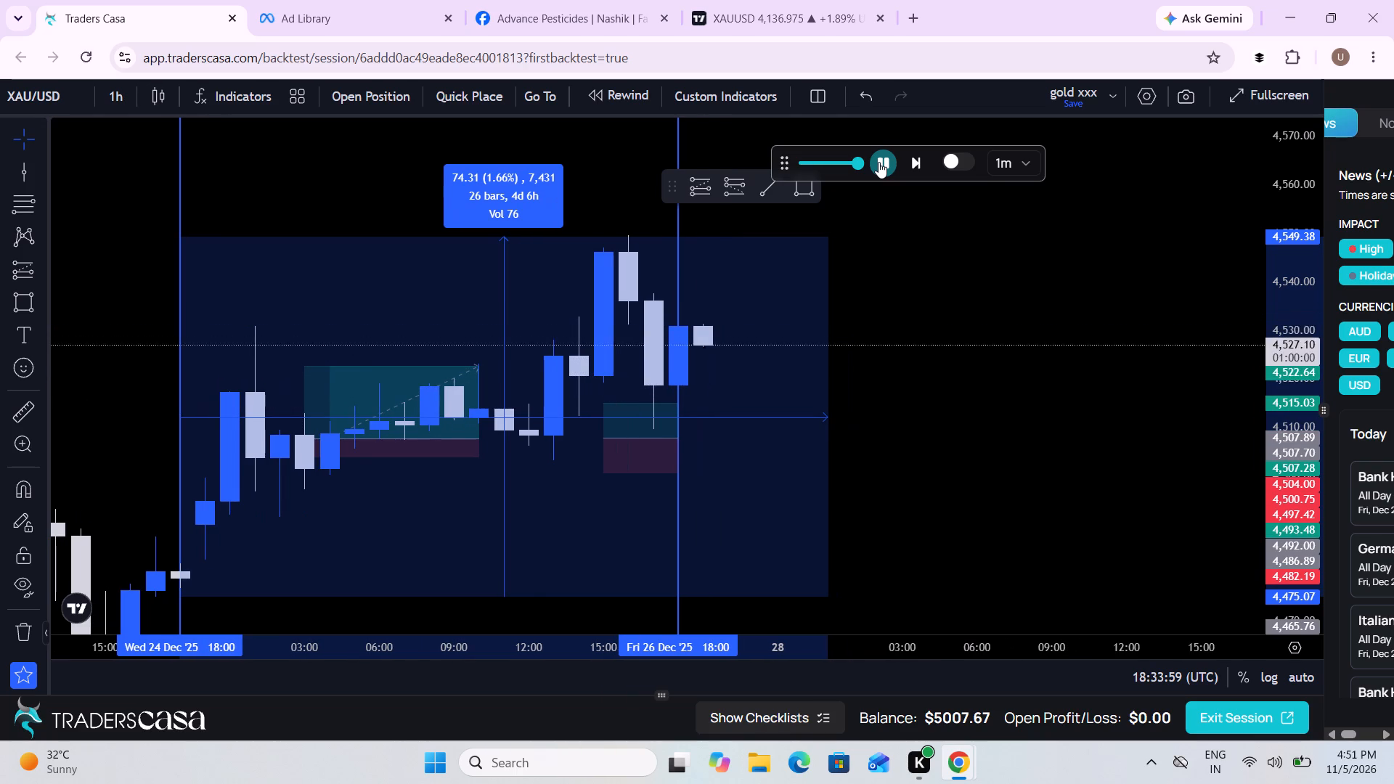
{"action": "left_click", "coordinate": [879, 162]}
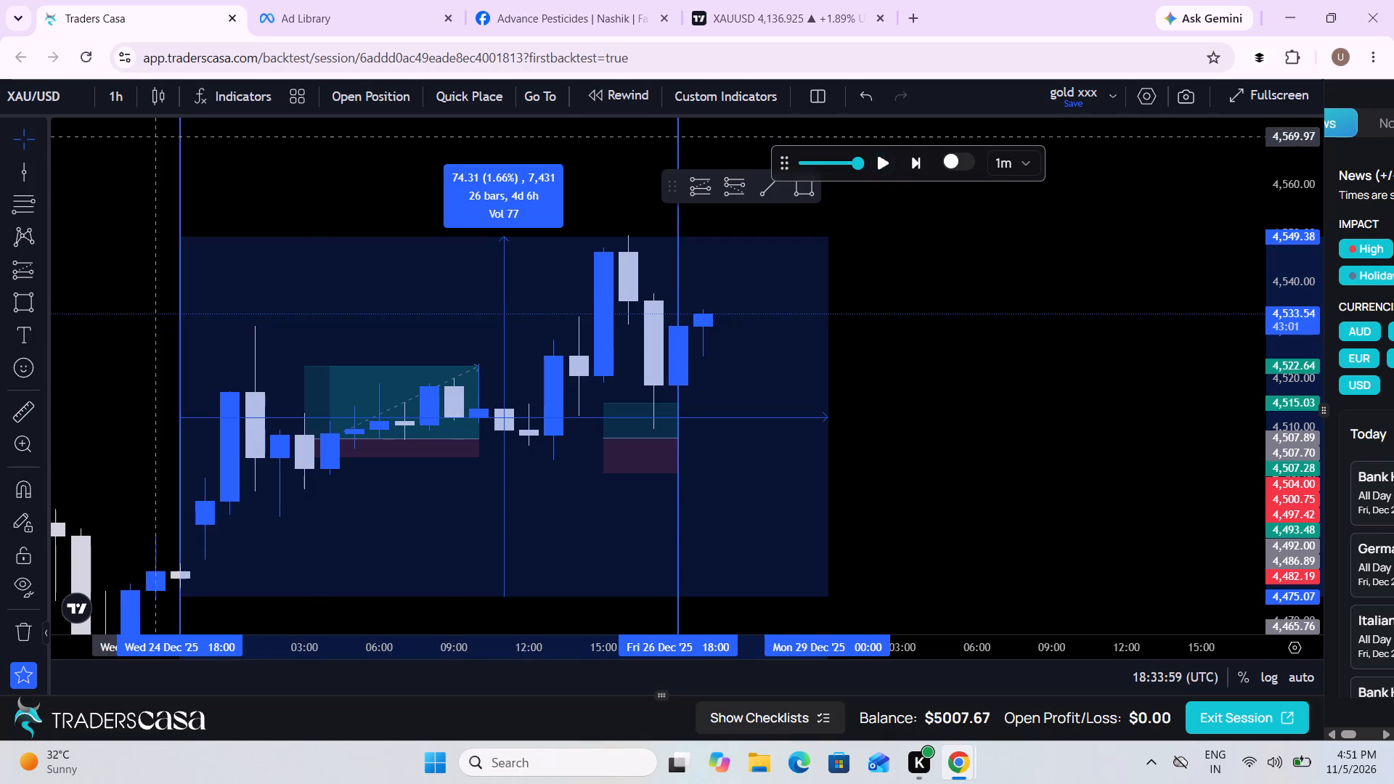
Switch the chart timeframe to 5 minutes.
{"action": "left_click", "coordinate": [119, 99]}
{"action": "left_click", "coordinate": [148, 295]}
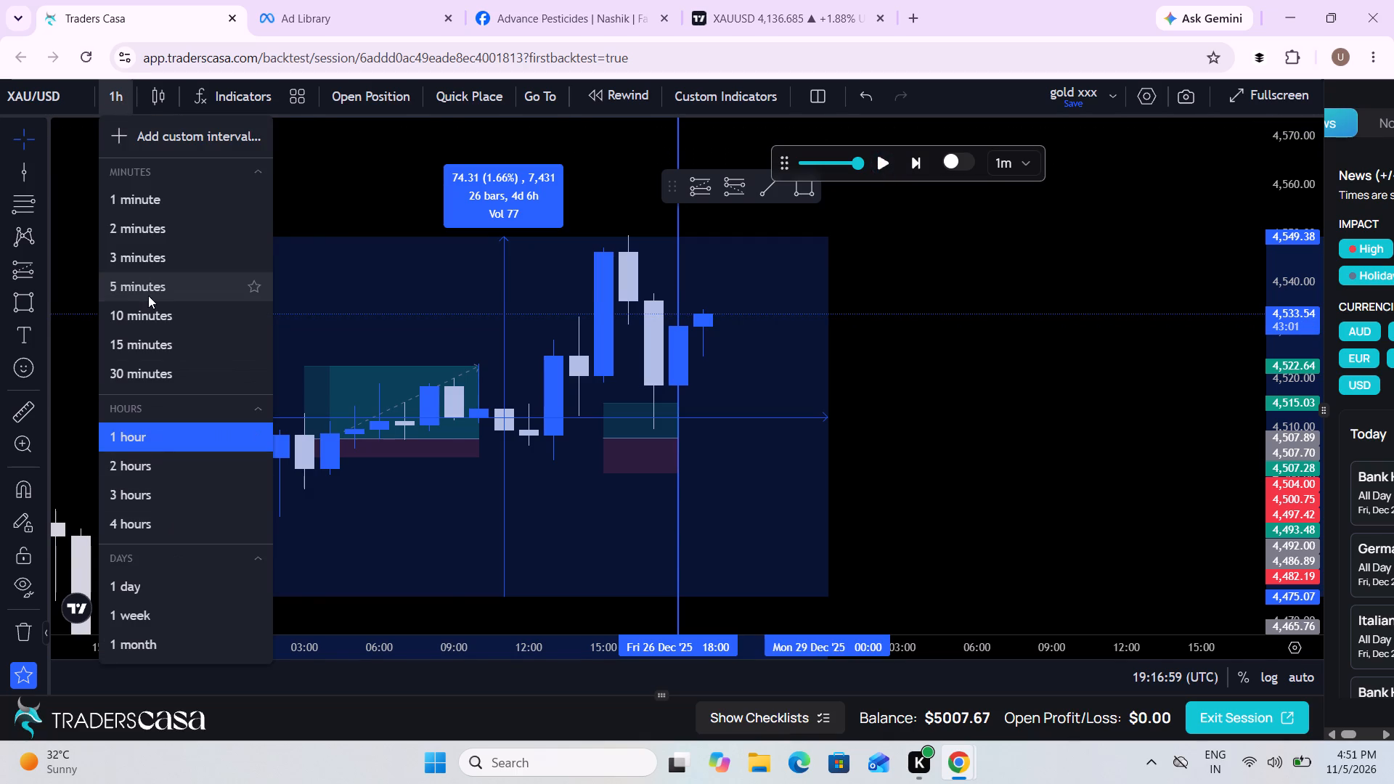
Move the vertical line on 24 December back to 18:00.
{"action": "scroll", "coordinate": [637, 487], "scroll_direction": "down", "scroll_amount": 6}
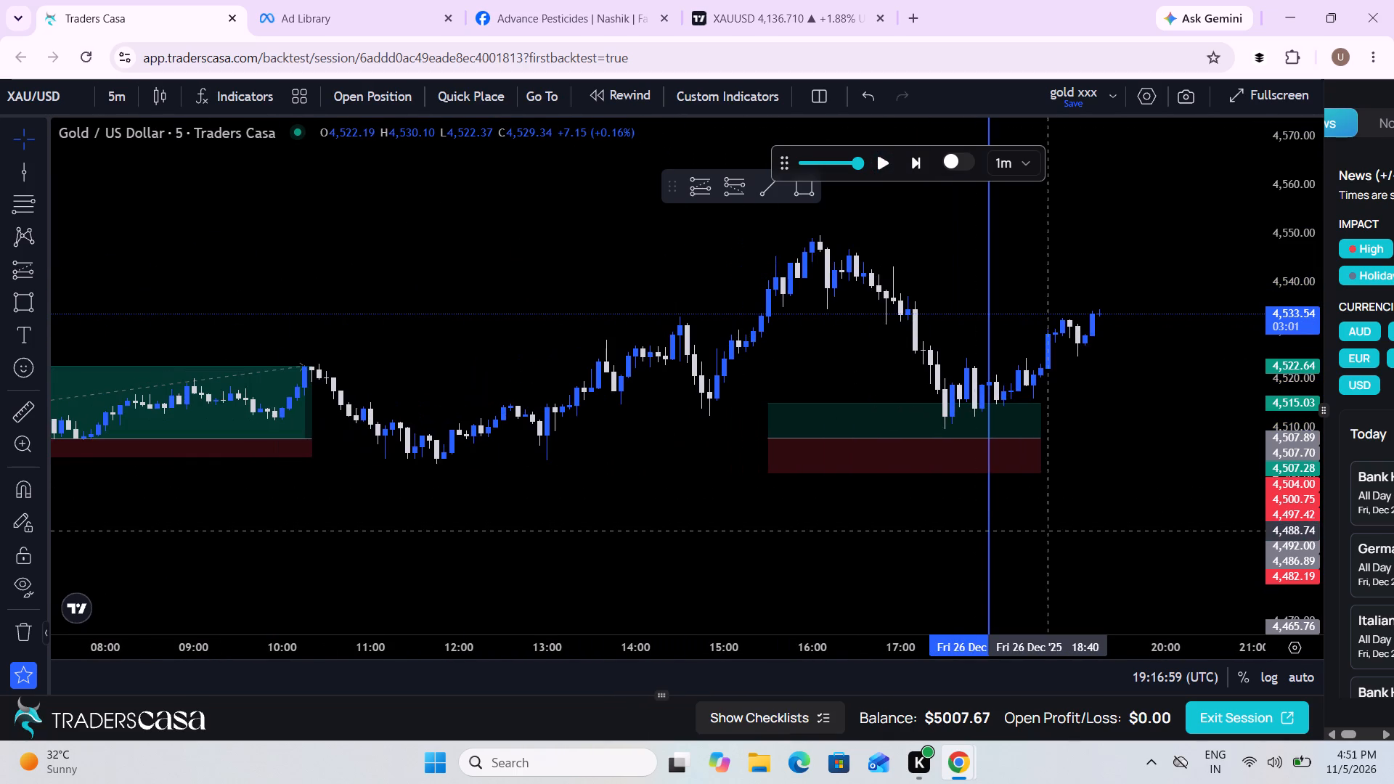
{"action": "scroll", "coordinate": [1046, 530], "scroll_direction": "down", "scroll_amount": 3}
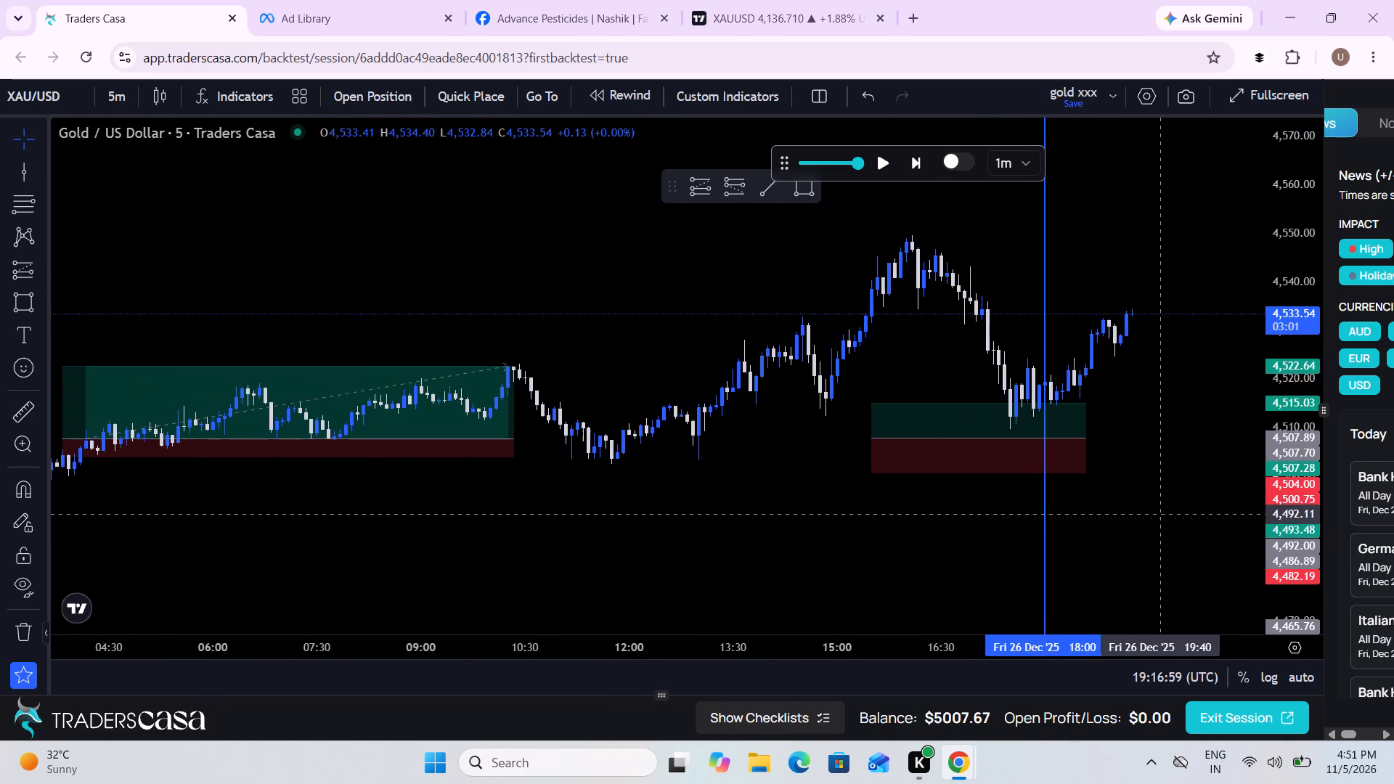
{"action": "left_click_drag", "start_coordinate": [1164, 514], "coordinate": [834, 500]}
{"action": "scroll", "coordinate": [834, 500], "scroll_direction": "down", "scroll_amount": 6}
{"action": "left_click_drag", "start_coordinate": [910, 507], "coordinate": [902, 507]}
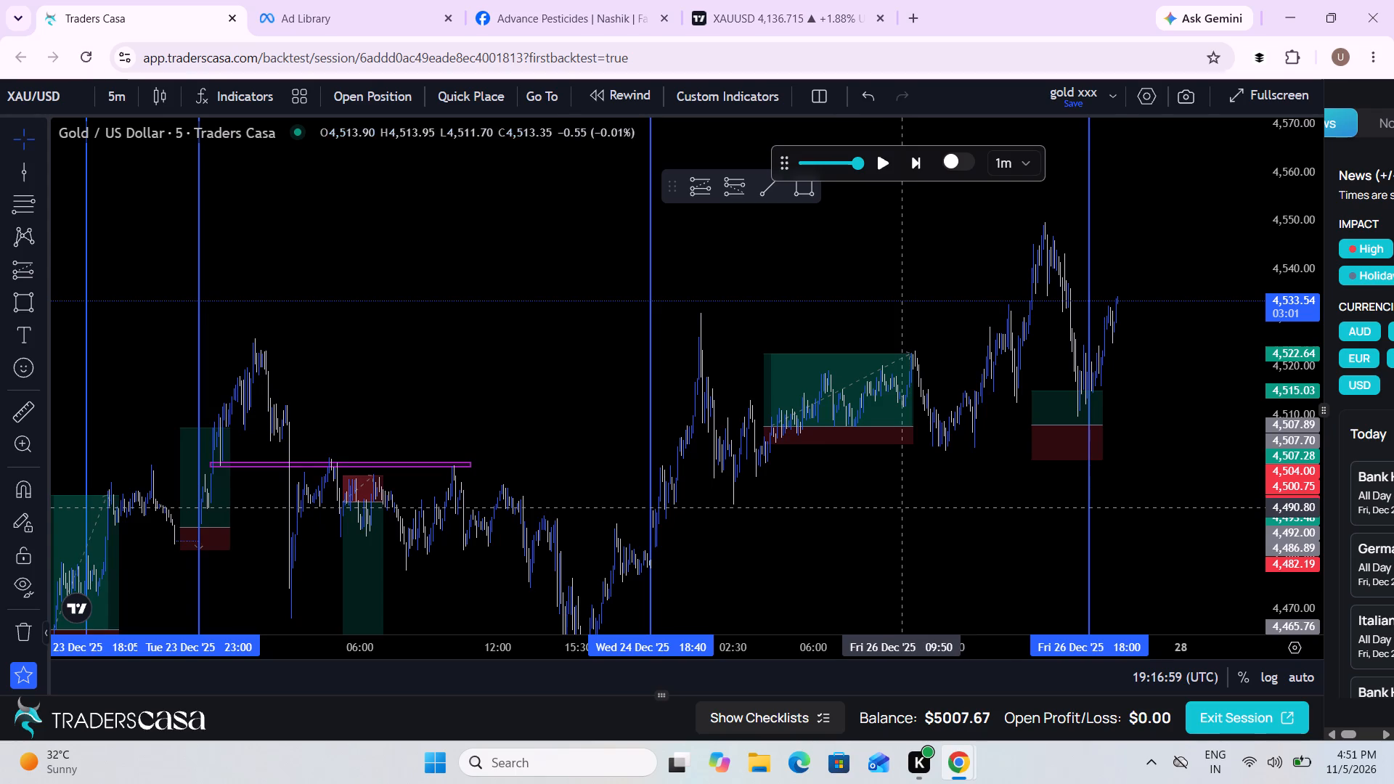
{"action": "scroll", "coordinate": [902, 507], "scroll_direction": "up", "scroll_amount": 6}
{"action": "left_click_drag", "start_coordinate": [440, 588], "coordinate": [592, 551]}
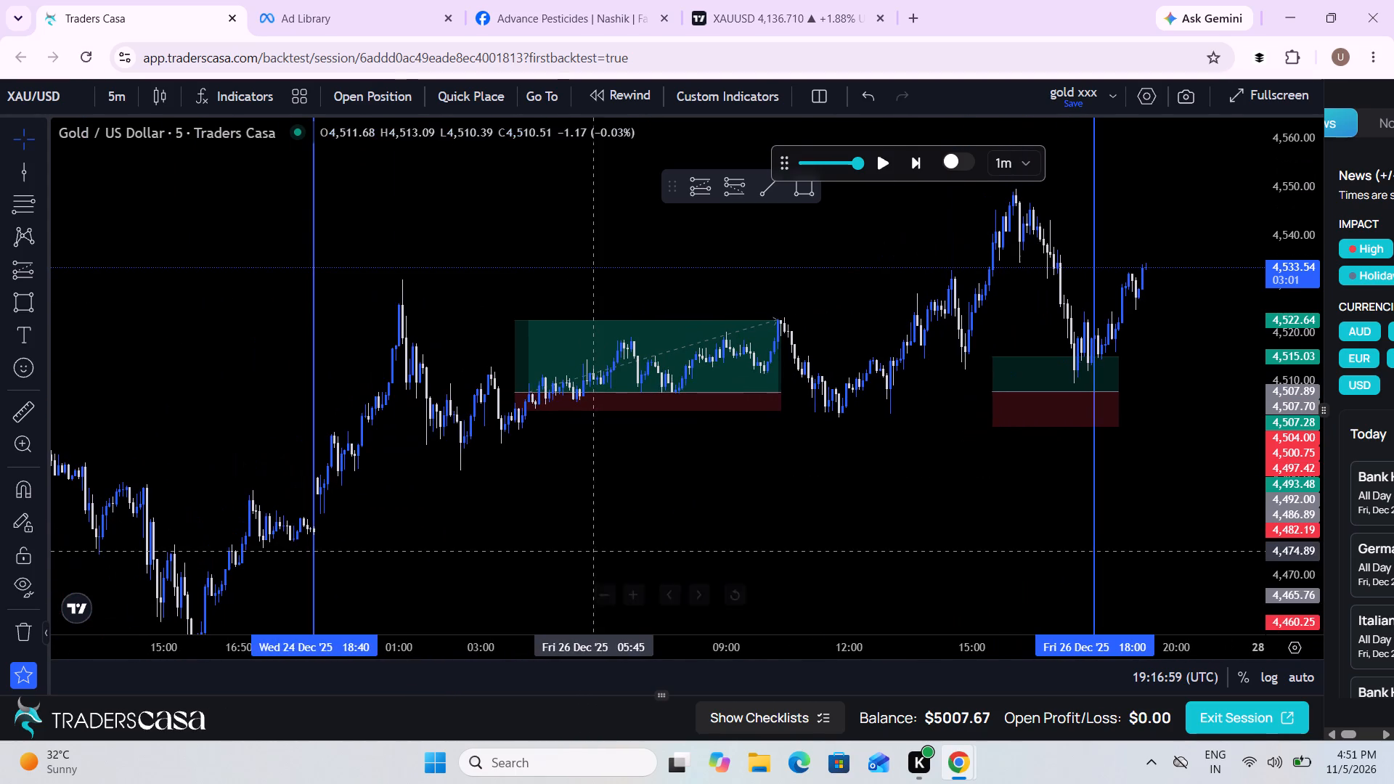
{"action": "left_click_drag", "start_coordinate": [315, 552], "coordinate": [305, 561]}
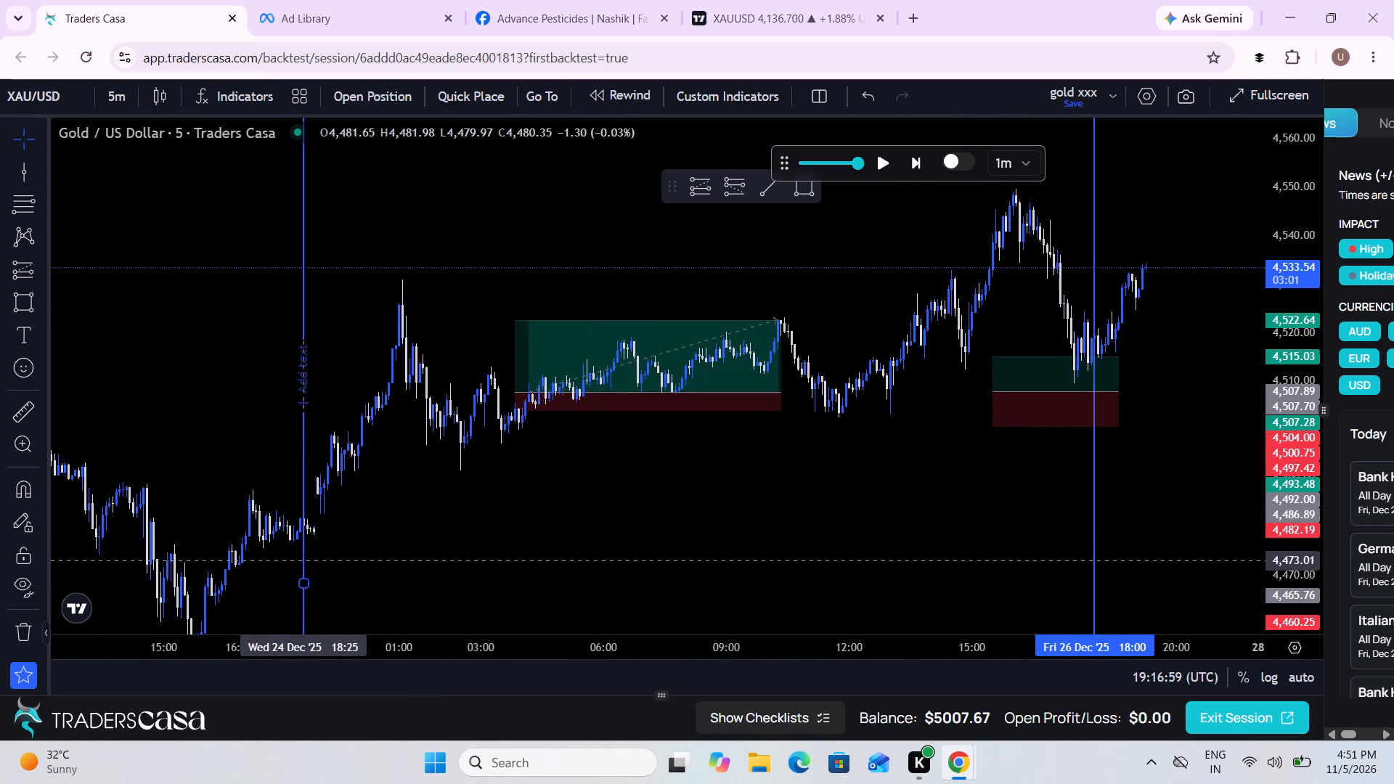
{"action": "left_click_drag", "start_coordinate": [305, 561], "coordinate": [300, 566]}
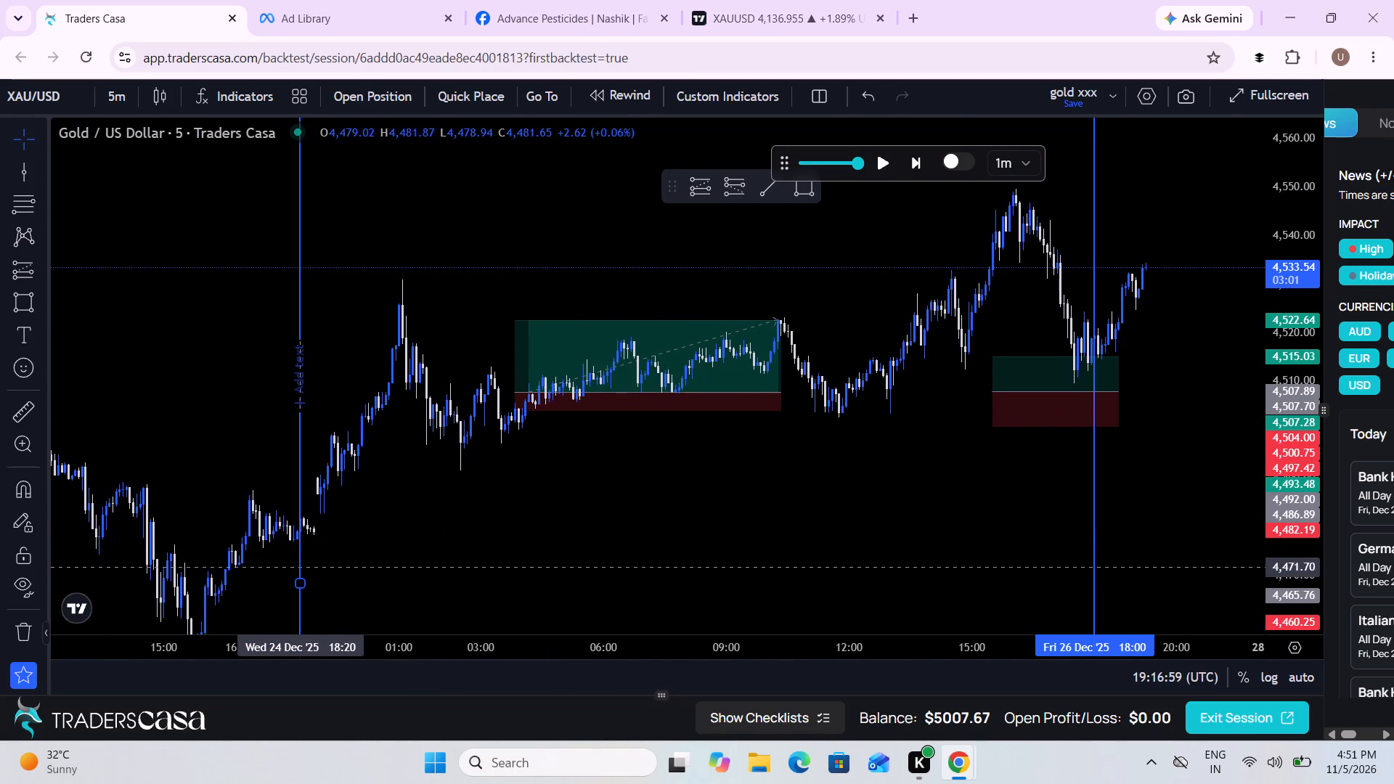
{"action": "left_click_drag", "start_coordinate": [300, 566], "coordinate": [285, 568]}
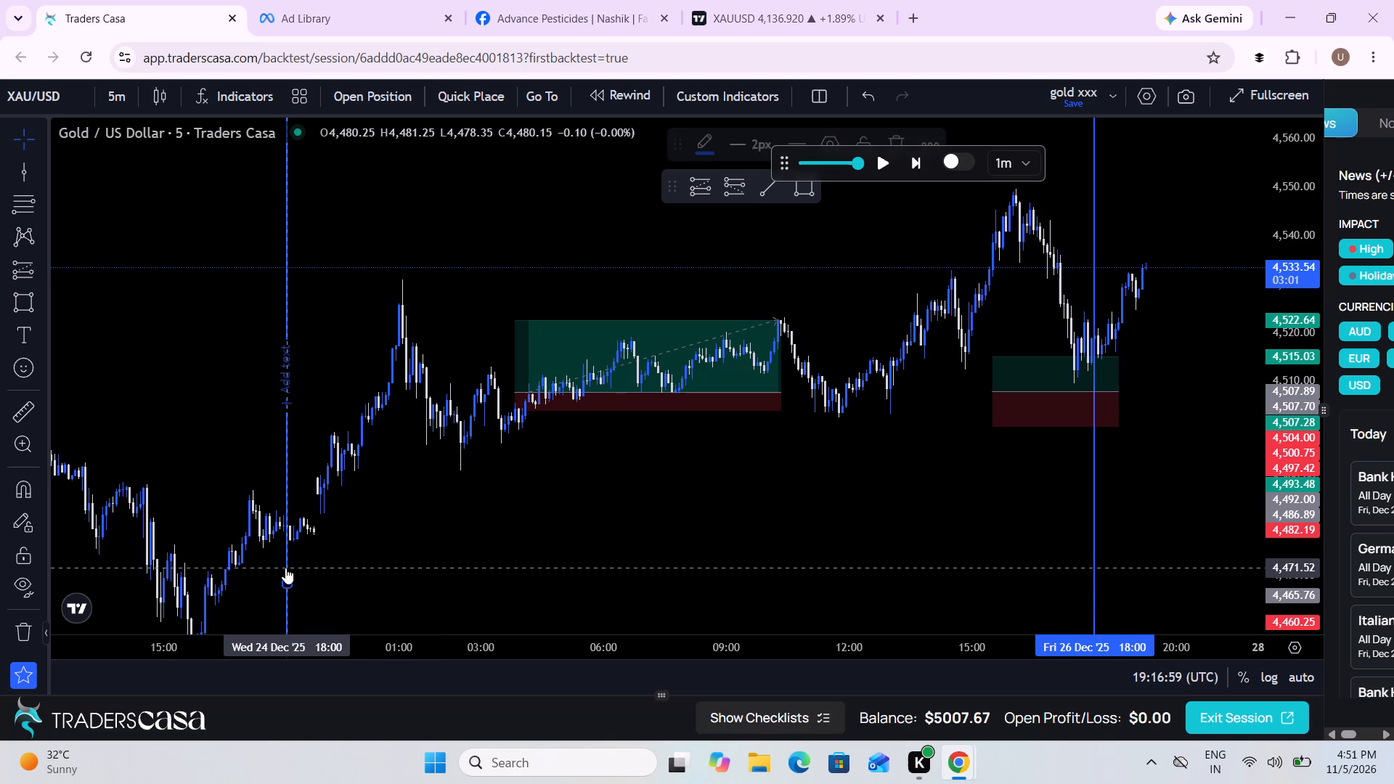
Measure the price and time range from 4,476.76 at 02:30 on 26 December to 4,549.57 at 22:20 on 28 December.
{"action": "left_click_drag", "start_coordinate": [380, 563], "coordinate": [317, 590]}
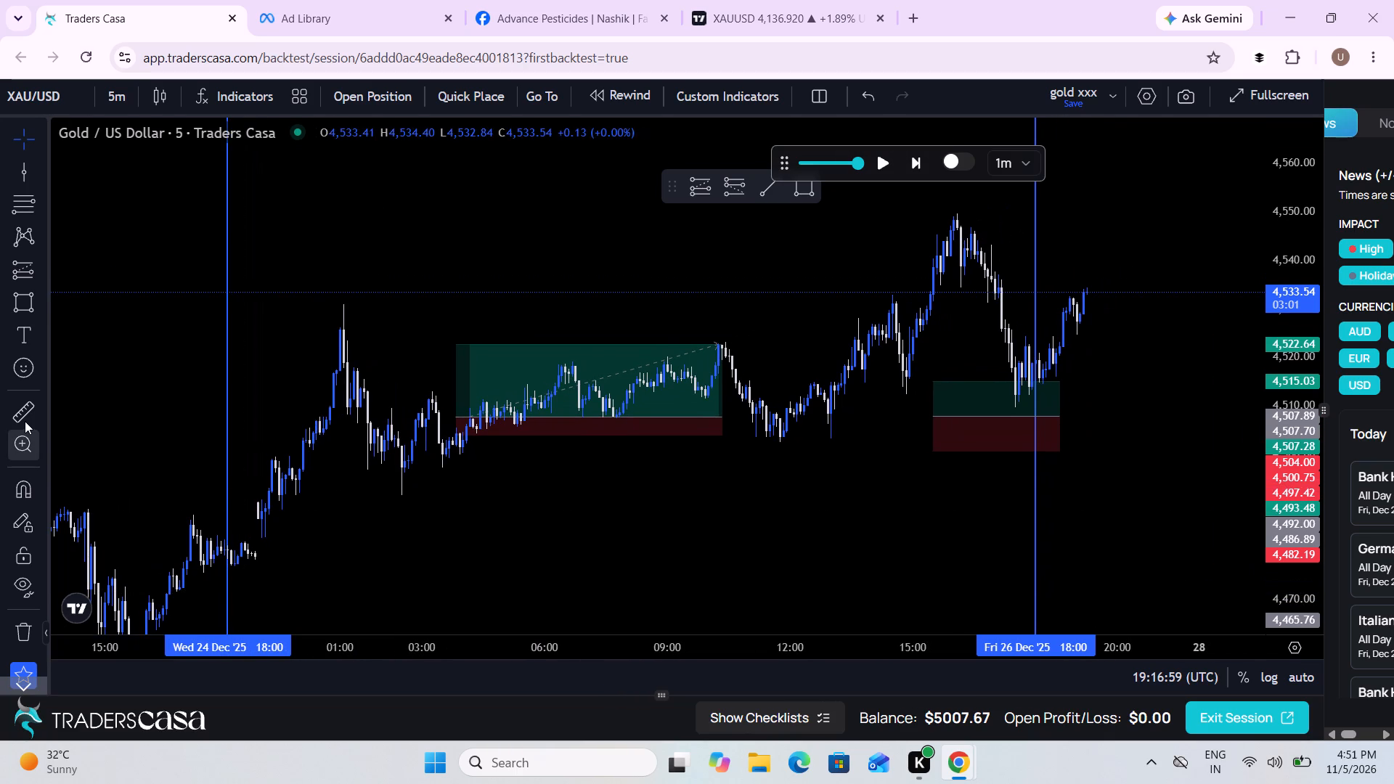
{"action": "left_click", "coordinate": [25, 421]}
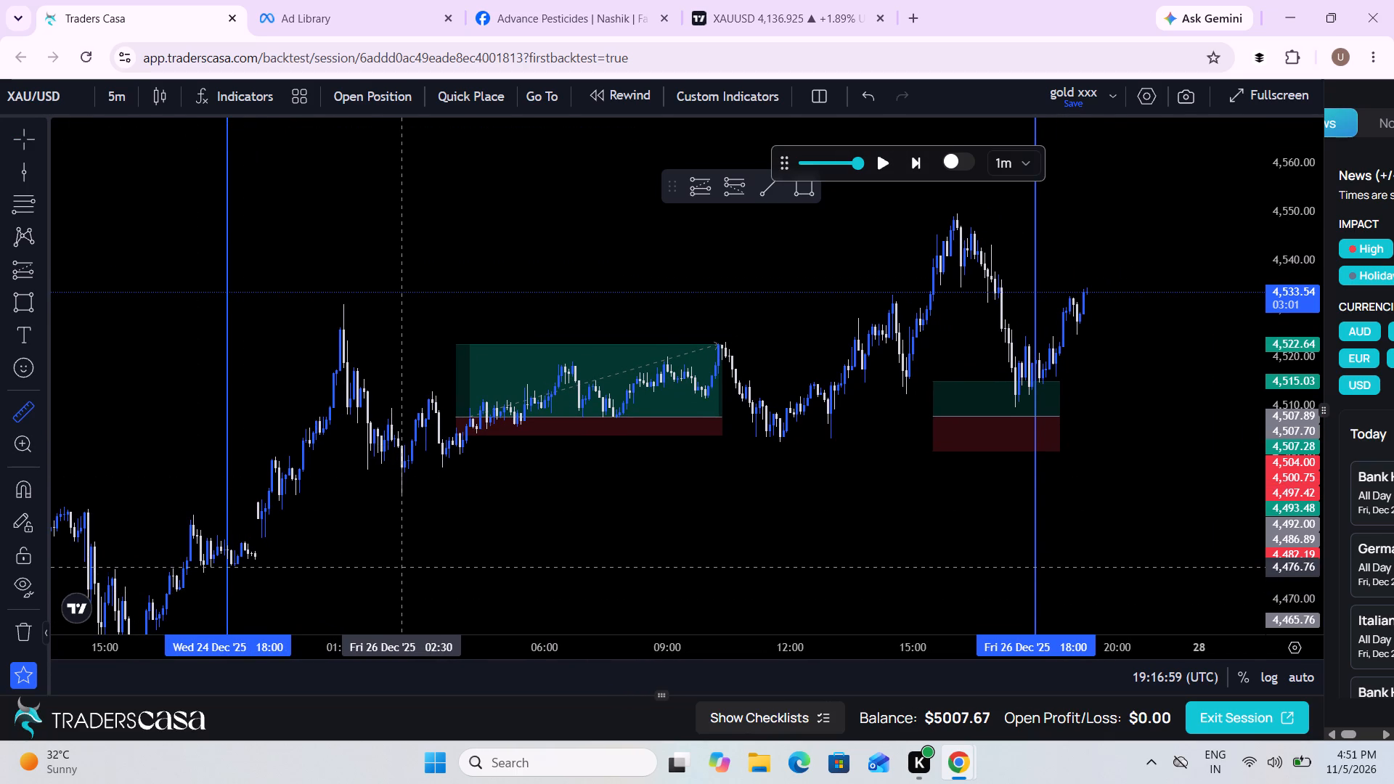
{"action": "left_click", "coordinate": [401, 566]}
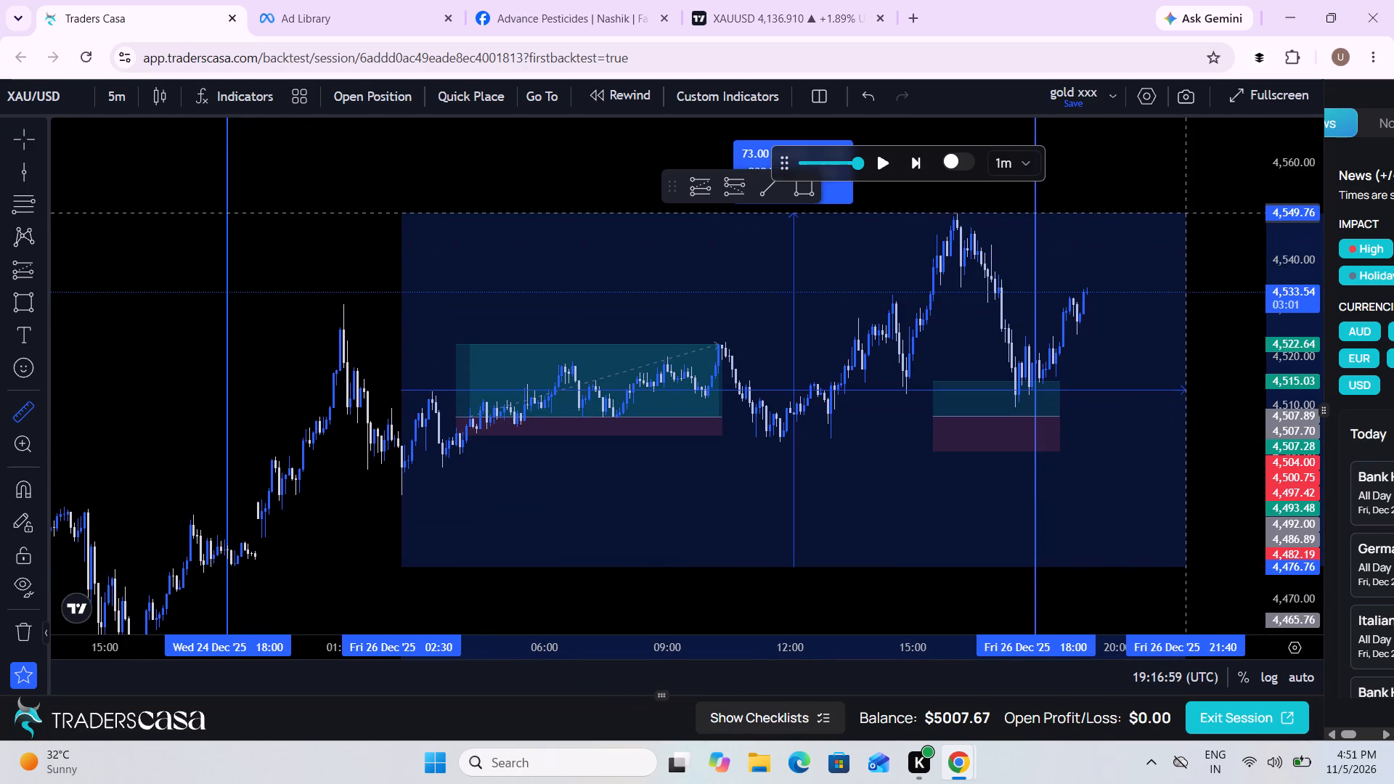
{"action": "left_click", "coordinate": [1212, 213]}
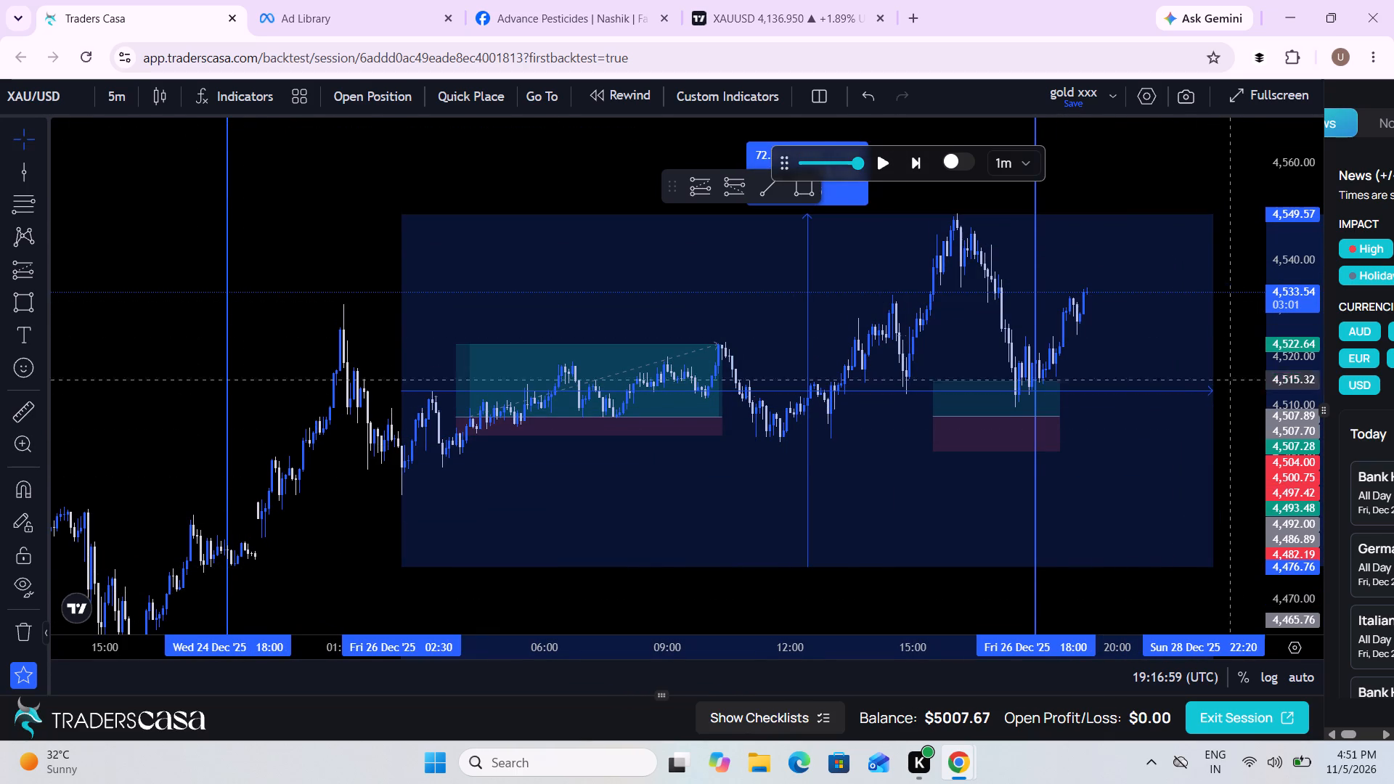
Replay the price past 19:16 on 26 December on the 5-minute chart and pause at 4,521.22.
{"action": "scroll", "coordinate": [1128, 461], "scroll_direction": "up", "scroll_amount": 6}
{"action": "scroll", "coordinate": [1128, 461], "scroll_direction": "left", "scroll_amount": 3}
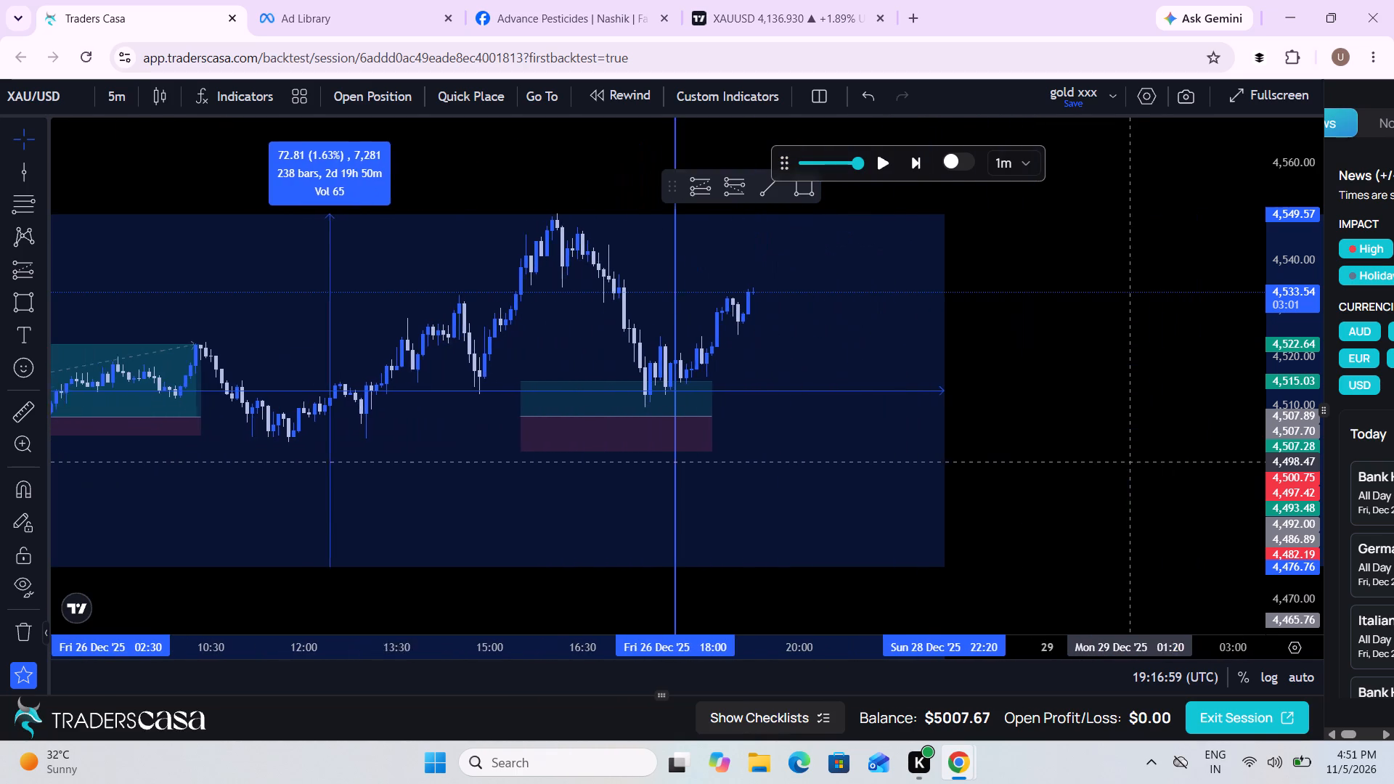
{"action": "scroll", "coordinate": [1128, 461], "scroll_direction": "left", "scroll_amount": 1}
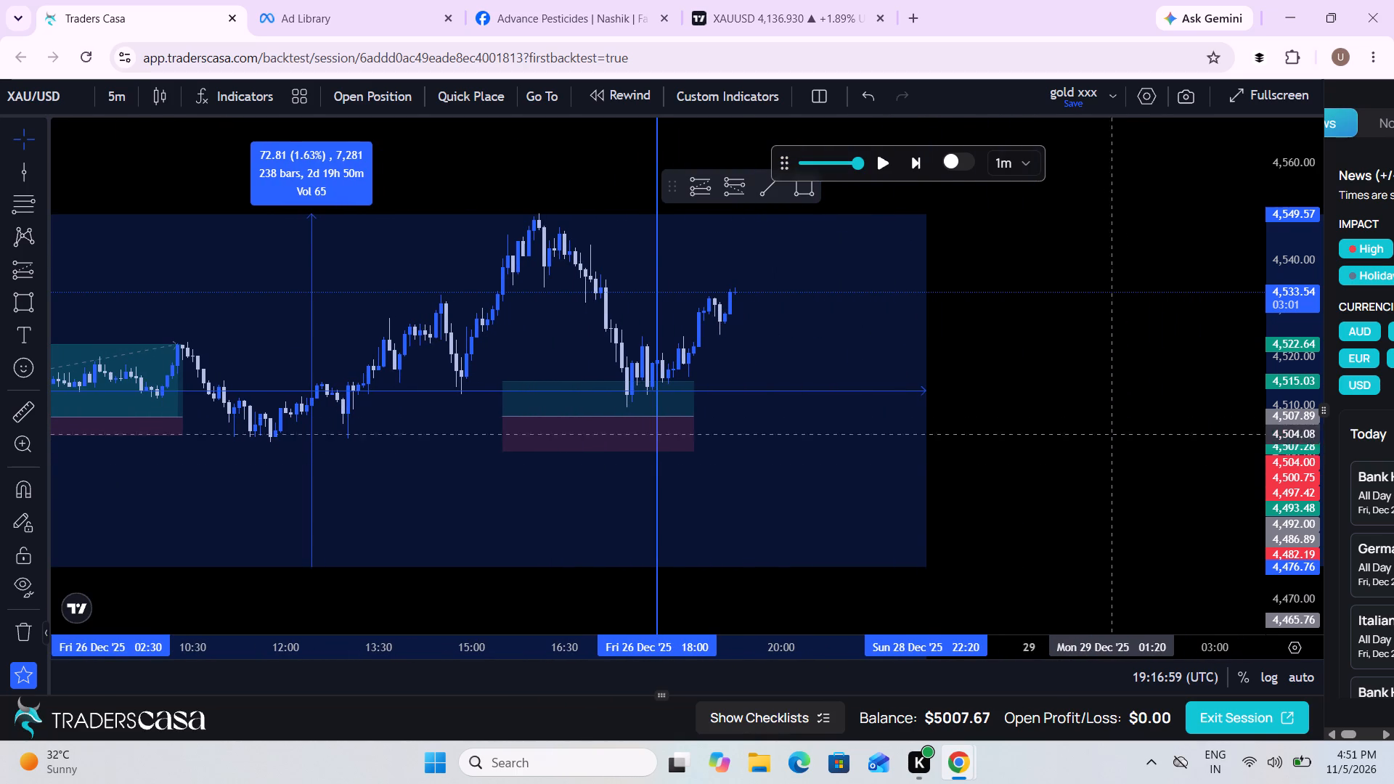
{"action": "left_click", "coordinate": [879, 173]}
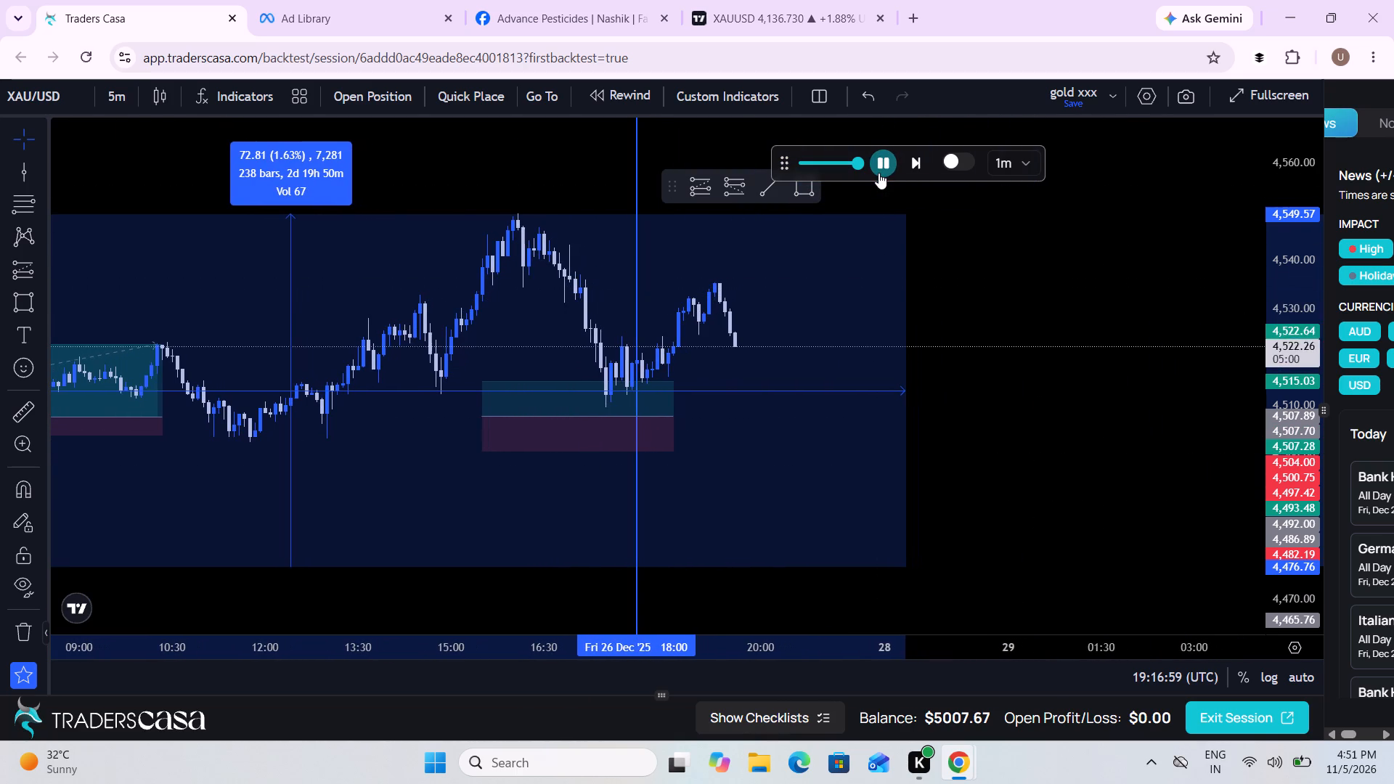
{"action": "left_click", "coordinate": [879, 173]}
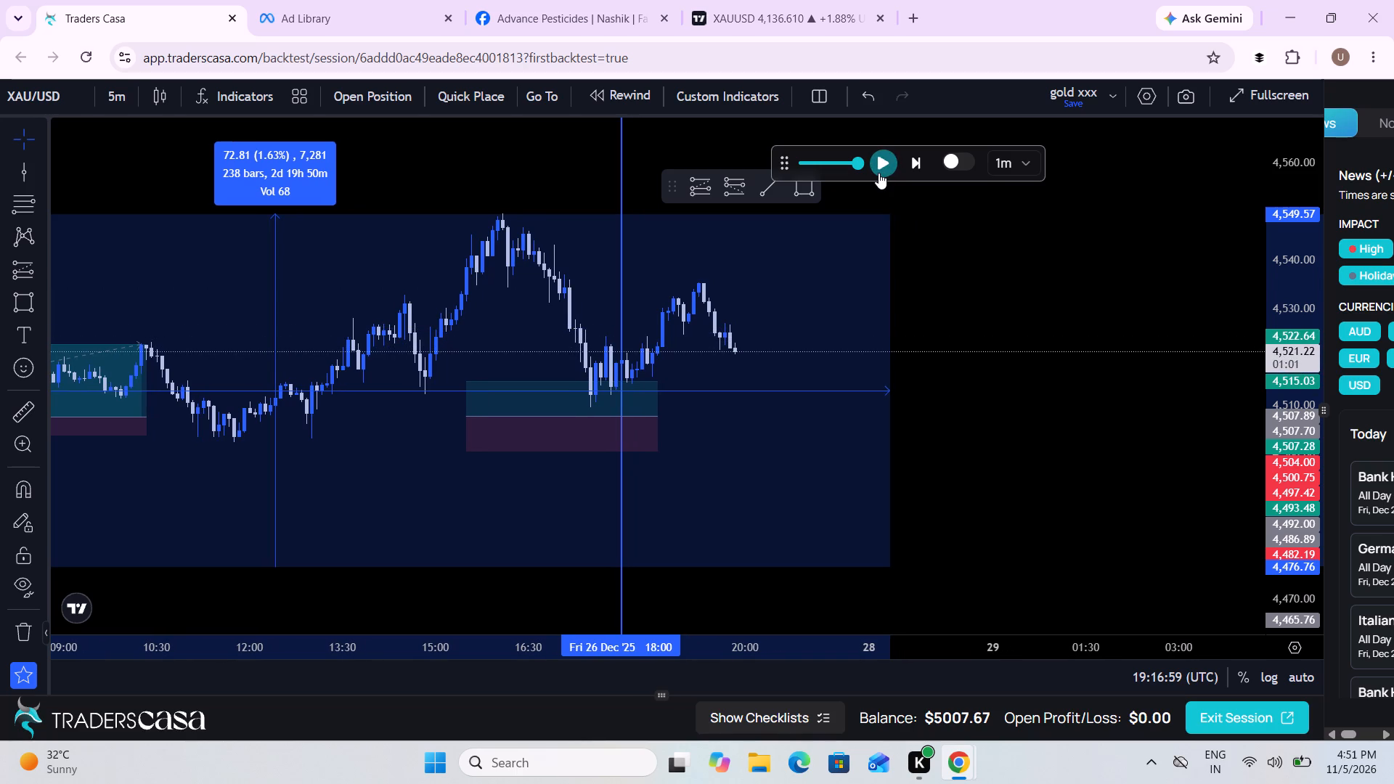
Draw a flat rectangle marking the 4,513.07 level from 14:25 on 26 December to about 01:20 on 29 December.
{"action": "scroll", "coordinate": [879, 173], "scroll_direction": "up", "scroll_amount": 6}
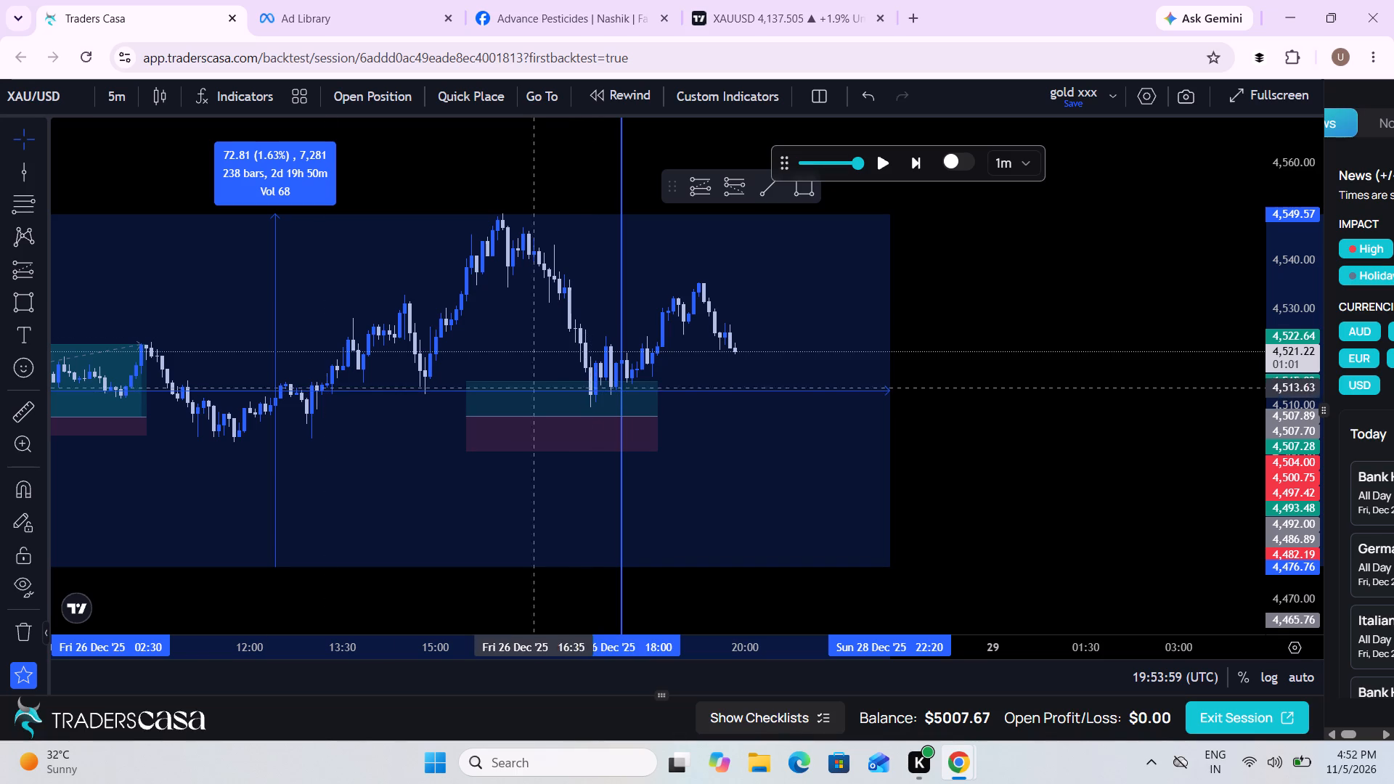
{"action": "left_click", "coordinate": [32, 310]}
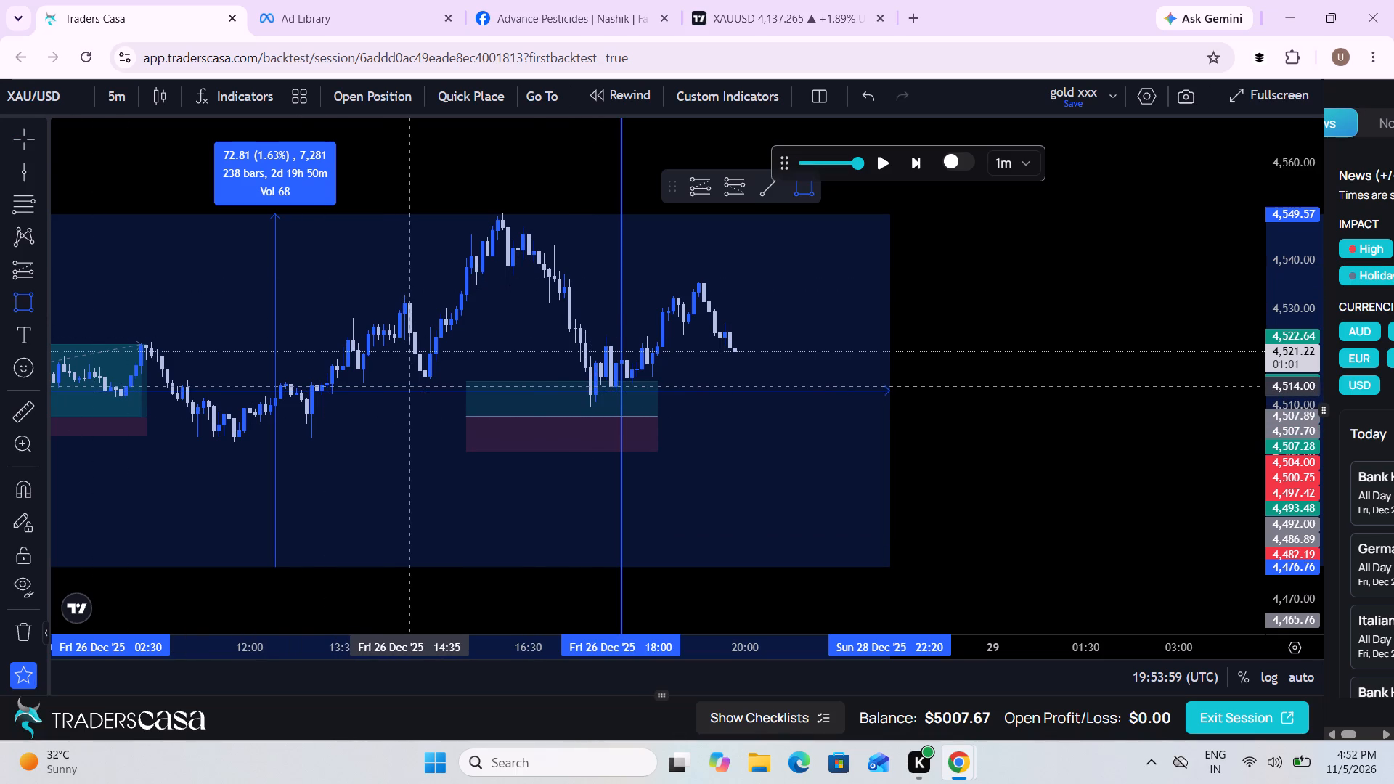
{"action": "left_click", "coordinate": [398, 390]}
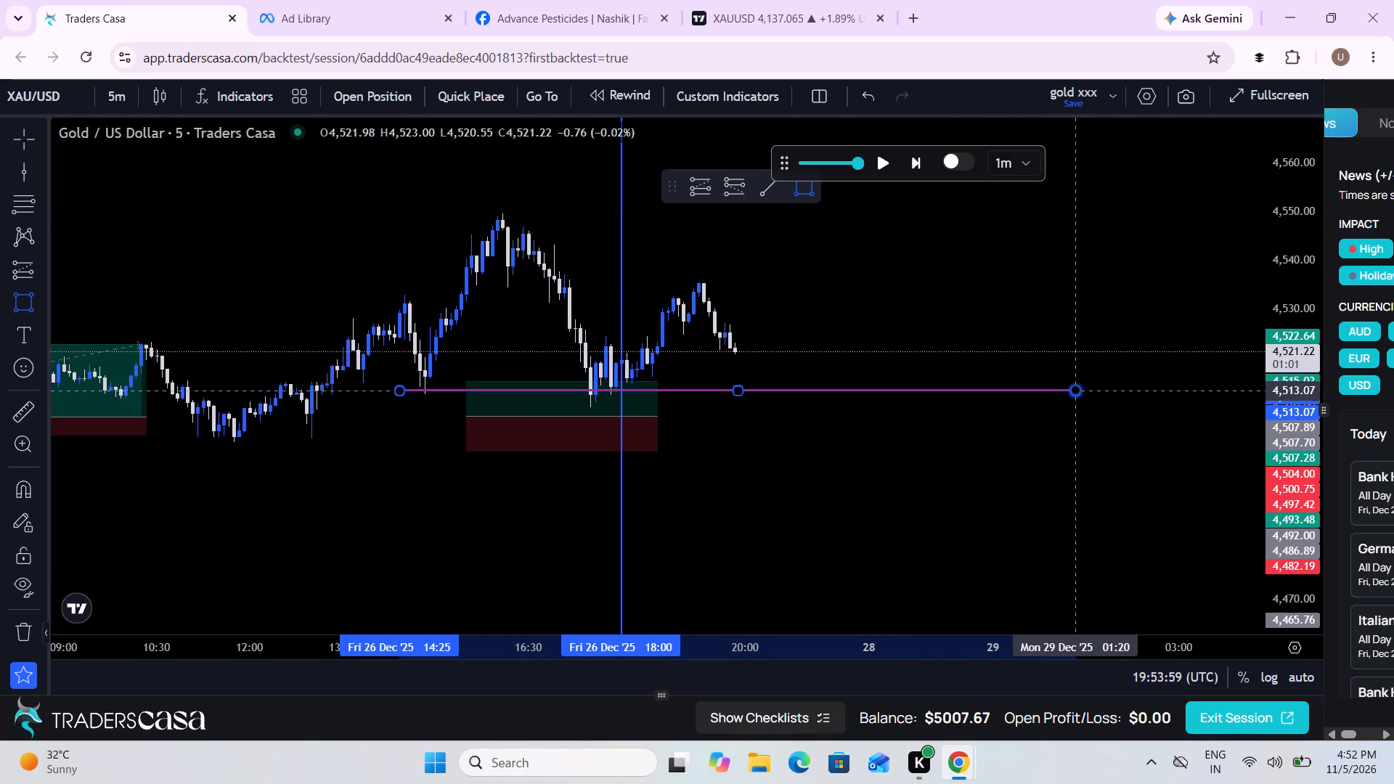
{"action": "left_click", "coordinate": [1078, 390]}
Measure the price and time range from 4,514.49 at 18:40 to 4,535.33 at about 21:05 on 26 December.
{"action": "left_click_drag", "start_coordinate": [910, 500], "coordinate": [820, 589]}
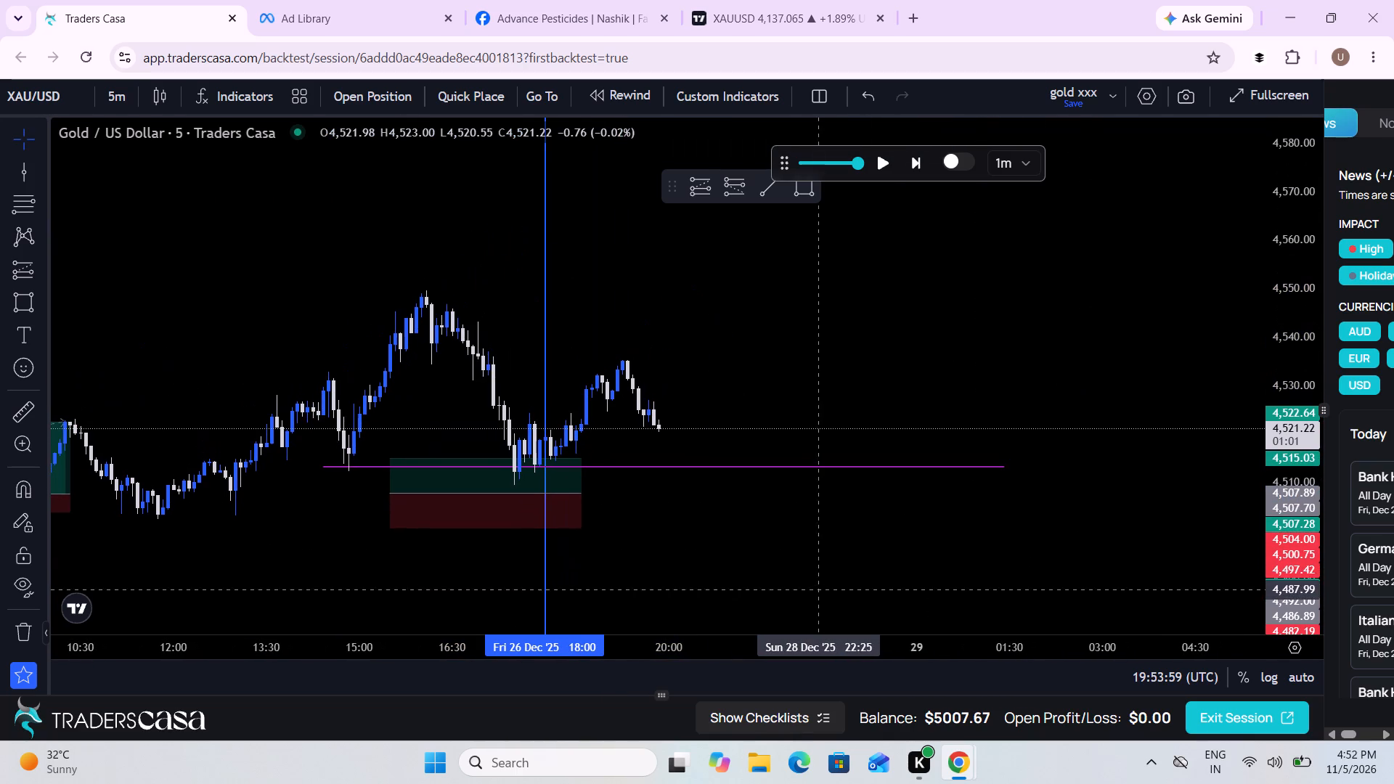
{"action": "left_click", "coordinate": [671, 571]}
{"action": "scroll", "coordinate": [671, 571], "scroll_direction": "up", "scroll_amount": 3}
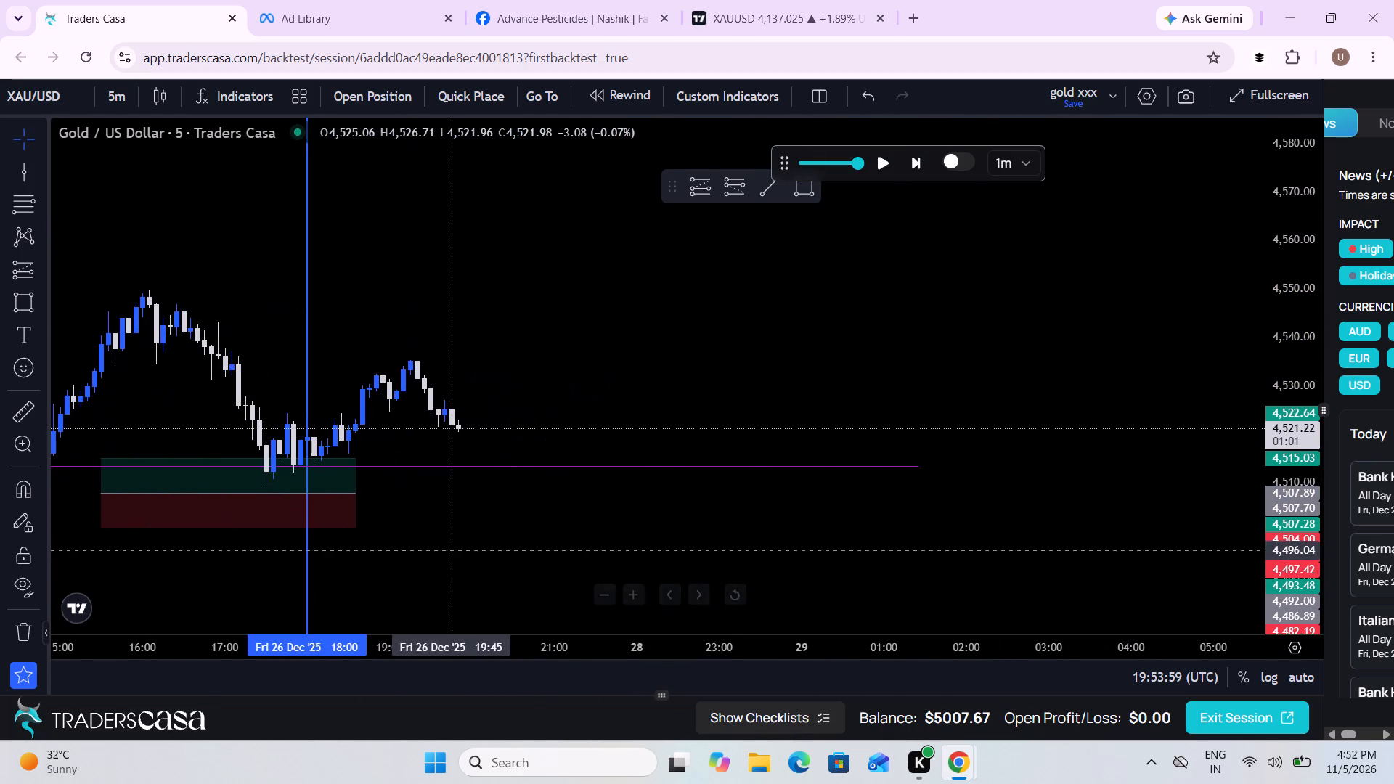
{"action": "left_click_drag", "start_coordinate": [452, 550], "coordinate": [921, 507]}
{"action": "scroll", "coordinate": [921, 507], "scroll_direction": "up", "scroll_amount": 2}
{"action": "left_click_drag", "start_coordinate": [1283, 552], "coordinate": [1251, 338]}
{"action": "left_click_drag", "start_coordinate": [939, 471], "coordinate": [1152, 461]}
{"action": "scroll", "coordinate": [1152, 461], "scroll_direction": "up", "scroll_amount": 2}
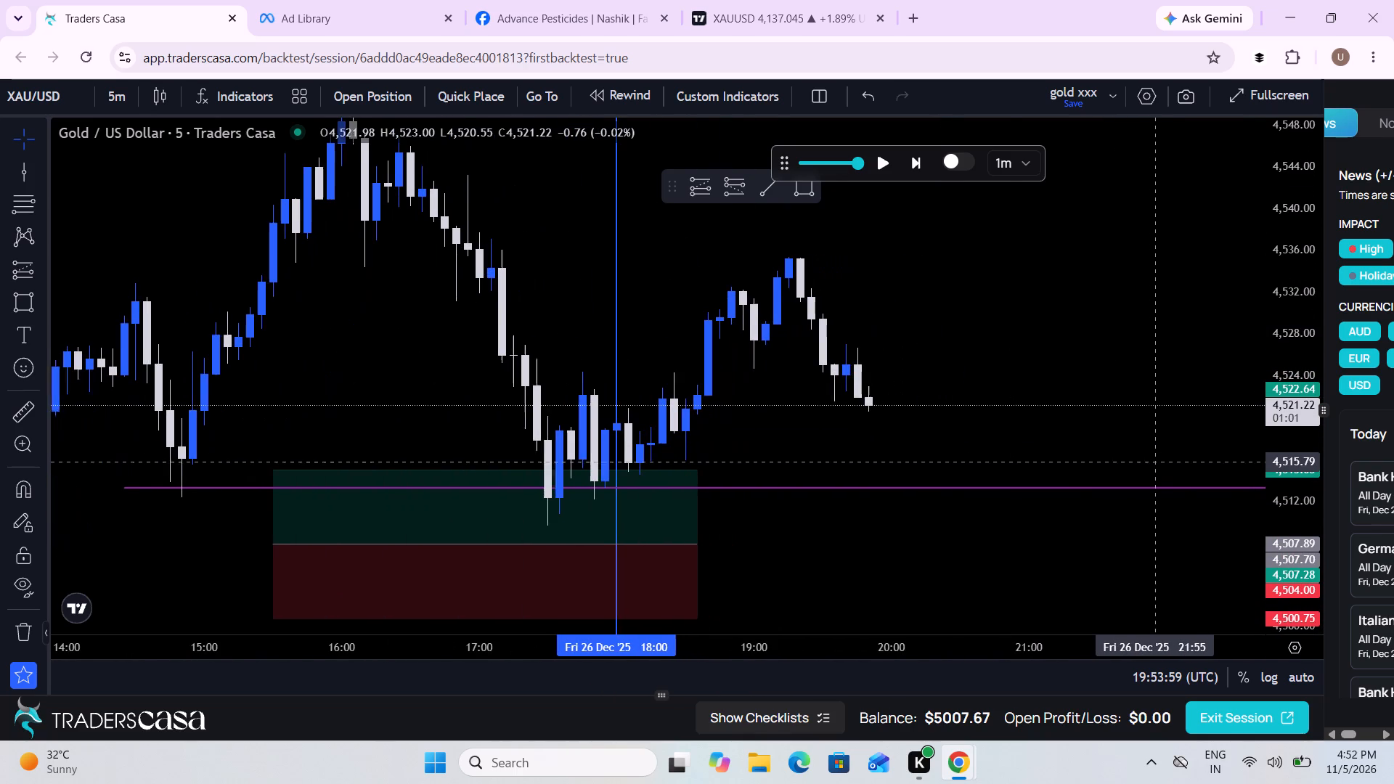
{"action": "scroll", "coordinate": [1152, 461], "scroll_direction": "up", "scroll_amount": 1}
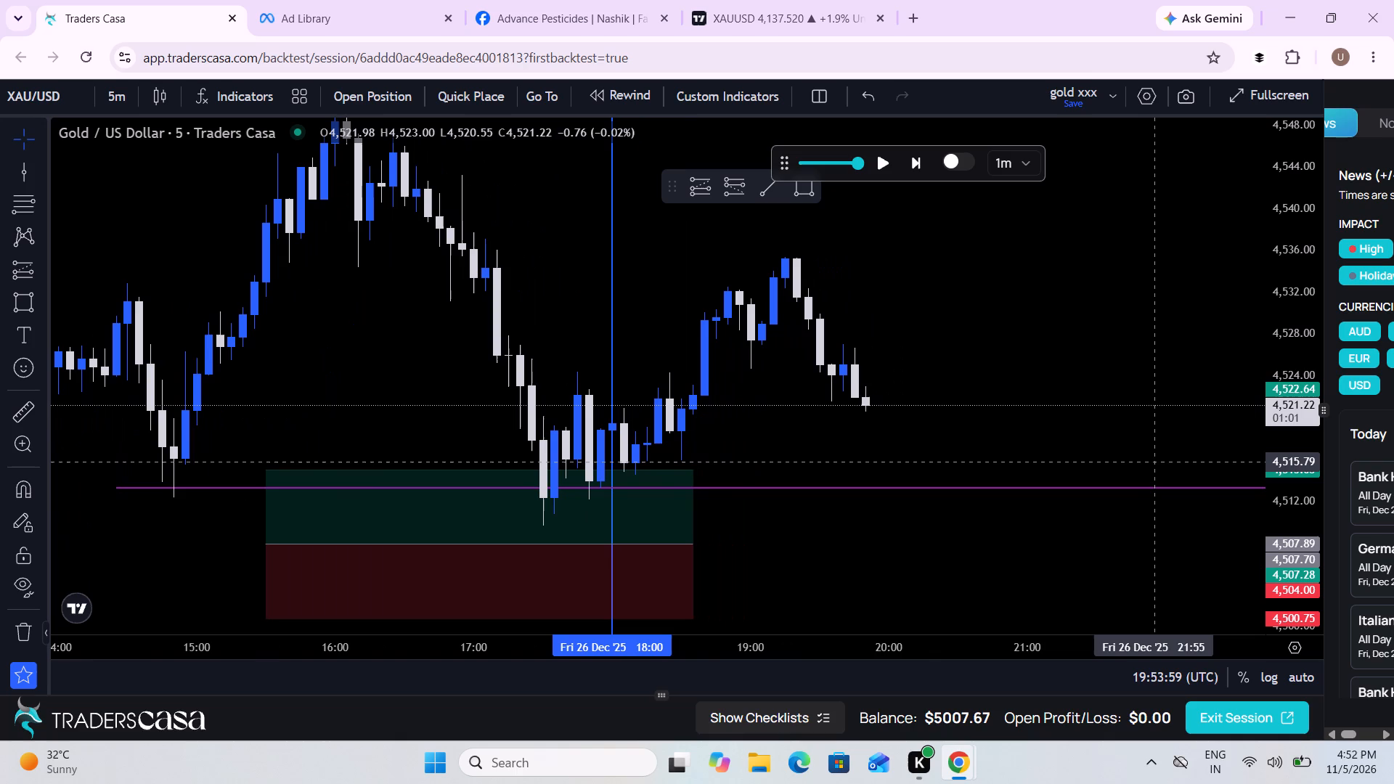
{"action": "scroll", "coordinate": [1152, 461], "scroll_direction": "up", "scroll_amount": 4}
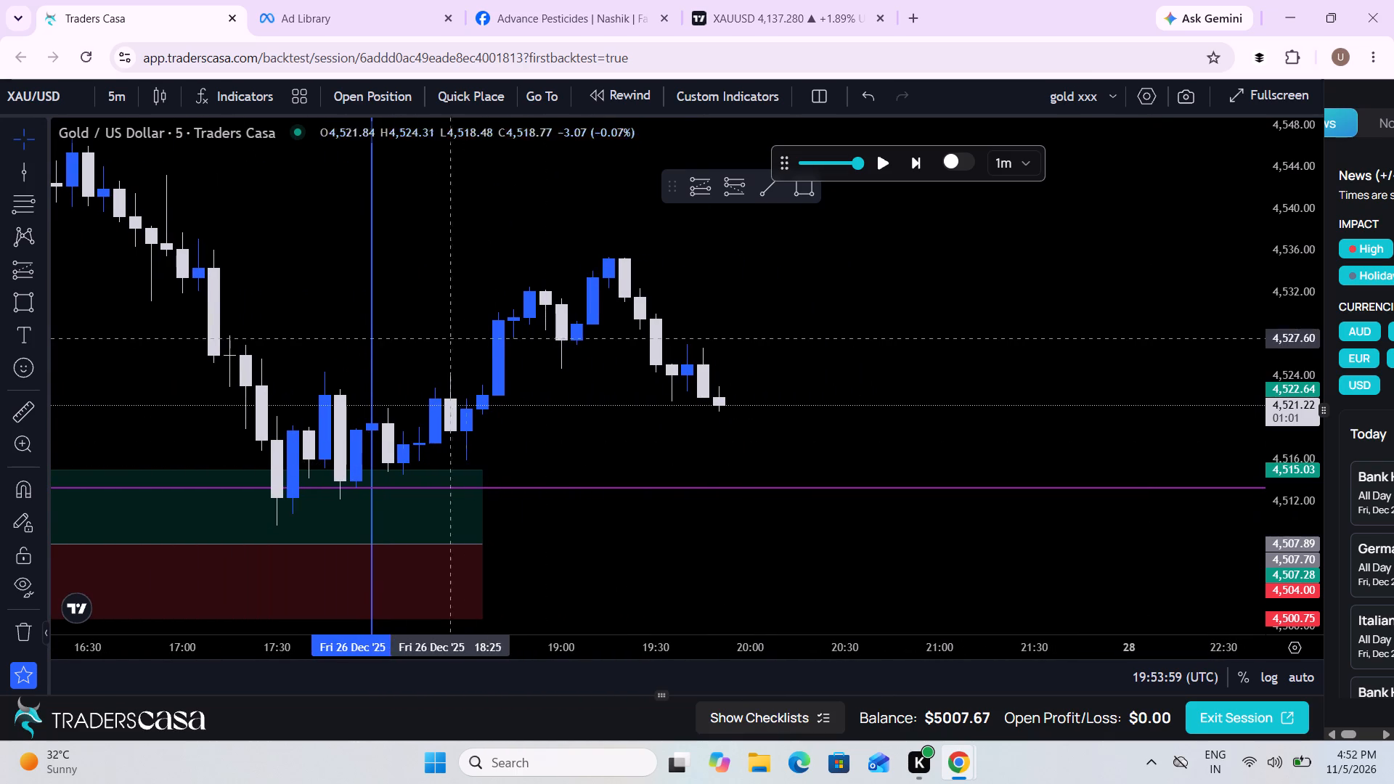
{"action": "left_click_drag", "start_coordinate": [376, 348], "coordinate": [362, 354]}
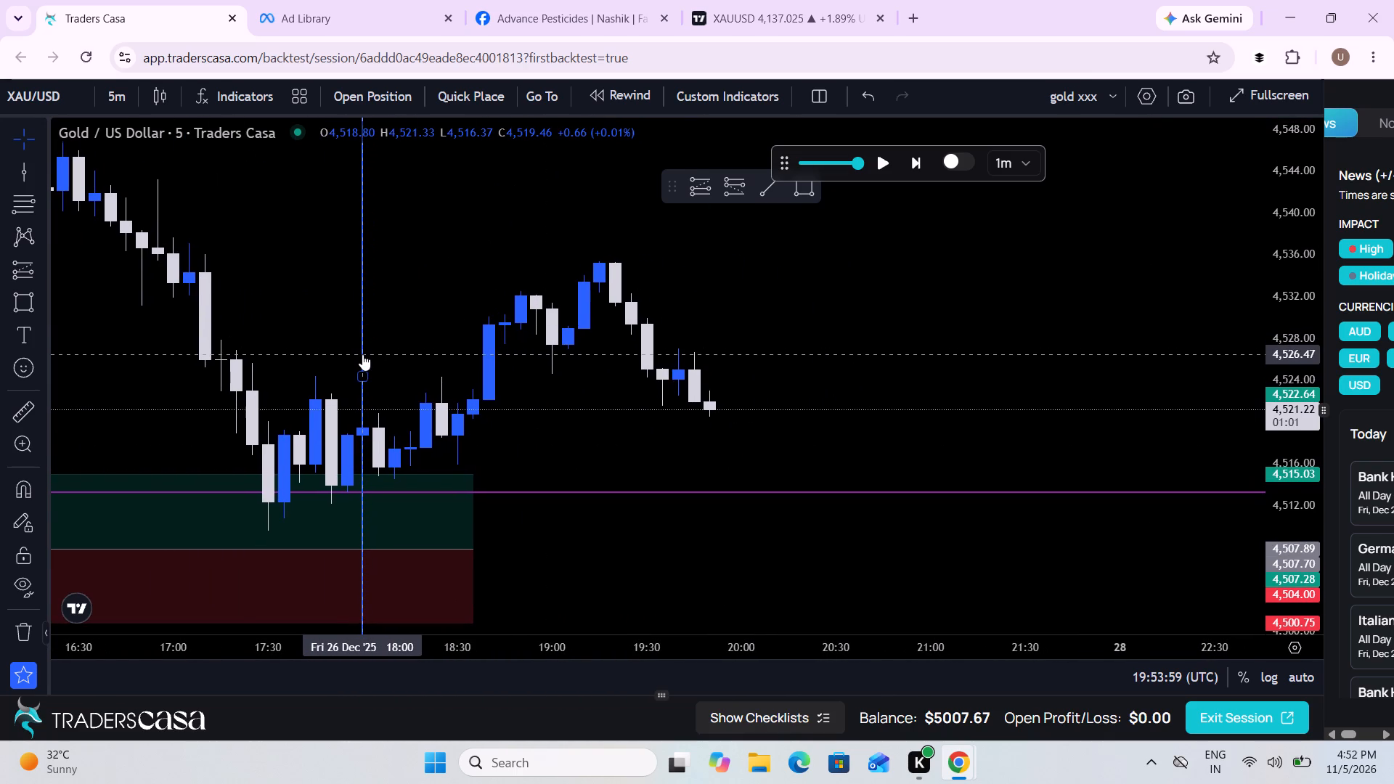
{"action": "left_click", "coordinate": [362, 354]}
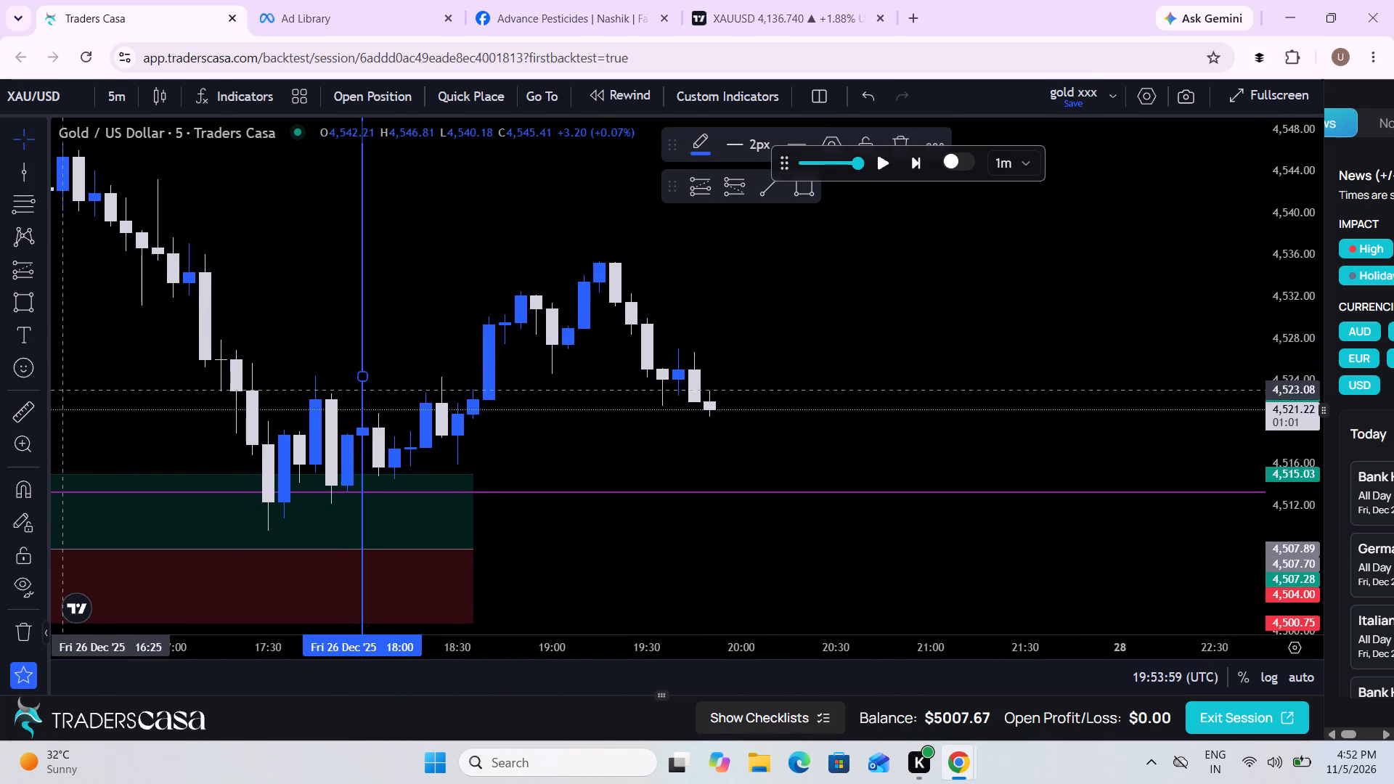
{"action": "left_click", "coordinate": [21, 417]}
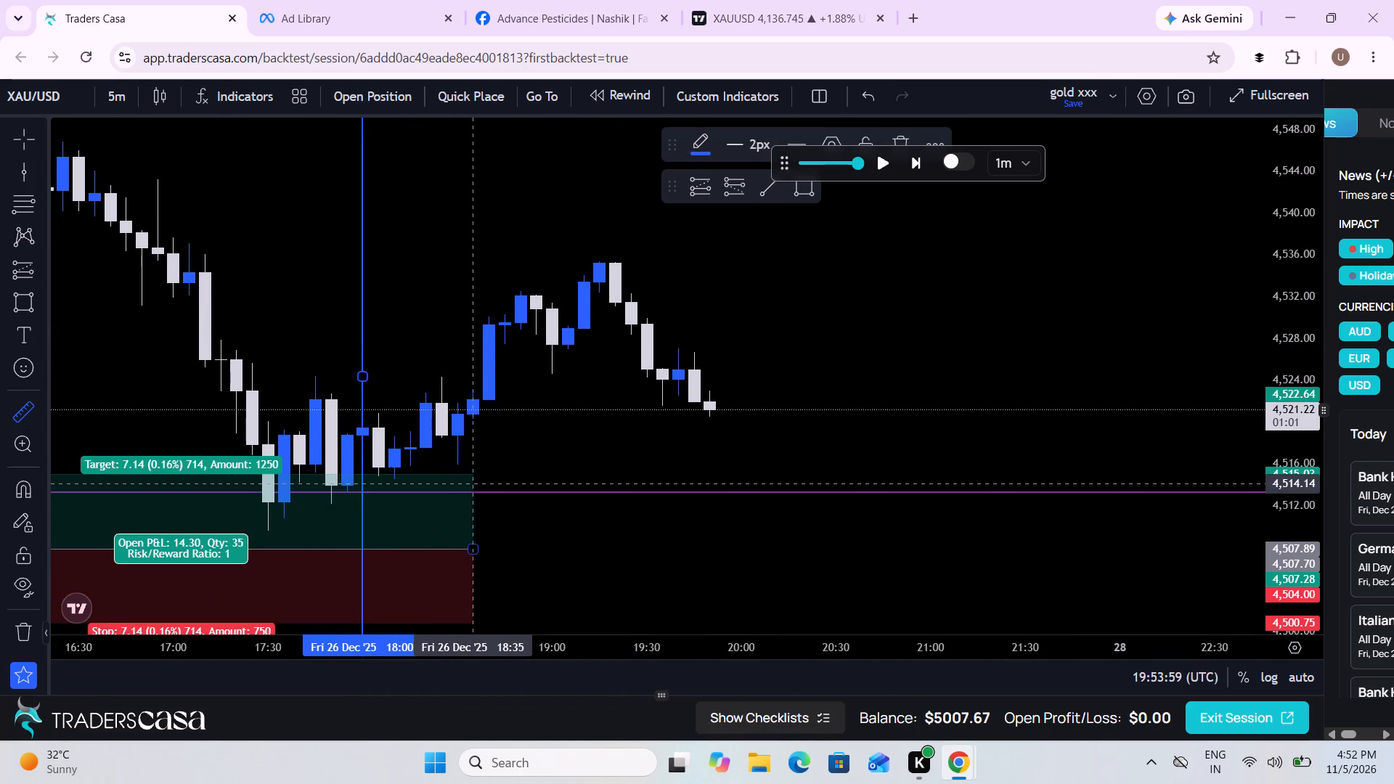
{"action": "left_click", "coordinate": [489, 480]}
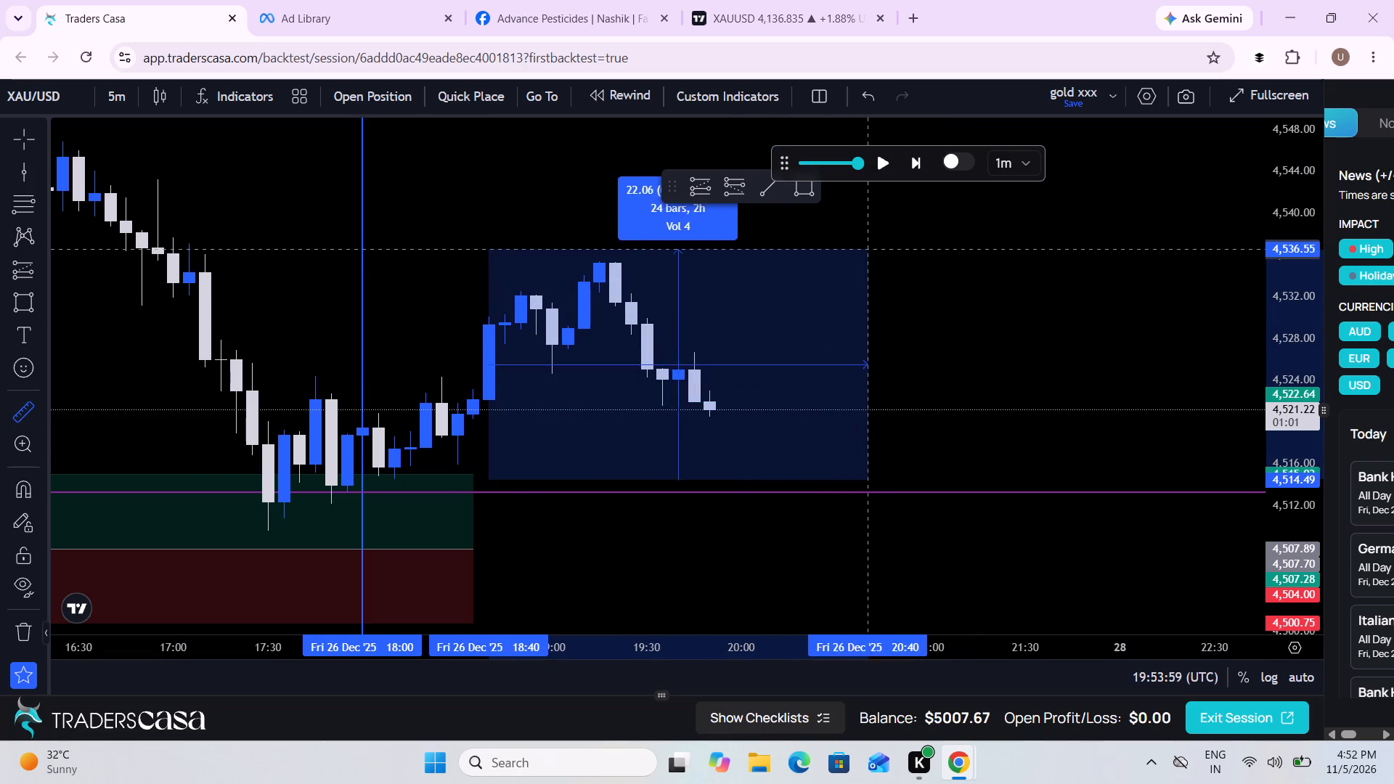
{"action": "left_click", "coordinate": [954, 261]}
Place a long position setup at 19:50 on 26 December with entry 4,524.91, target 4,530.06 and stop 4,519.76.
{"action": "scroll", "coordinate": [1035, 324], "scroll_direction": "up", "scroll_amount": 1}
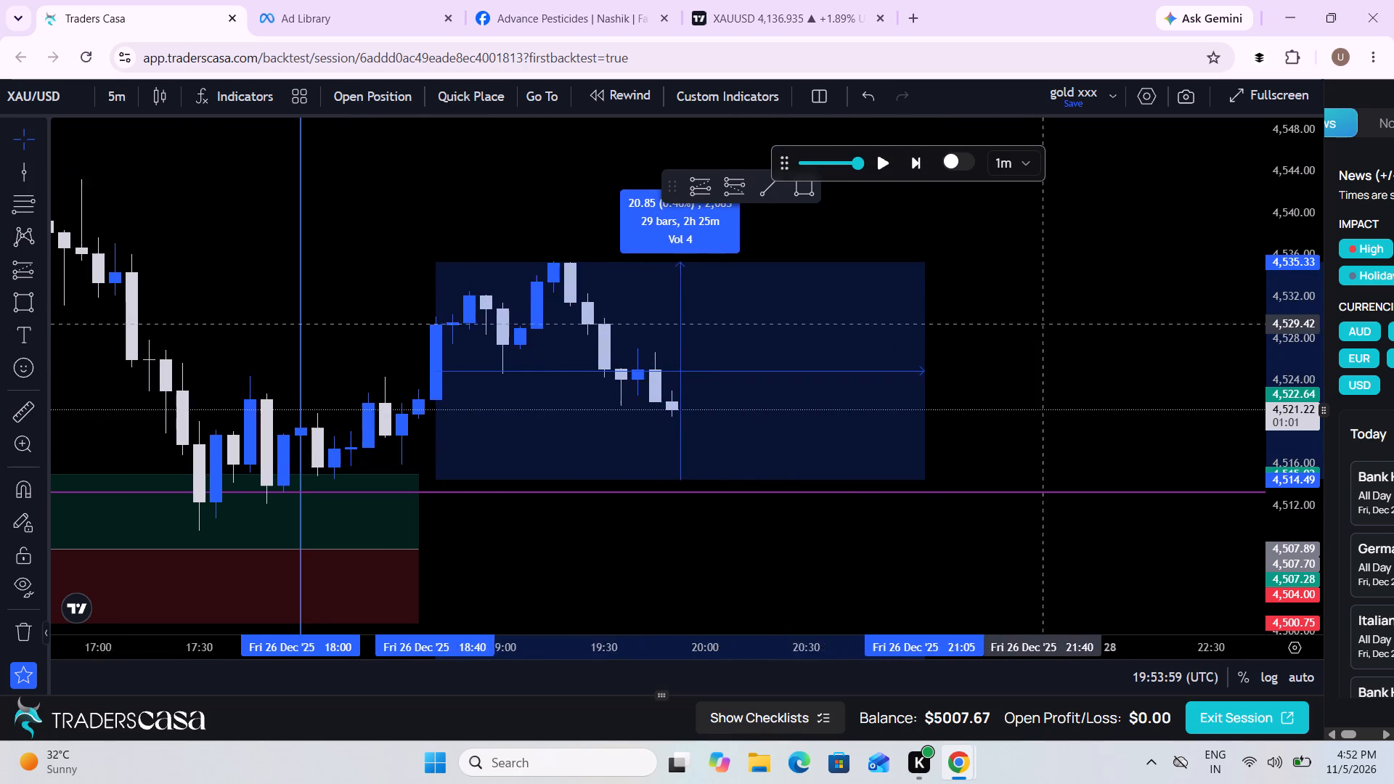
{"action": "scroll", "coordinate": [1035, 324], "scroll_direction": "up", "scroll_amount": 1}
{"action": "left_click", "coordinate": [23, 271]}
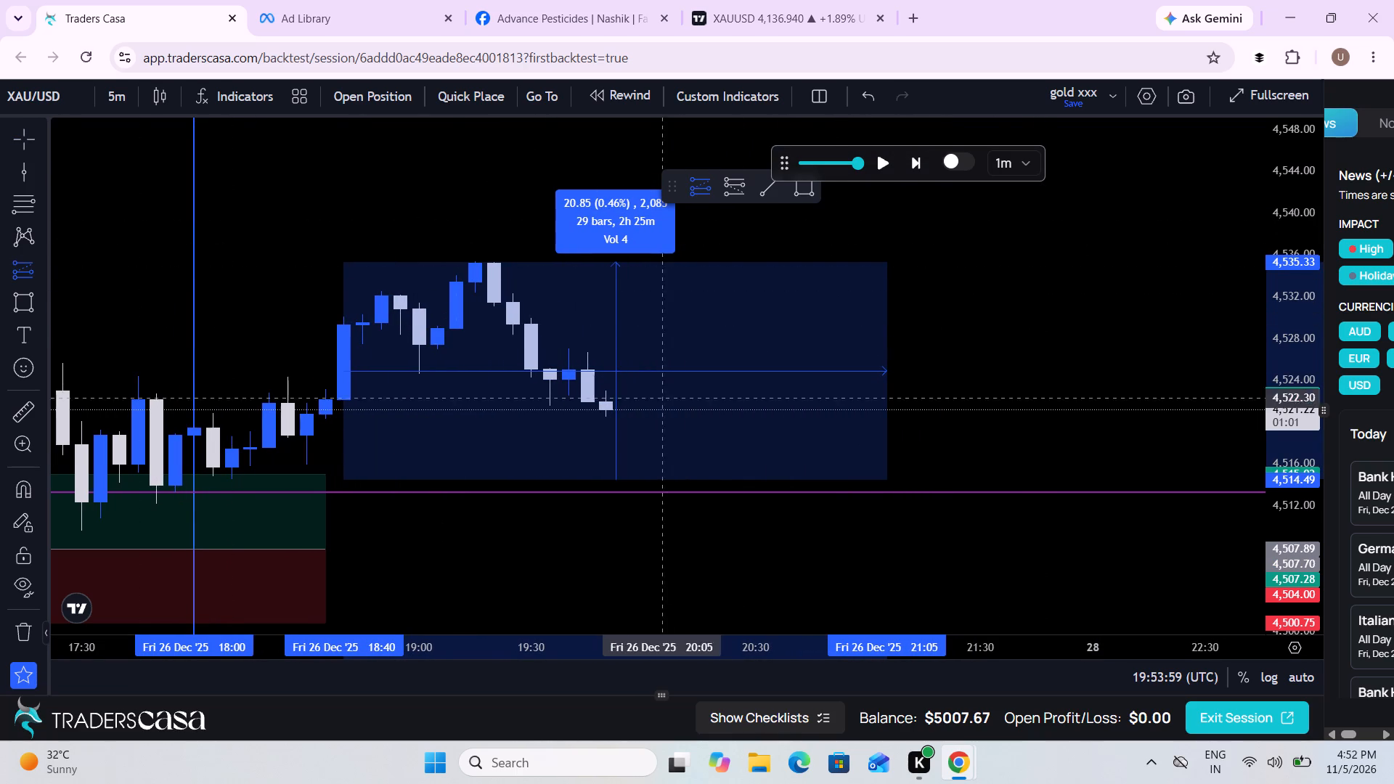
{"action": "left_click", "coordinate": [611, 371]}
Examine the latest candles around the new long setup and the marked level on the 1-hour timeframe.
{"action": "scroll", "coordinate": [737, 489], "scroll_direction": "down", "scroll_amount": 4}
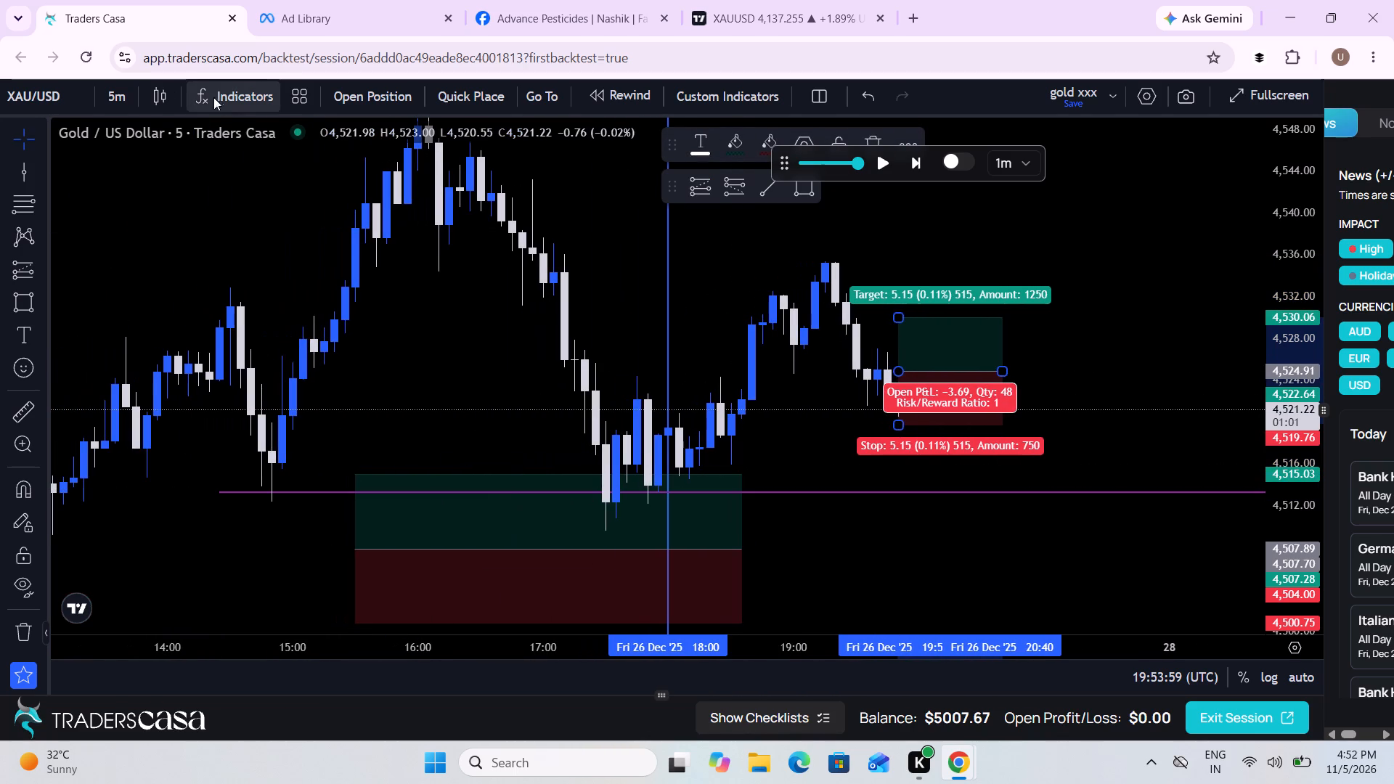
{"action": "left_click", "coordinate": [107, 93]}
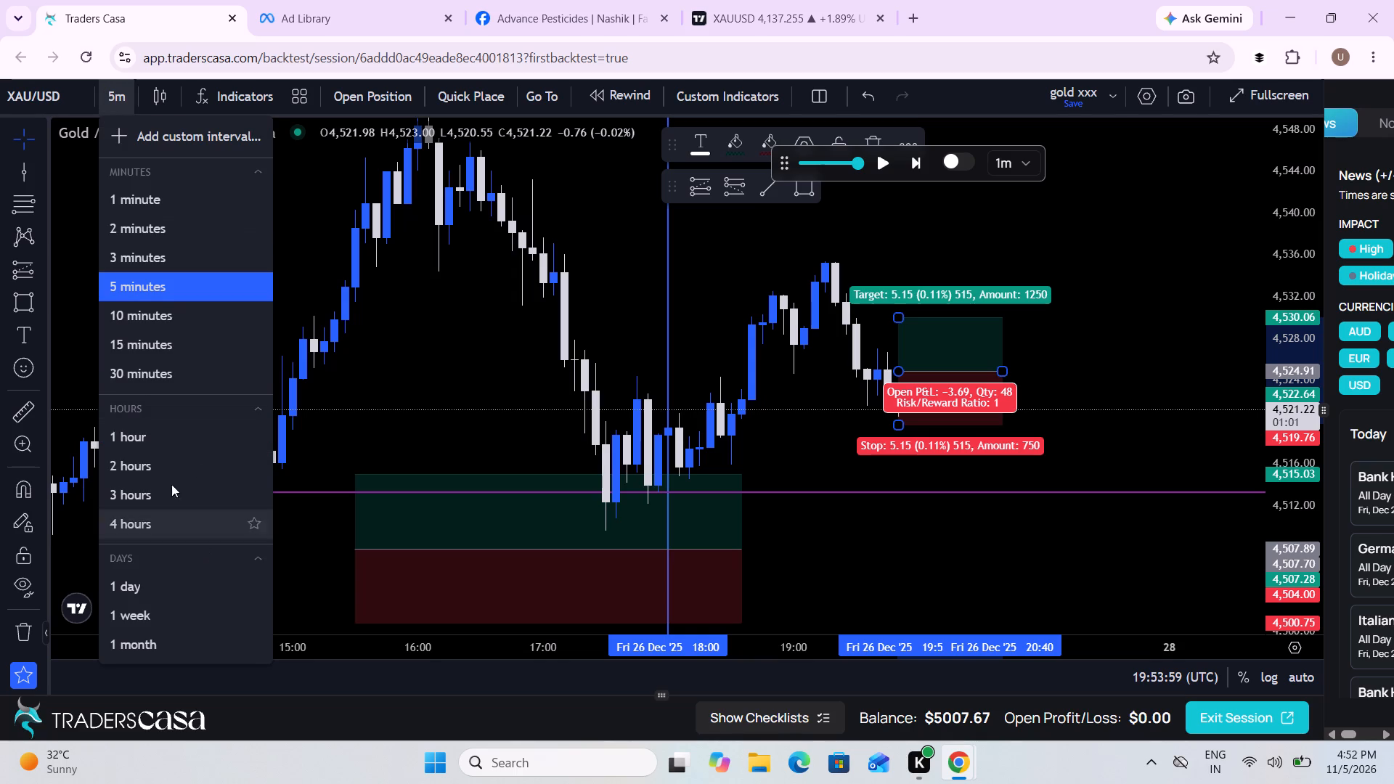
{"action": "left_click", "coordinate": [151, 430]}
{"action": "scroll", "coordinate": [471, 439], "scroll_direction": "up", "scroll_amount": 3}
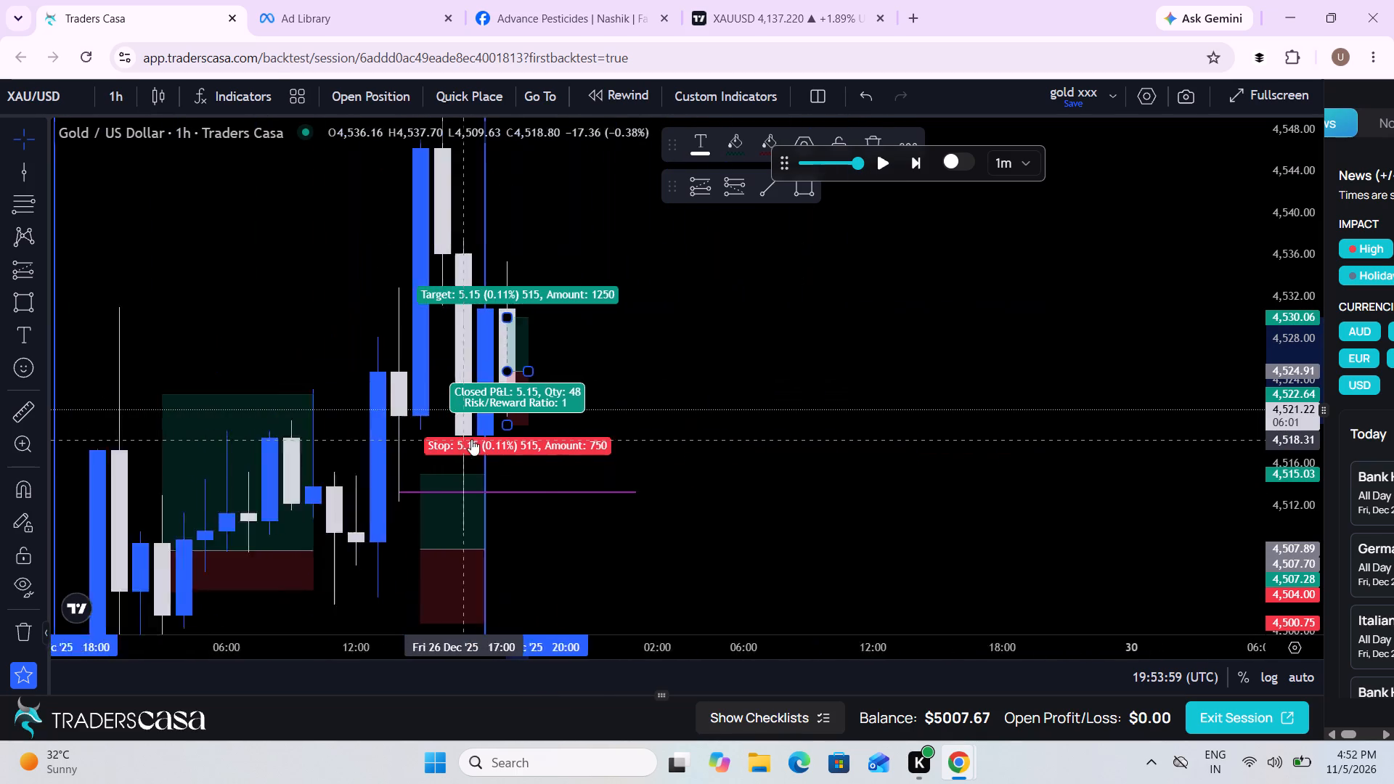
{"action": "left_click", "coordinate": [535, 444]}
{"action": "left_click_drag", "start_coordinate": [535, 444], "coordinate": [1066, 536]}
{"action": "scroll", "coordinate": [1066, 536], "scroll_direction": "up", "scroll_amount": 3}
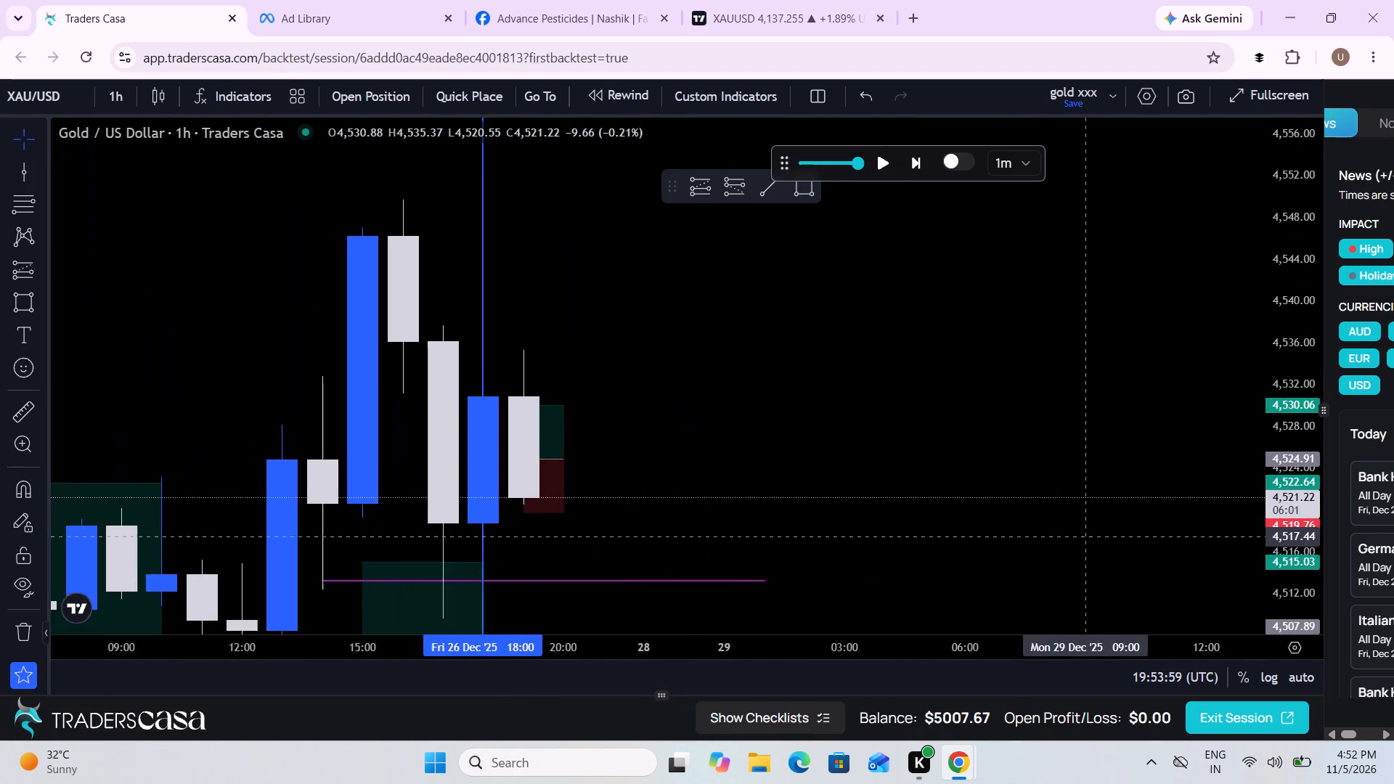
{"action": "left_click", "coordinate": [580, 556]}
{"action": "left_click_drag", "start_coordinate": [580, 556], "coordinate": [660, 510]}
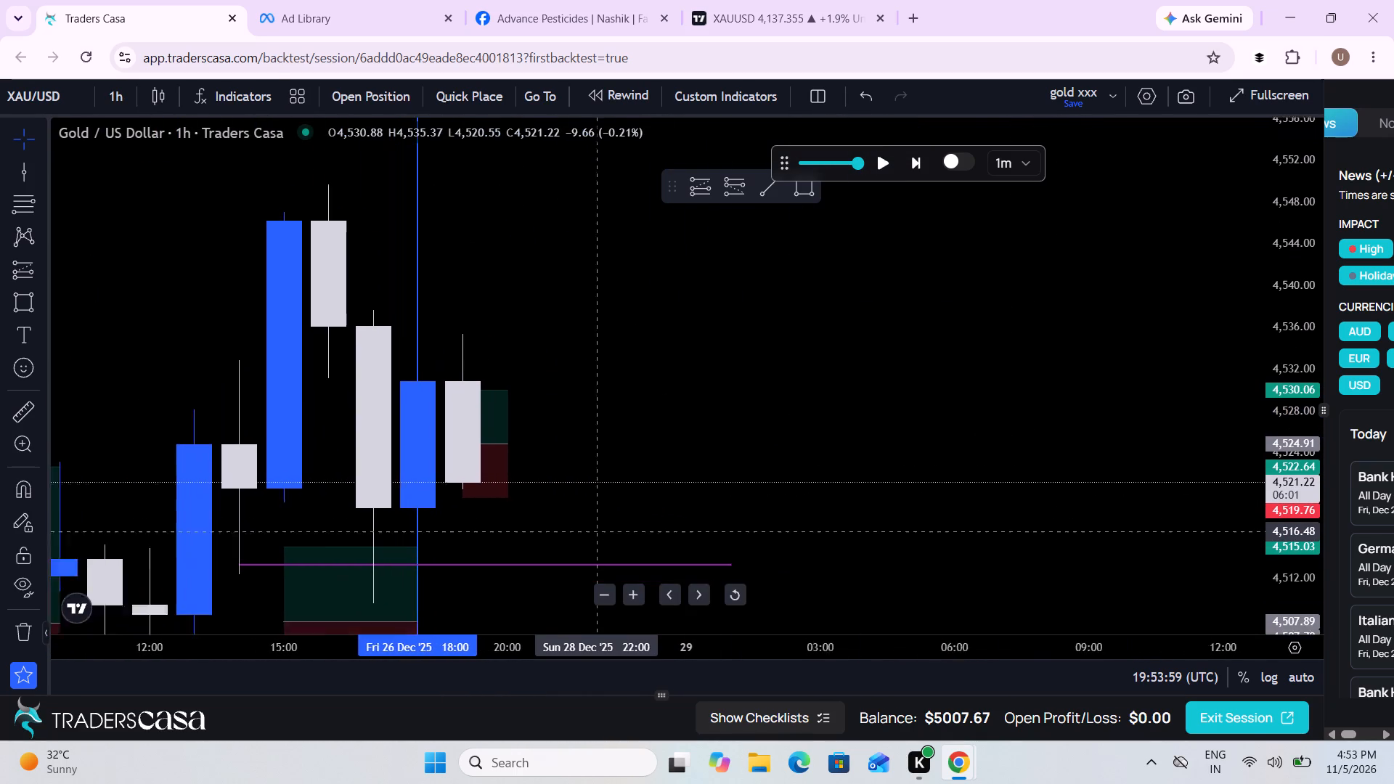
{"action": "left_click_drag", "start_coordinate": [660, 510], "coordinate": [899, 412]}
{"action": "left_click_drag", "start_coordinate": [899, 412], "coordinate": [951, 508]}
{"action": "scroll", "coordinate": [951, 508], "scroll_direction": "up", "scroll_amount": 1}
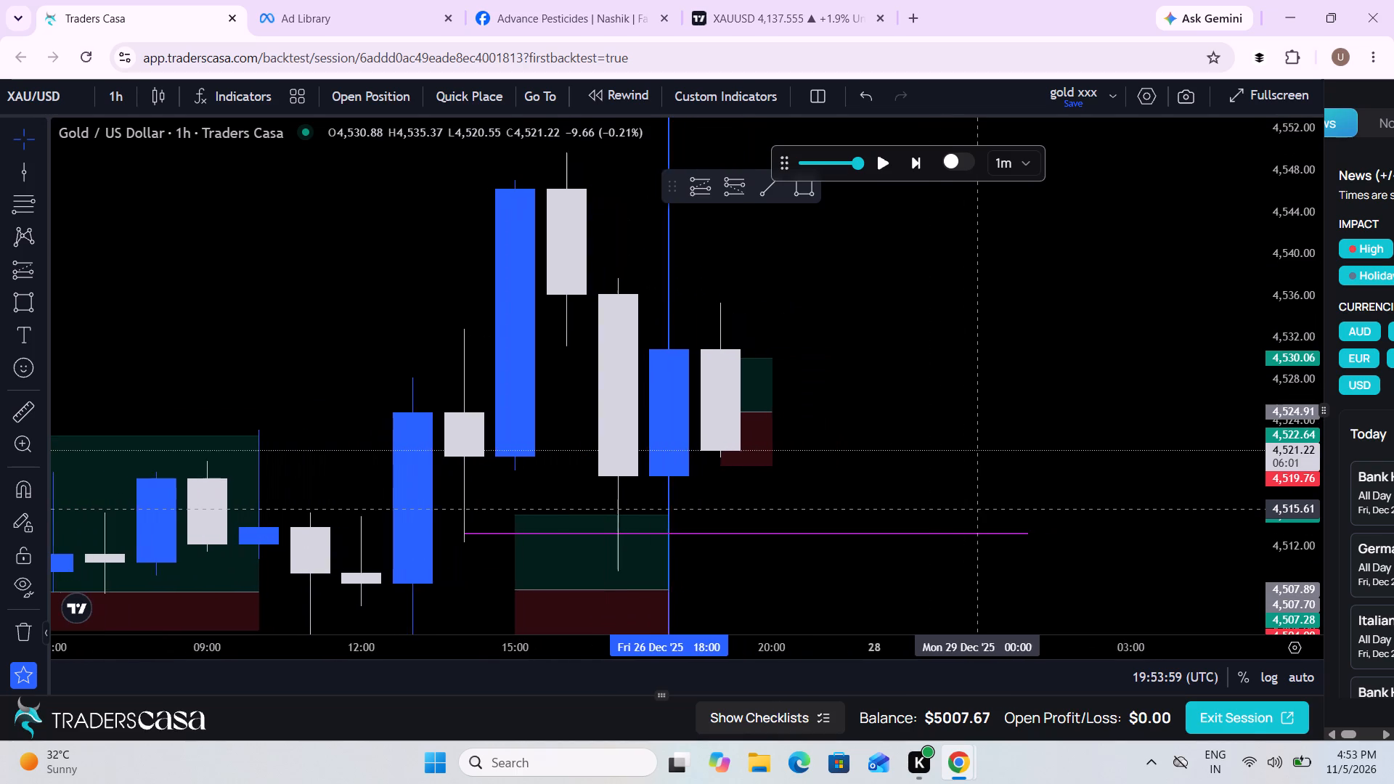
{"action": "scroll", "coordinate": [951, 508], "scroll_direction": "up", "scroll_amount": 1}
Switch the chart timeframe to 5 minutes.
{"action": "left_click", "coordinate": [113, 88]}
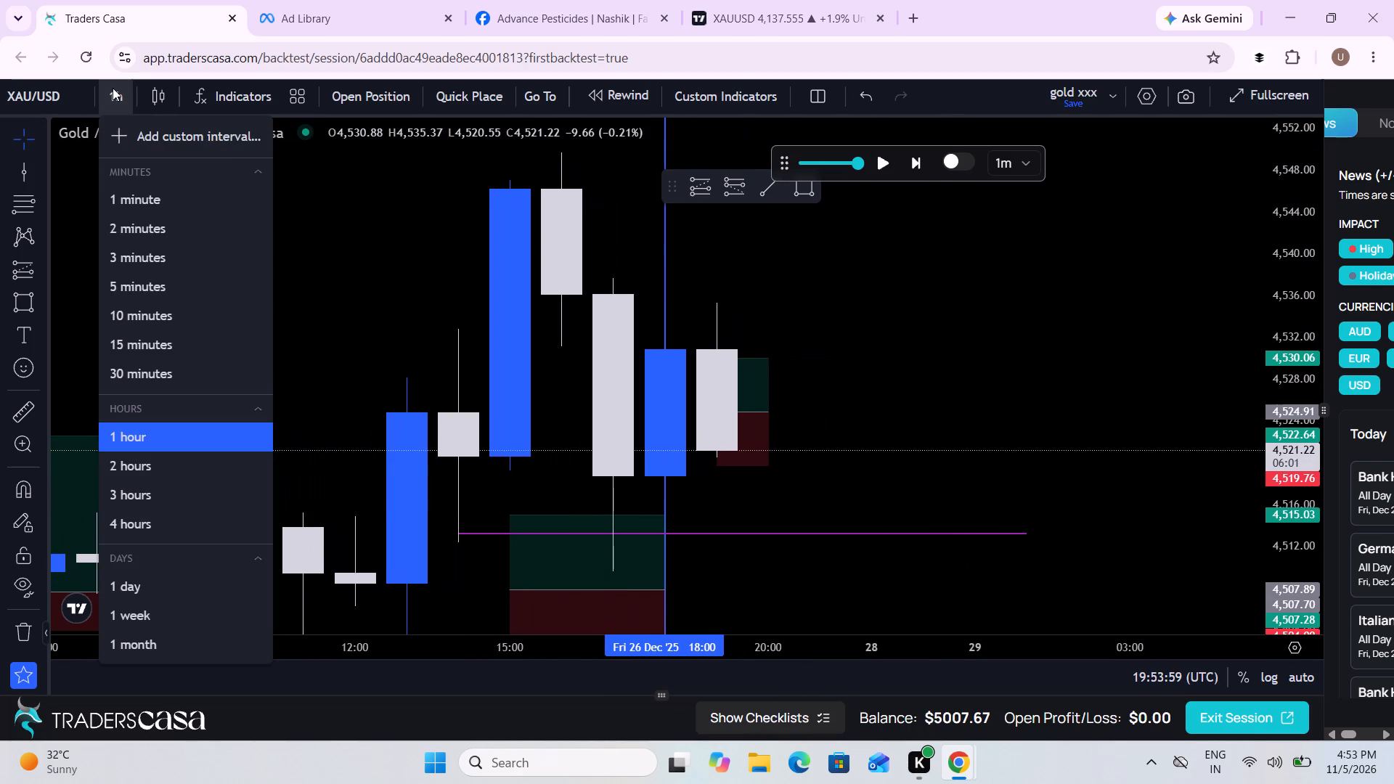
{"action": "left_click", "coordinate": [154, 290]}
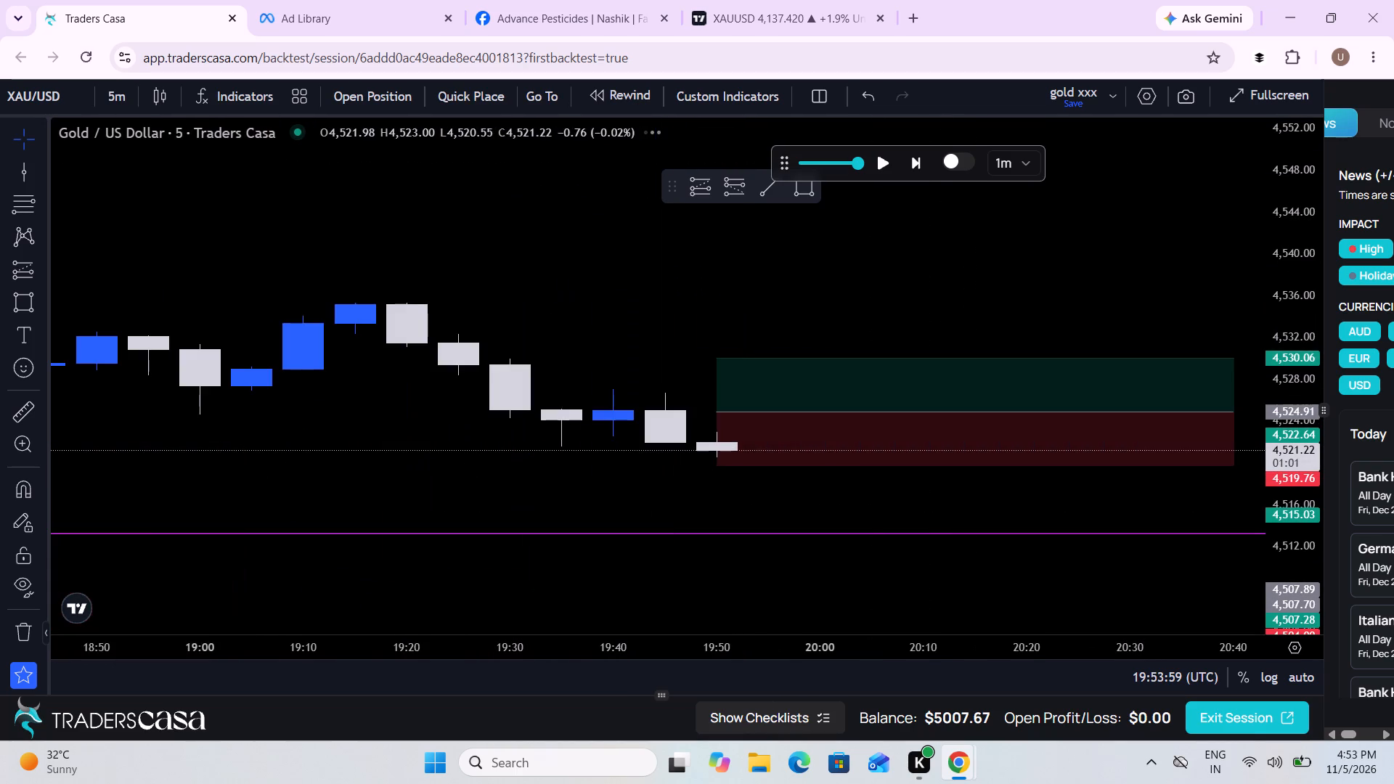
Raise the new long setup's target to 4,548.62, giving a risk/reward ratio of 4.6.
{"action": "scroll", "coordinate": [412, 387], "scroll_direction": "down", "scroll_amount": 5}
{"action": "left_click_drag", "start_coordinate": [905, 430], "coordinate": [526, 433]}
{"action": "scroll", "coordinate": [526, 433], "scroll_direction": "down", "scroll_amount": 2}
{"action": "left_click_drag", "start_coordinate": [855, 456], "coordinate": [751, 481]}
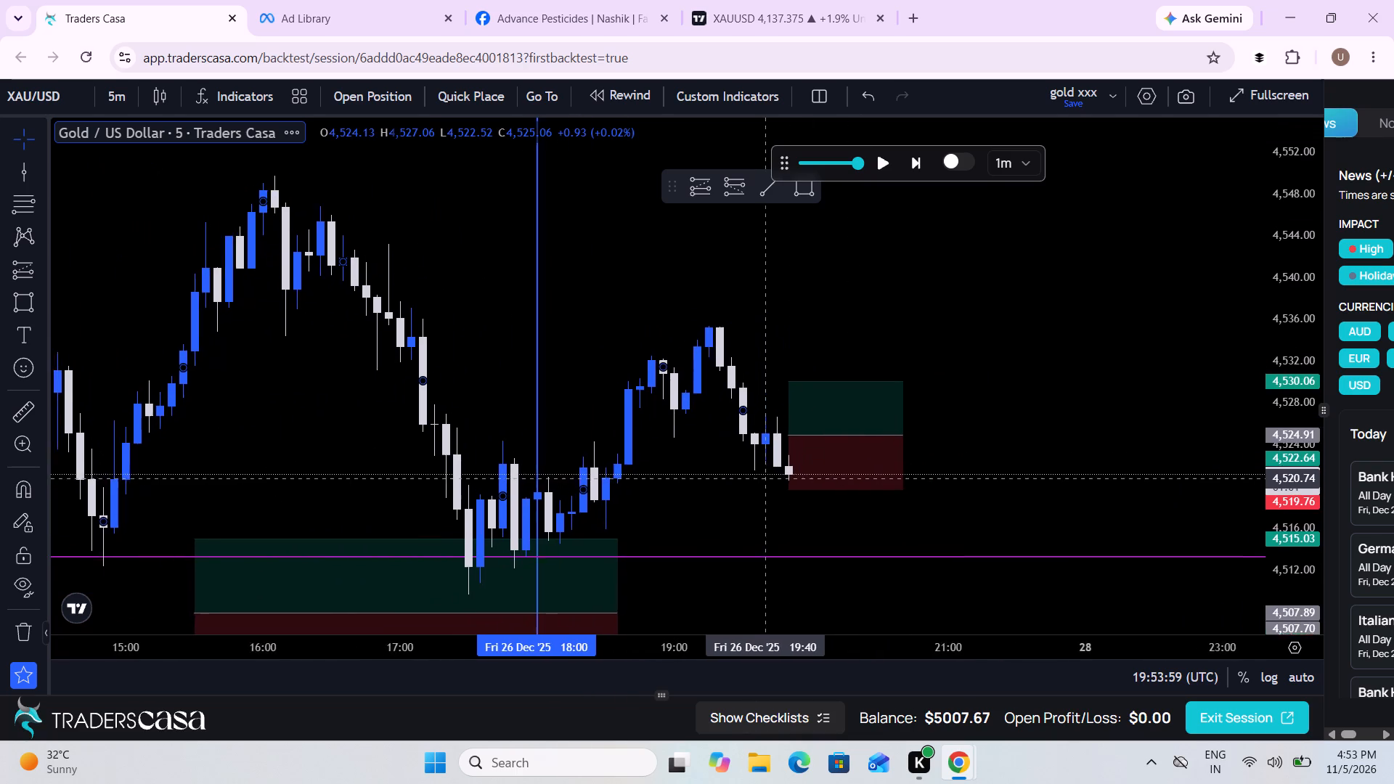
{"action": "left_click_drag", "start_coordinate": [751, 481], "coordinate": [740, 486]}
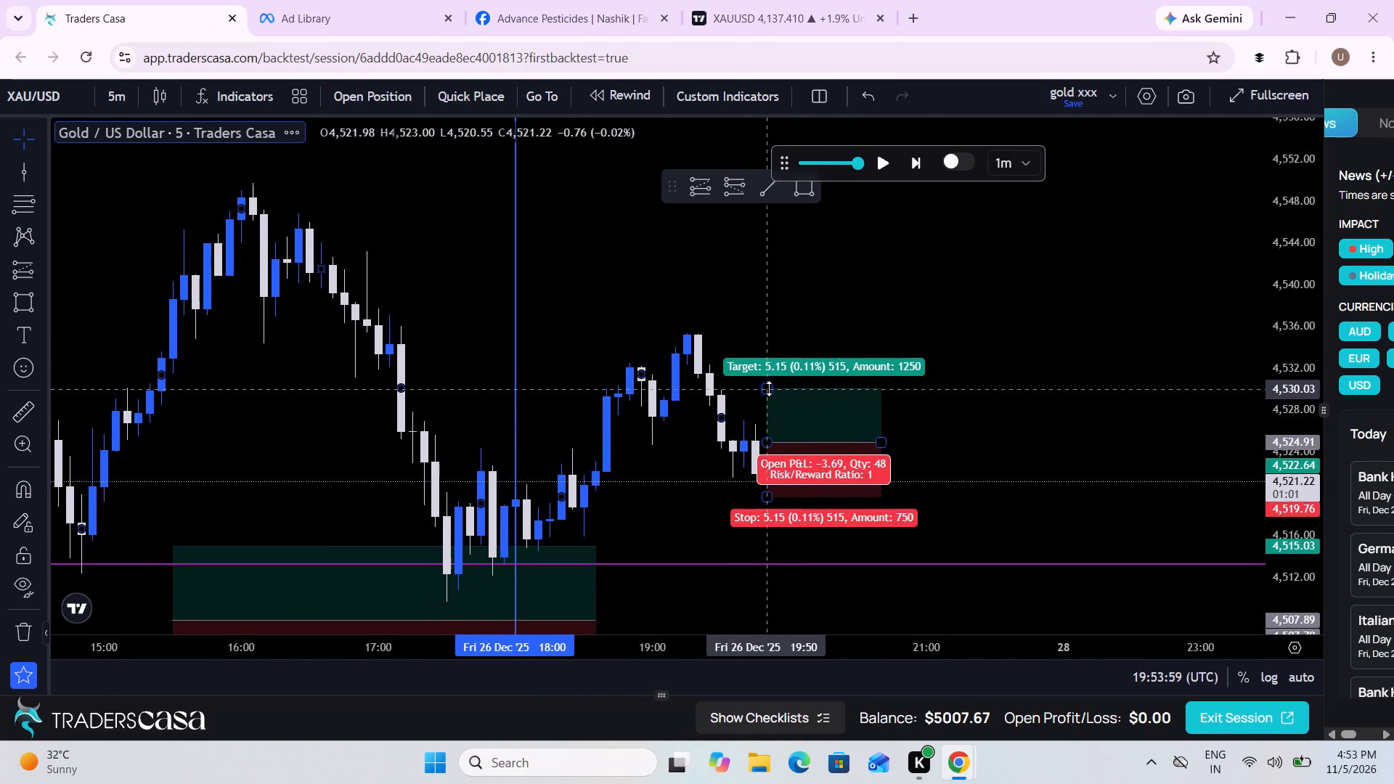
{"action": "left_click_drag", "start_coordinate": [769, 388], "coordinate": [789, 195]}
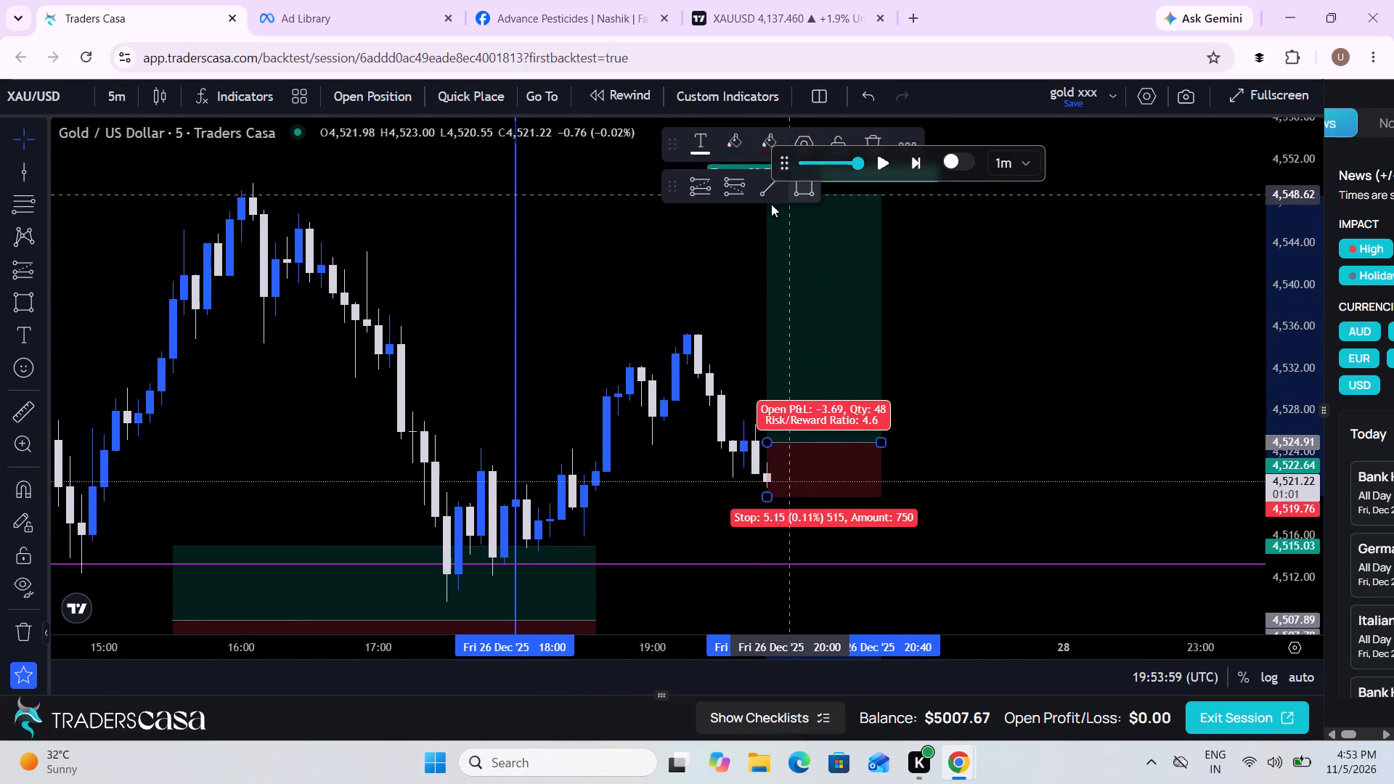
Open a buy stop trade order from the long setup with entry 4524.91, take profit 4548.62 and stop loss 4519.76.
{"action": "left_click_drag", "start_coordinate": [657, 261], "coordinate": [582, 411]}
{"action": "left_click", "coordinate": [777, 558]}
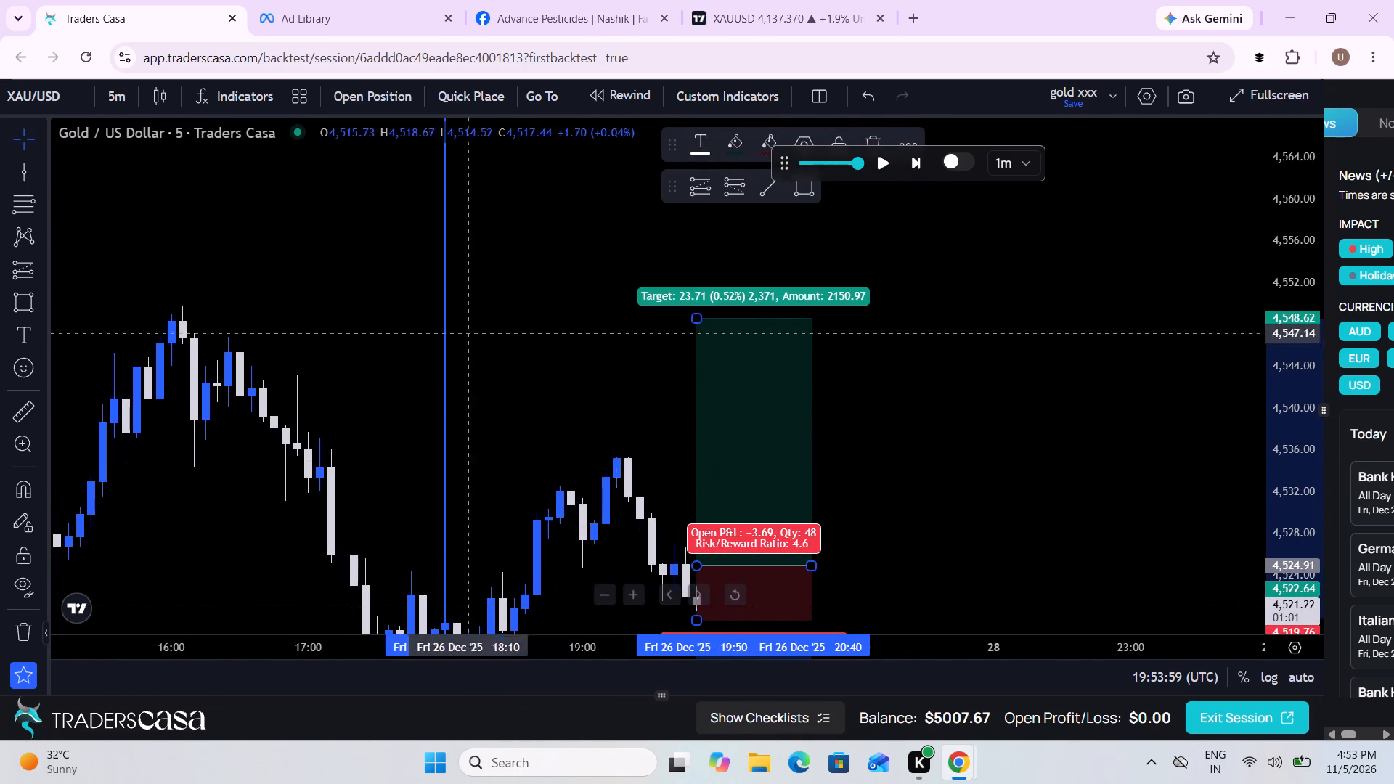
{"action": "left_click", "coordinate": [399, 106]}
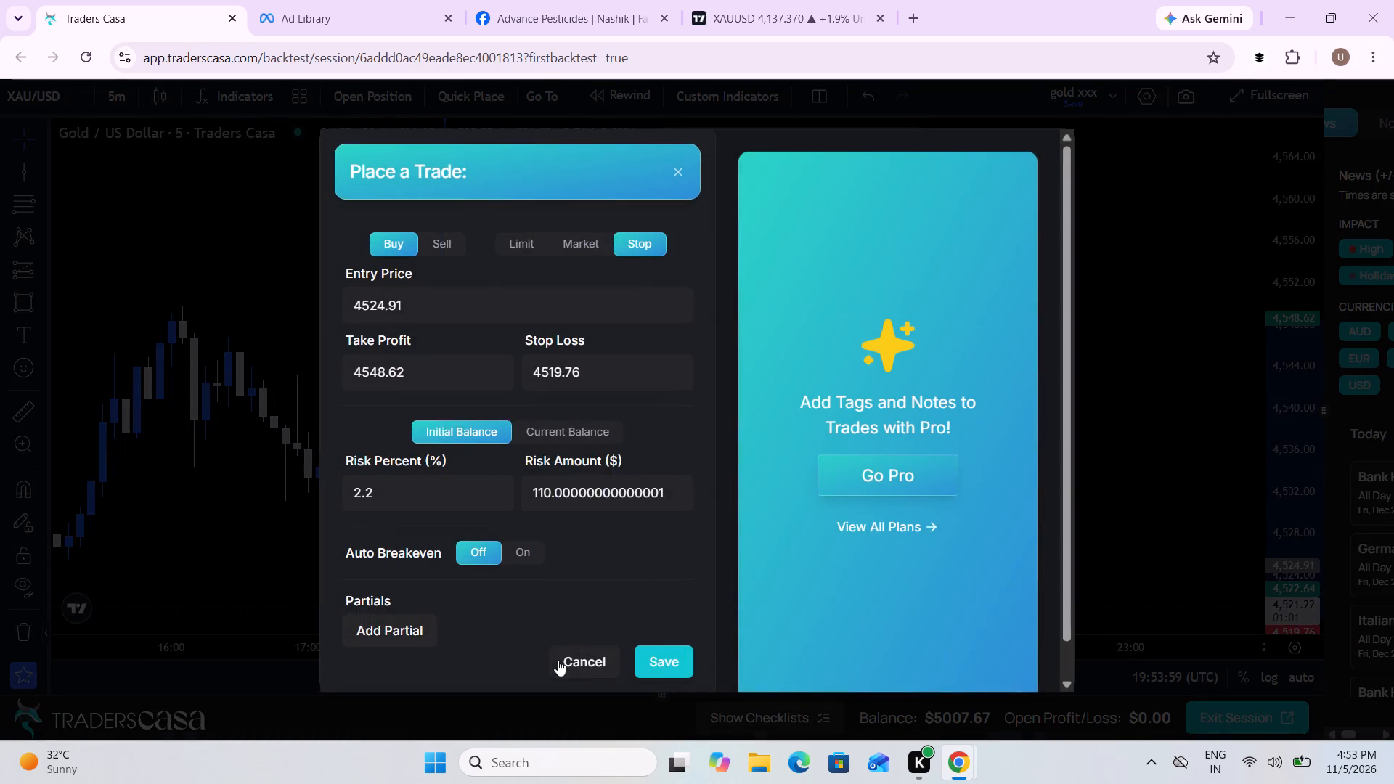
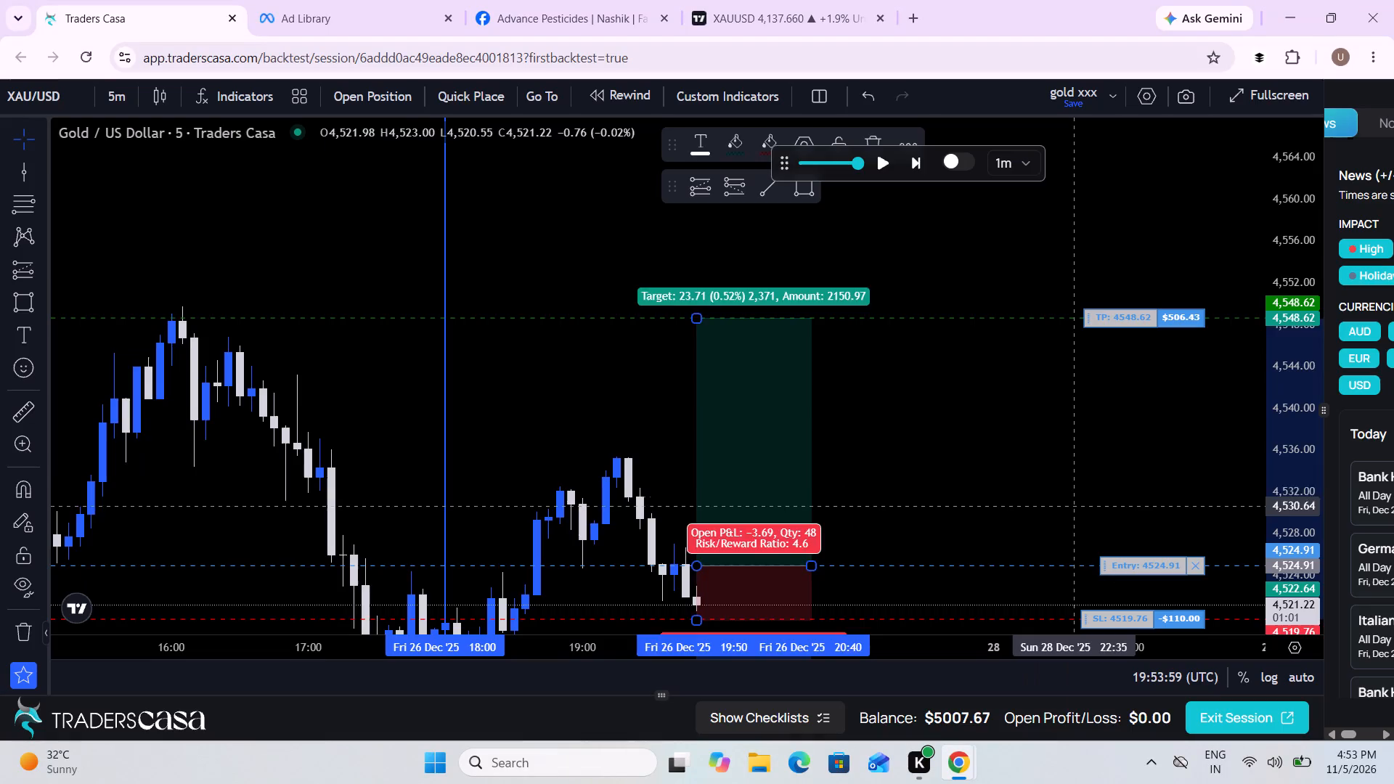
Replay price forward on the 5-minute chart with the buy stop order at 4524.91 pending, and pause after about an hour of candles.
{"action": "left_click_drag", "start_coordinate": [1078, 497], "coordinate": [1090, 372]}
{"action": "scroll", "coordinate": [1090, 372], "scroll_direction": "down", "scroll_amount": 1}
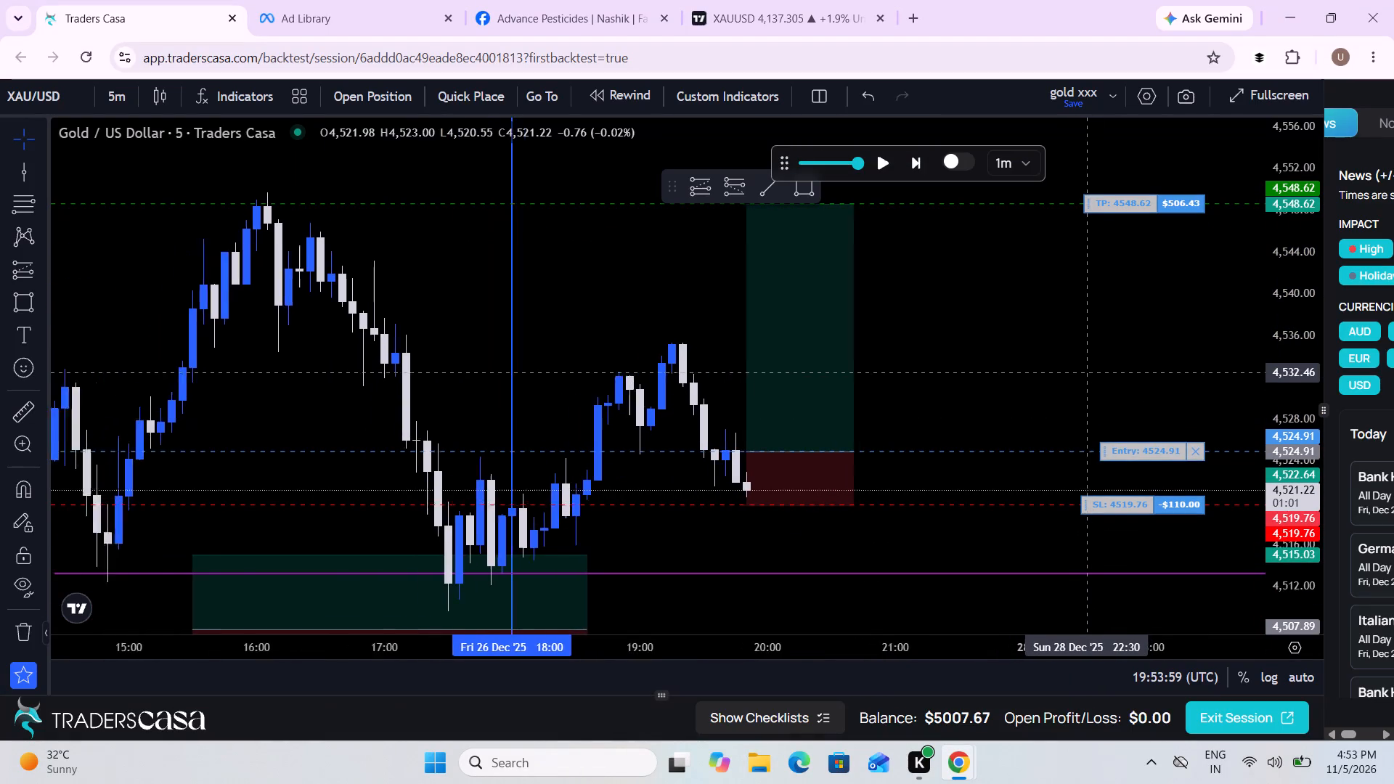
{"action": "scroll", "coordinate": [1090, 372], "scroll_direction": "down", "scroll_amount": 1}
{"action": "scroll", "coordinate": [837, 540], "scroll_direction": "down", "scroll_amount": 1}
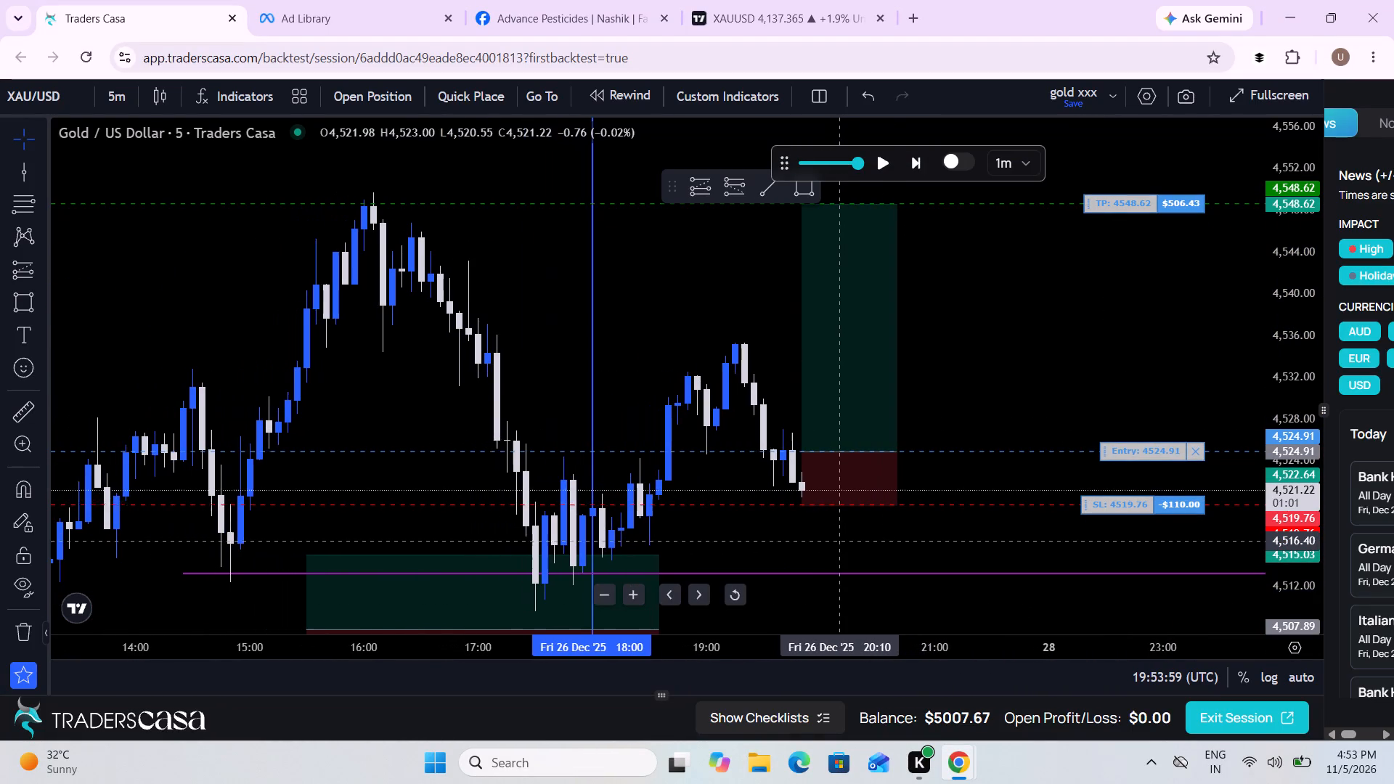
{"action": "scroll", "coordinate": [837, 540], "scroll_direction": "down", "scroll_amount": 1}
{"action": "left_click_drag", "start_coordinate": [837, 540], "coordinate": [836, 555]}
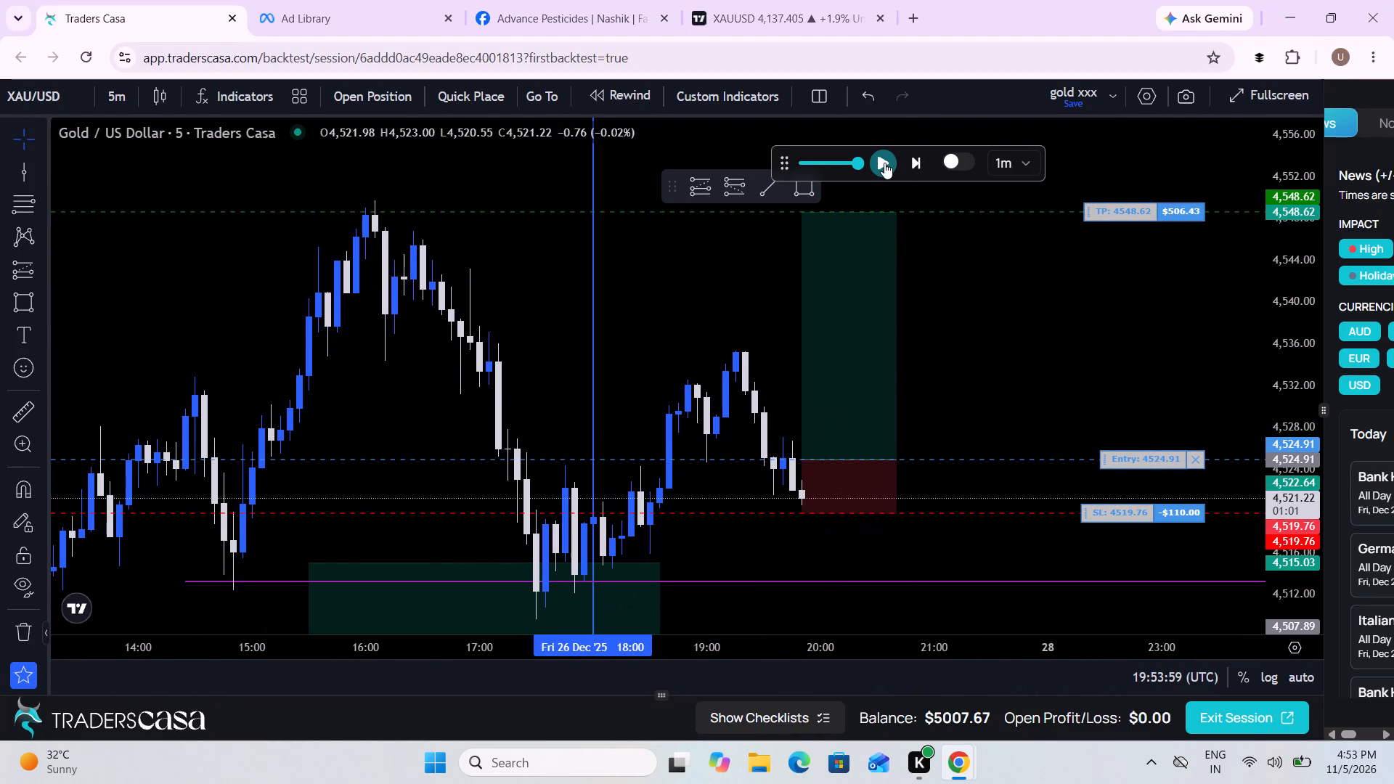
{"action": "left_click", "coordinate": [884, 163]}
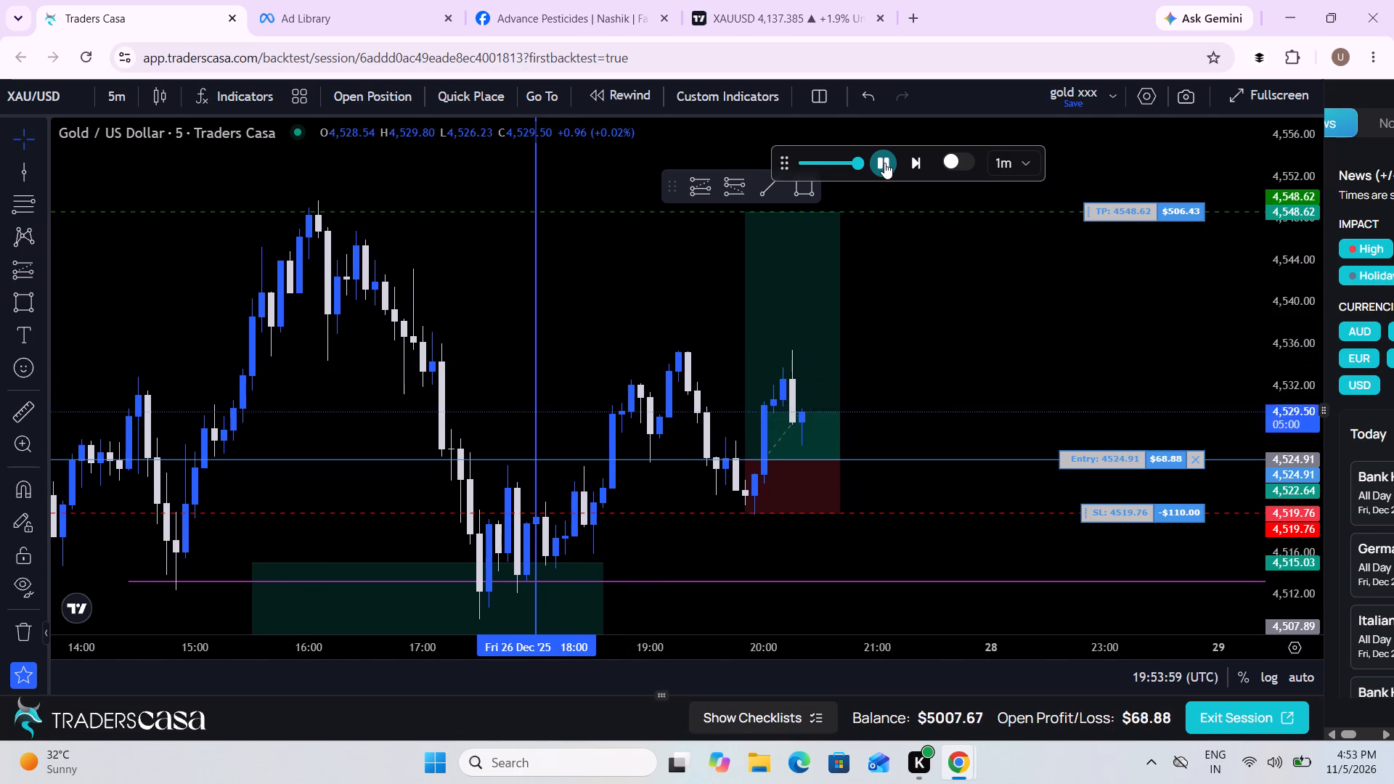
{"action": "left_click", "coordinate": [884, 163]}
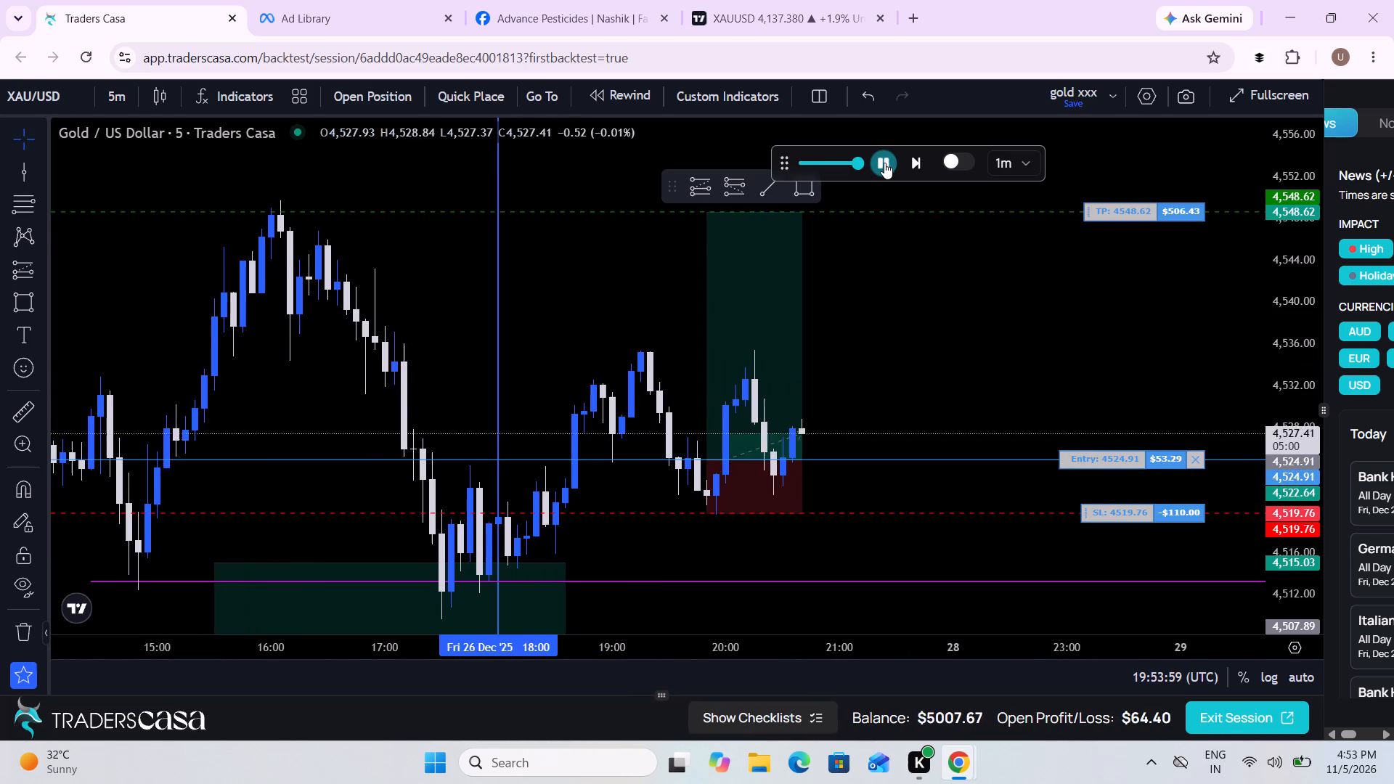
Trail the open long trade's stop loss up to 4524.73, just below the entry.
{"action": "left_click_drag", "start_coordinate": [1122, 518], "coordinate": [1121, 462]}
Resume the replay in short runs until the long trade closes, and pause it.
{"action": "left_click_drag", "start_coordinate": [1003, 500], "coordinate": [912, 548]}
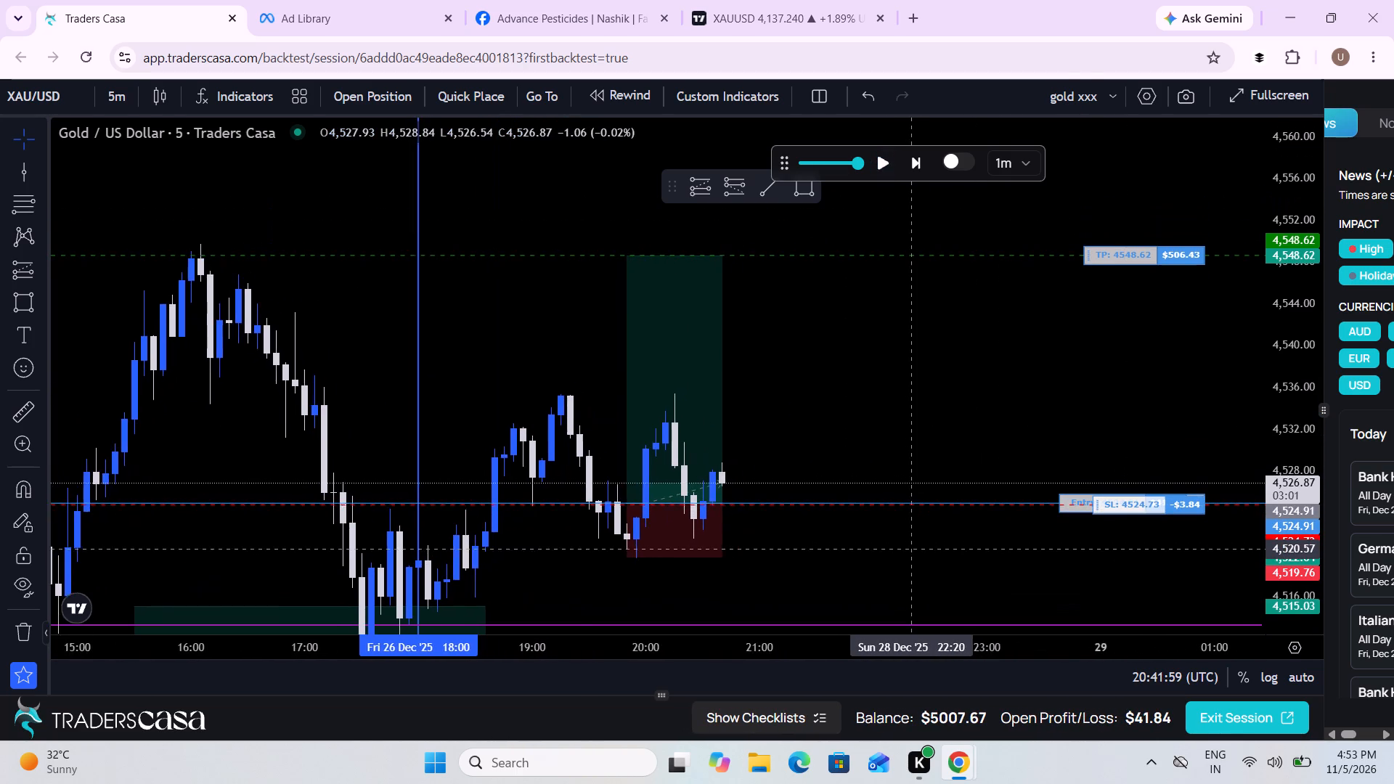
{"action": "scroll", "coordinate": [912, 548], "scroll_direction": "down", "scroll_amount": 1}
{"action": "left_click", "coordinate": [876, 160]}
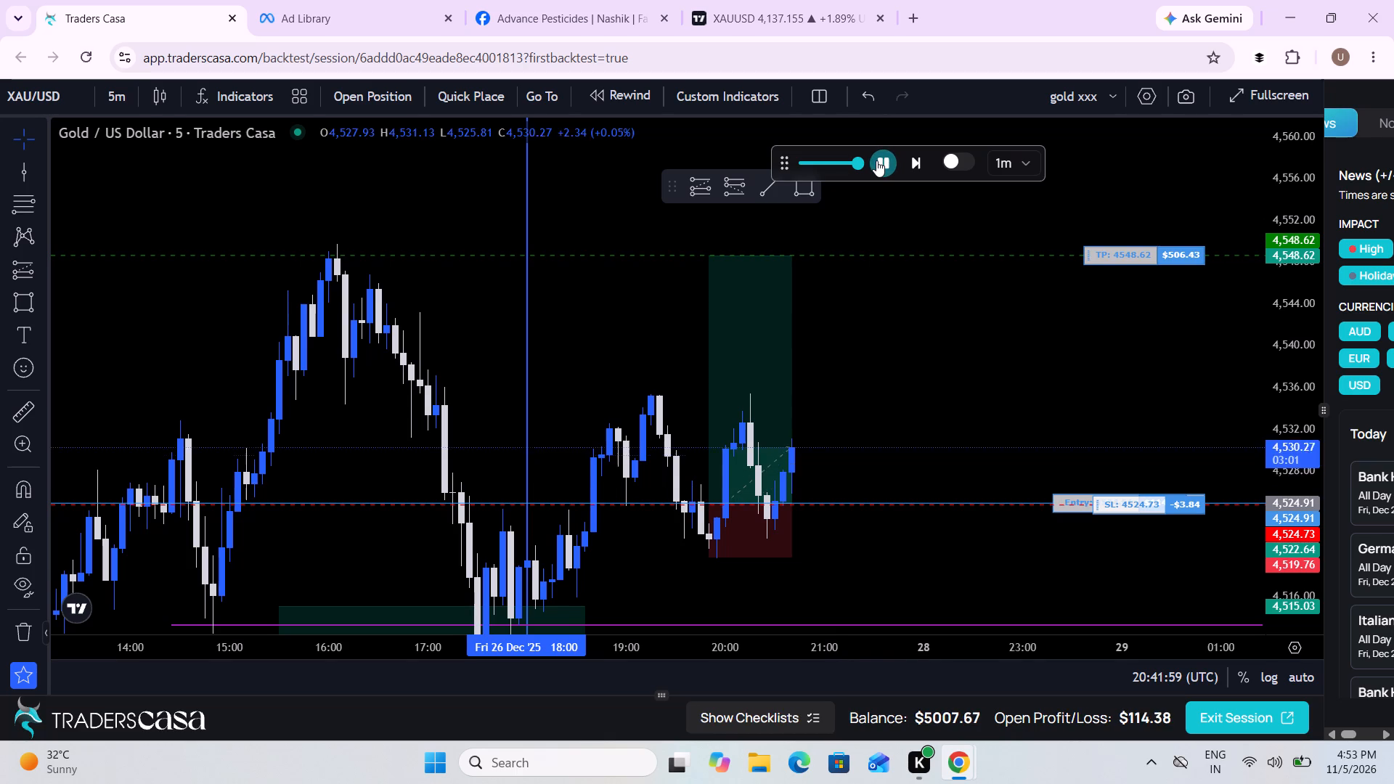
{"action": "left_click", "coordinate": [876, 160]}
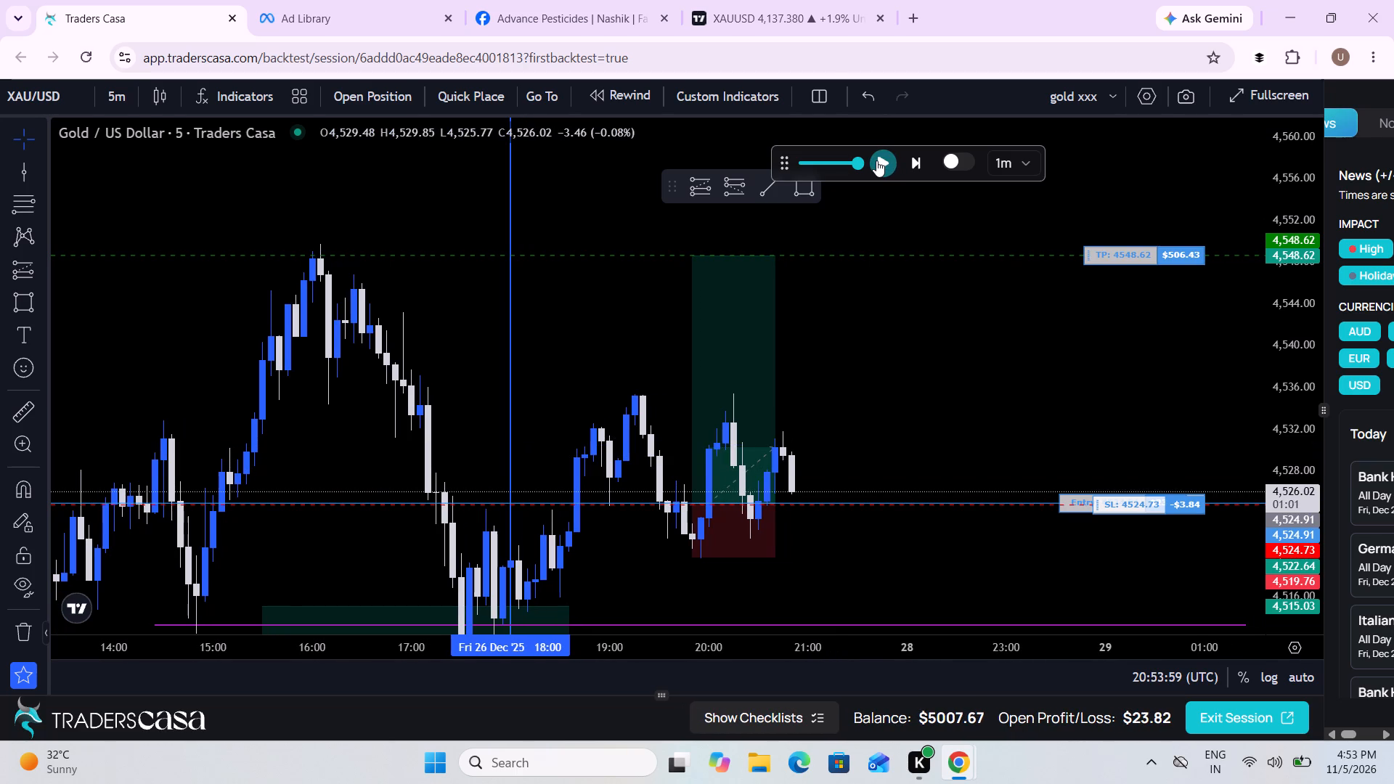
{"action": "left_click", "coordinate": [876, 160]}
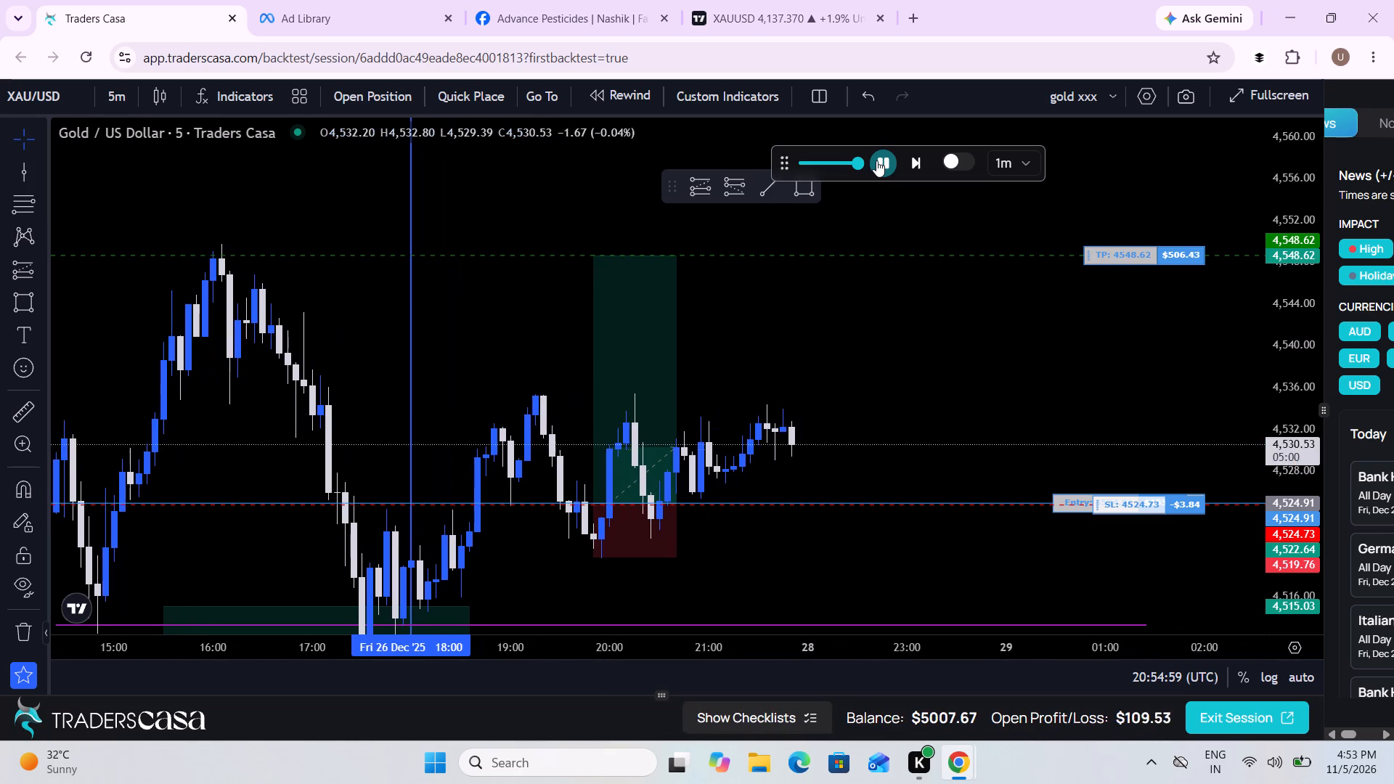
{"action": "left_click", "coordinate": [876, 160]}
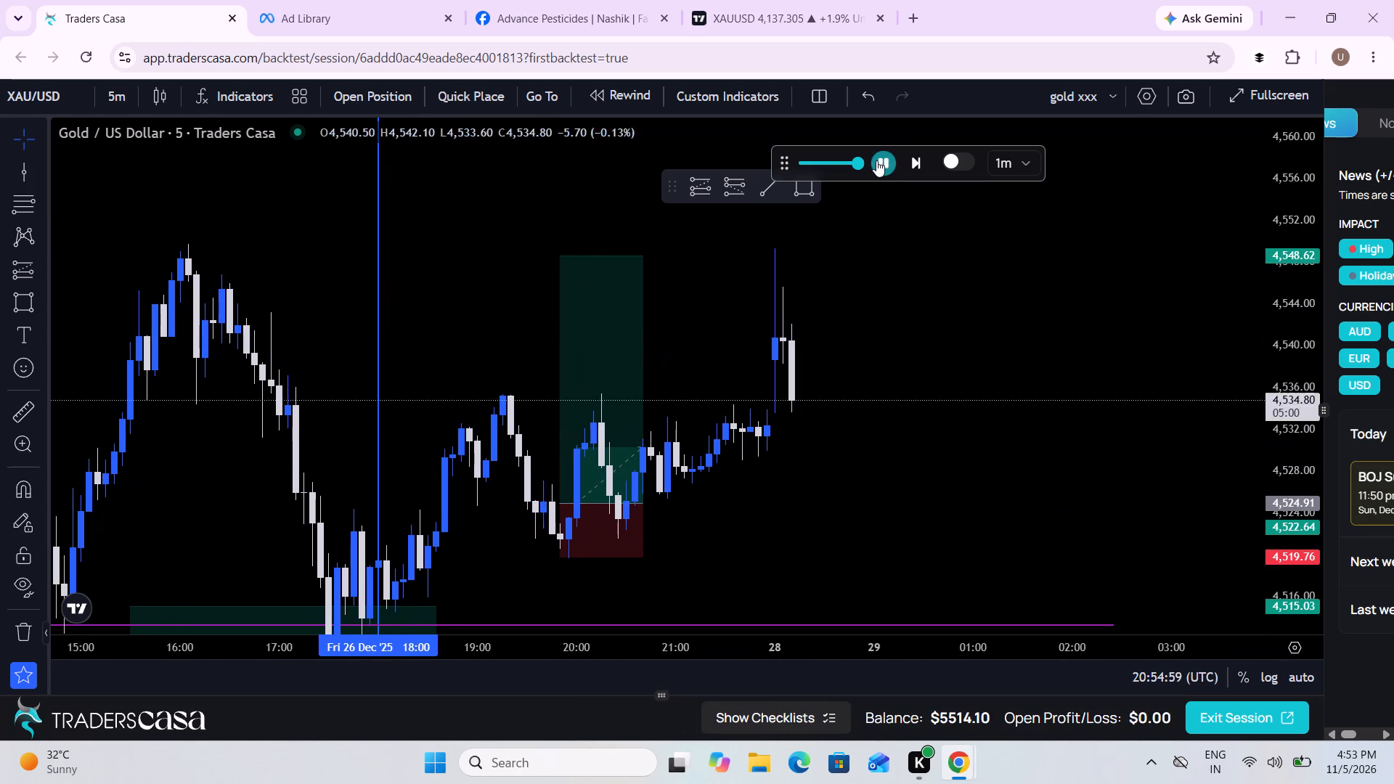
Extend the long setup's end time to the Sun 28 Dec 23:00 candle.
{"action": "left_click_drag", "start_coordinate": [641, 502], "coordinate": [701, 502]}
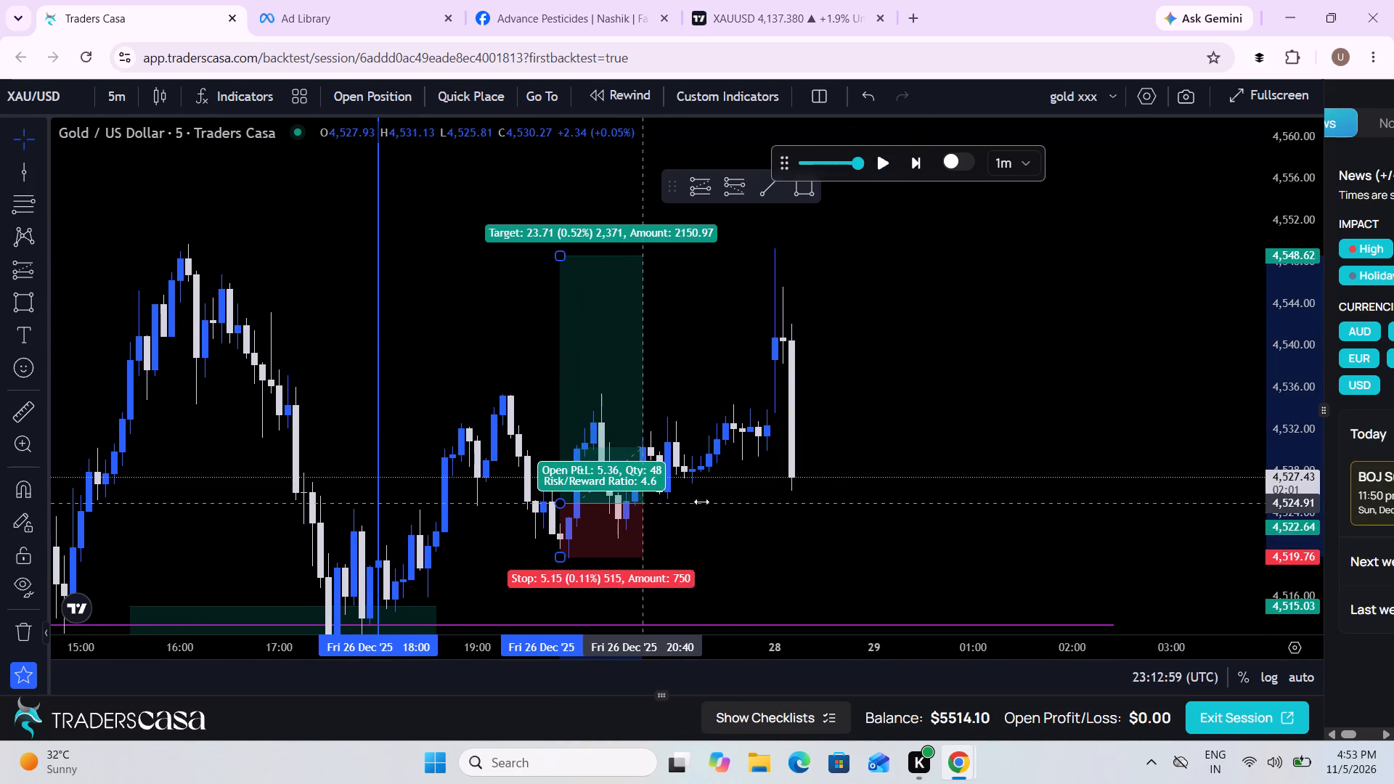
{"action": "left_click_drag", "start_coordinate": [701, 502], "coordinate": [815, 501]}
{"action": "left_click_drag", "start_coordinate": [960, 502], "coordinate": [857, 474]}
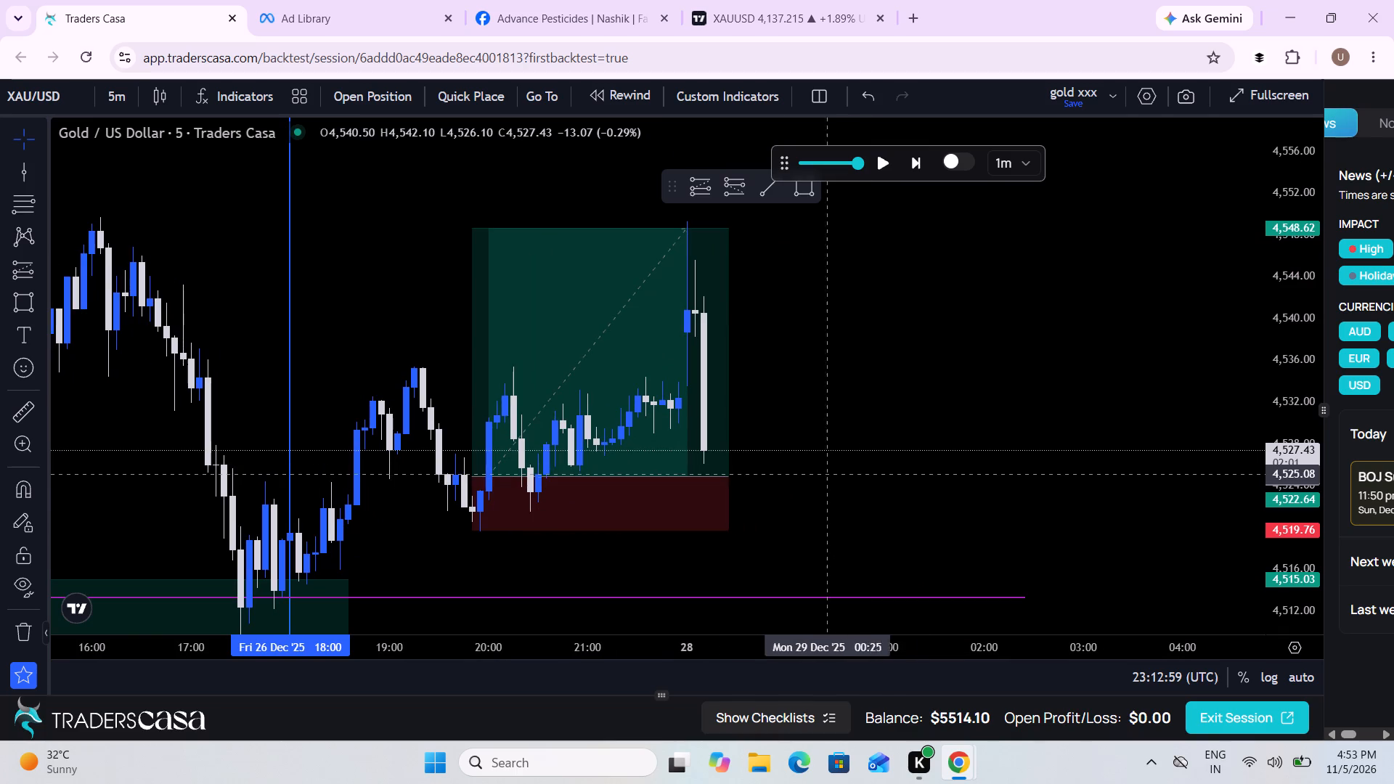
{"action": "left_click_drag", "start_coordinate": [729, 475], "coordinate": [689, 474]}
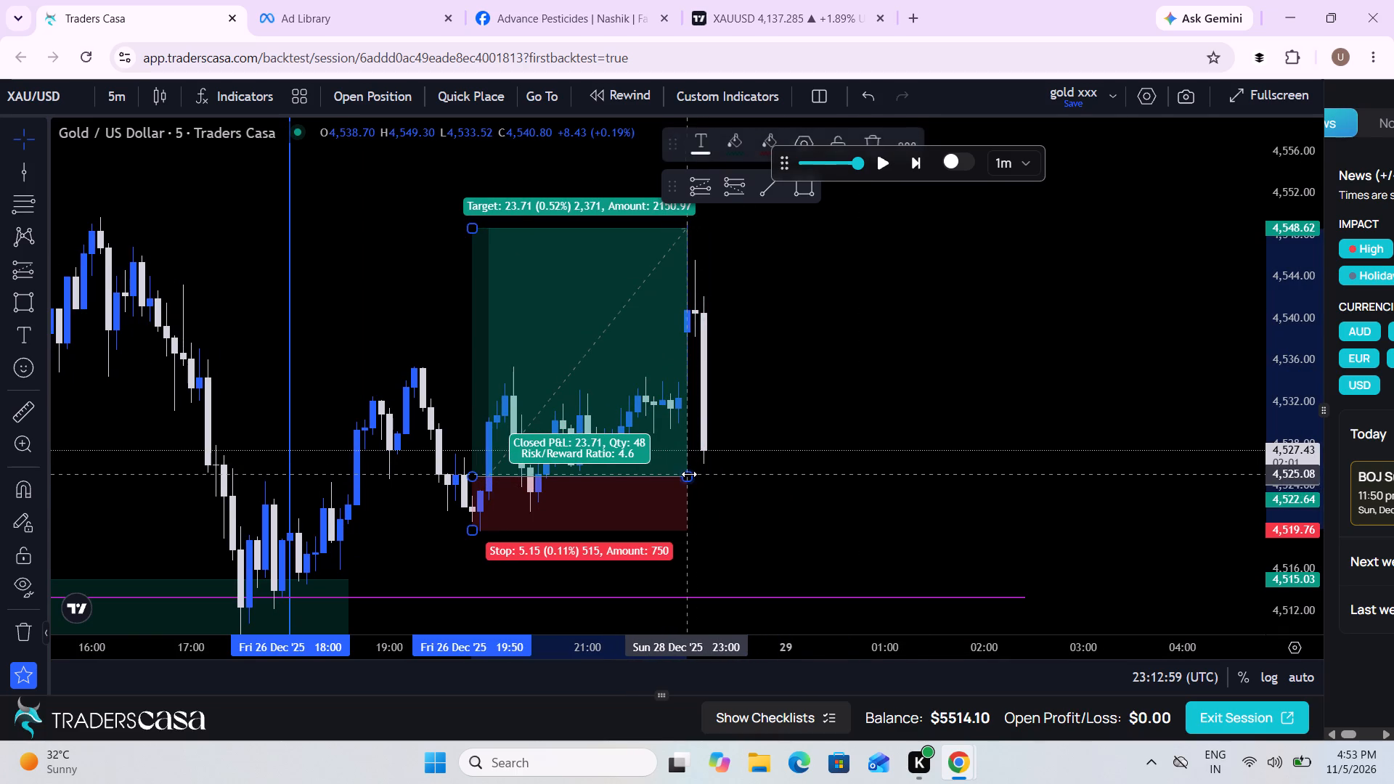
Examine the price action around the closed long setup, the purple level and the earlier trade setups on the 5-minute chart.
{"action": "left_click_drag", "start_coordinate": [802, 479], "coordinate": [752, 431]}
{"action": "scroll", "coordinate": [752, 431], "scroll_direction": "down", "scroll_amount": 2}
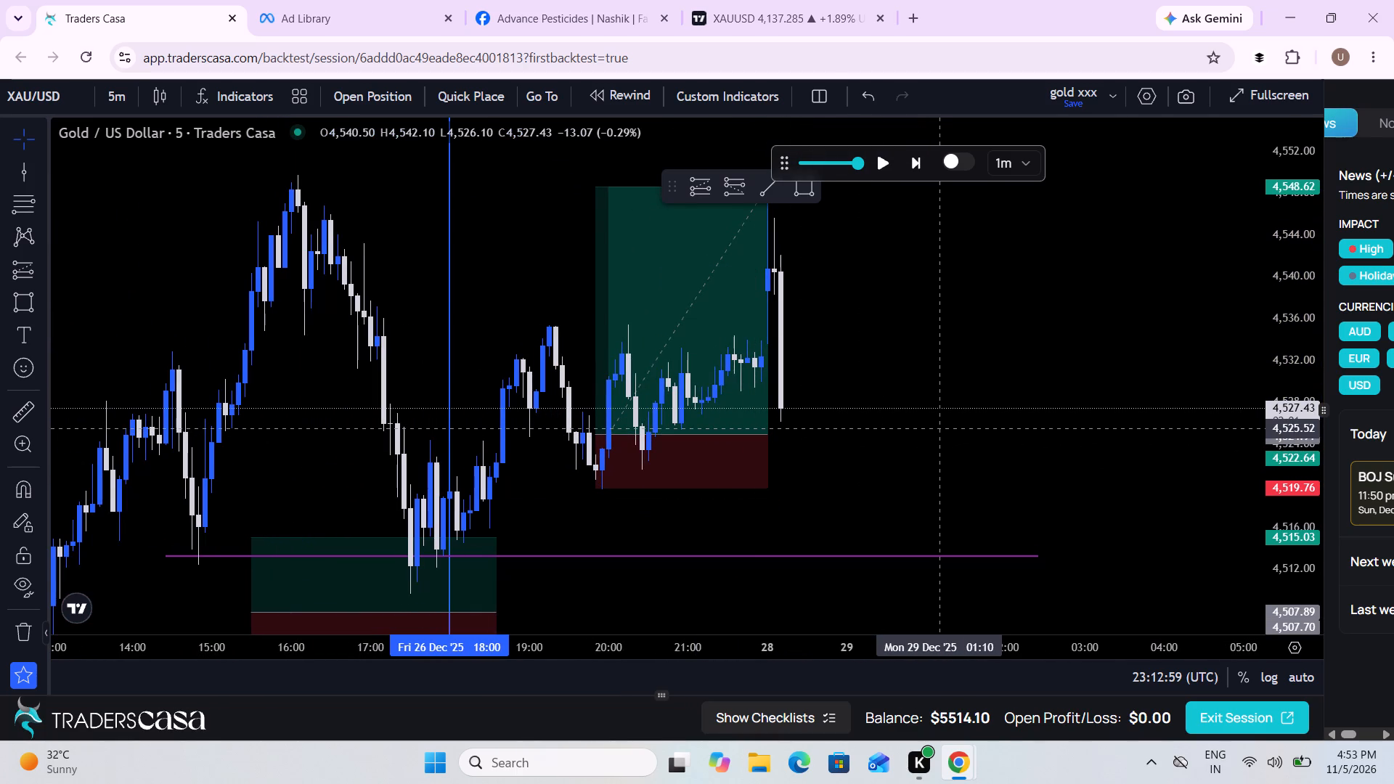
{"action": "scroll", "coordinate": [942, 428], "scroll_direction": "down", "scroll_amount": 1}
{"action": "left_click_drag", "start_coordinate": [1166, 483], "coordinate": [1155, 394]}
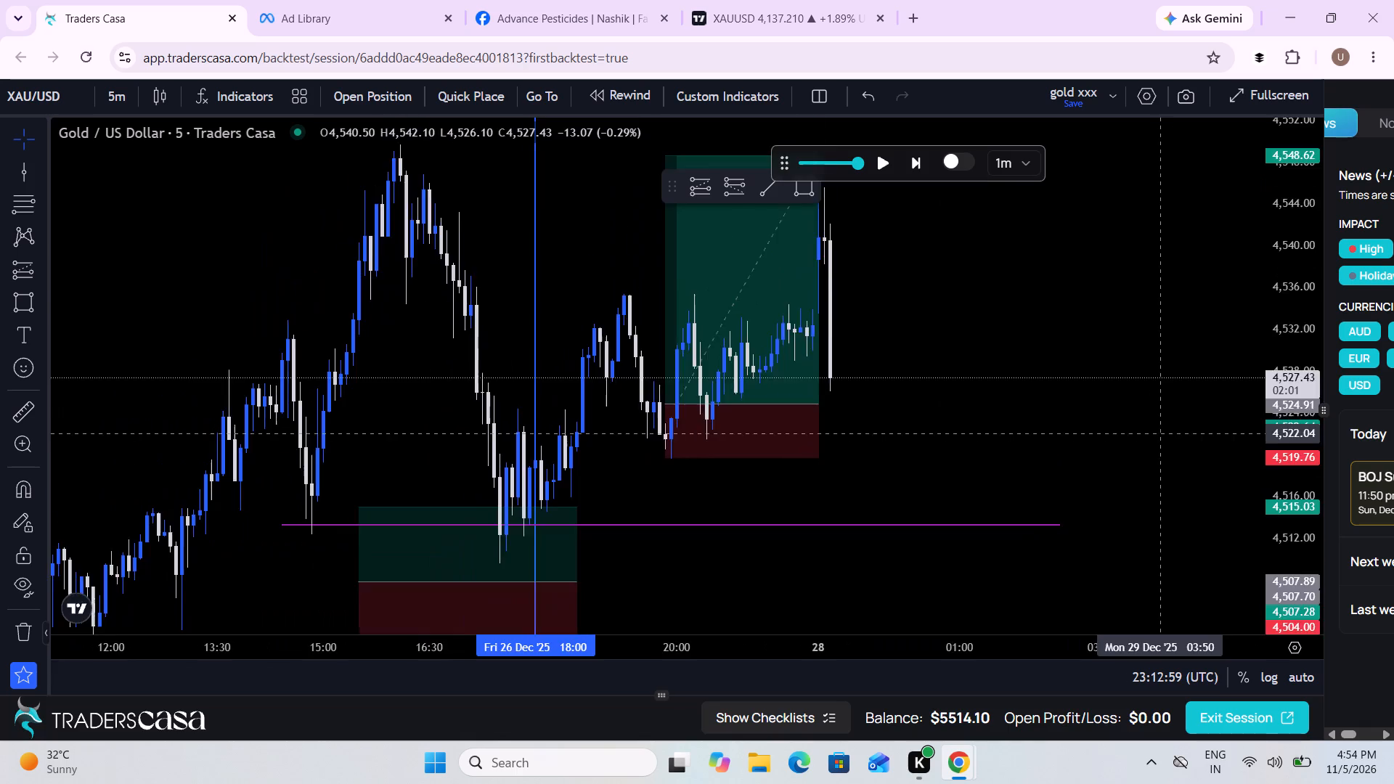
{"action": "left_click_drag", "start_coordinate": [1155, 394], "coordinate": [1141, 427]}
{"action": "scroll", "coordinate": [1141, 427], "scroll_direction": "down", "scroll_amount": 3}
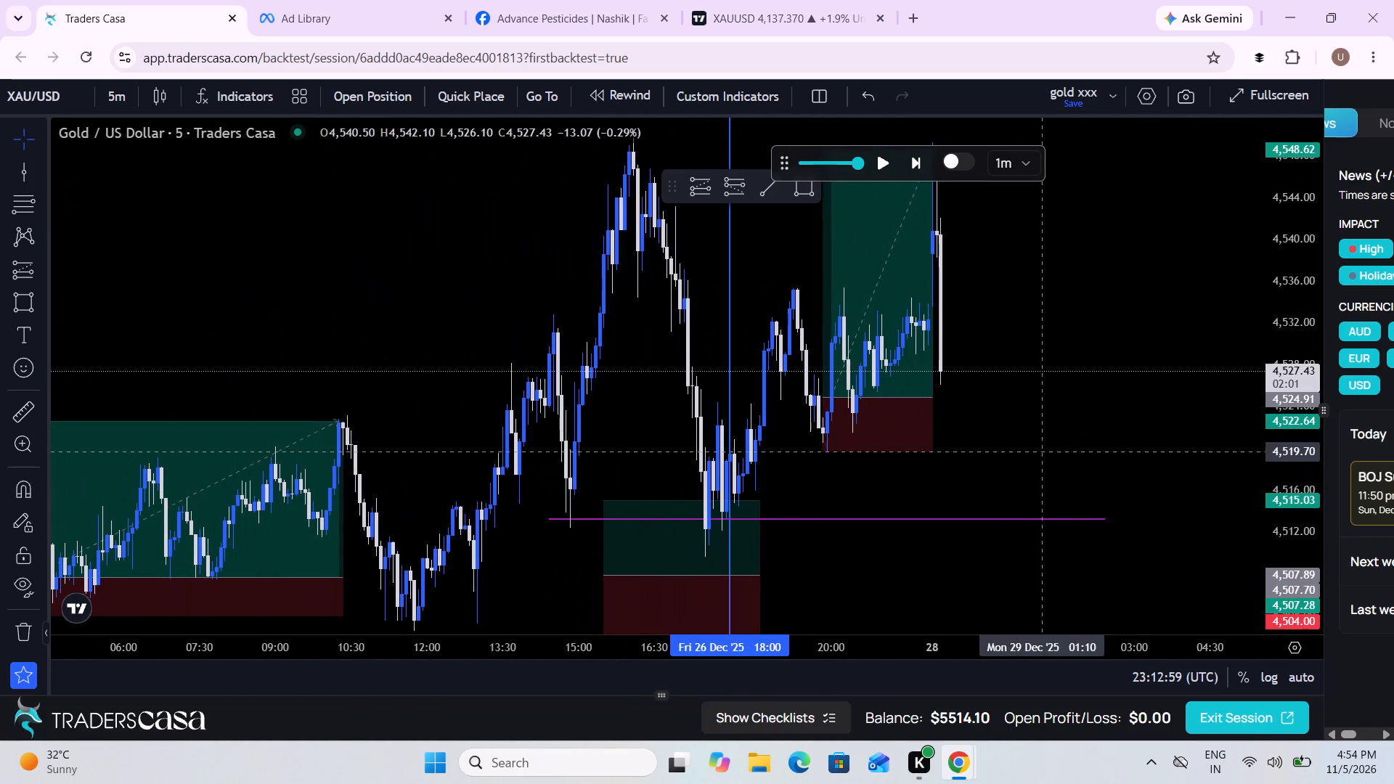
{"action": "left_click_drag", "start_coordinate": [1043, 453], "coordinate": [921, 524]}
{"action": "scroll", "coordinate": [921, 524], "scroll_direction": "down", "scroll_amount": 1}
{"action": "left_click_drag", "start_coordinate": [921, 524], "coordinate": [991, 301]}
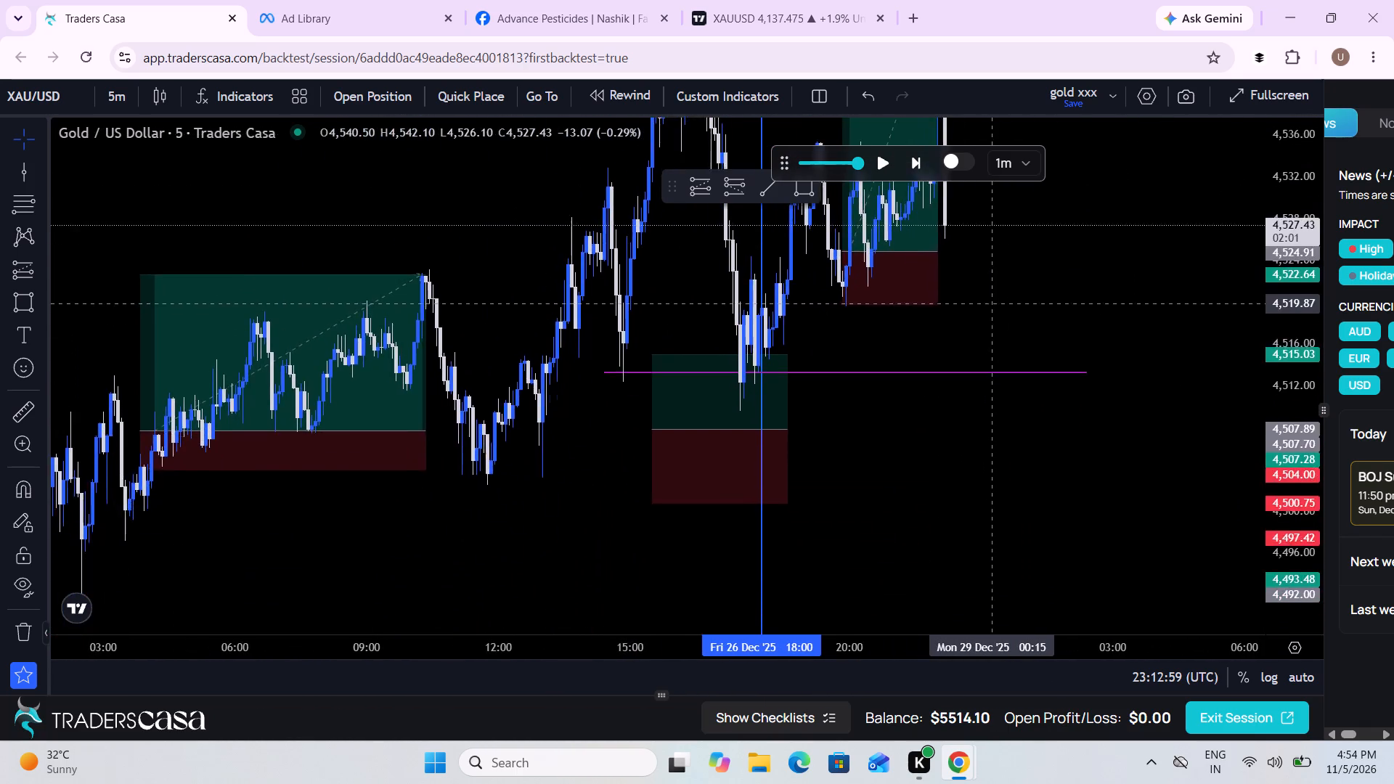
{"action": "left_click_drag", "start_coordinate": [991, 301], "coordinate": [929, 547]}
{"action": "scroll", "coordinate": [929, 547], "scroll_direction": "up", "scroll_amount": 5}
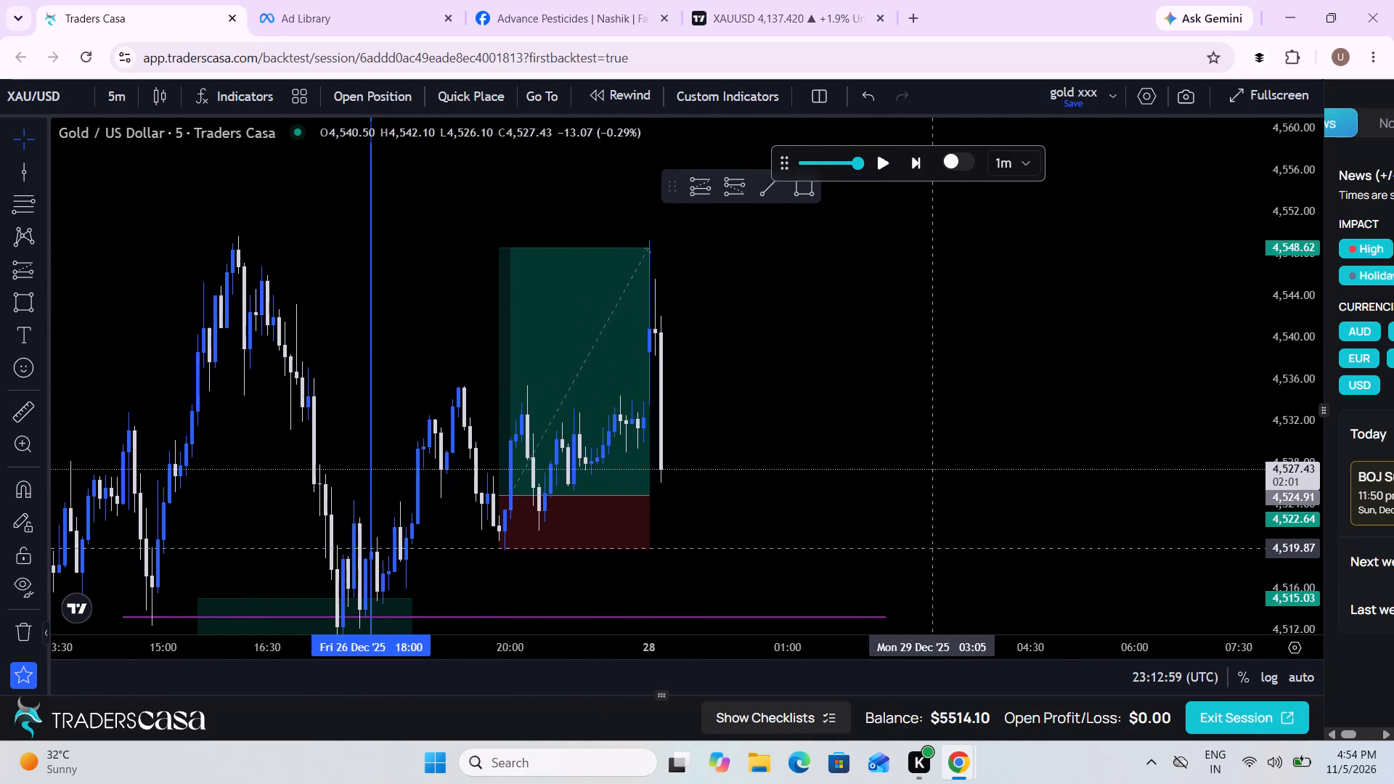
{"action": "left_click_drag", "start_coordinate": [929, 547], "coordinate": [863, 501]}
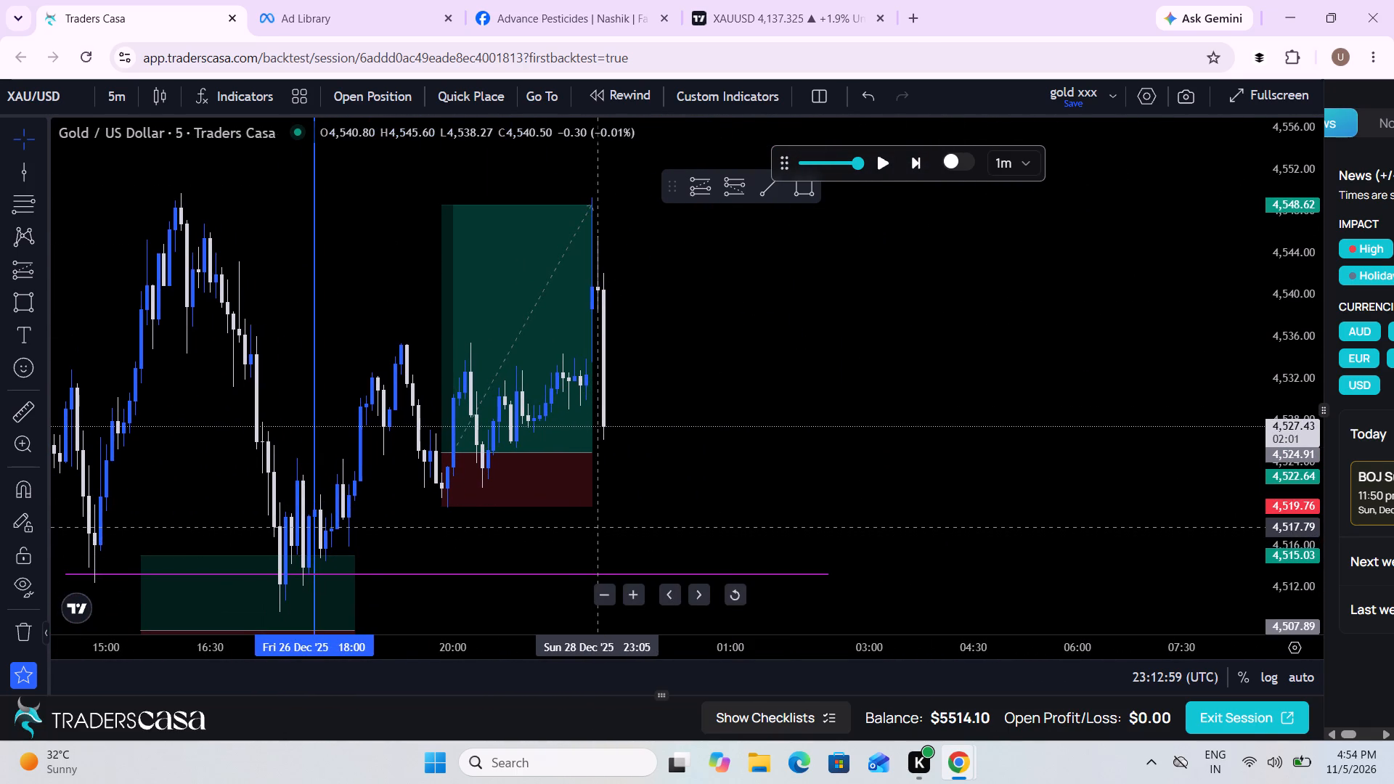
{"action": "left_click_drag", "start_coordinate": [590, 528], "coordinate": [677, 478]}
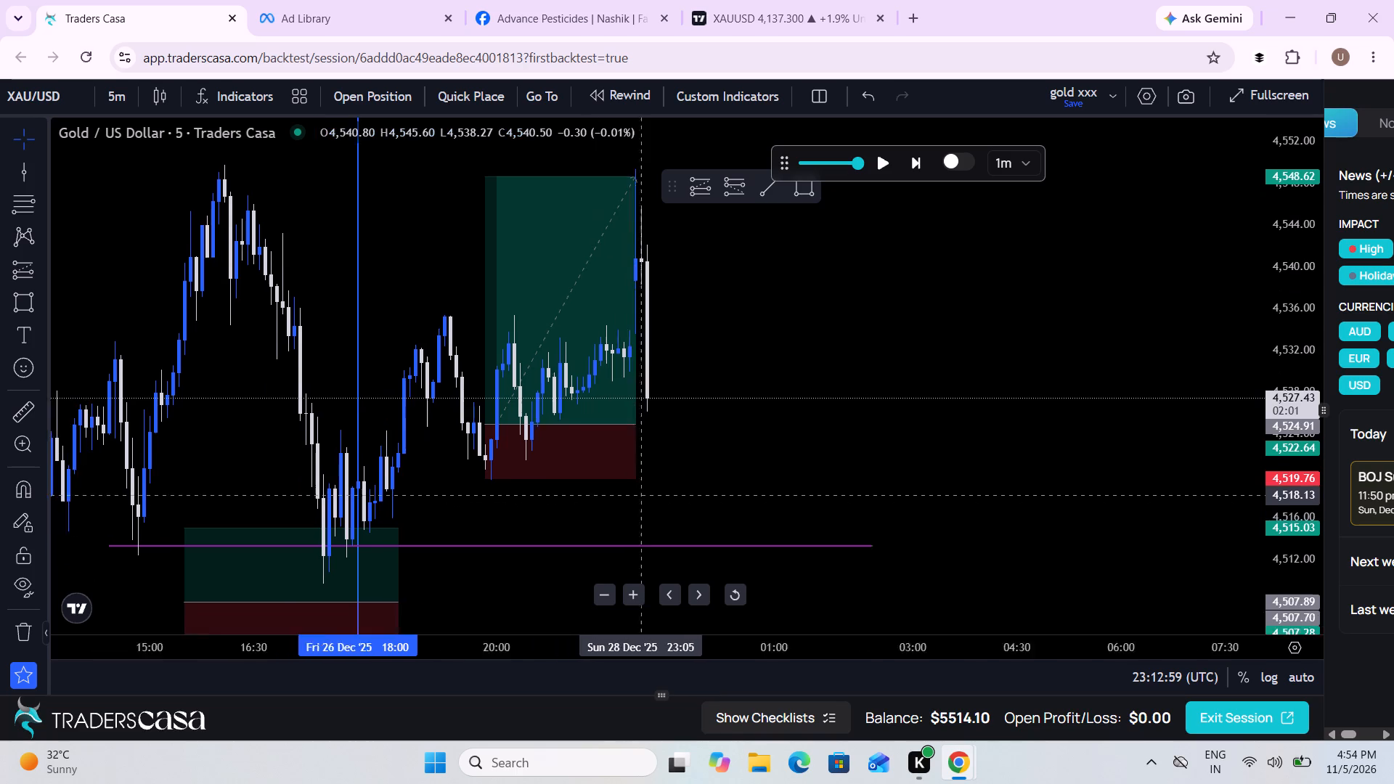
{"action": "left_click_drag", "start_coordinate": [677, 478], "coordinate": [1001, 392]}
{"action": "scroll", "coordinate": [1001, 392], "scroll_direction": "up", "scroll_amount": 1}
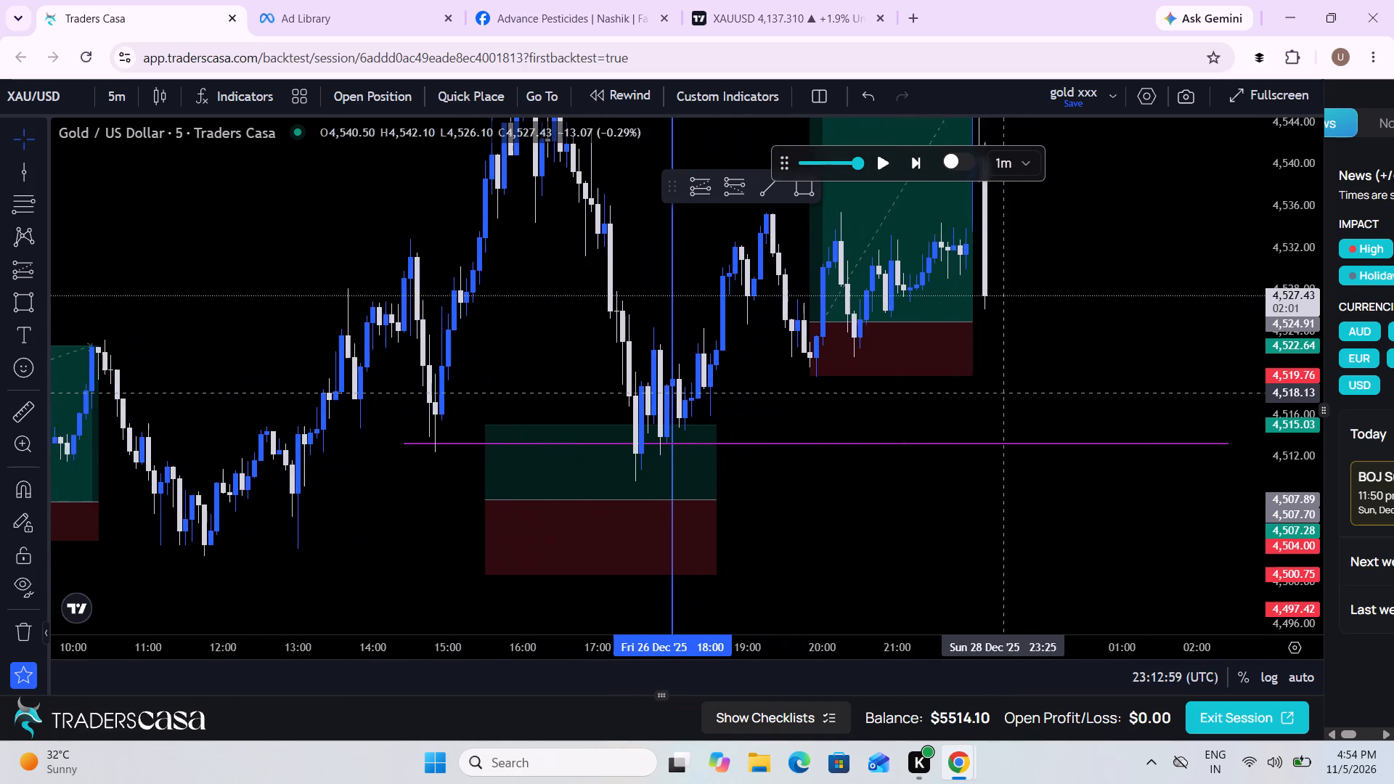
{"action": "left_click_drag", "start_coordinate": [812, 412], "coordinate": [778, 465]}
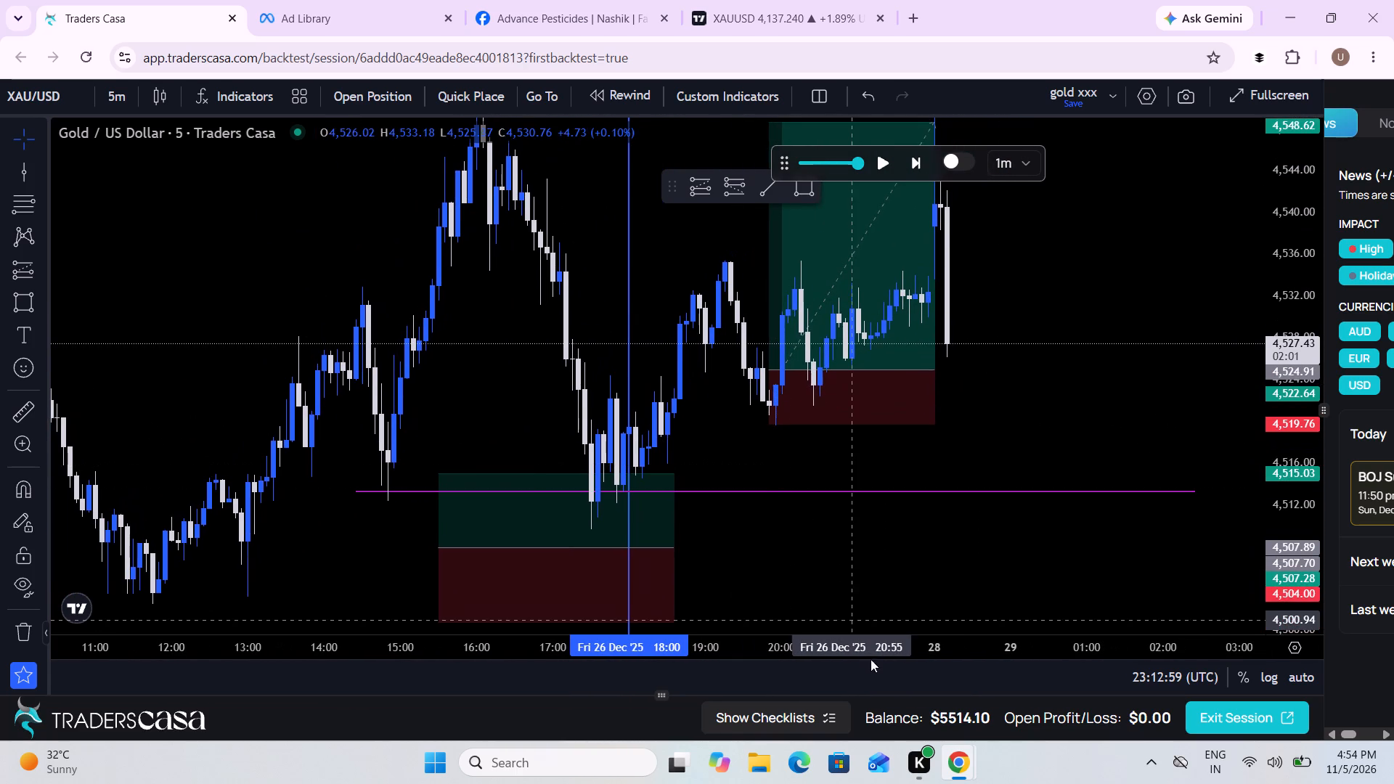
{"action": "left_click_drag", "start_coordinate": [838, 586], "coordinate": [541, 674]}
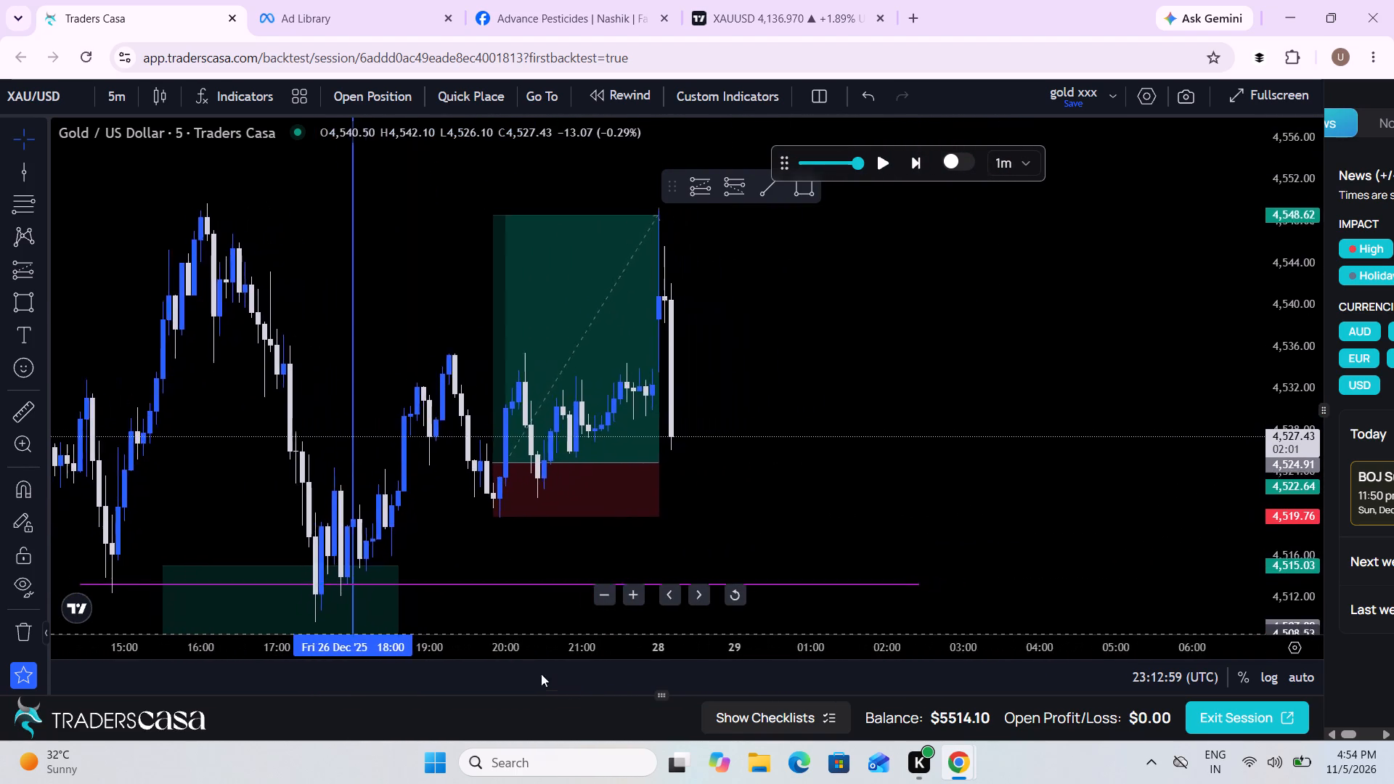
{"action": "left_click_drag", "start_coordinate": [541, 674], "coordinate": [498, 646]}
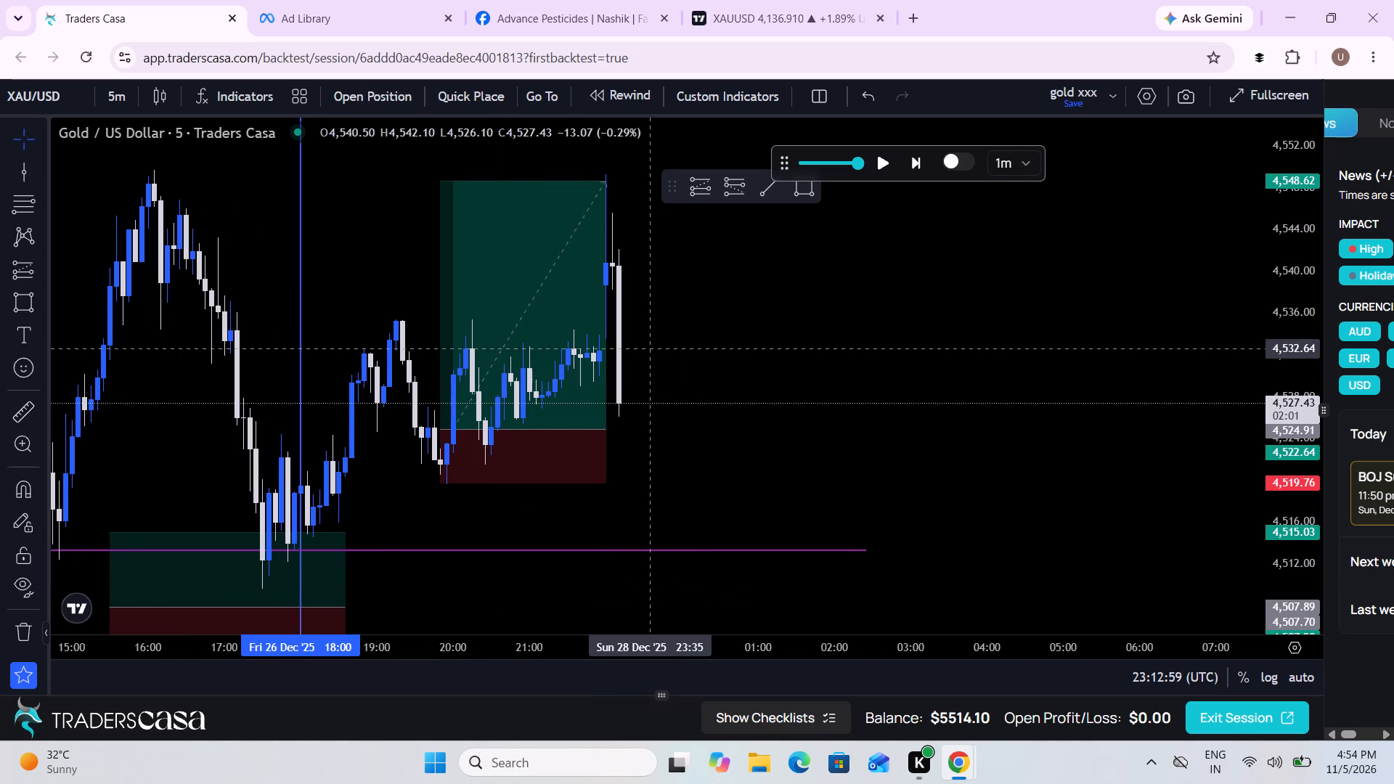
{"action": "scroll", "coordinate": [730, 346], "scroll_direction": "up", "scroll_amount": 2}
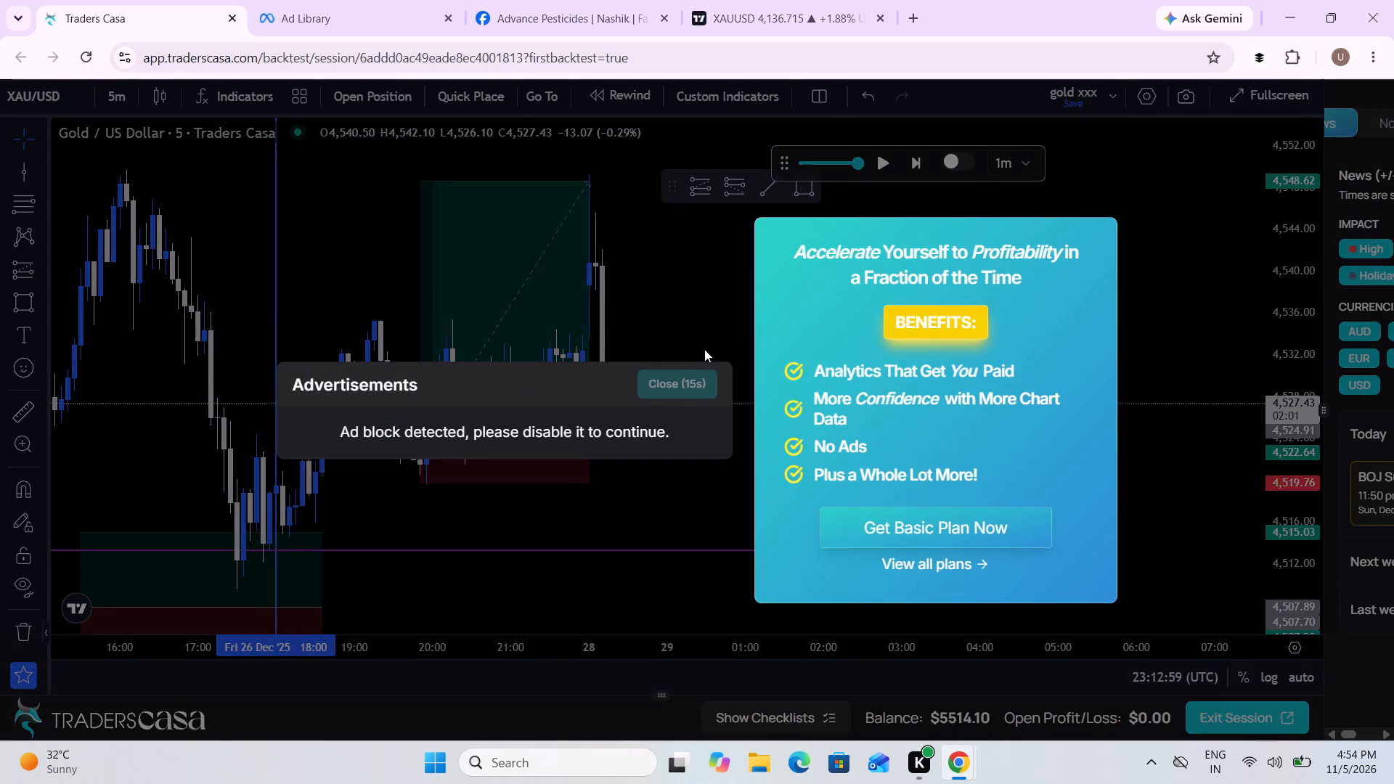
Dismiss the advertisement overlay.
{"action": "scroll", "coordinate": [677, 339], "scroll_direction": "up", "scroll_amount": 2}
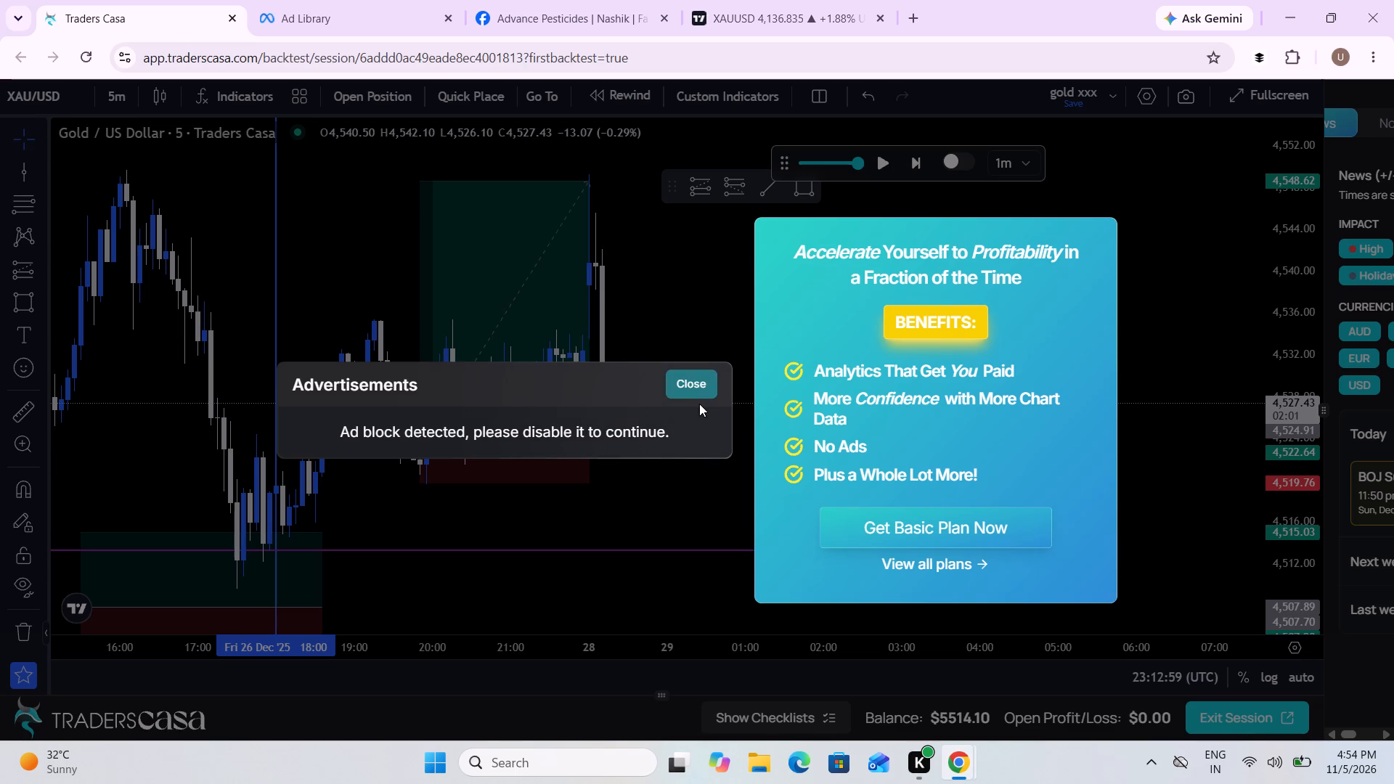
{"action": "left_click", "coordinate": [699, 404]}
{"action": "left_click", "coordinate": [696, 369]}
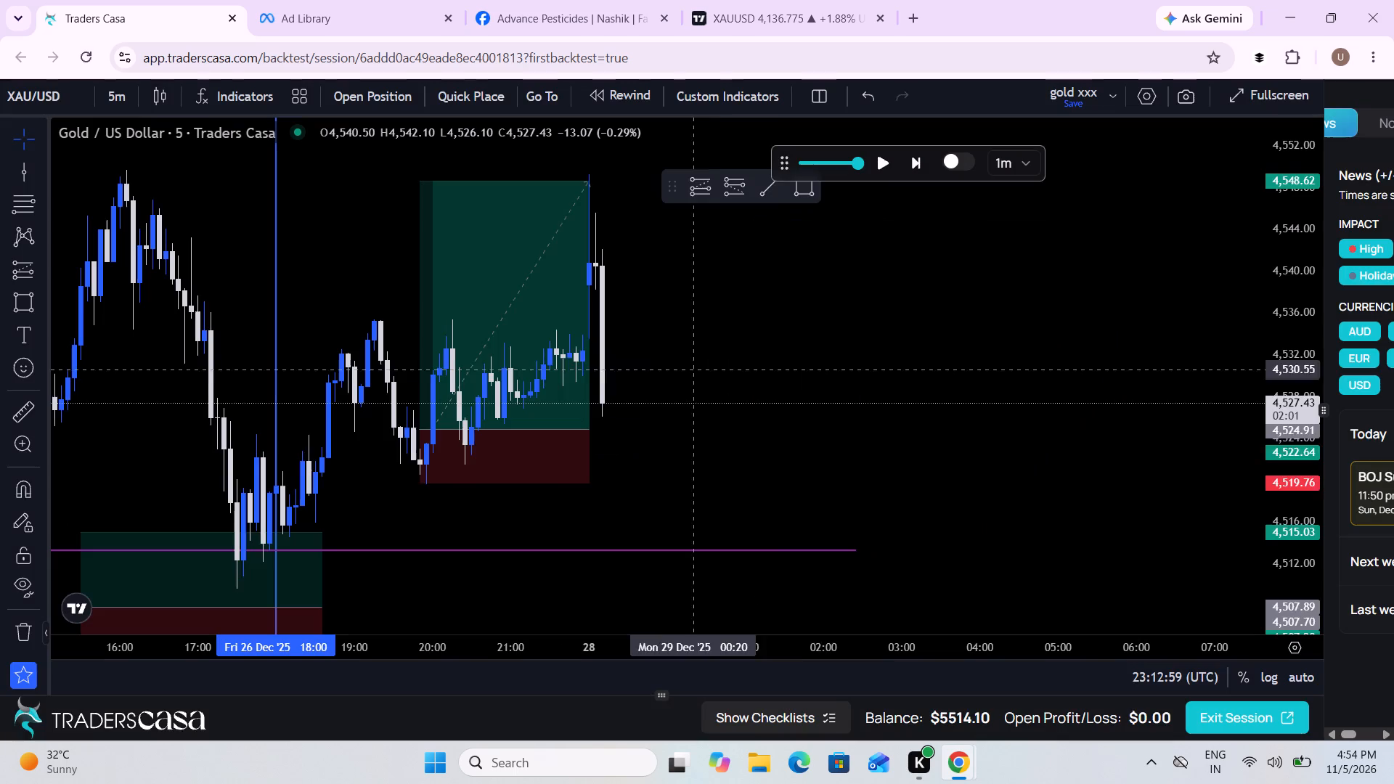
Measure the range across the closed long setup from 4,514.66 at Fri 26 Dec 20:00 up to 4,549.31 at Mon 29 Dec 03:50.
{"action": "left_click_drag", "start_coordinate": [777, 482], "coordinate": [776, 473]}
{"action": "scroll", "coordinate": [776, 473], "scroll_direction": "down", "scroll_amount": 1}
{"action": "scroll", "coordinate": [776, 473], "scroll_direction": "up", "scroll_amount": 1}
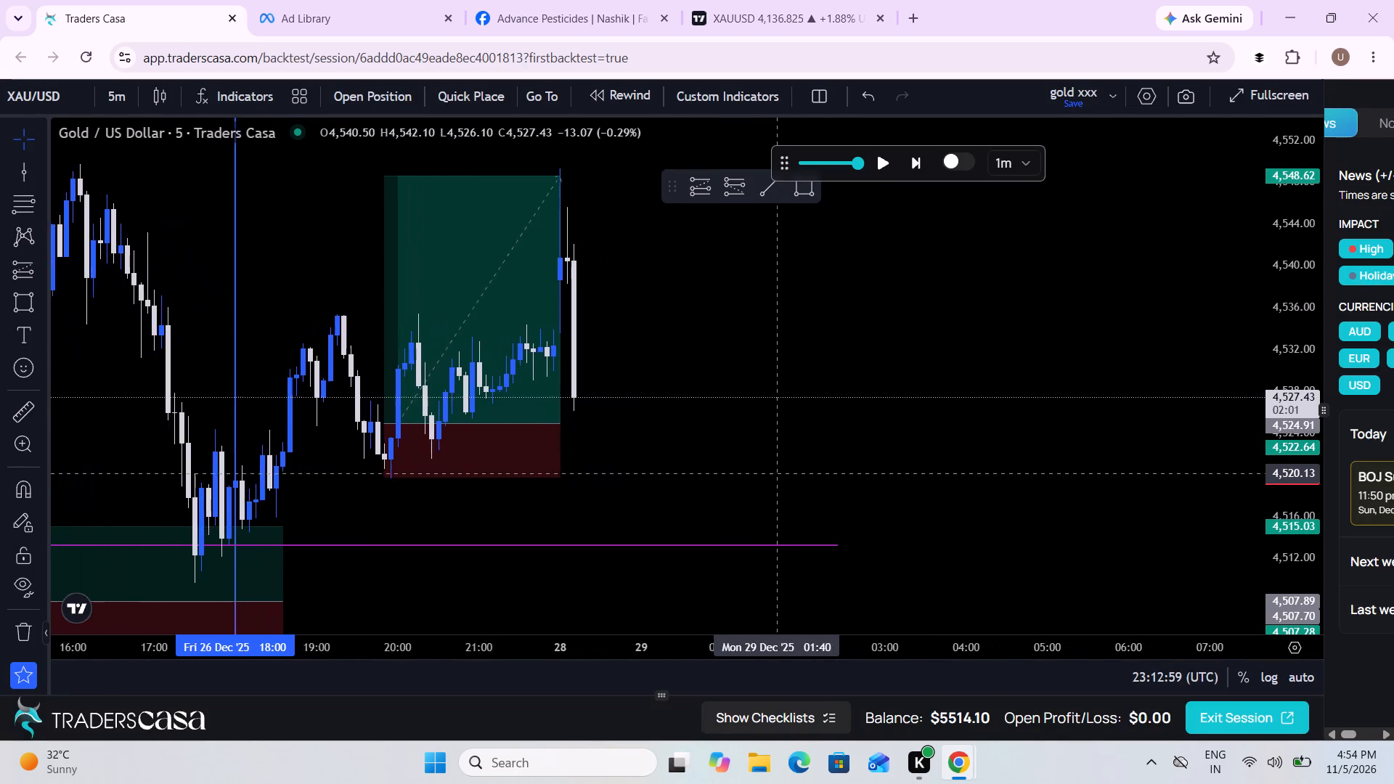
{"action": "scroll", "coordinate": [776, 473], "scroll_direction": "up", "scroll_amount": 1}
{"action": "left_click_drag", "start_coordinate": [776, 473], "coordinate": [791, 475]}
{"action": "left_click_drag", "start_coordinate": [791, 475], "coordinate": [805, 510]}
{"action": "left_click", "coordinate": [6, 413]}
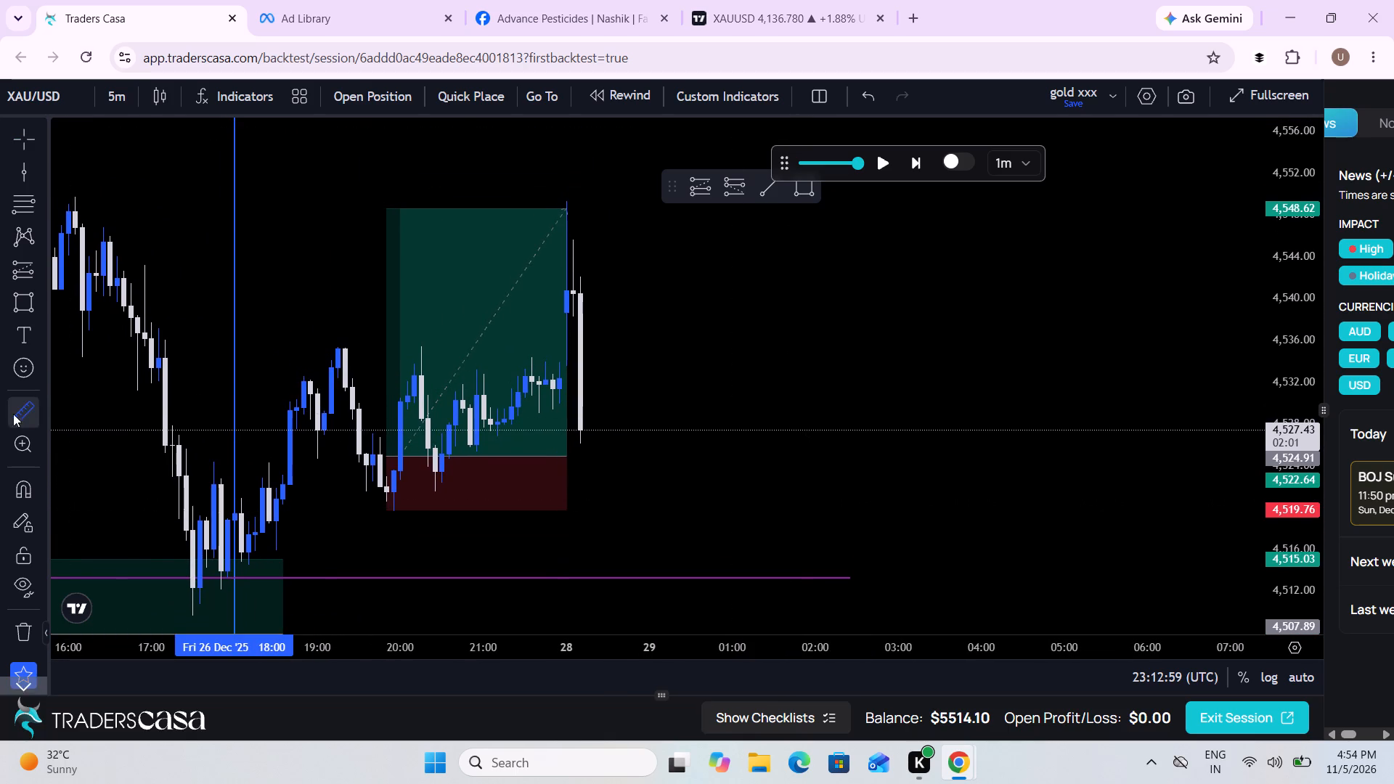
{"action": "left_click", "coordinate": [402, 563]}
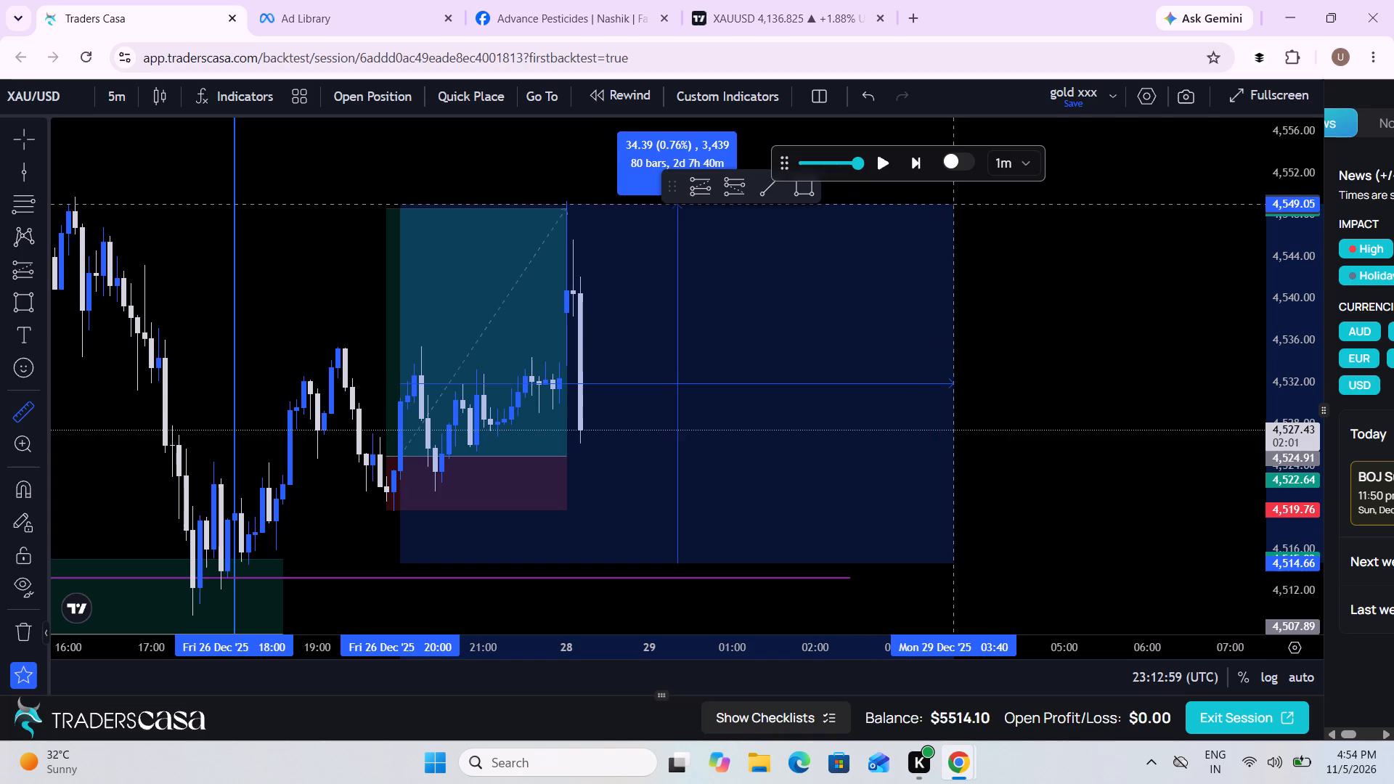
{"action": "left_click", "coordinate": [967, 201]}
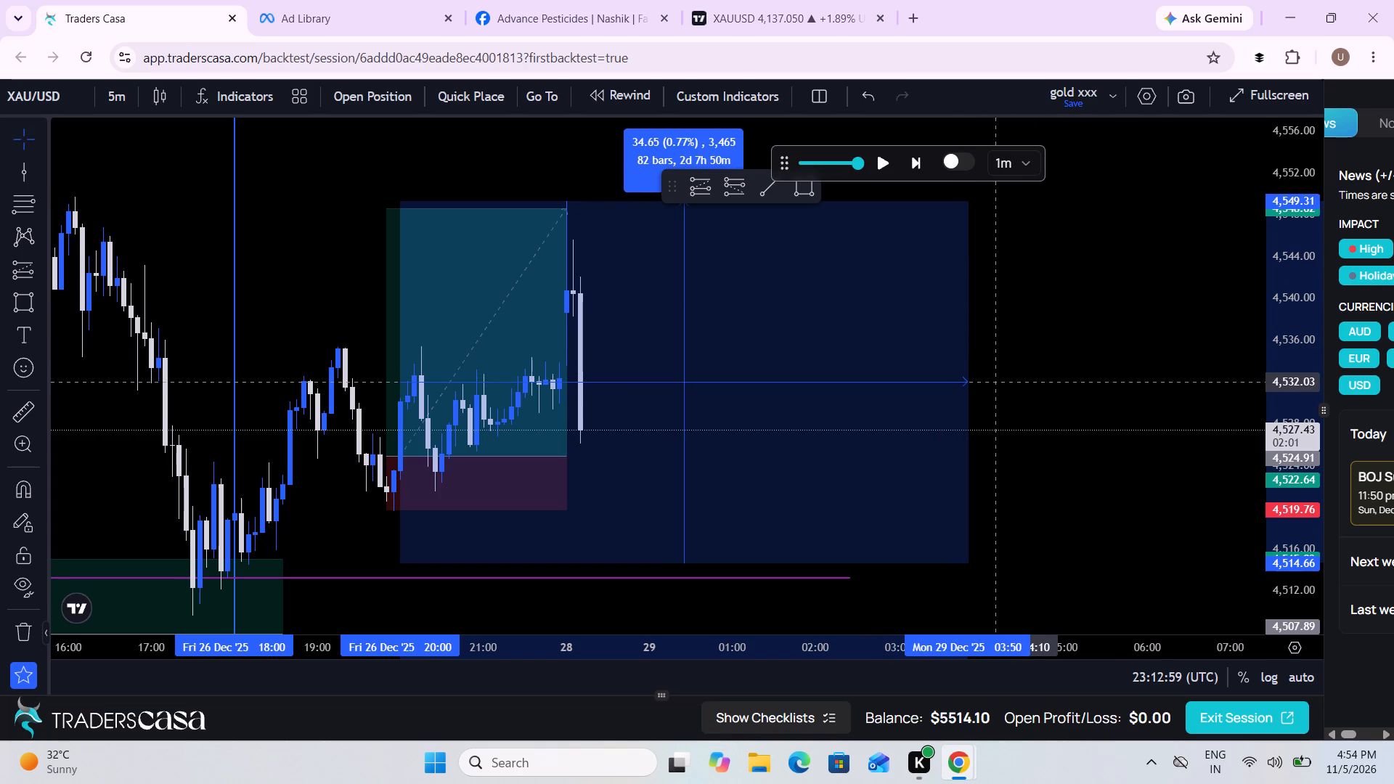
{"action": "scroll", "coordinate": [999, 381], "scroll_direction": "up", "scroll_amount": 3}
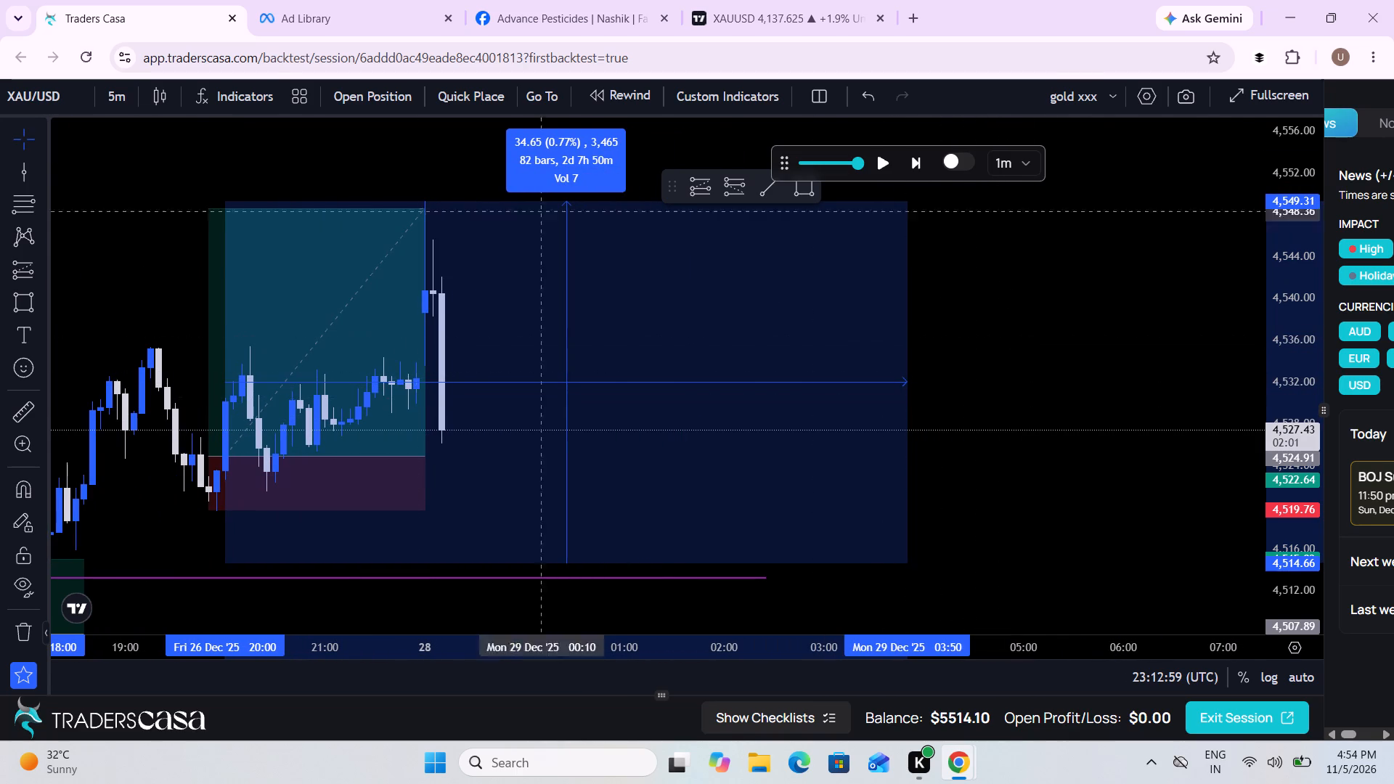
Switch the chart timeframe to 1 hour.
{"action": "left_click", "coordinate": [113, 110]}
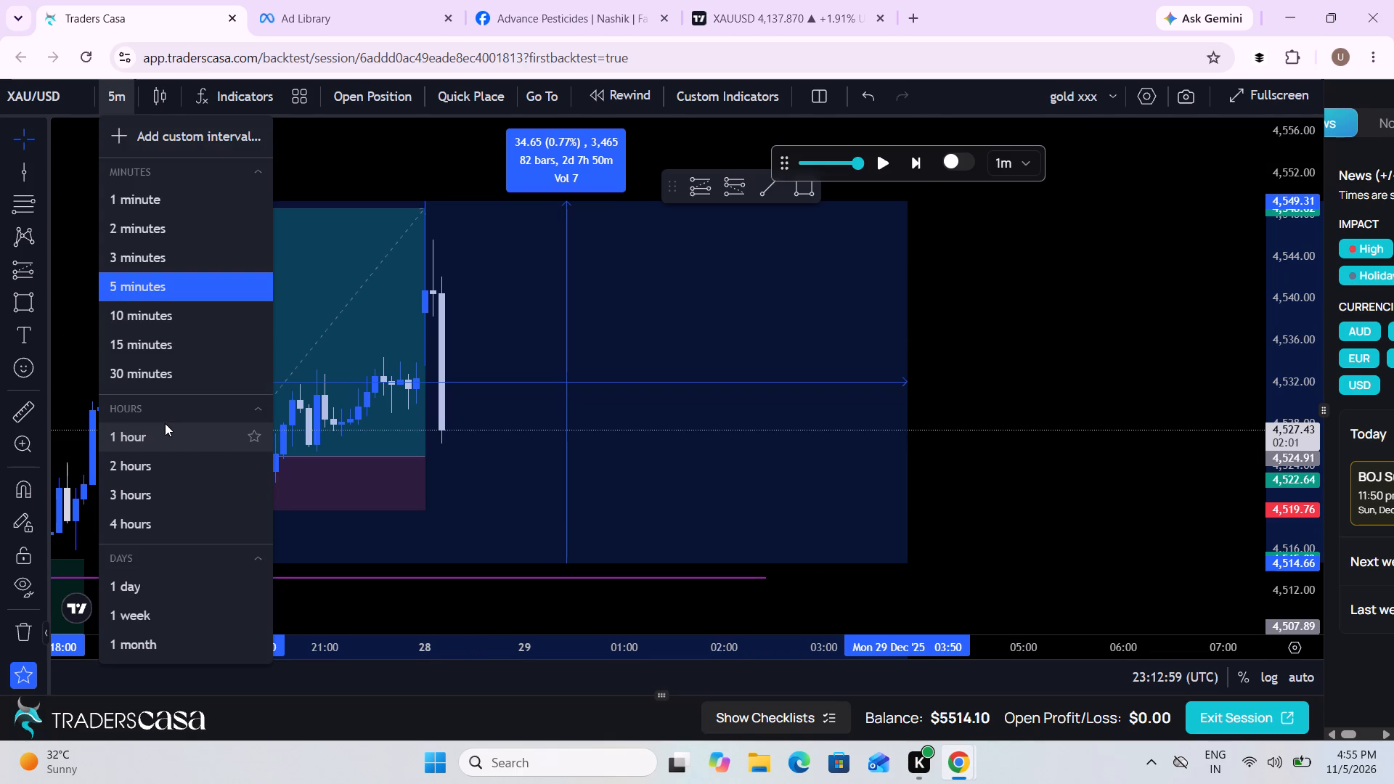
{"action": "left_click", "coordinate": [165, 423]}
Switch the chart timeframe back to 5 minutes after checking the closed long setup on the 1-hour candles.
{"action": "scroll", "coordinate": [417, 593], "scroll_direction": "up", "scroll_amount": 5}
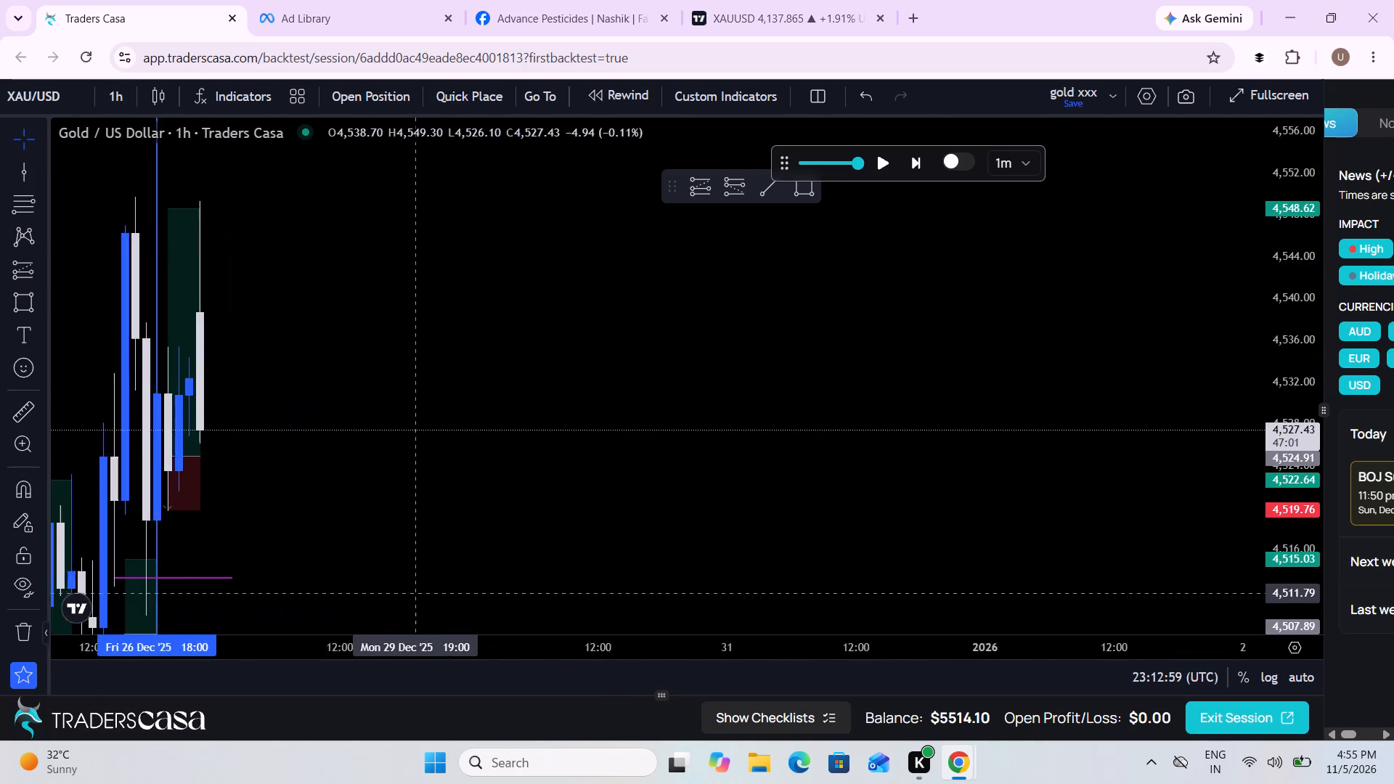
{"action": "left_click_drag", "start_coordinate": [211, 523], "coordinate": [941, 510]}
{"action": "scroll", "coordinate": [941, 510], "scroll_direction": "up", "scroll_amount": 3}
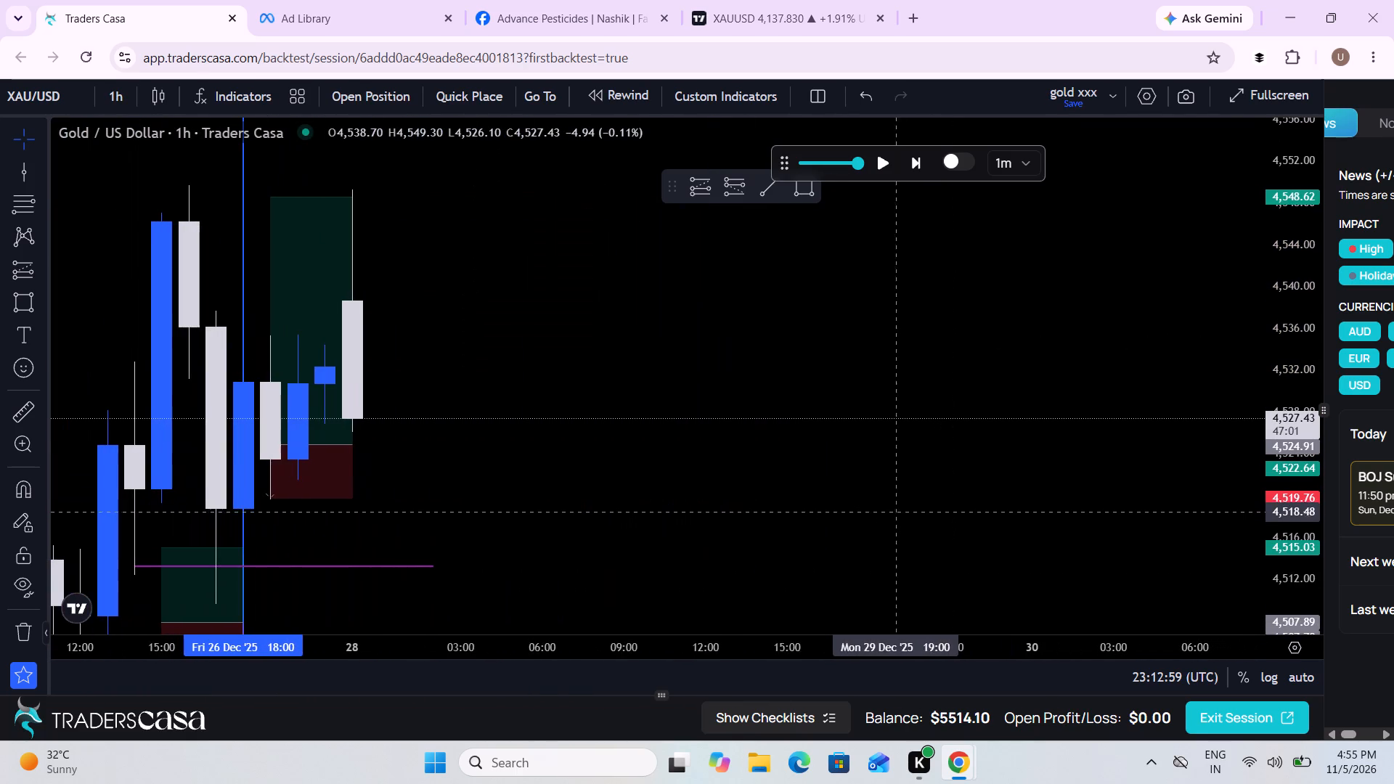
{"action": "left_click_drag", "start_coordinate": [692, 513], "coordinate": [913, 582]}
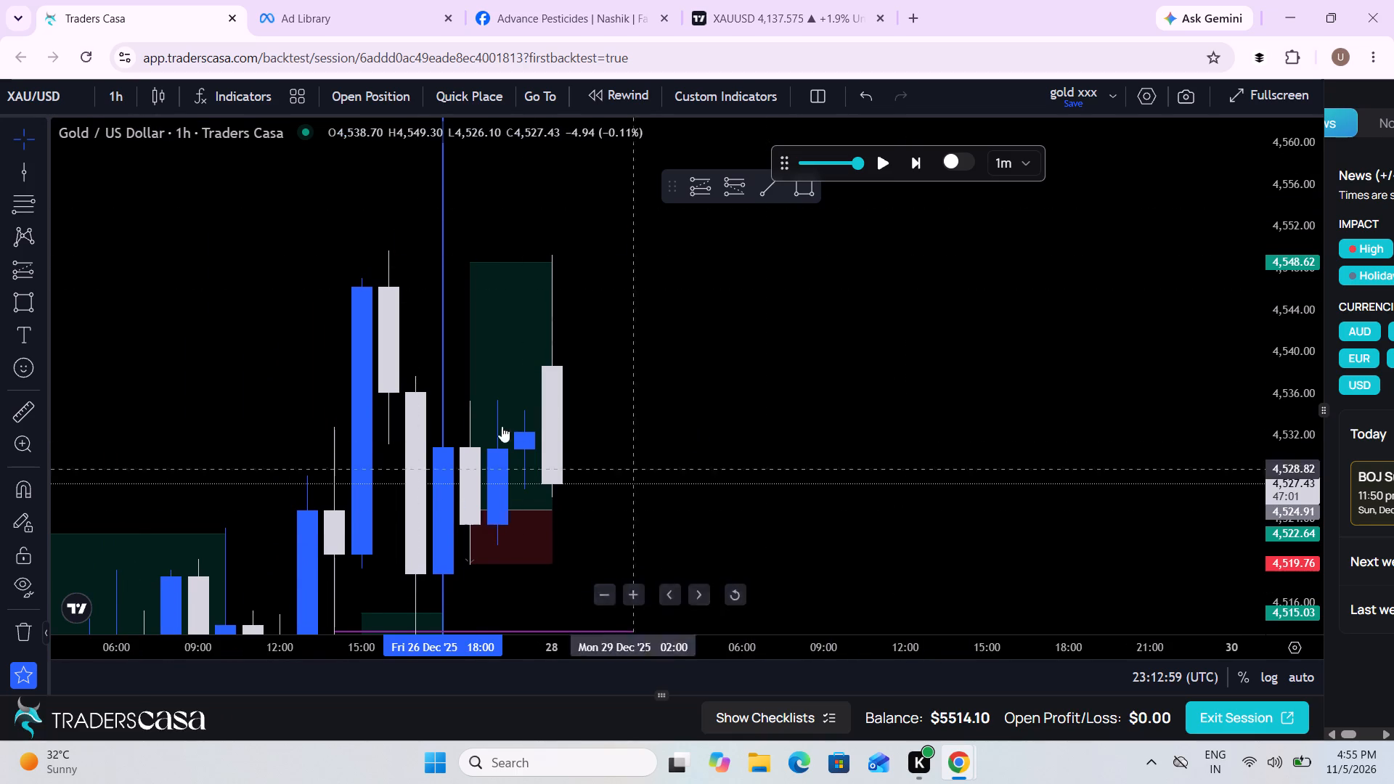
{"action": "left_click", "coordinate": [115, 106]}
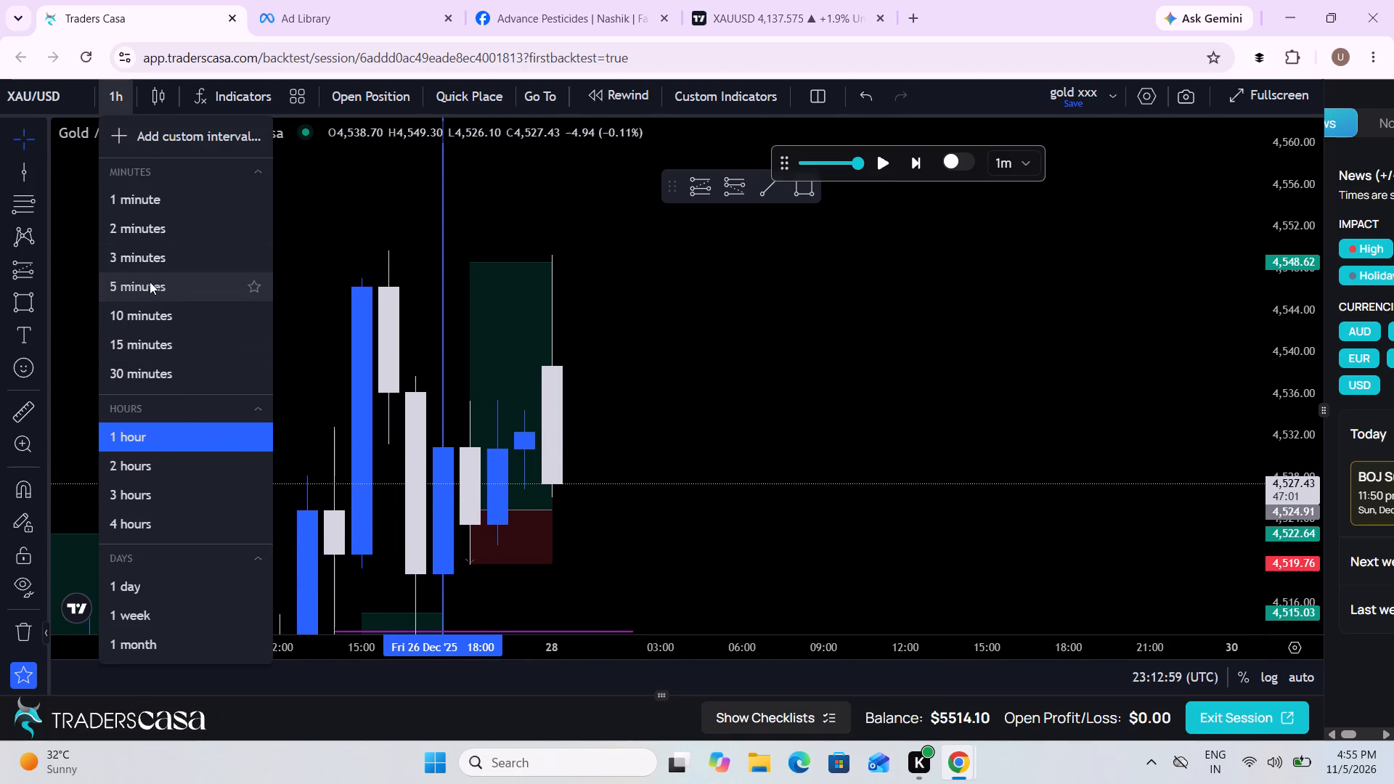
{"action": "left_click", "coordinate": [150, 282]}
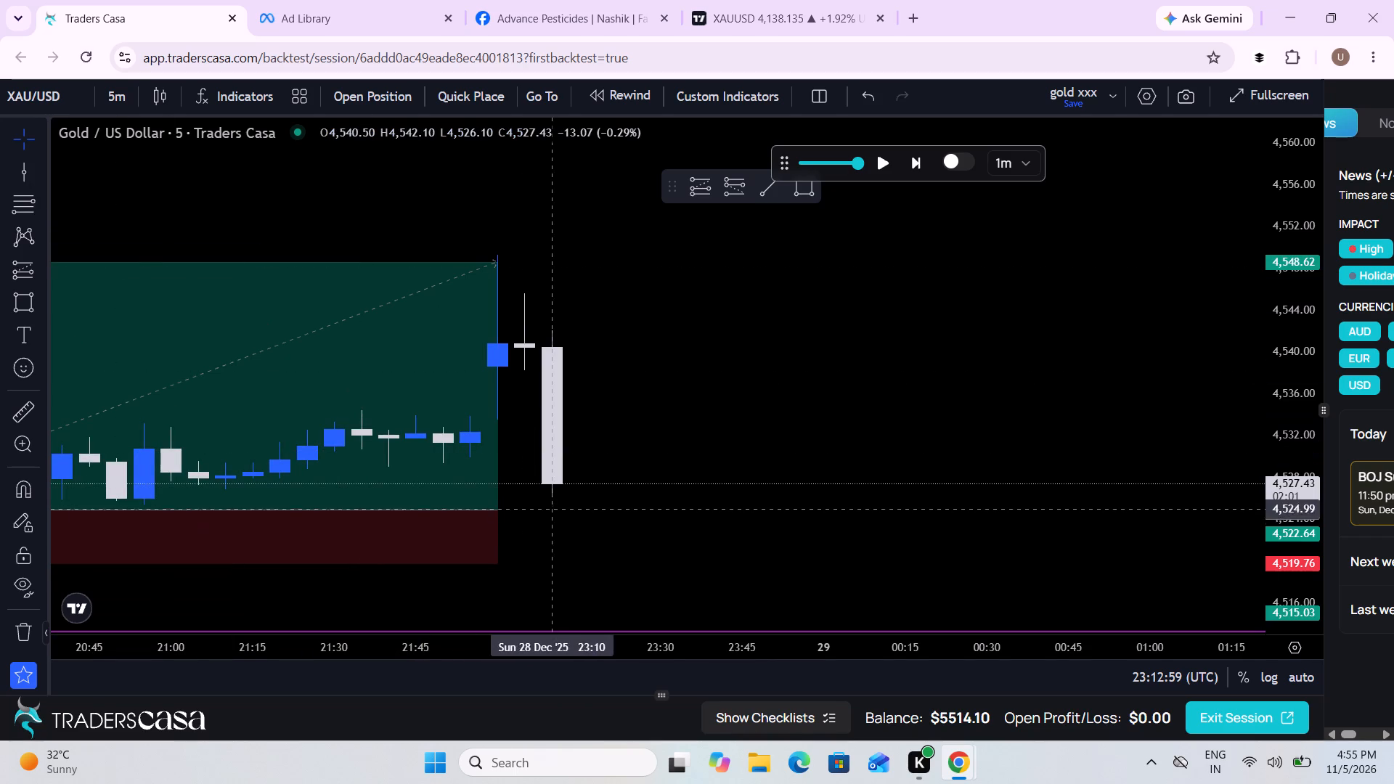
Measure the drop from 4,549.23 at Sun 28 Dec 23:10 down to 4,526.04 at Mon 29 Dec 00:05.
{"action": "left_click_drag", "start_coordinate": [607, 538], "coordinate": [629, 547]}
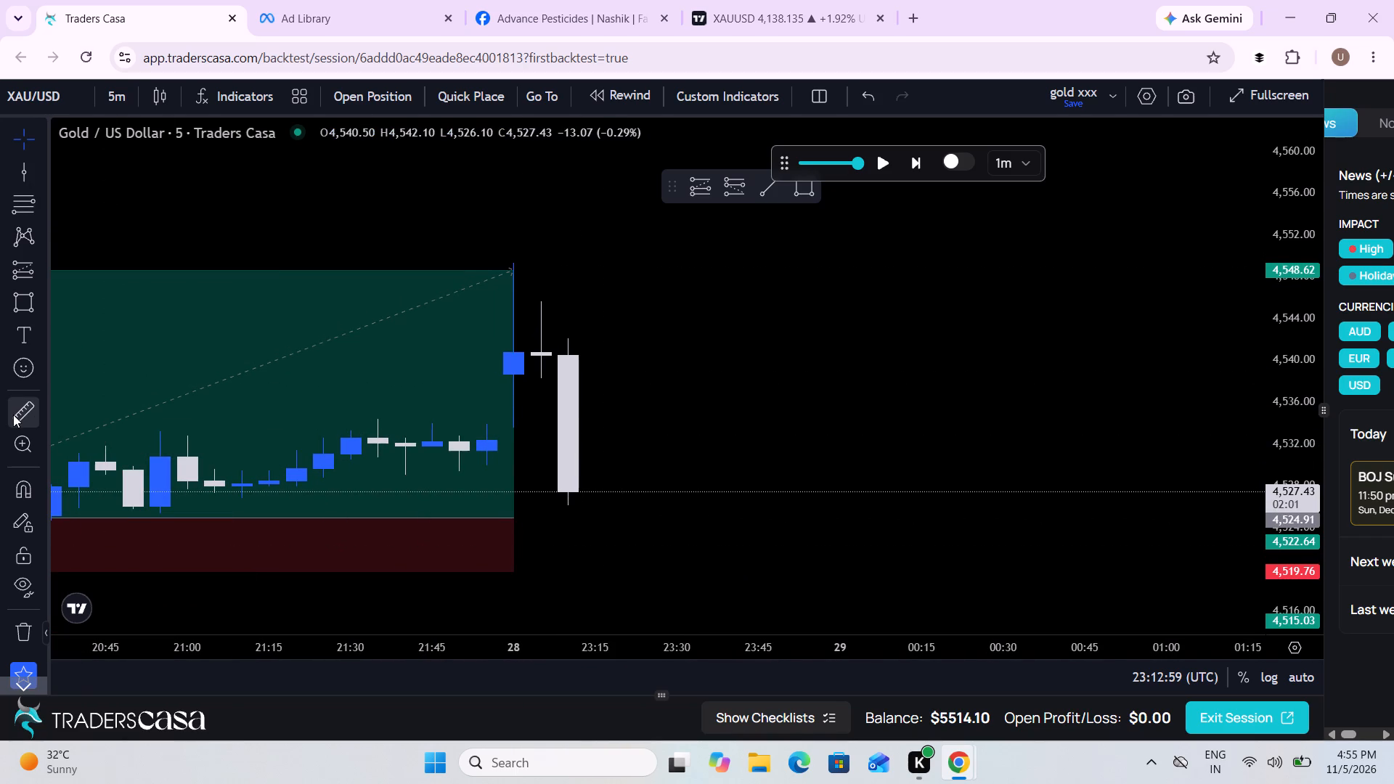
{"action": "left_click", "coordinate": [13, 415]}
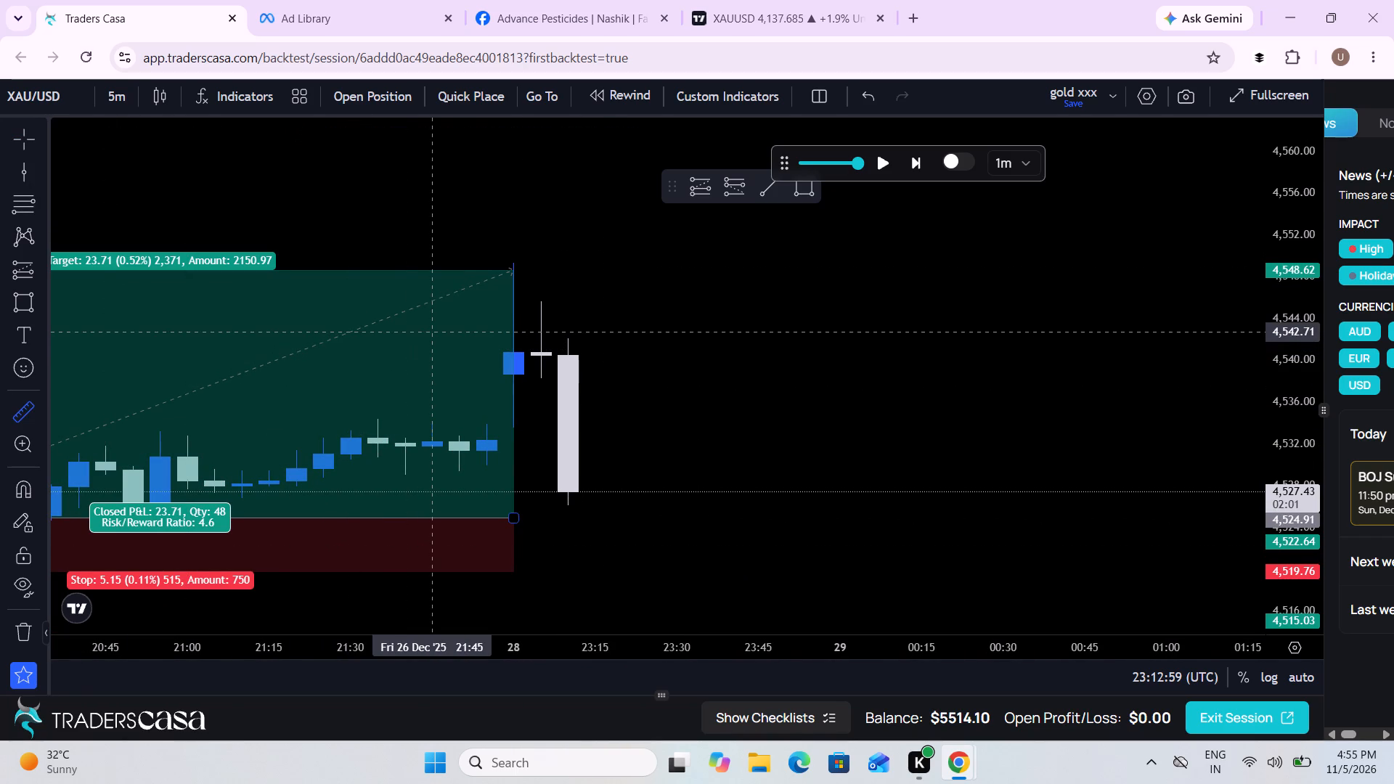
{"action": "left_click", "coordinate": [555, 264]}
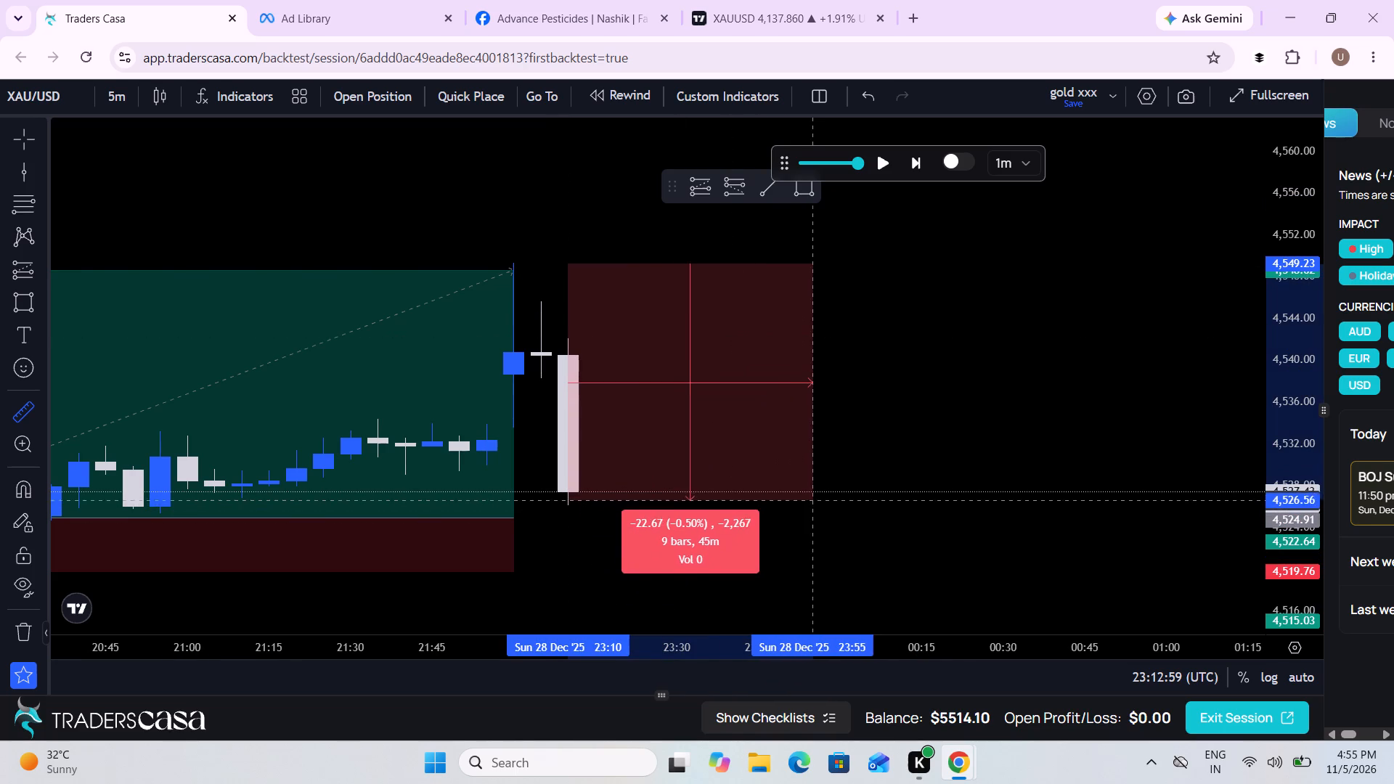
{"action": "left_click", "coordinate": [860, 506]}
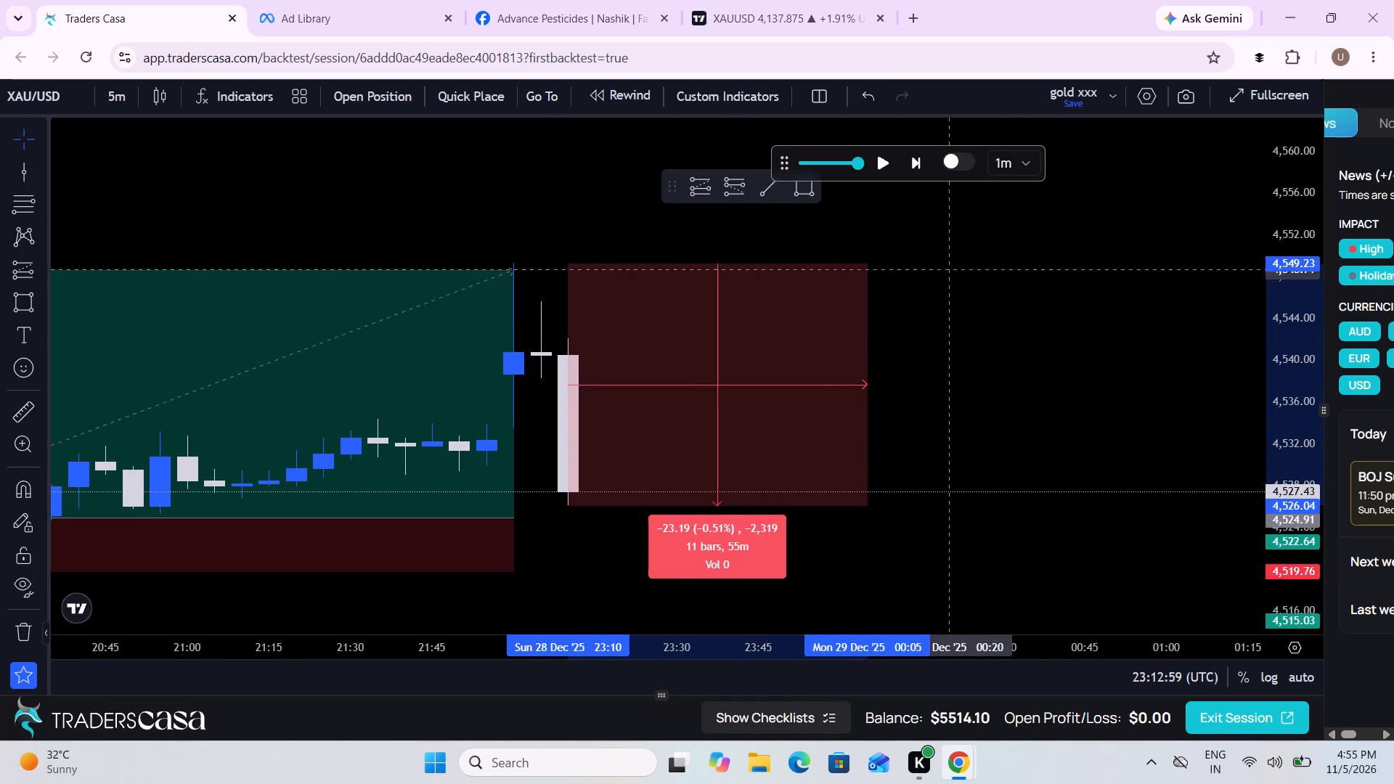
Replay the price forward in short bursts and pause at 00:11:59 UTC on Mon 29 Dec.
{"action": "left_click", "coordinate": [882, 160]}
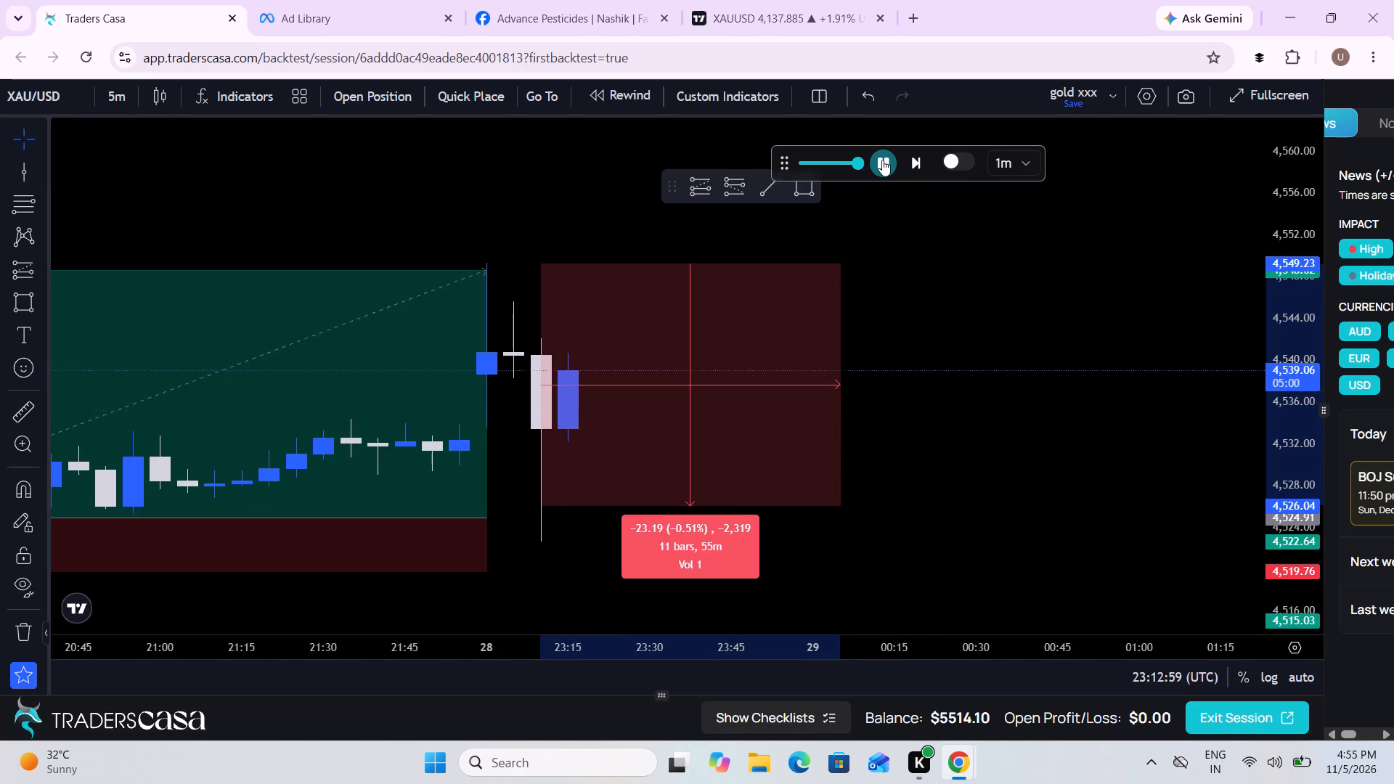
{"action": "left_click", "coordinate": [882, 160]}
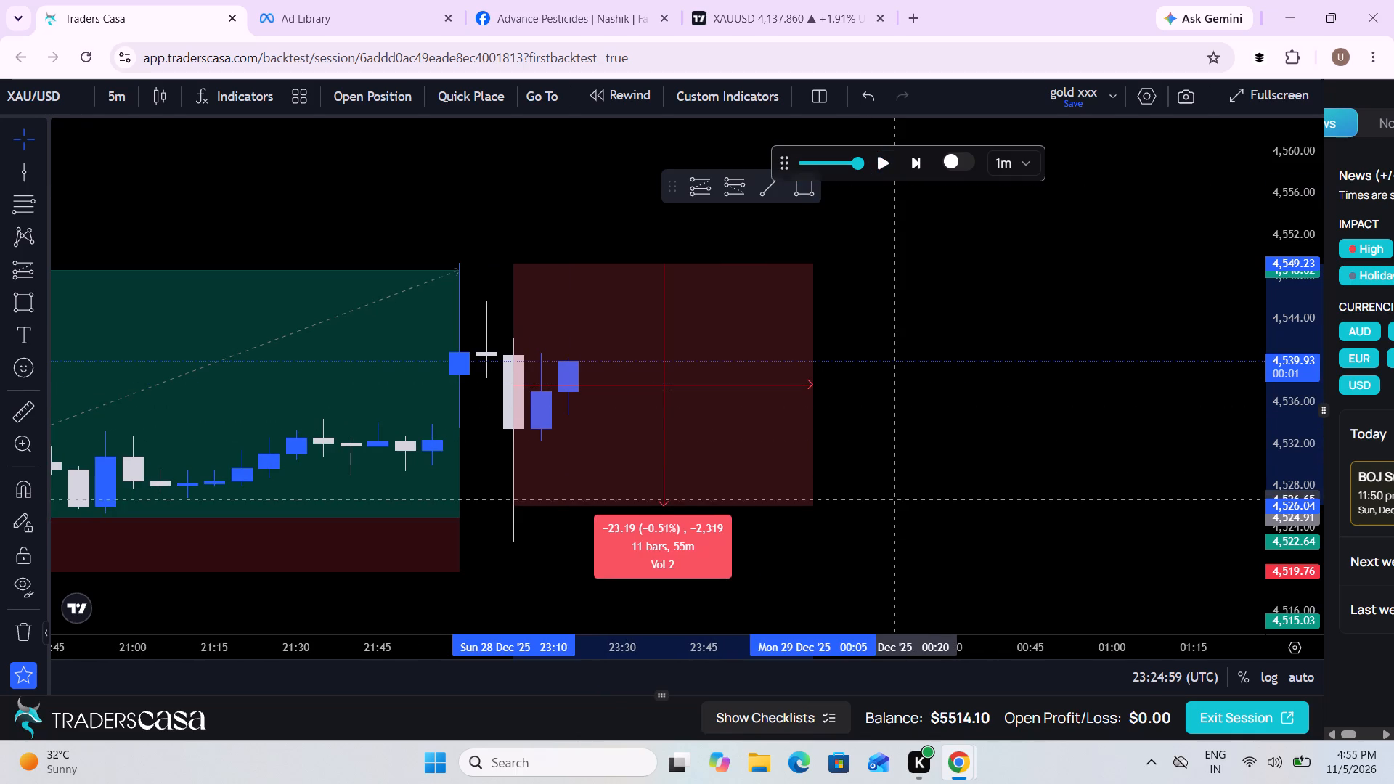
{"action": "scroll", "coordinate": [908, 508], "scroll_direction": "down", "scroll_amount": 4}
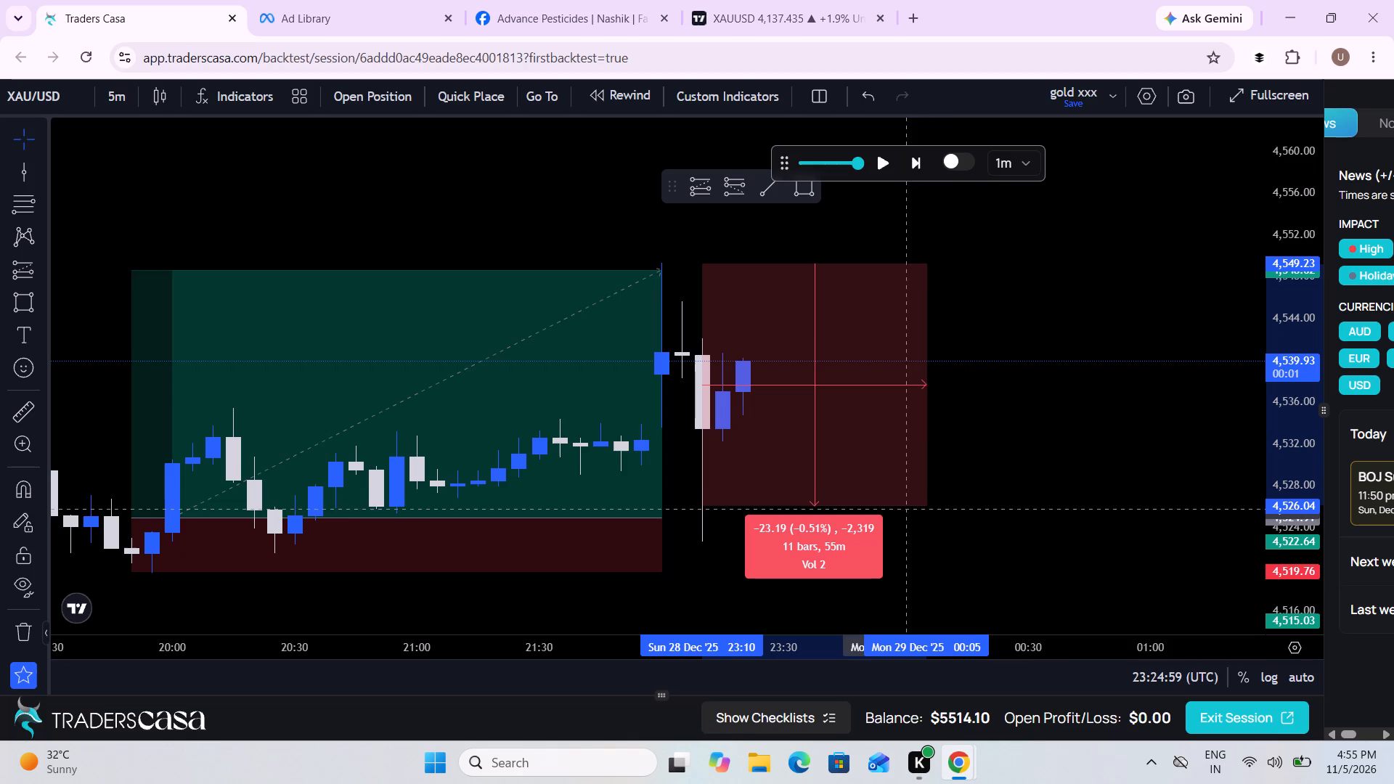
{"action": "left_click", "coordinate": [874, 166]}
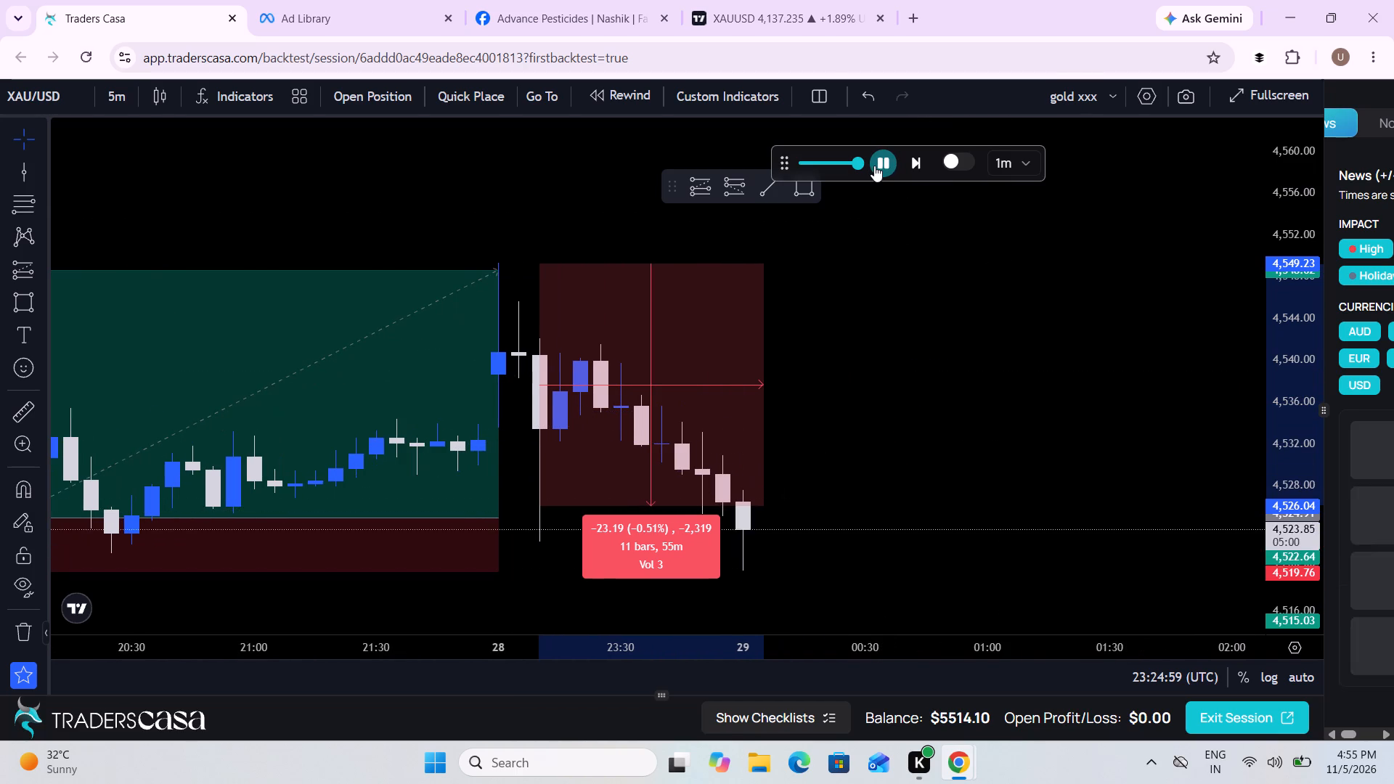
{"action": "left_click", "coordinate": [874, 166]}
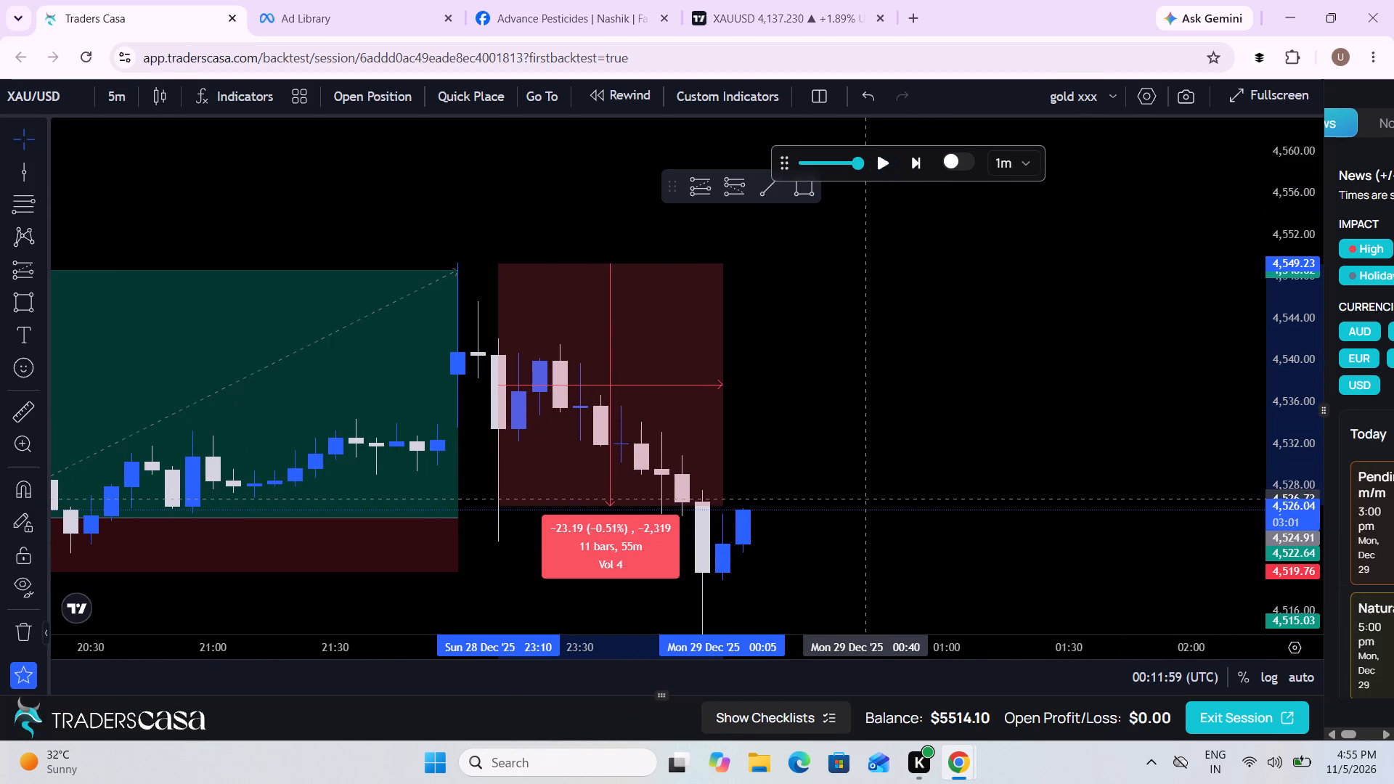
{"action": "left_click", "coordinate": [115, 102]}
{"action": "left_click", "coordinate": [115, 102]}
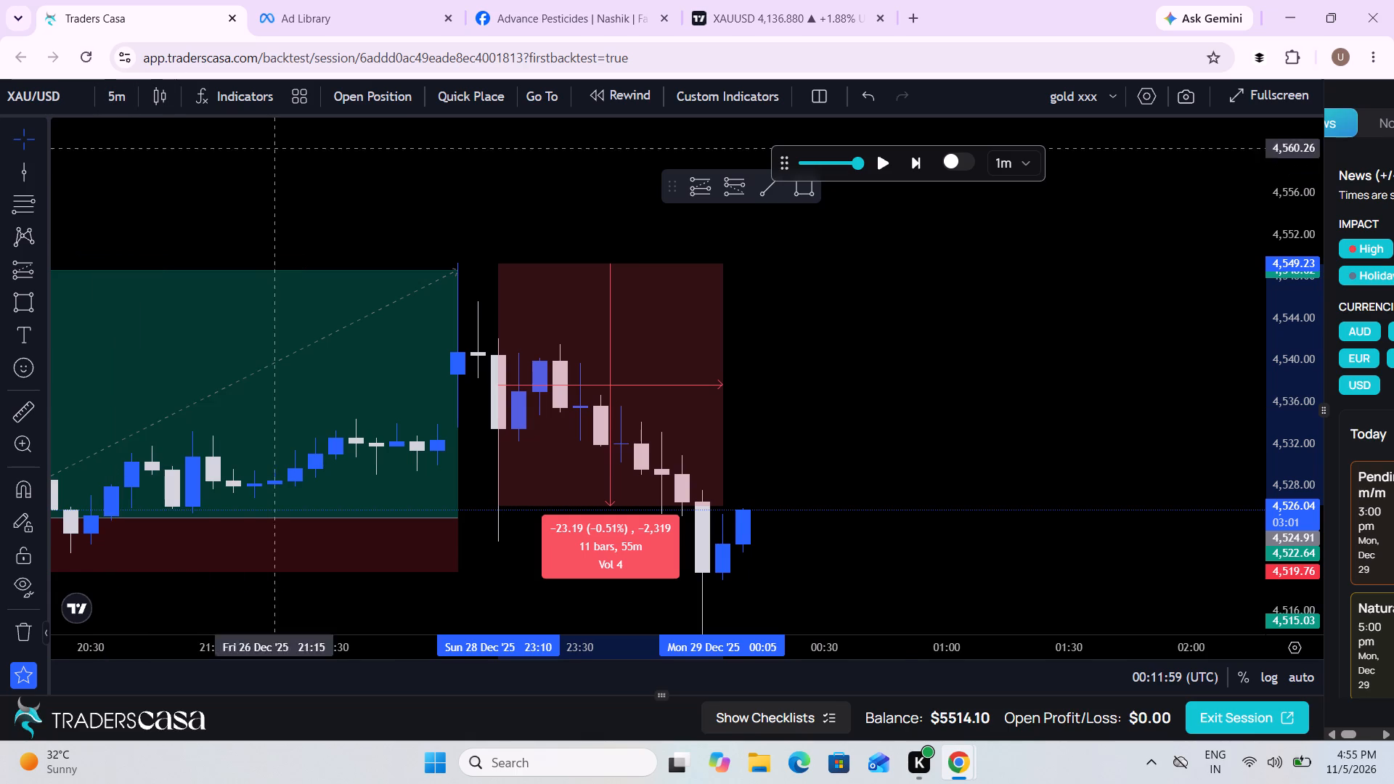
Measure the drop beside the closed long setup from 4,549.31 at Sun 28 Dec 23:15 to 4,513.27 at Mon 29 Dec 02:45, near the purple level.
{"action": "scroll", "coordinate": [855, 569], "scroll_direction": "down", "scroll_amount": 6}
{"action": "scroll", "coordinate": [855, 569], "scroll_direction": "up", "scroll_amount": 5}
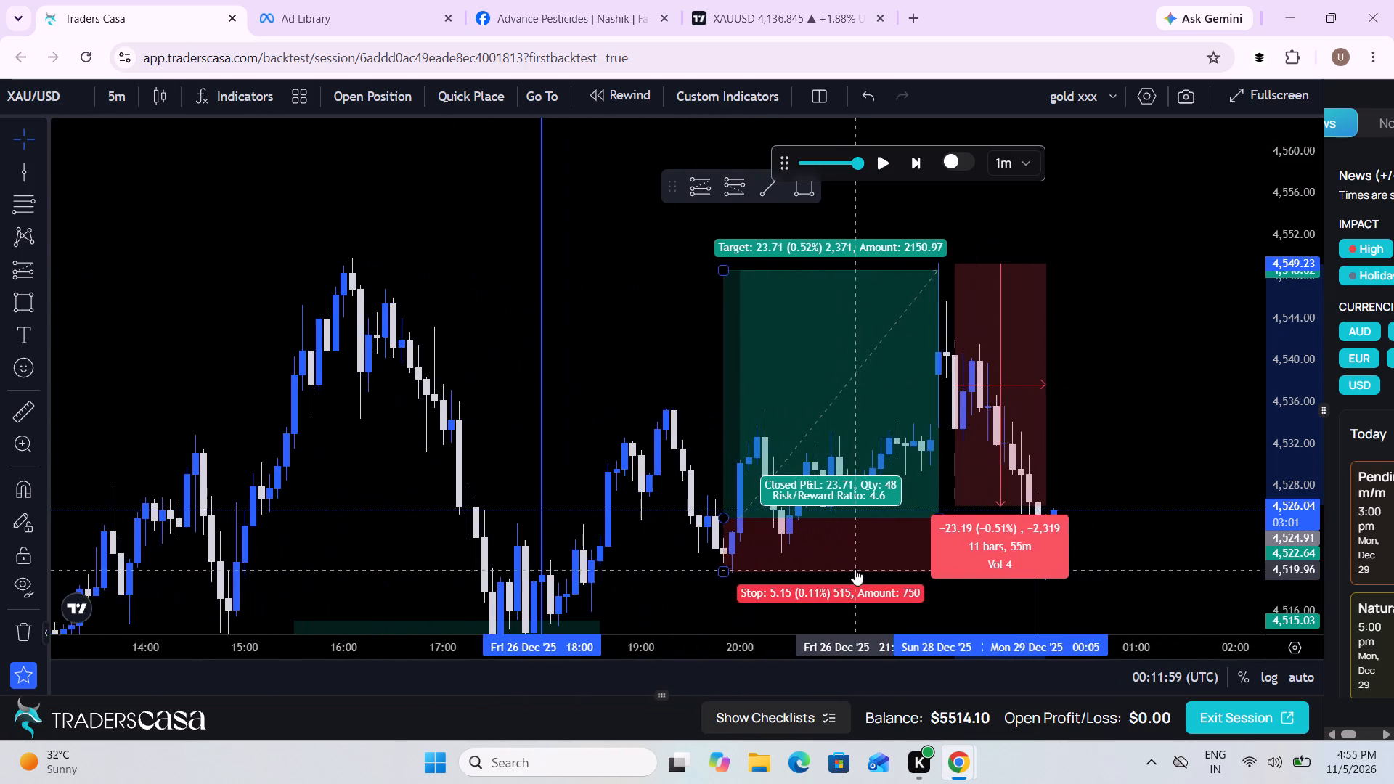
{"action": "left_click", "coordinate": [1173, 529]}
{"action": "left_click_drag", "start_coordinate": [1173, 529], "coordinate": [1064, 461]}
{"action": "scroll", "coordinate": [1064, 461], "scroll_direction": "up", "scroll_amount": 4}
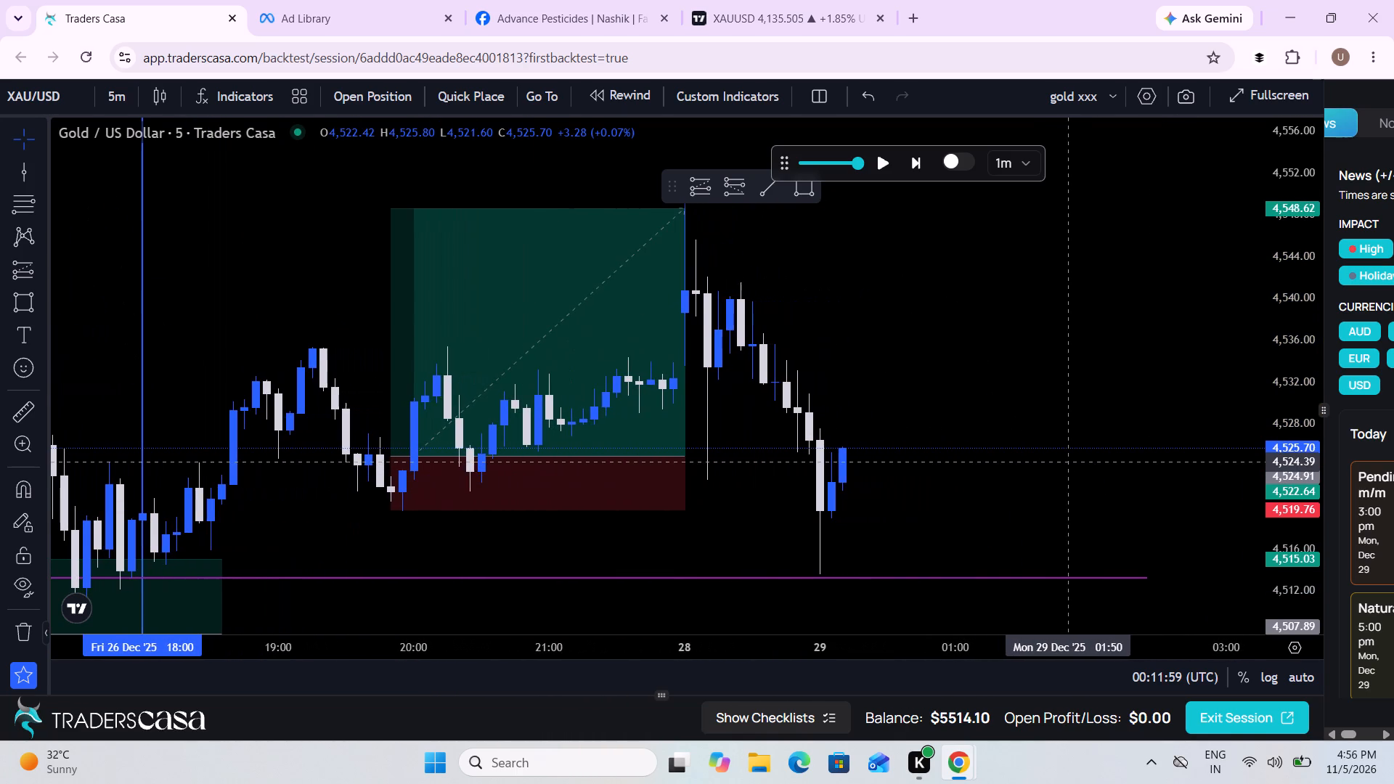
{"action": "left_click_drag", "start_coordinate": [1064, 461], "coordinate": [995, 499]}
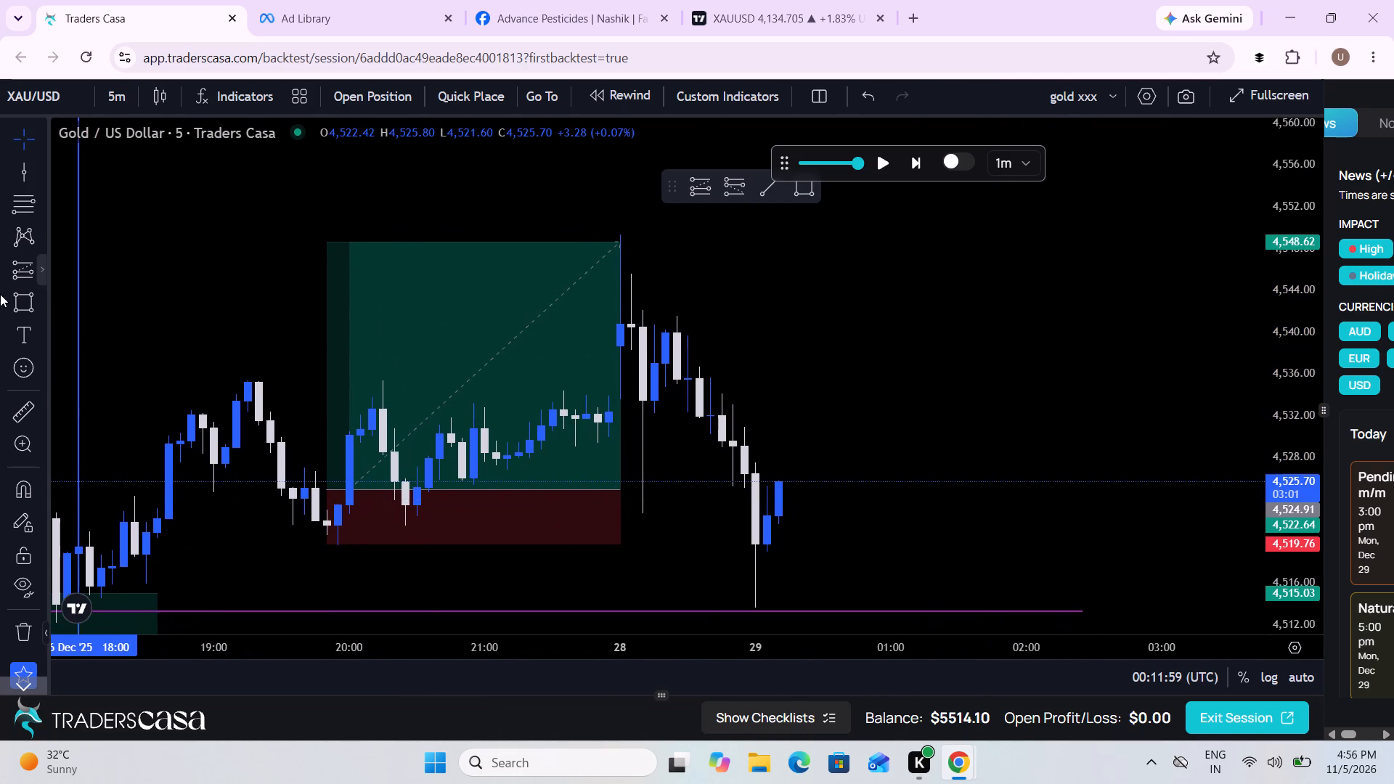
{"action": "left_click", "coordinate": [10, 405]}
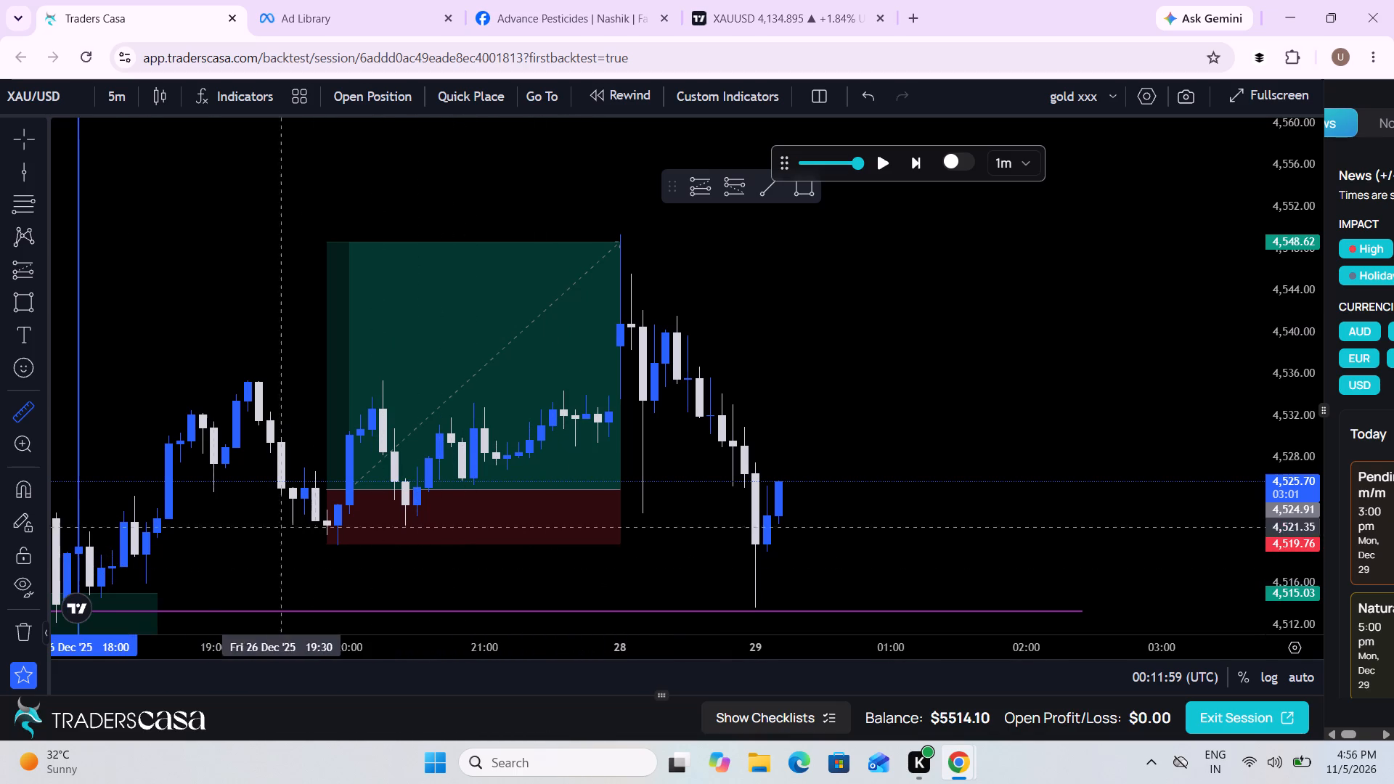
{"action": "scroll", "coordinate": [713, 555], "scroll_direction": "down", "scroll_amount": 2}
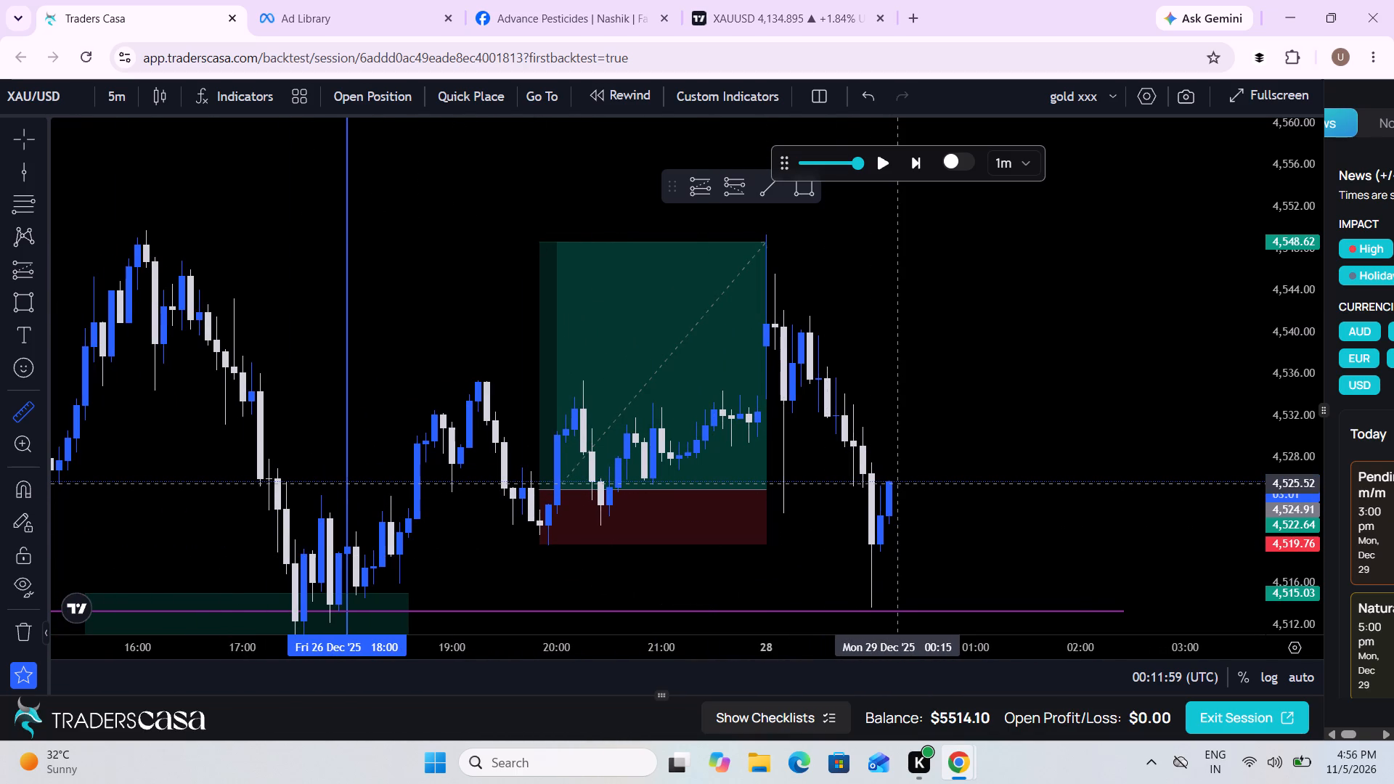
{"action": "scroll", "coordinate": [934, 482], "scroll_direction": "up", "scroll_amount": 2}
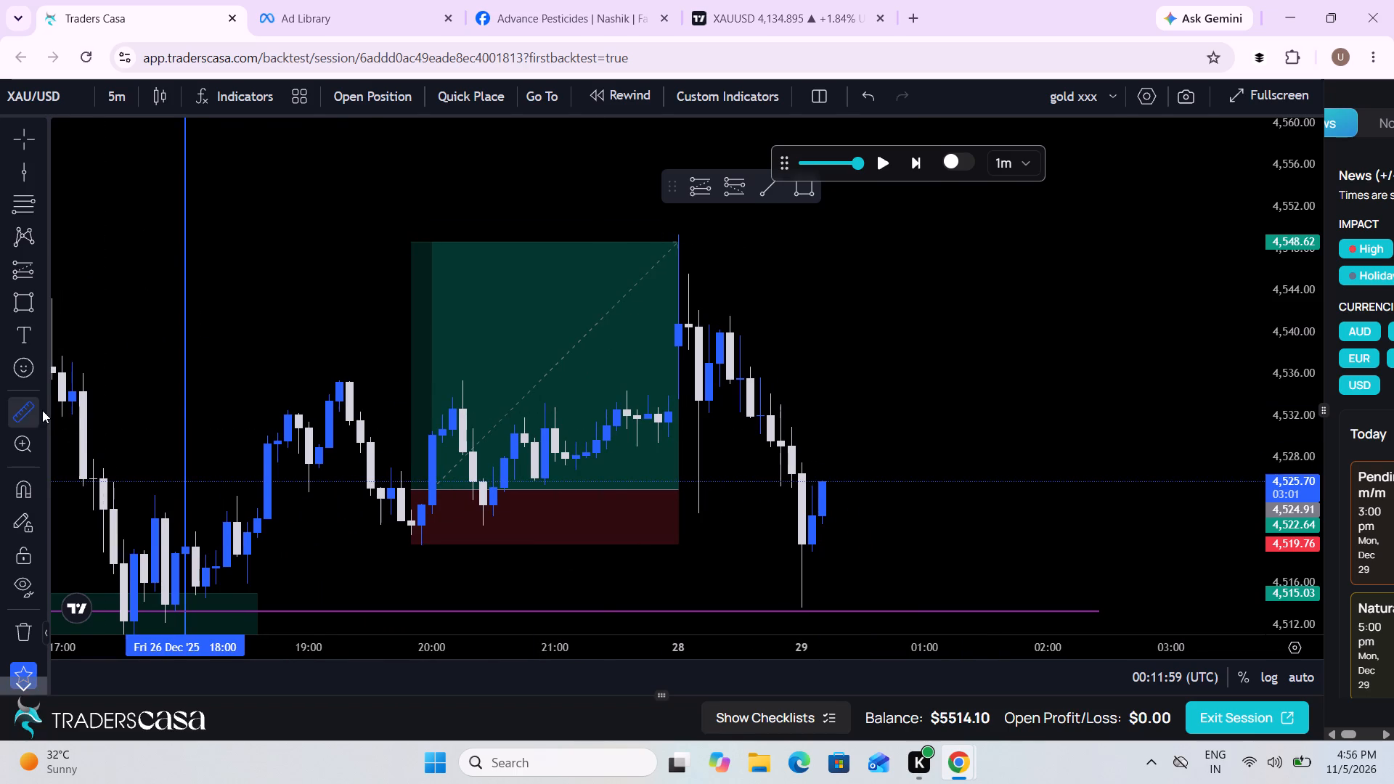
{"action": "left_click", "coordinate": [713, 234]}
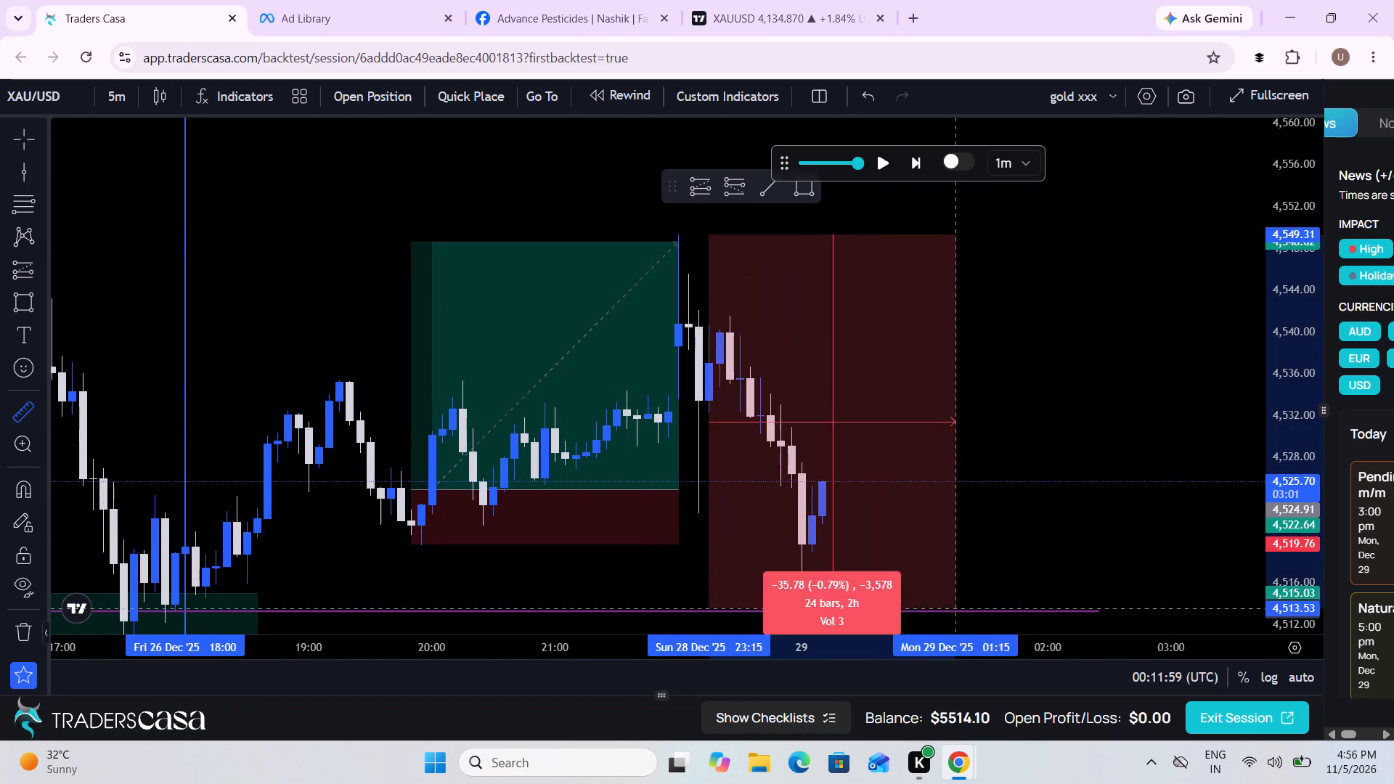
{"action": "left_click", "coordinate": [1142, 611]}
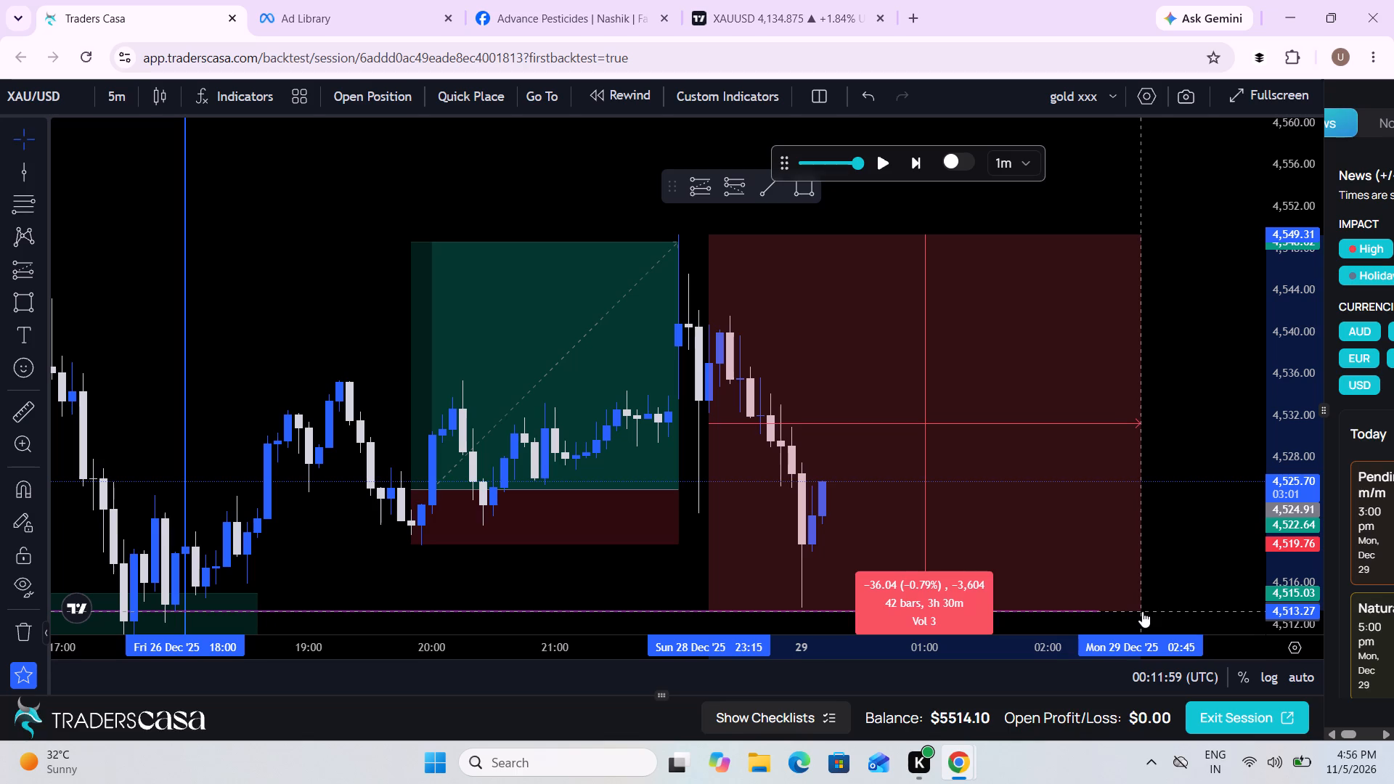
Replay the price forward and pause at 00:29:59 UTC on Mon 29 Dec.
{"action": "scroll", "coordinate": [1029, 376], "scroll_direction": "down", "scroll_amount": 3}
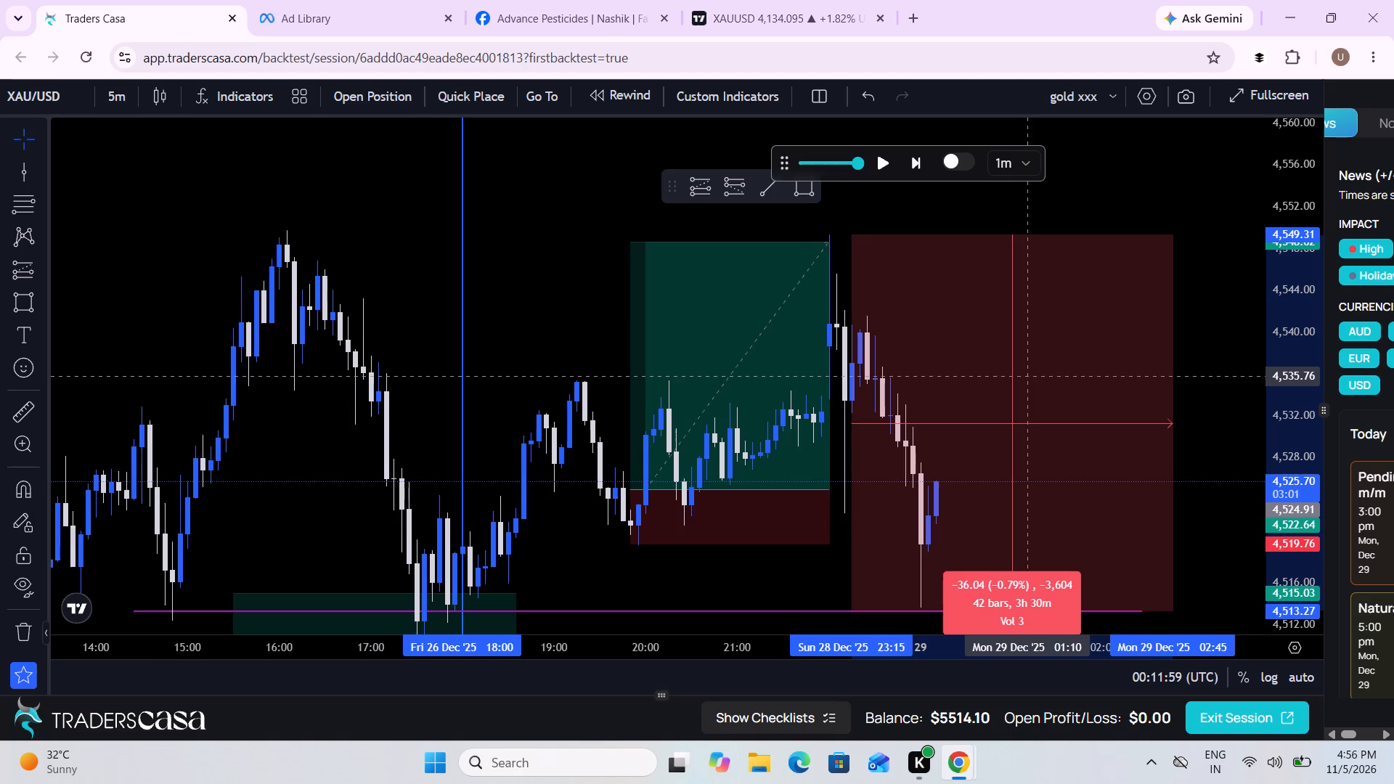
{"action": "scroll", "coordinate": [1029, 376], "scroll_direction": "up", "scroll_amount": 1}
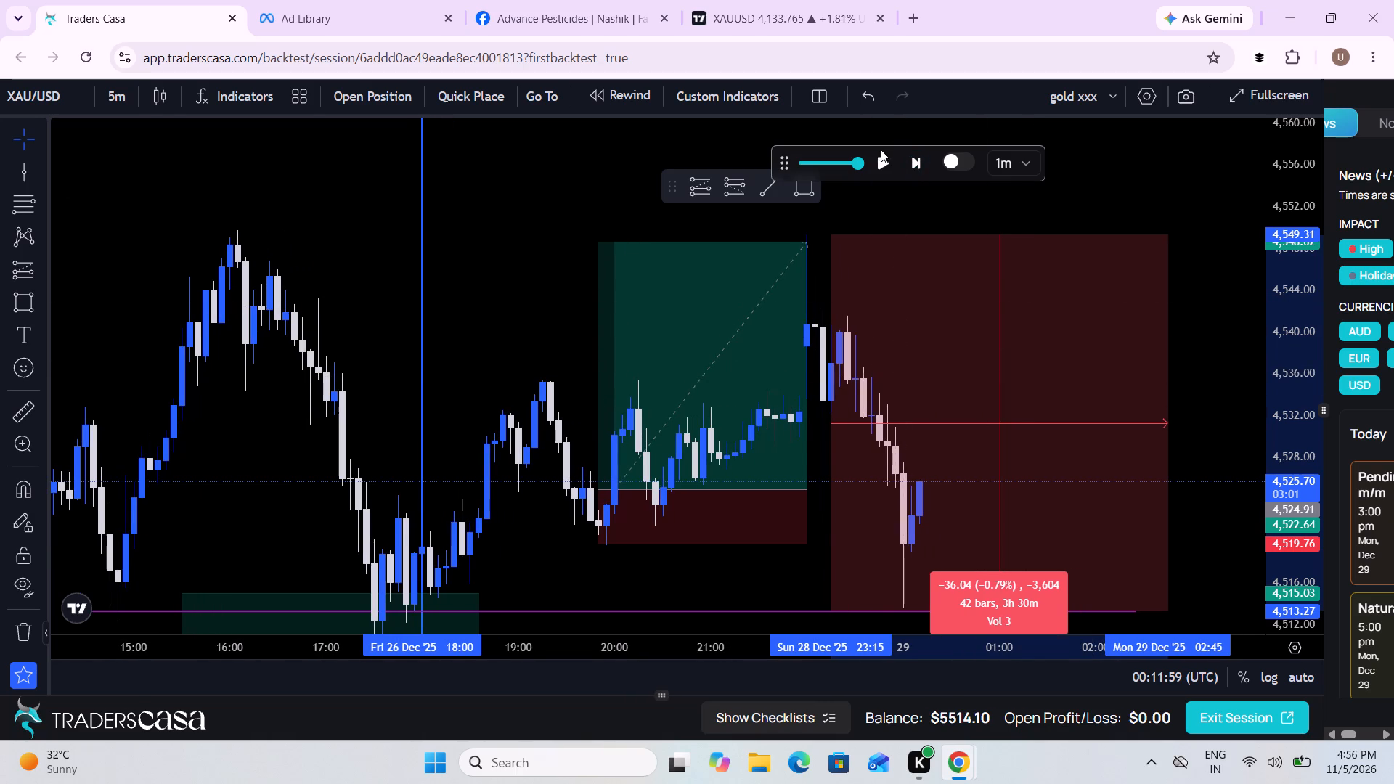
{"action": "left_click", "coordinate": [879, 152]}
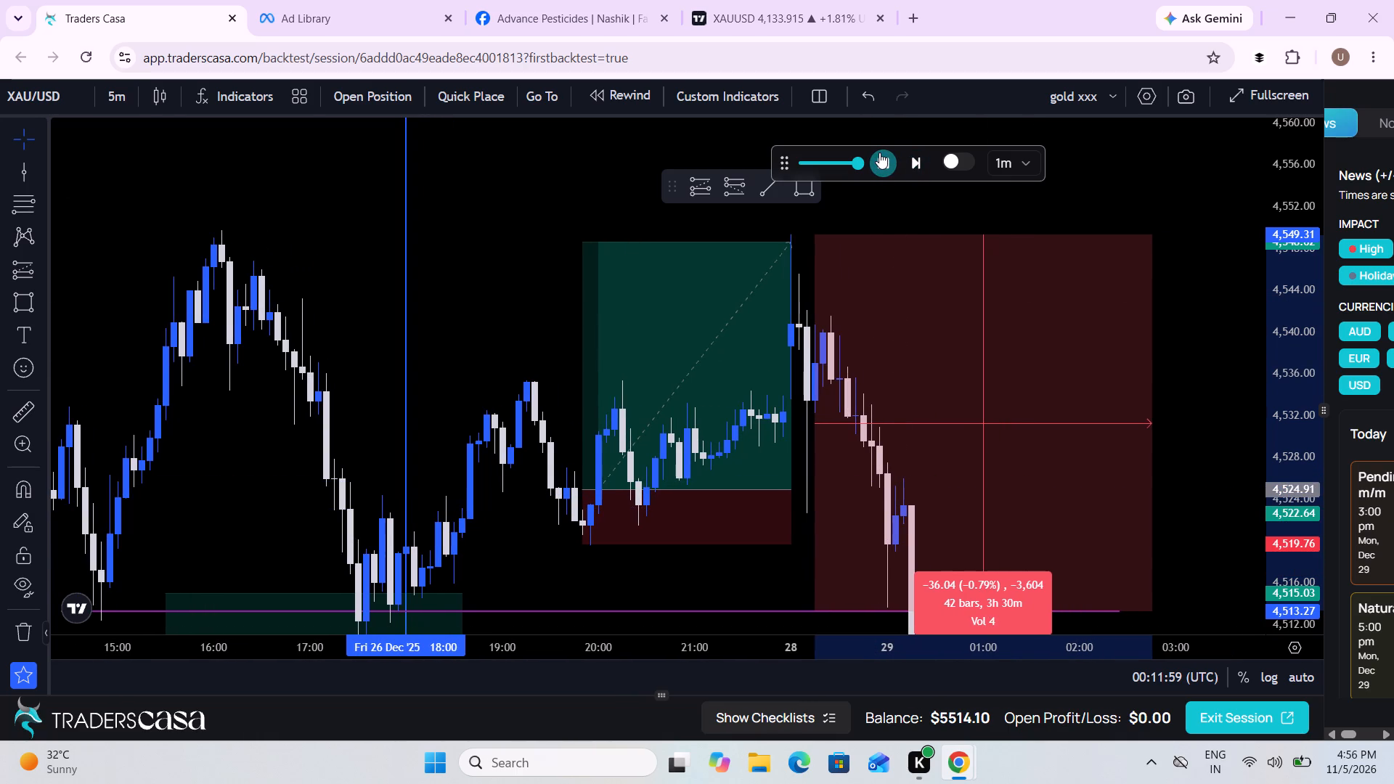
{"action": "left_click", "coordinate": [879, 152]}
Compress the price scale to fit the latest candles and switch the chart timeframe to 1 hour.
{"action": "scroll", "coordinate": [1133, 537], "scroll_direction": "down", "scroll_amount": 2}
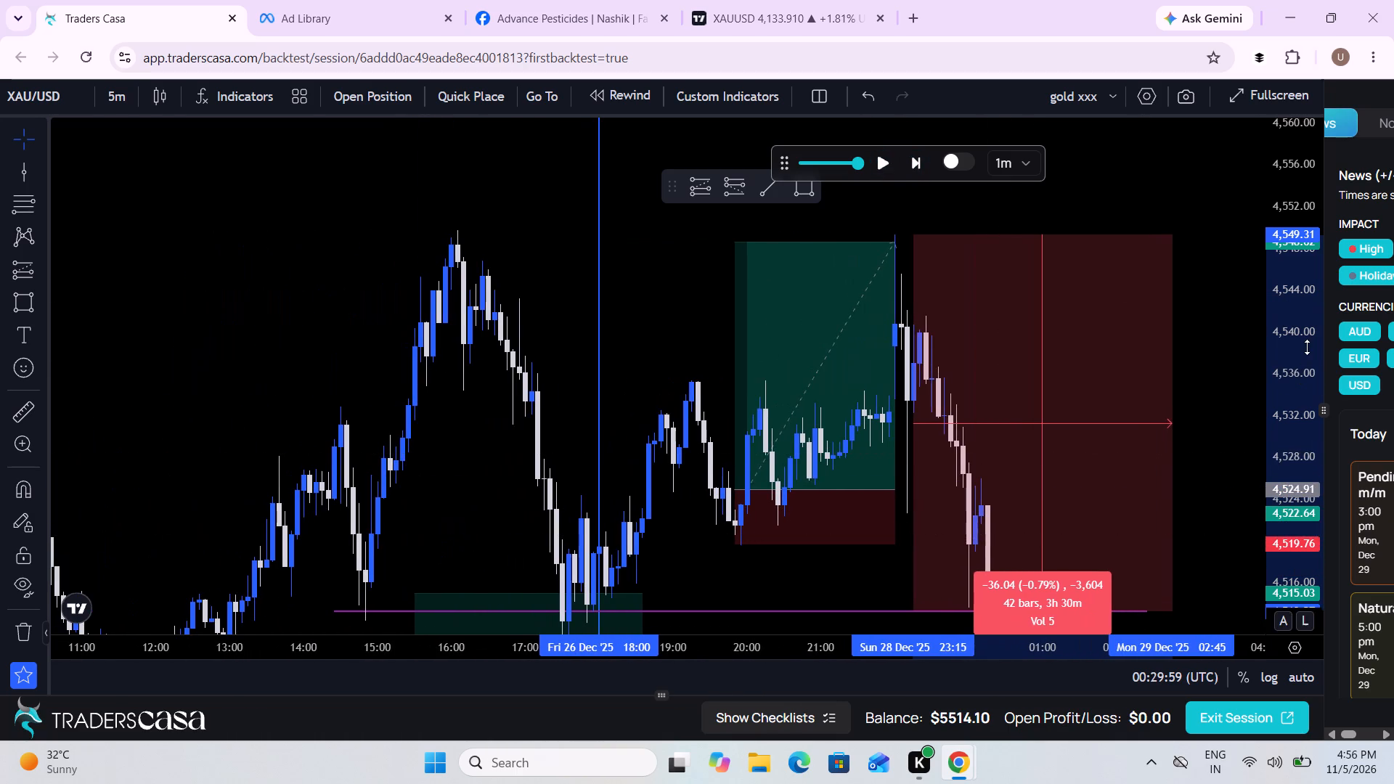
{"action": "left_click_drag", "start_coordinate": [1307, 347], "coordinate": [1214, 607]}
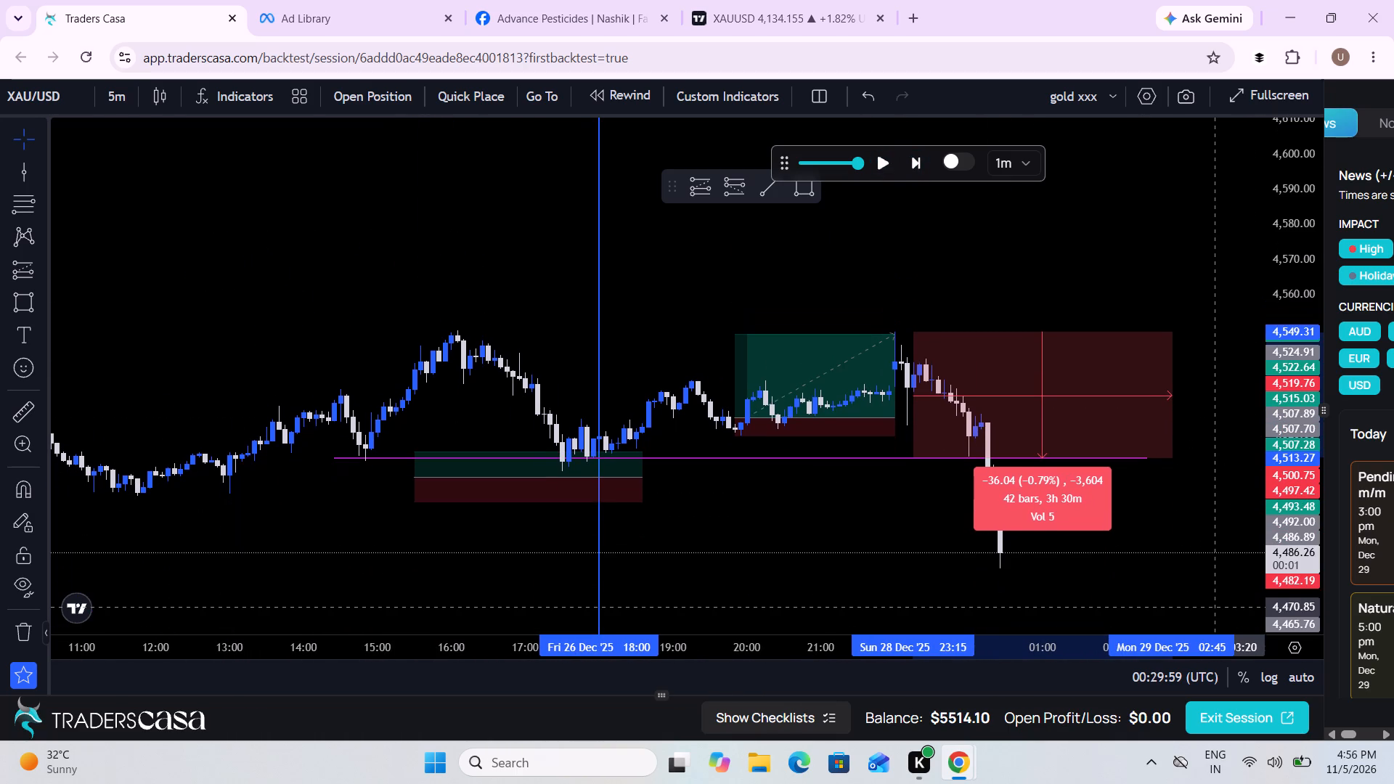
{"action": "left_click_drag", "start_coordinate": [1214, 607], "coordinate": [1210, 594]}
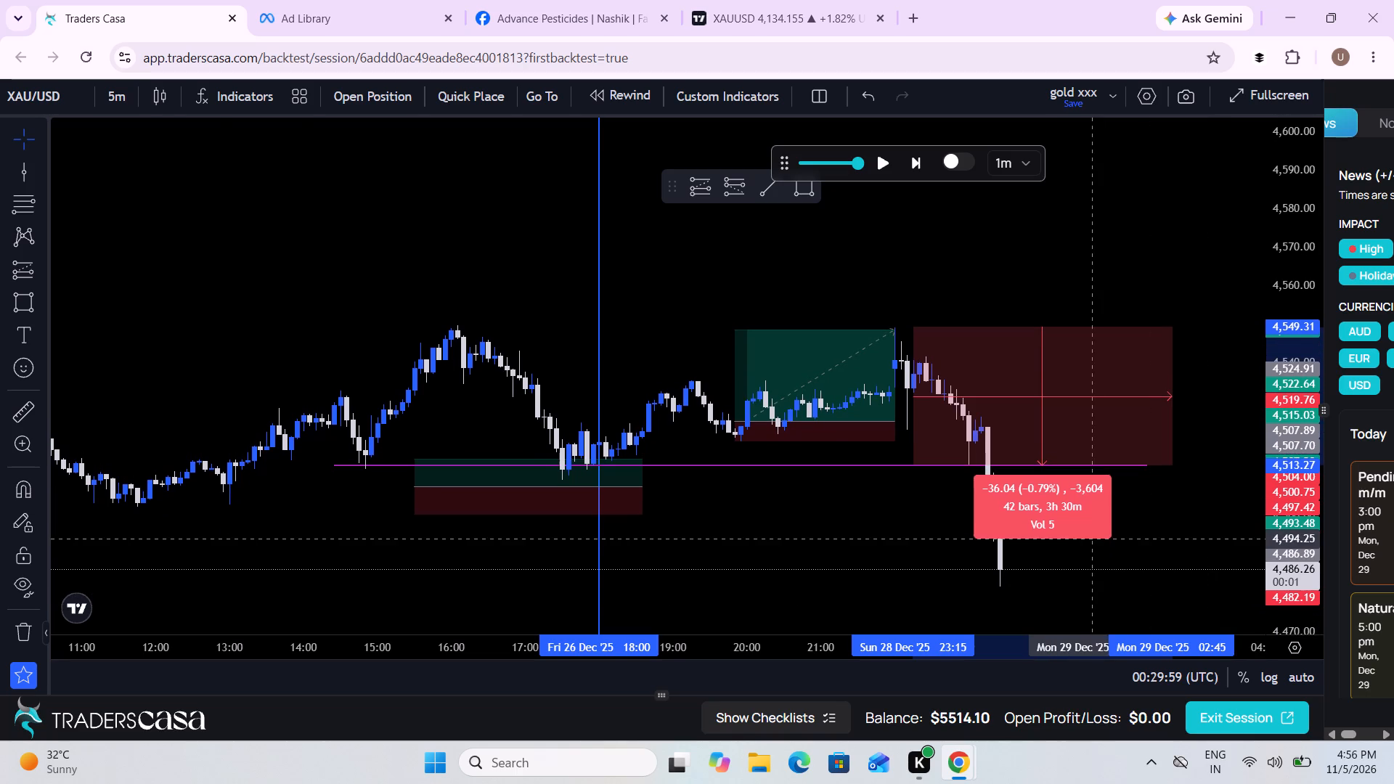
{"action": "left_click_drag", "start_coordinate": [1092, 539], "coordinate": [998, 491]}
{"action": "scroll", "coordinate": [998, 491], "scroll_direction": "up", "scroll_amount": 3}
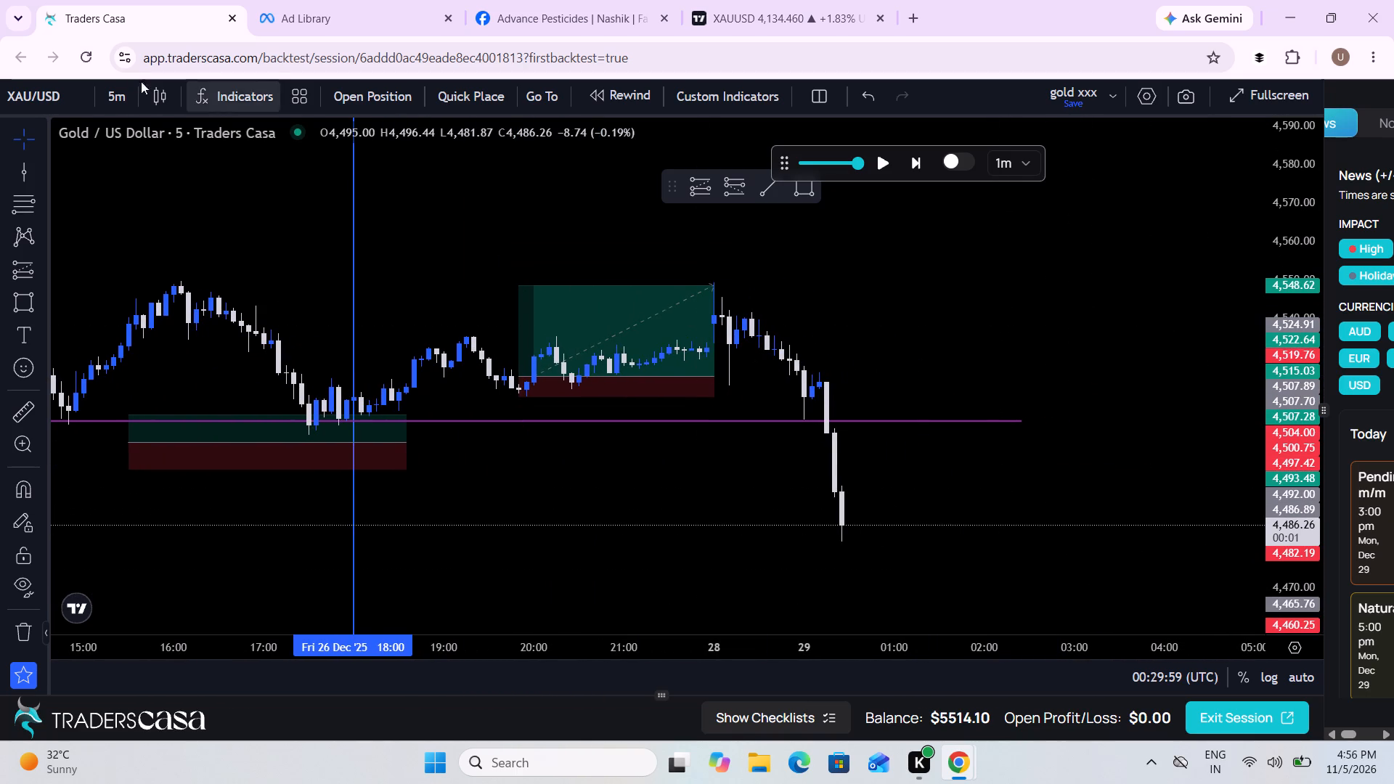
{"action": "left_click", "coordinate": [115, 86]}
{"action": "left_click", "coordinate": [129, 446]}
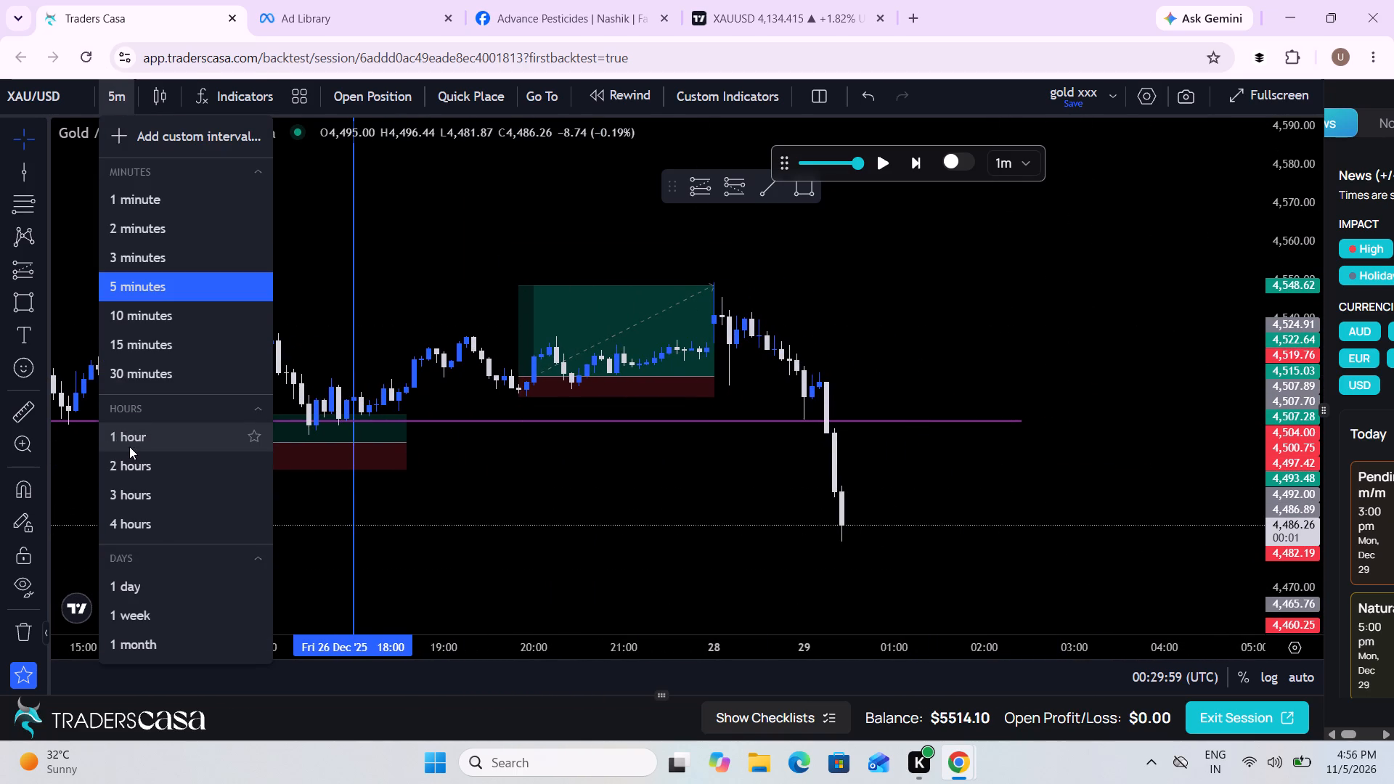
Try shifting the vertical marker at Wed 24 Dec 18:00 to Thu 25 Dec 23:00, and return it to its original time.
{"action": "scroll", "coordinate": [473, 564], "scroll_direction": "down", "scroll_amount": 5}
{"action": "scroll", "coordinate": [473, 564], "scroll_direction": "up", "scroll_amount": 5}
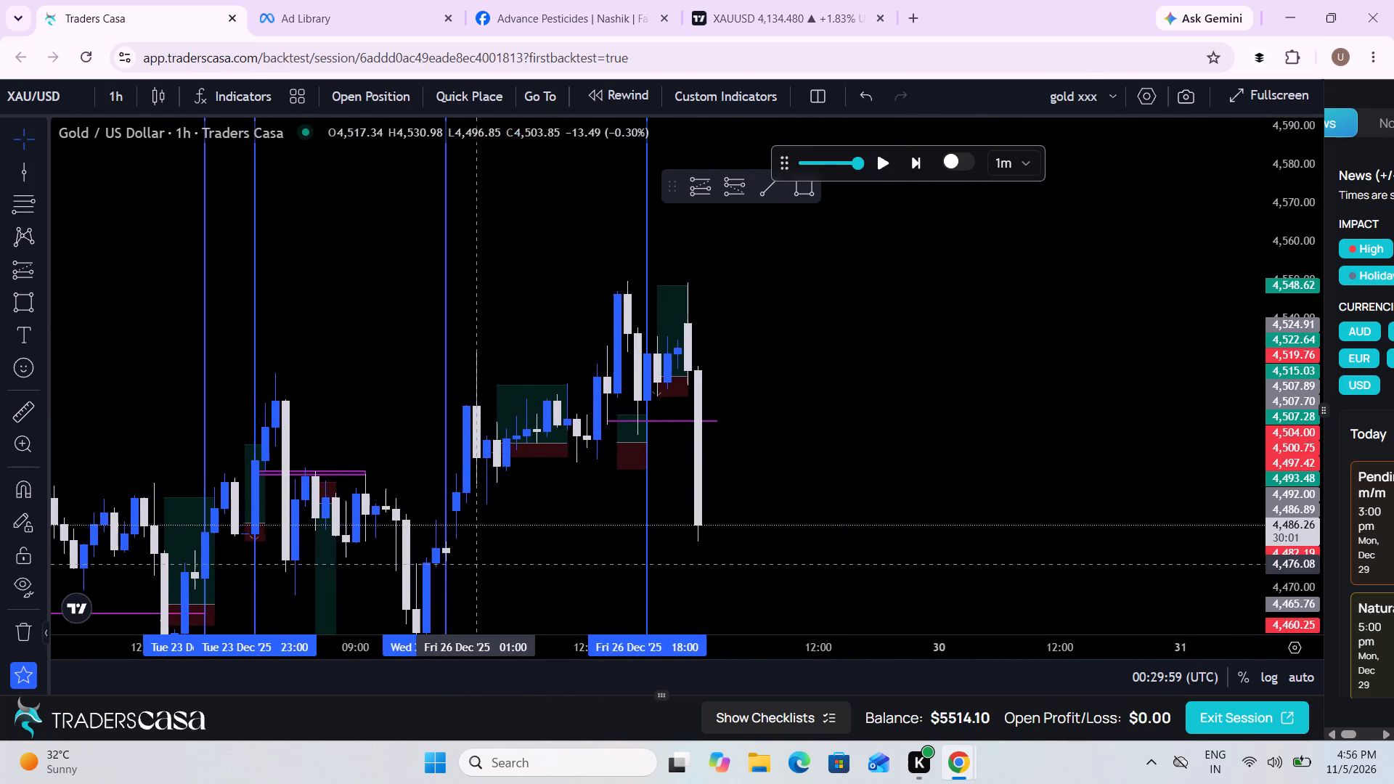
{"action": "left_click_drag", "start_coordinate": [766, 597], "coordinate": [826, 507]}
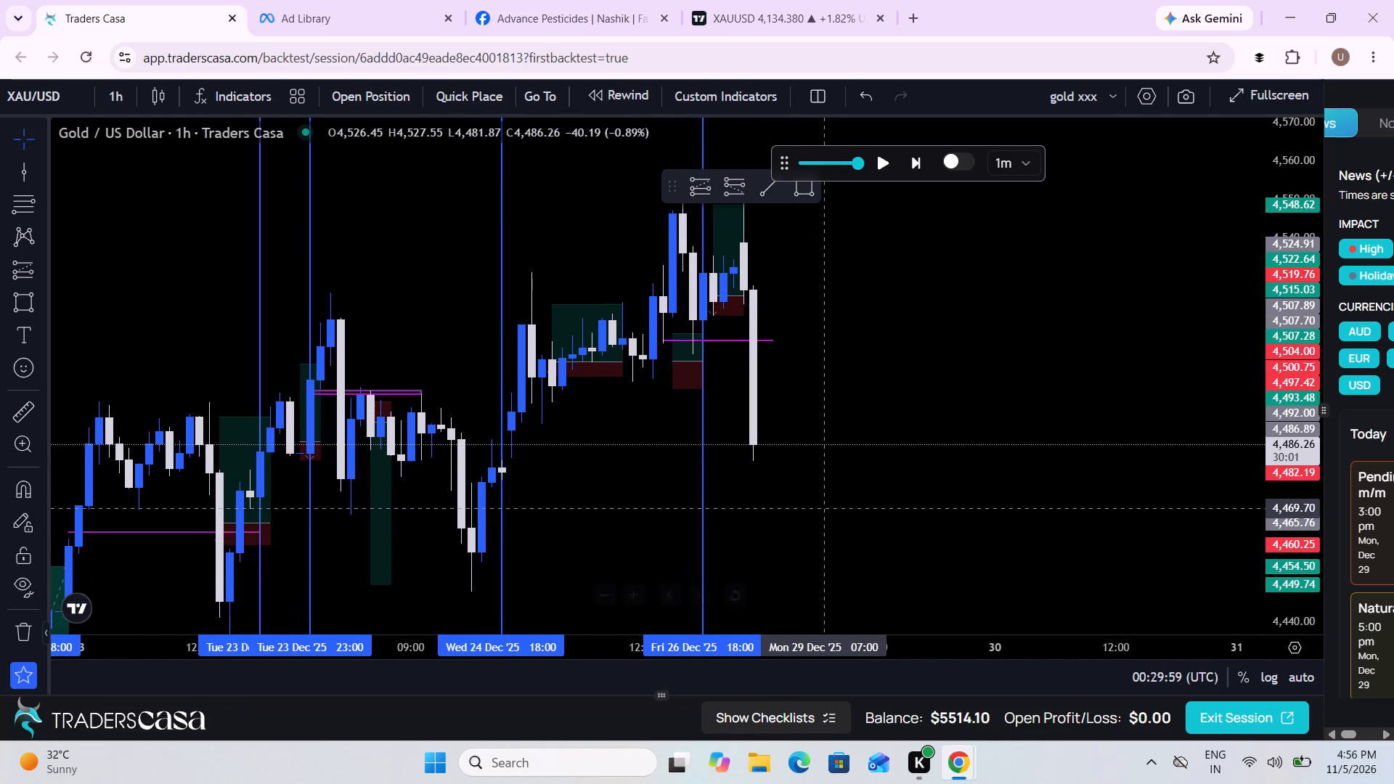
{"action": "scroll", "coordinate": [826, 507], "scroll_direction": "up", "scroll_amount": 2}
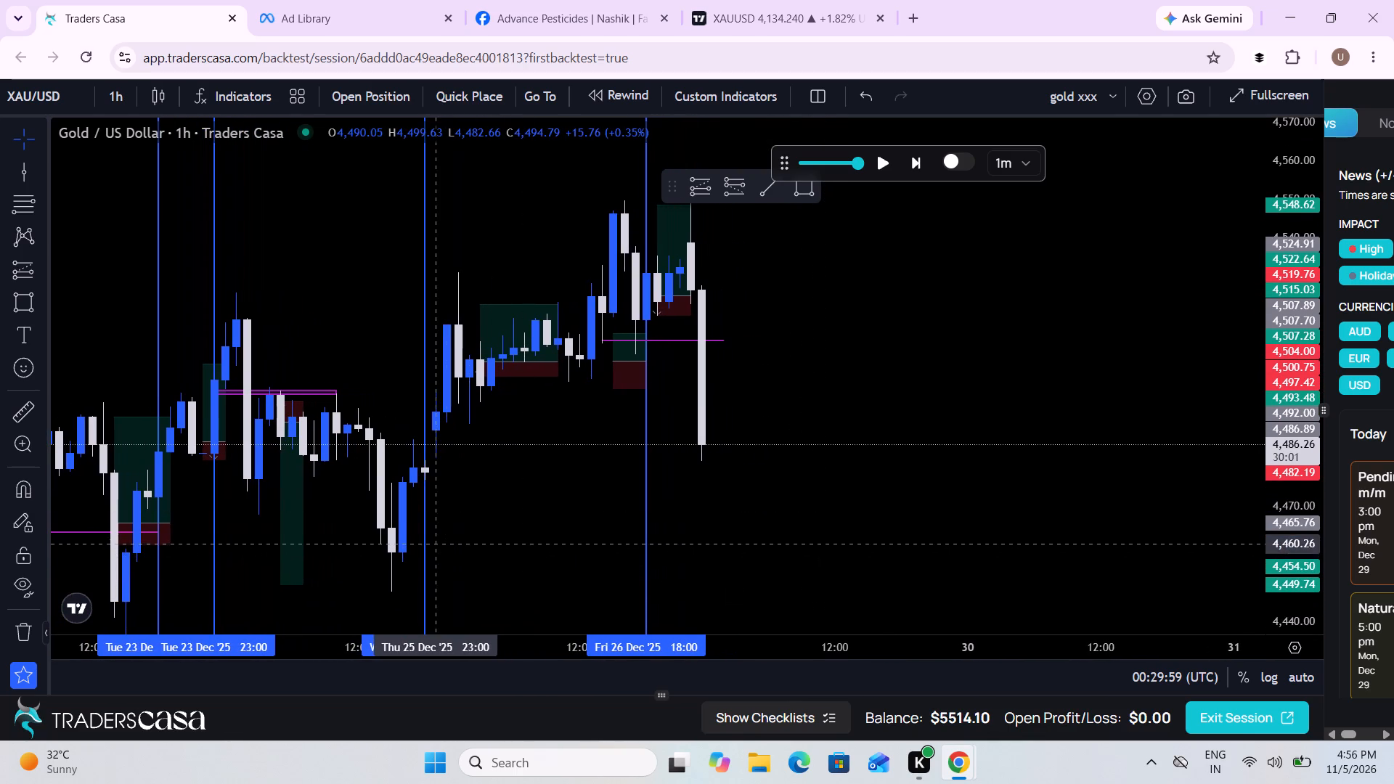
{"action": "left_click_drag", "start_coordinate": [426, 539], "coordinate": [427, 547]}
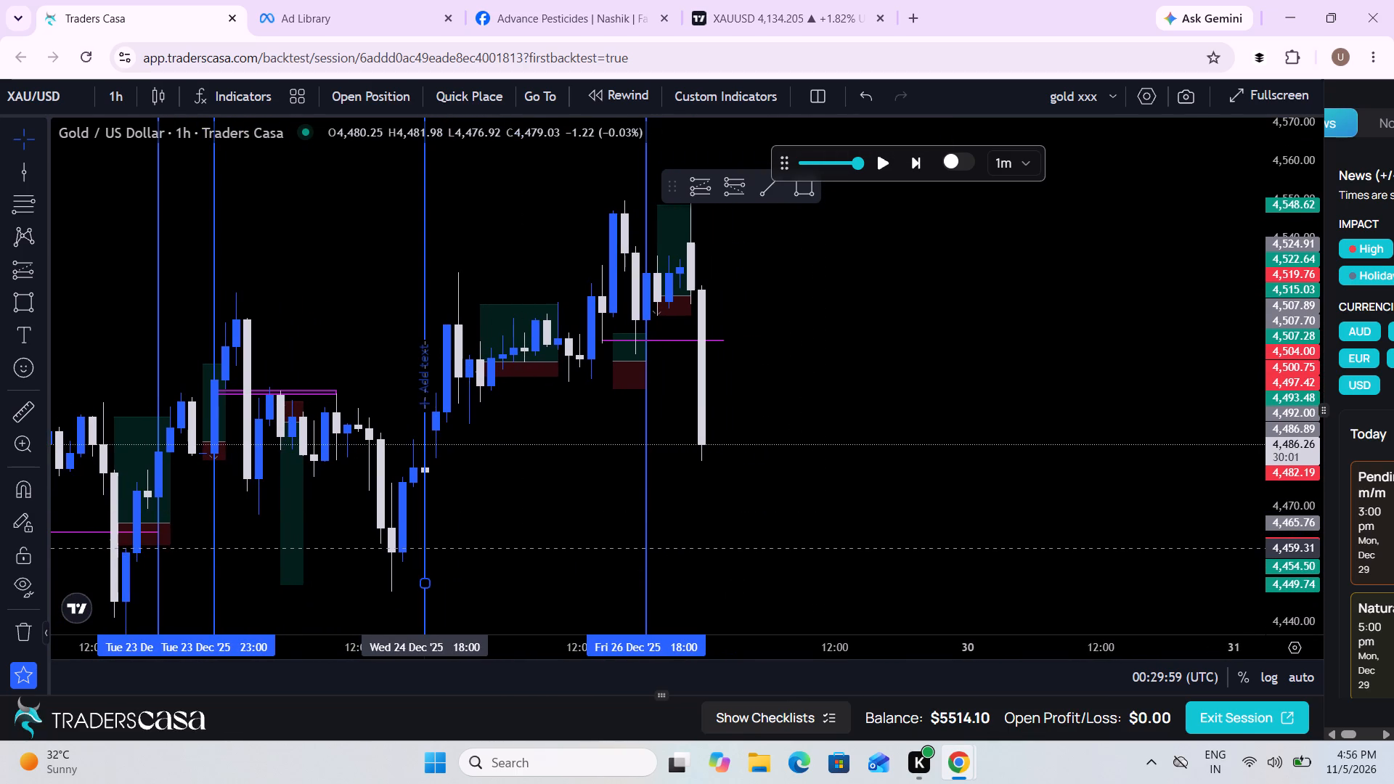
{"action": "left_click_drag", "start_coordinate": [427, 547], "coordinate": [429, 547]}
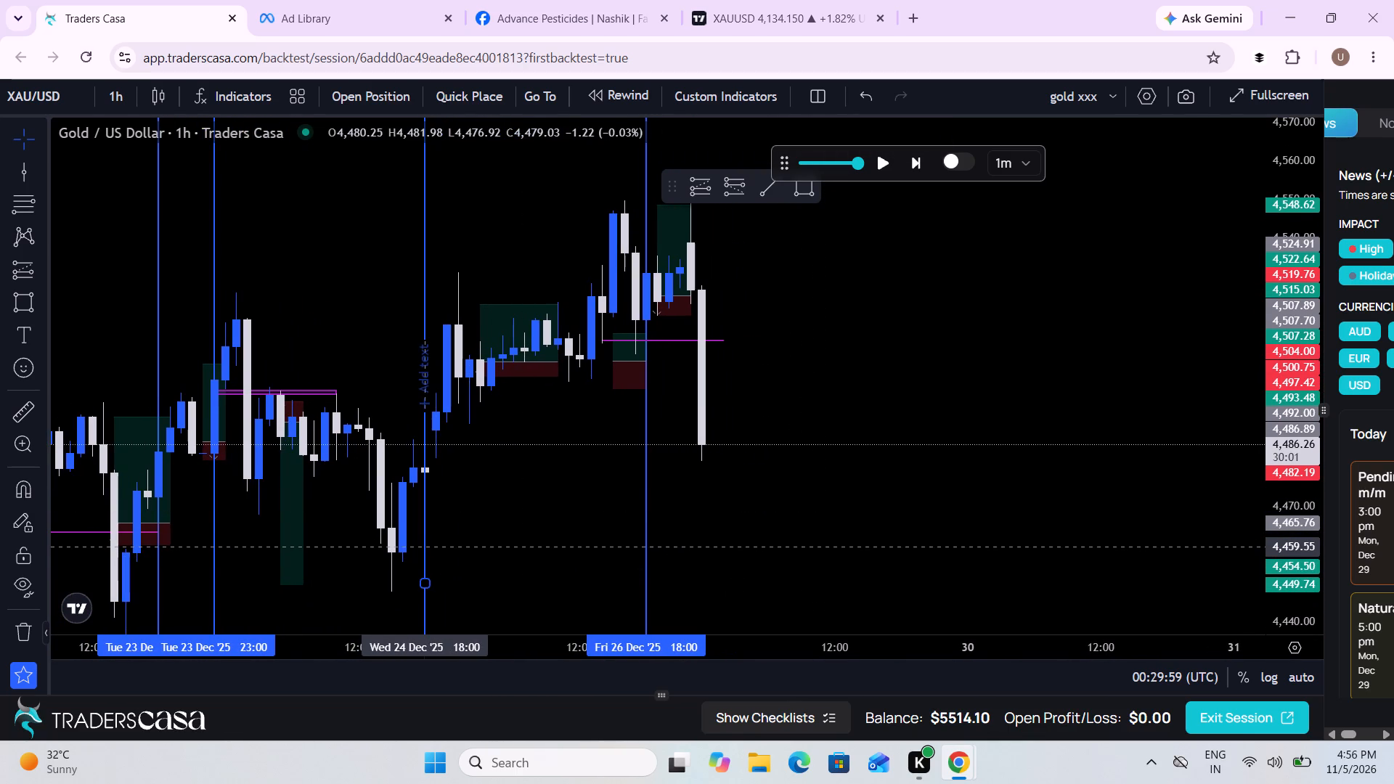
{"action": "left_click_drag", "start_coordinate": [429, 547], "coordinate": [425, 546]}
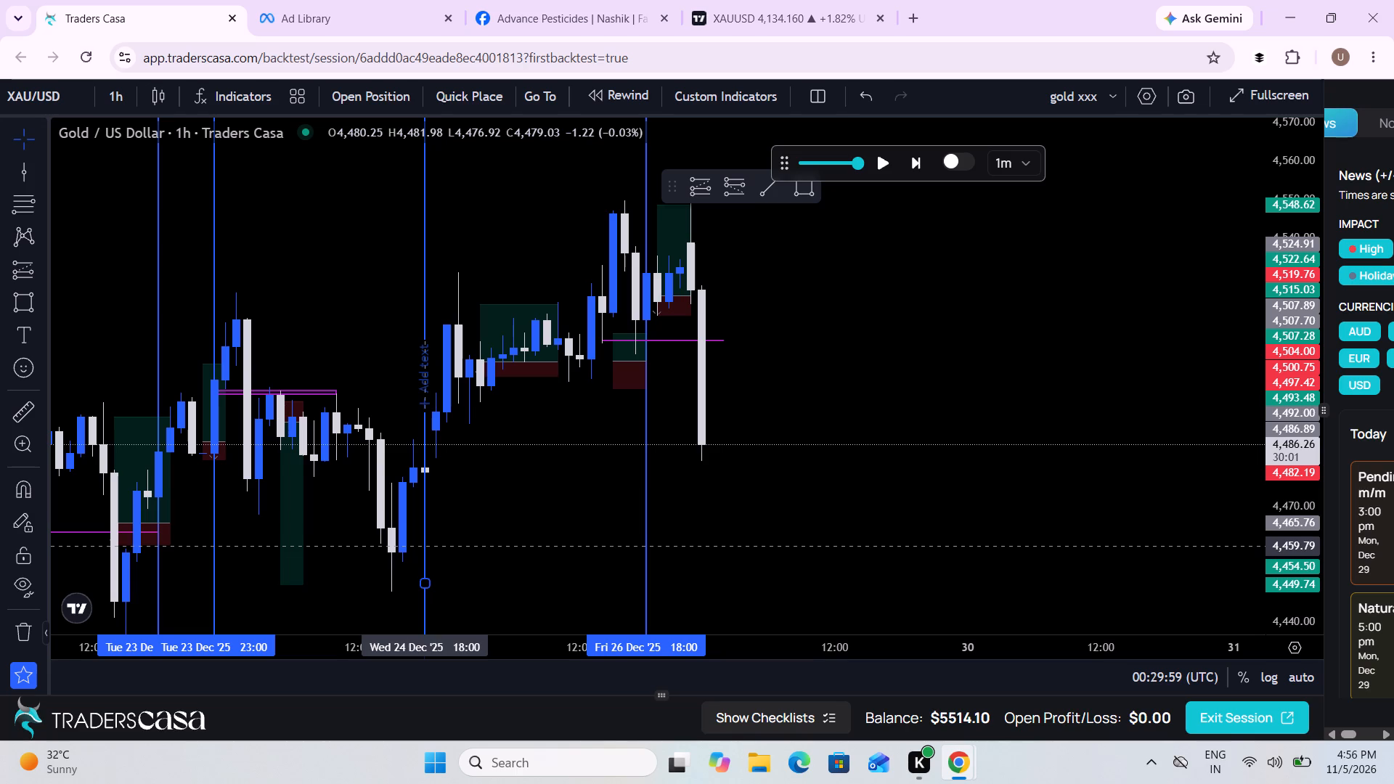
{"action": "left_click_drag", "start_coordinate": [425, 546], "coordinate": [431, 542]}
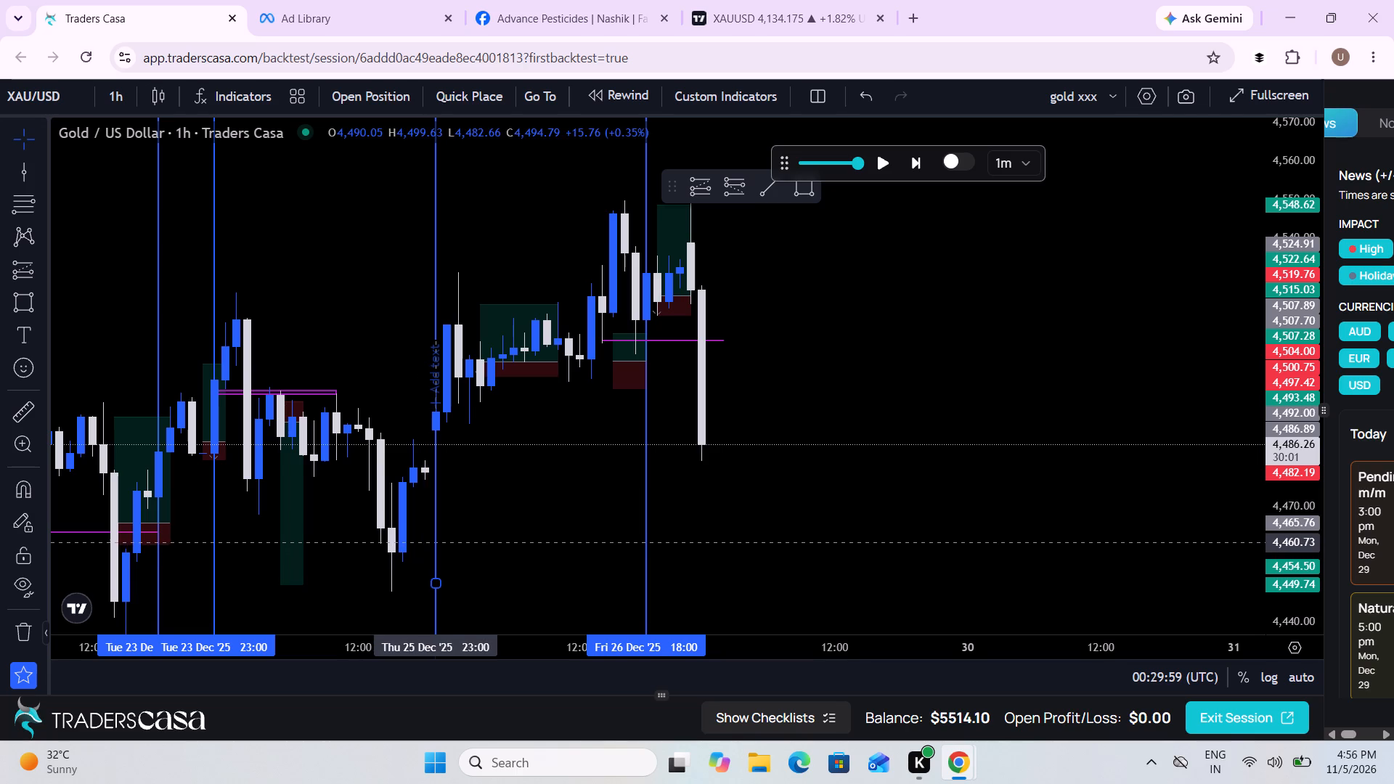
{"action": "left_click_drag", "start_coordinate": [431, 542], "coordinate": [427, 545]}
Measure the latest drop on the 1-hour chart from 4,549.73 at Mon 29 Dec 01:00 to 4,481.98 at Mon 29 Dec 18:00.
{"action": "left_click_drag", "start_coordinate": [486, 529], "coordinate": [569, 580]}
{"action": "left_click_drag", "start_coordinate": [569, 580], "coordinate": [597, 465]}
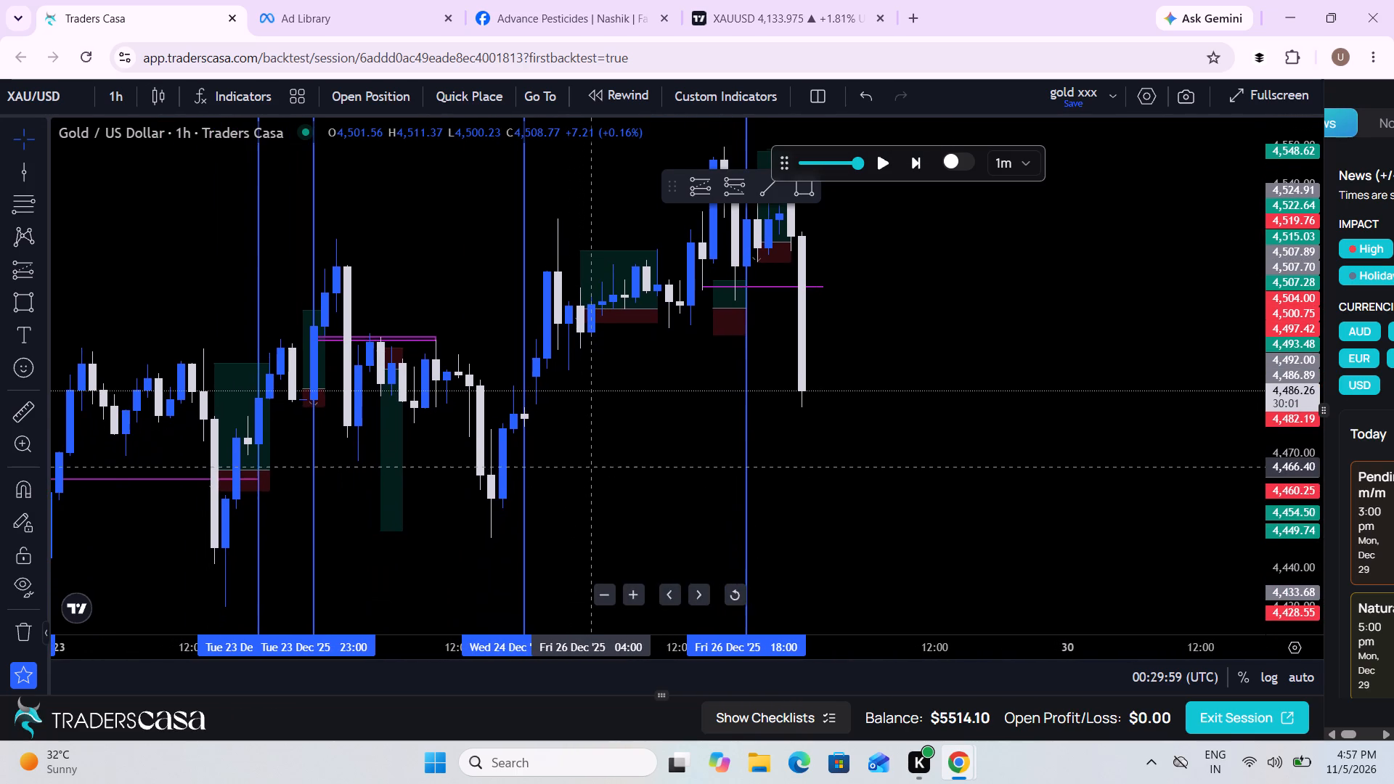
{"action": "left_click_drag", "start_coordinate": [597, 465], "coordinate": [630, 549]}
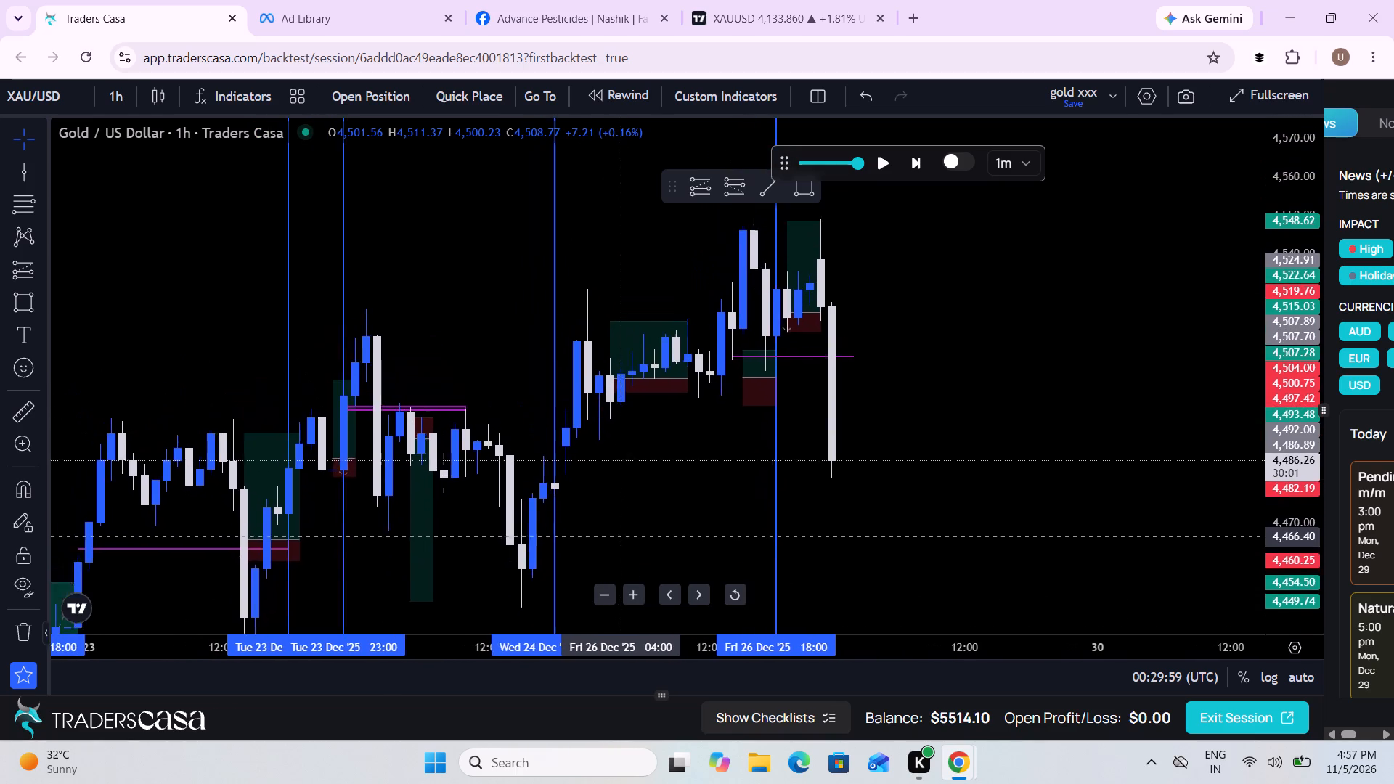
{"action": "left_click_drag", "start_coordinate": [630, 549], "coordinate": [614, 596]}
{"action": "scroll", "coordinate": [614, 596], "scroll_direction": "up", "scroll_amount": 2}
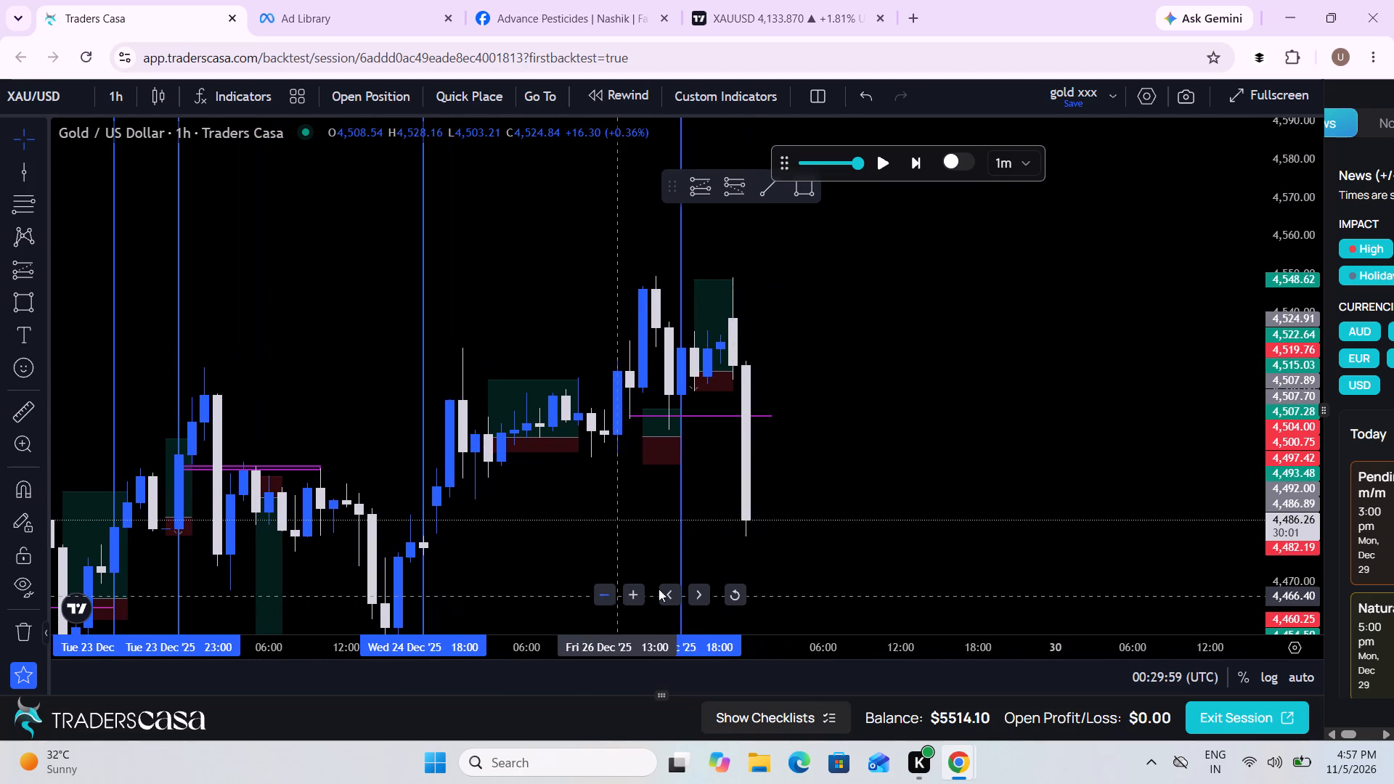
{"action": "left_click_drag", "start_coordinate": [865, 552], "coordinate": [892, 587]}
{"action": "scroll", "coordinate": [892, 587], "scroll_direction": "up", "scroll_amount": 1}
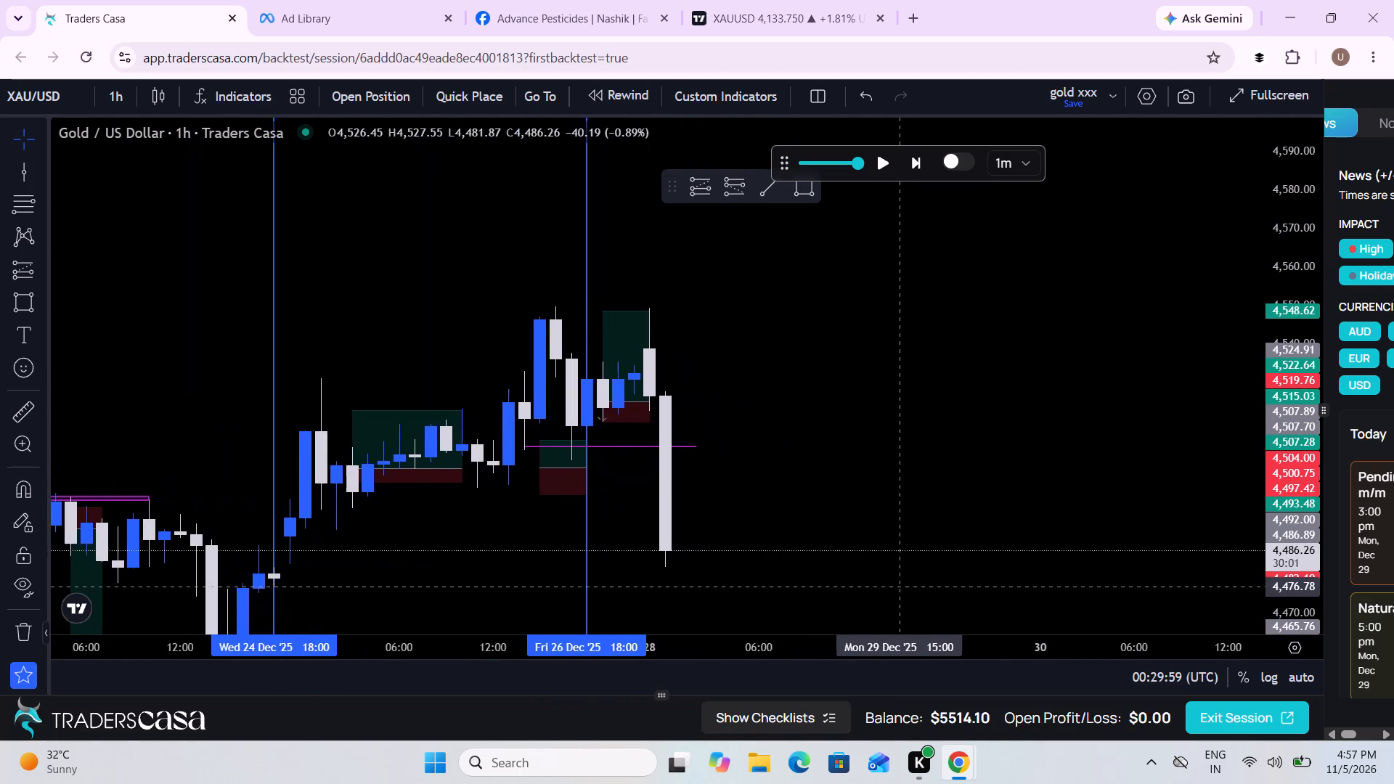
{"action": "scroll", "coordinate": [892, 587], "scroll_direction": "up", "scroll_amount": 2}
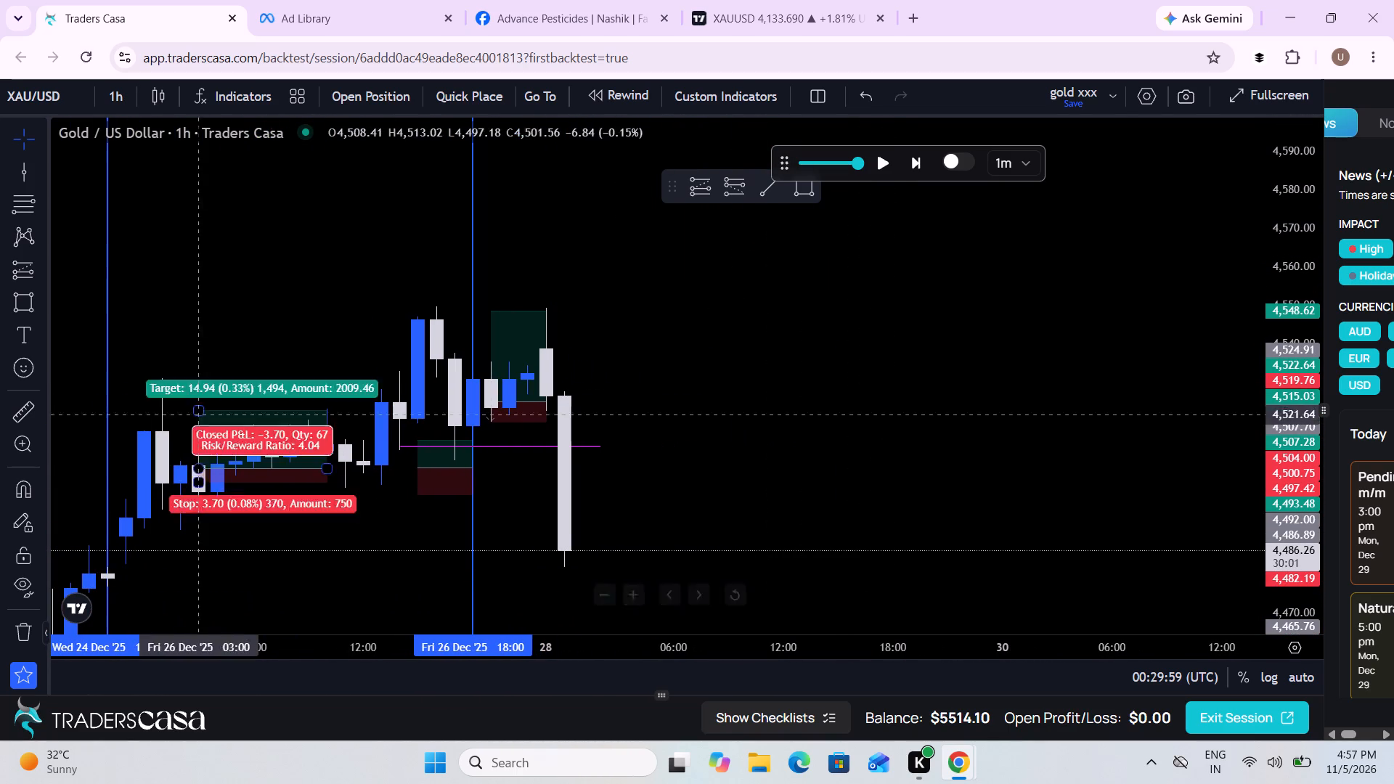
{"action": "left_click", "coordinate": [16, 414]}
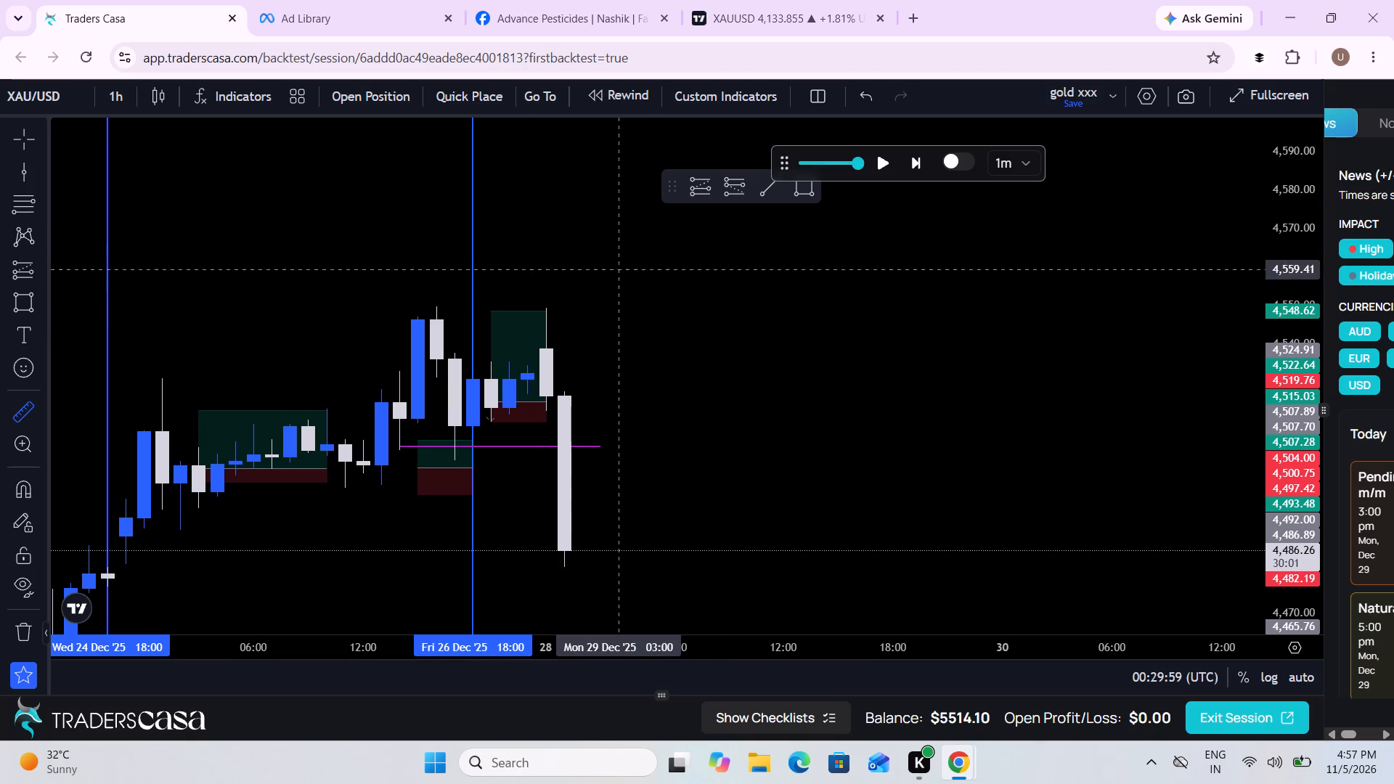
{"action": "left_click", "coordinate": [574, 306]}
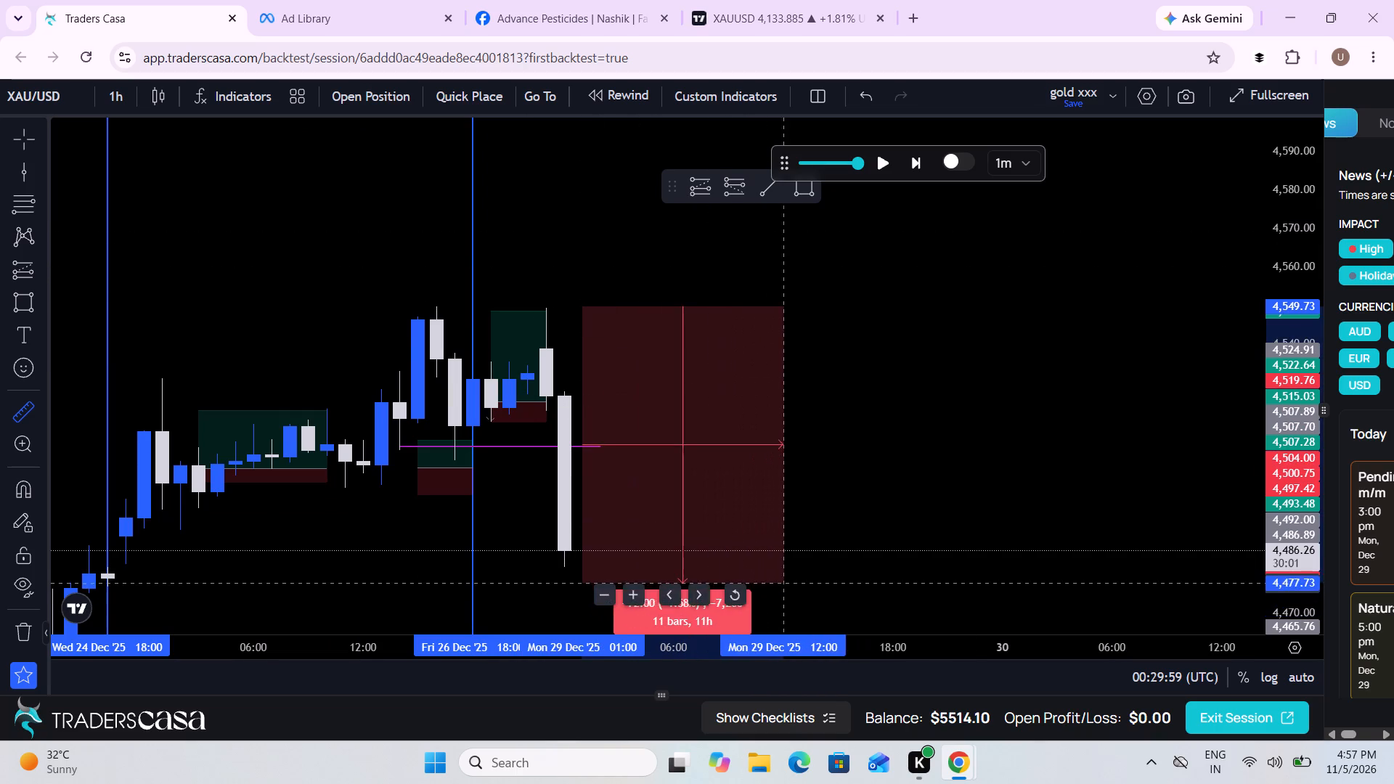
{"action": "left_click", "coordinate": [886, 566]}
Replay the price forward and pause at 00:42:59 UTC on Mon 29 Dec.
{"action": "left_click", "coordinate": [888, 160]}
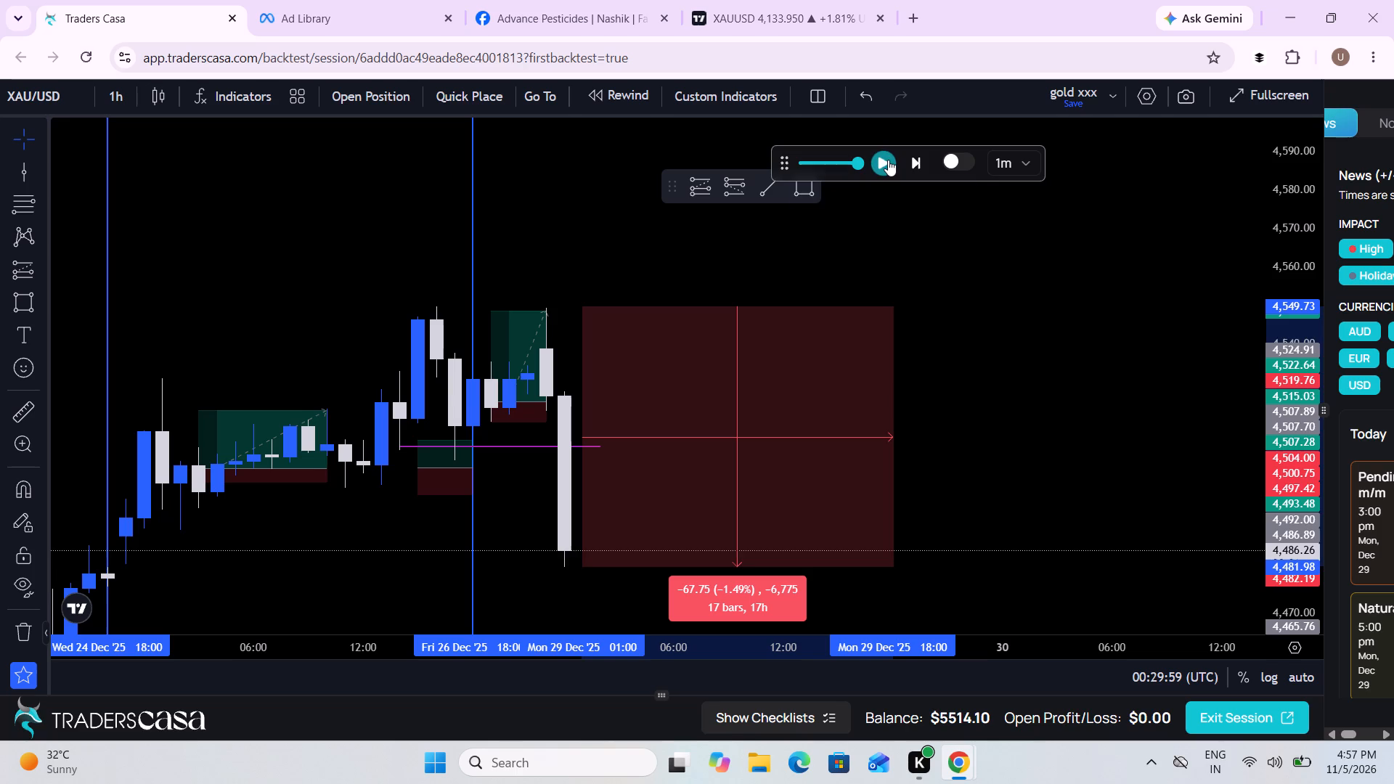
{"action": "left_click", "coordinate": [888, 160]}
Measure the extended drop from 4,549.49 at Mon 29 Dec 02:00 to the new wick low at 4,471.59, Mon 29 Dec 13:00.
{"action": "left_click_drag", "start_coordinate": [927, 481], "coordinate": [993, 405]}
{"action": "scroll", "coordinate": [993, 405], "scroll_direction": "up", "scroll_amount": 2}
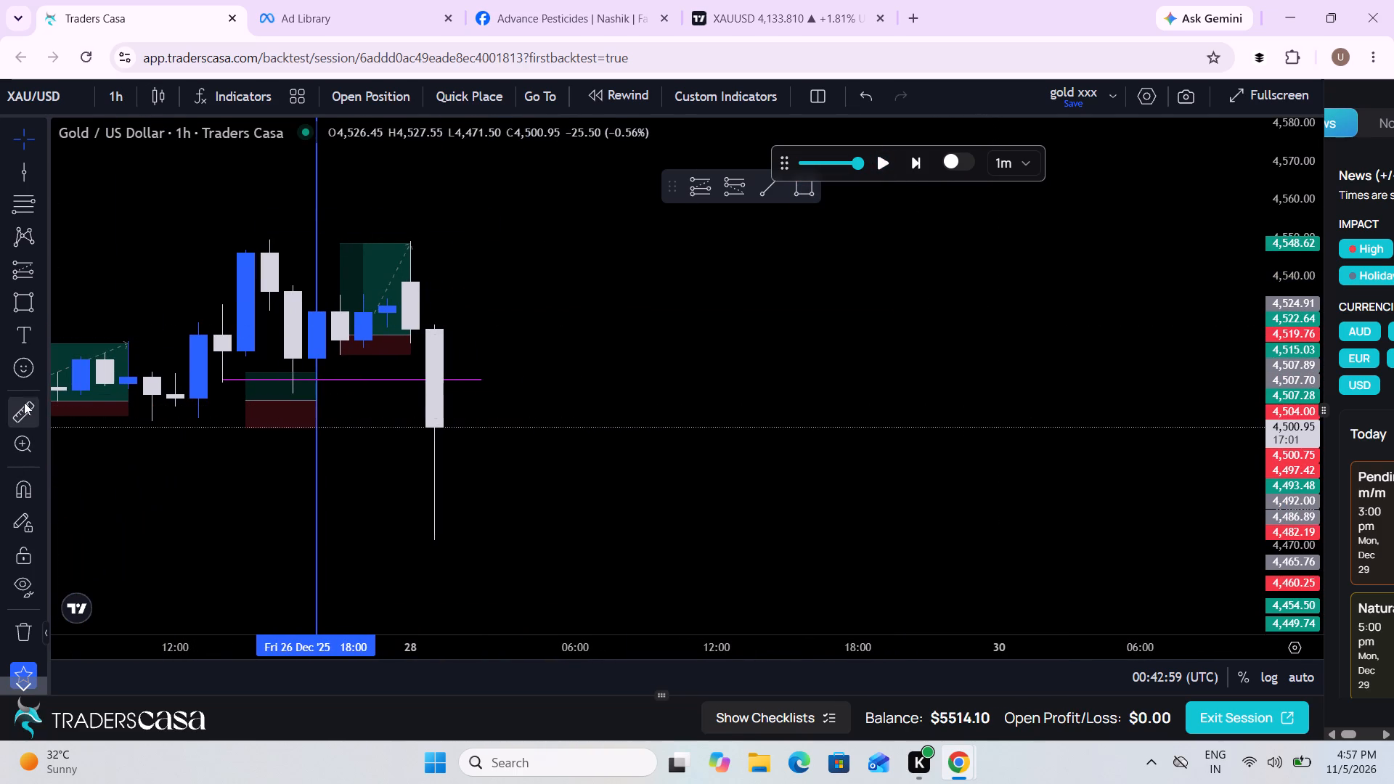
{"action": "left_click", "coordinate": [23, 394]}
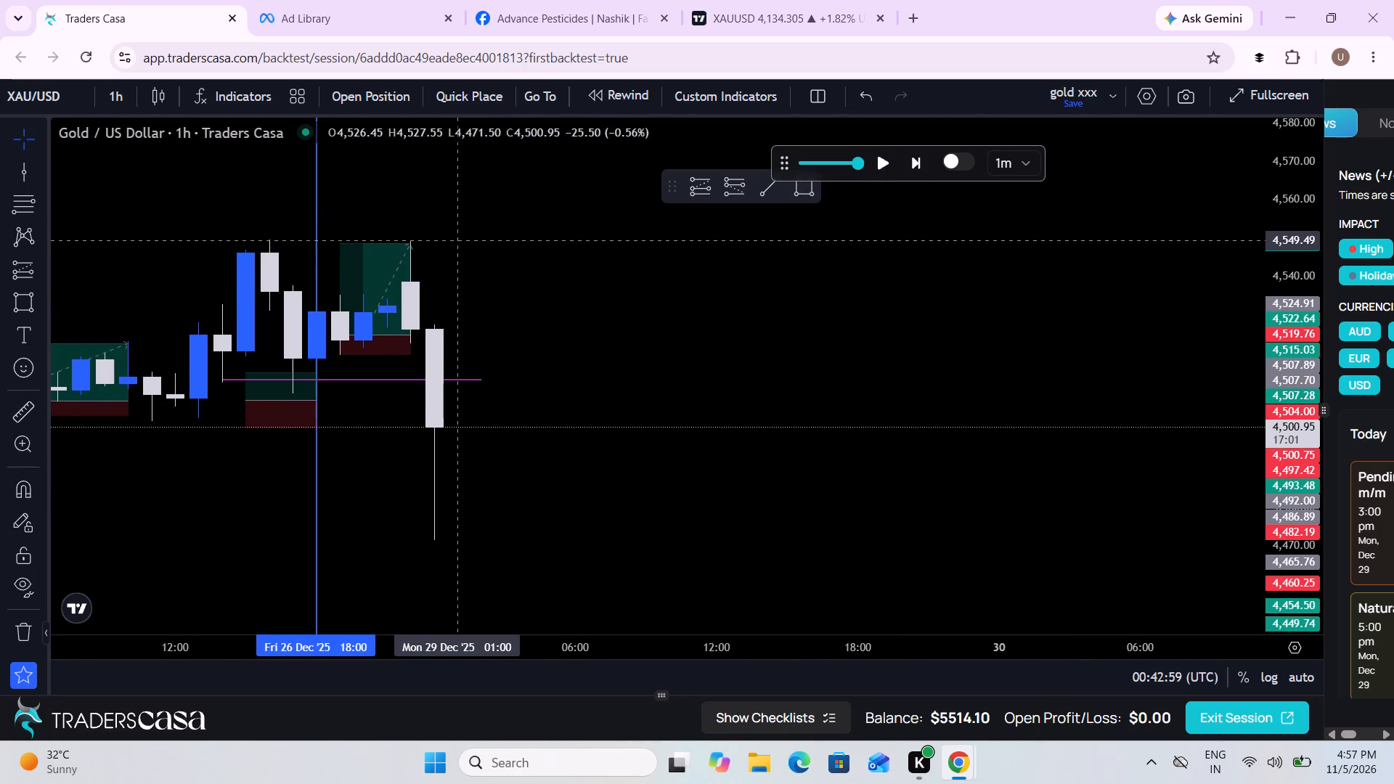
{"action": "left_click", "coordinate": [452, 240]}
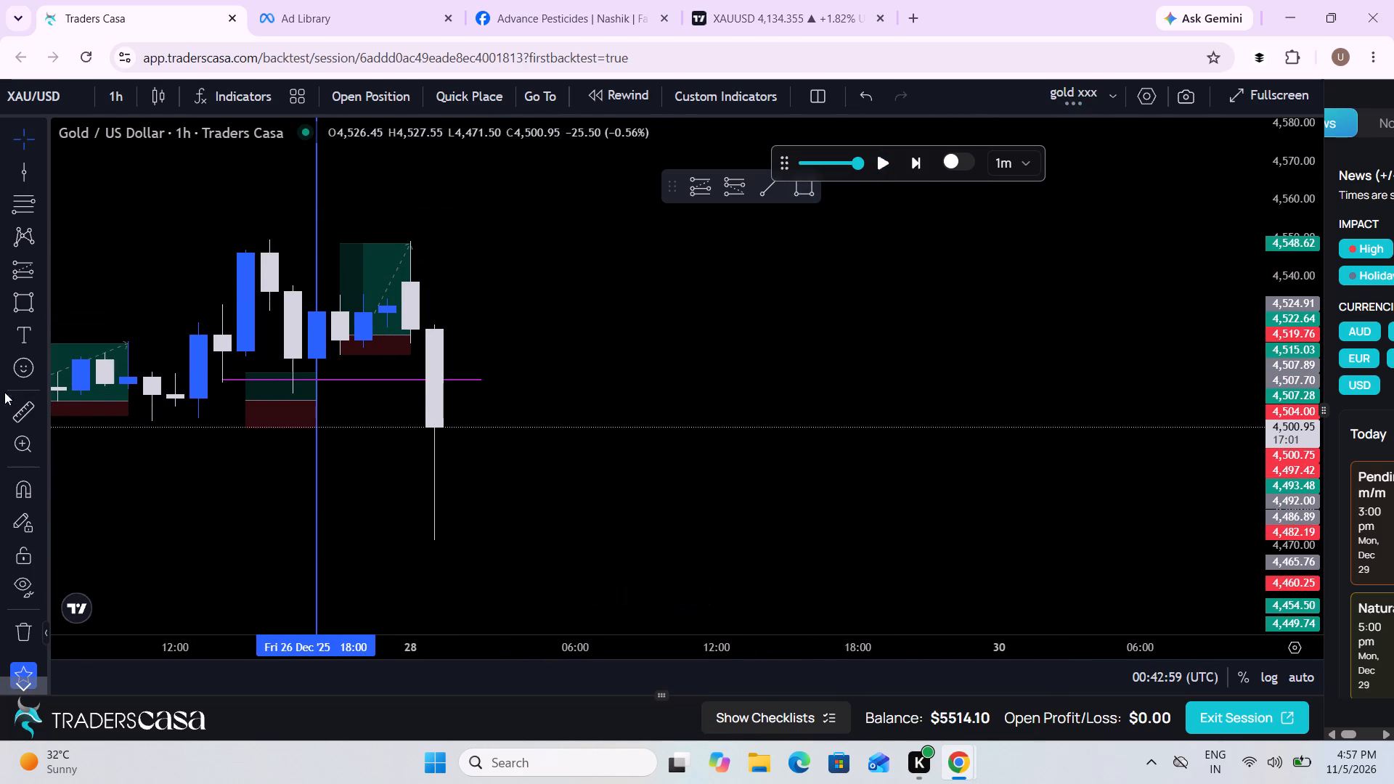
{"action": "left_click", "coordinate": [5, 417]}
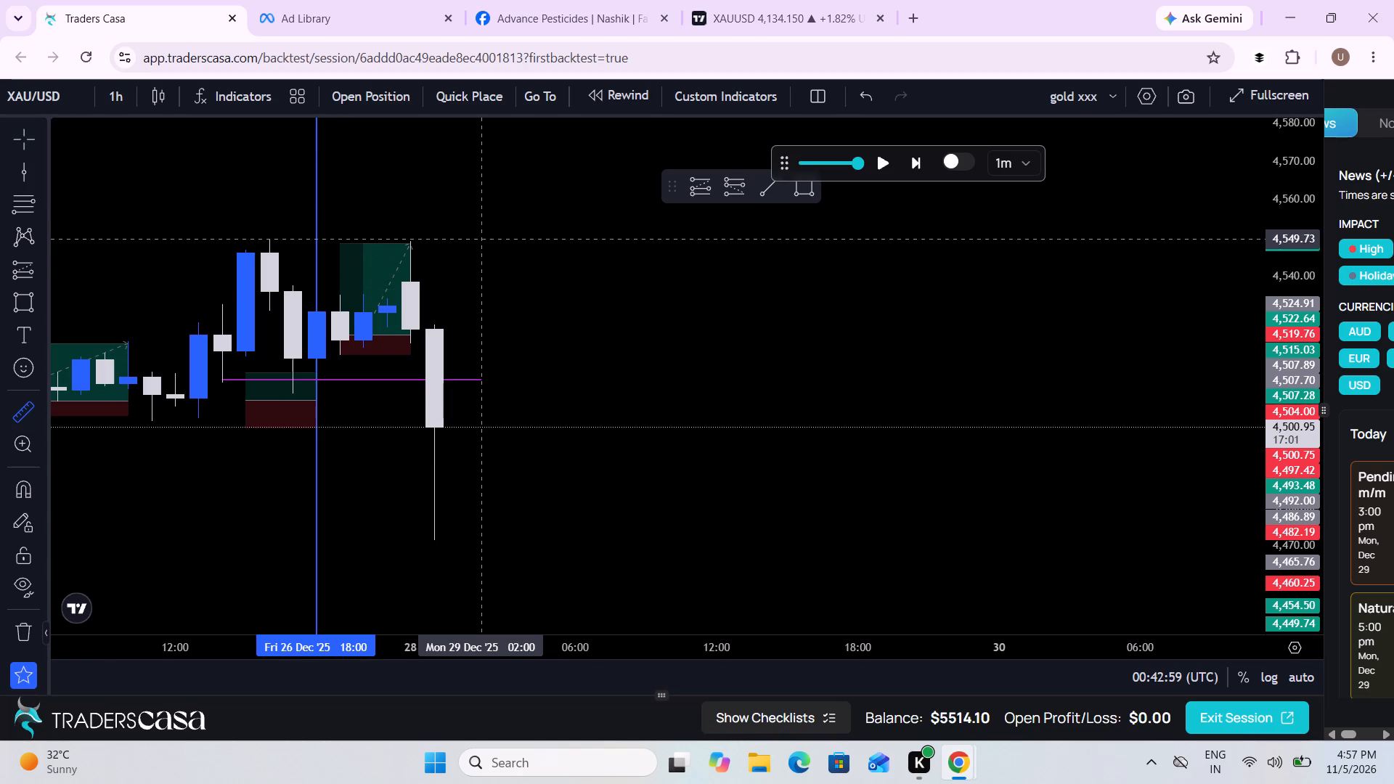
{"action": "left_click", "coordinate": [471, 240]}
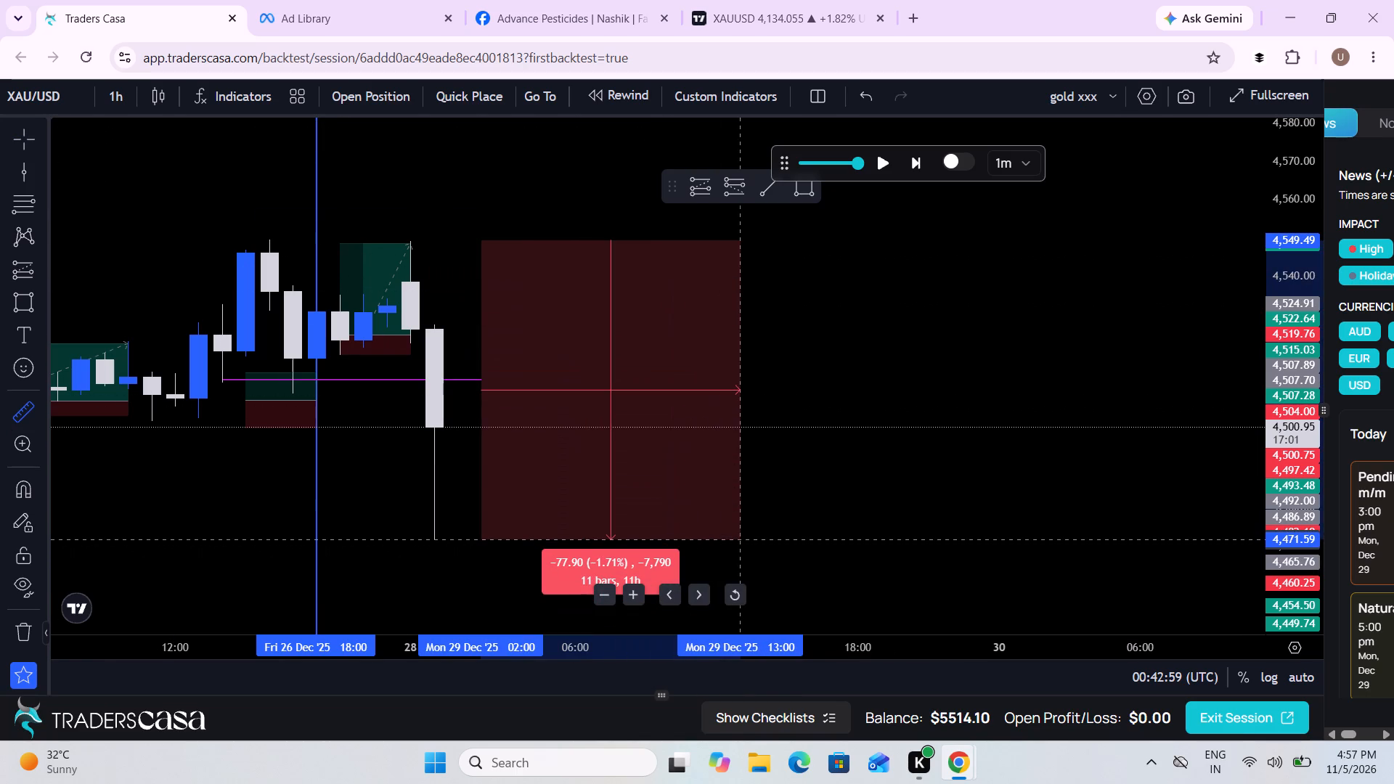
{"action": "left_click", "coordinate": [745, 539]}
Mark the drop's midpoint with a flat rectangle at 4,510.63, from Sun 28 Dec 23:00 to Tue 30 Dec 01:00.
{"action": "scroll", "coordinate": [871, 558], "scroll_direction": "up", "scroll_amount": 2}
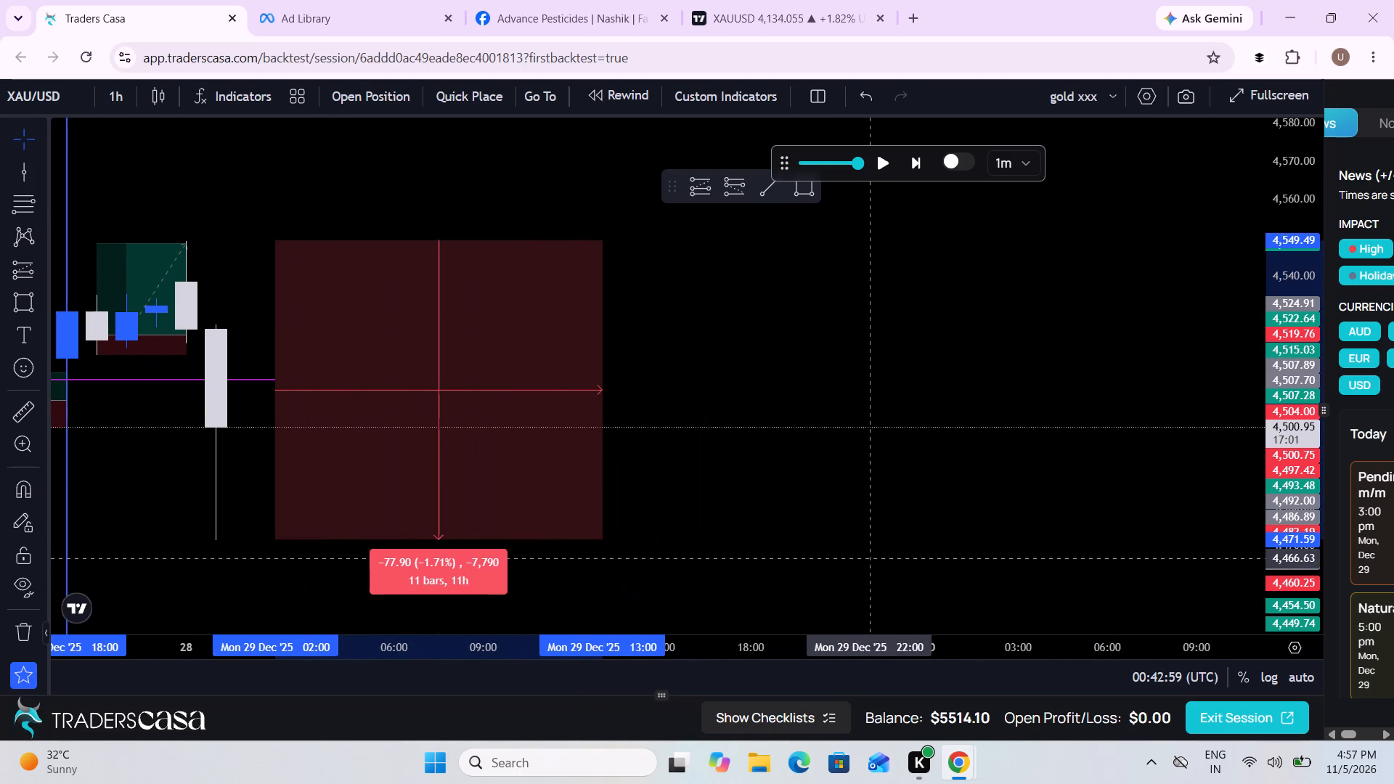
{"action": "left_click_drag", "start_coordinate": [1291, 597], "coordinate": [1243, 200]}
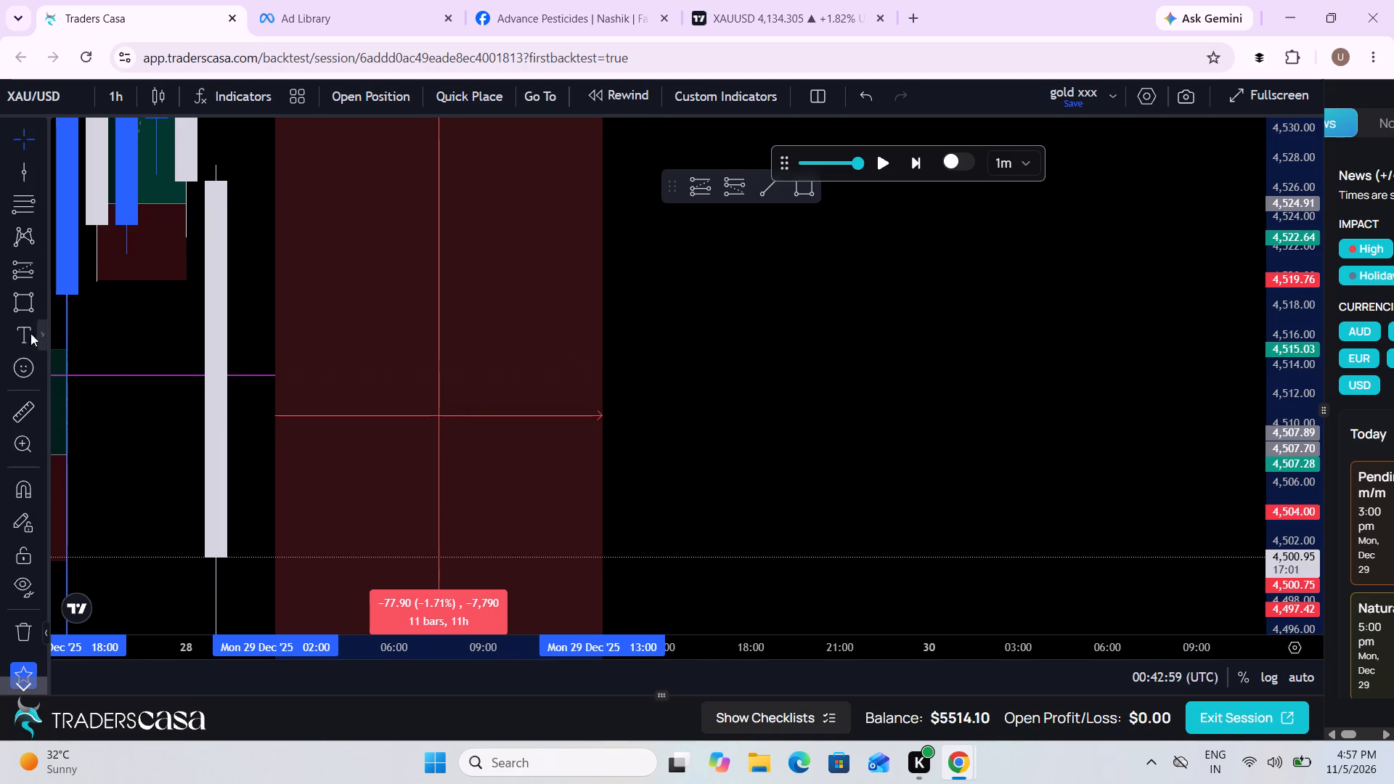
{"action": "left_click", "coordinate": [10, 303]}
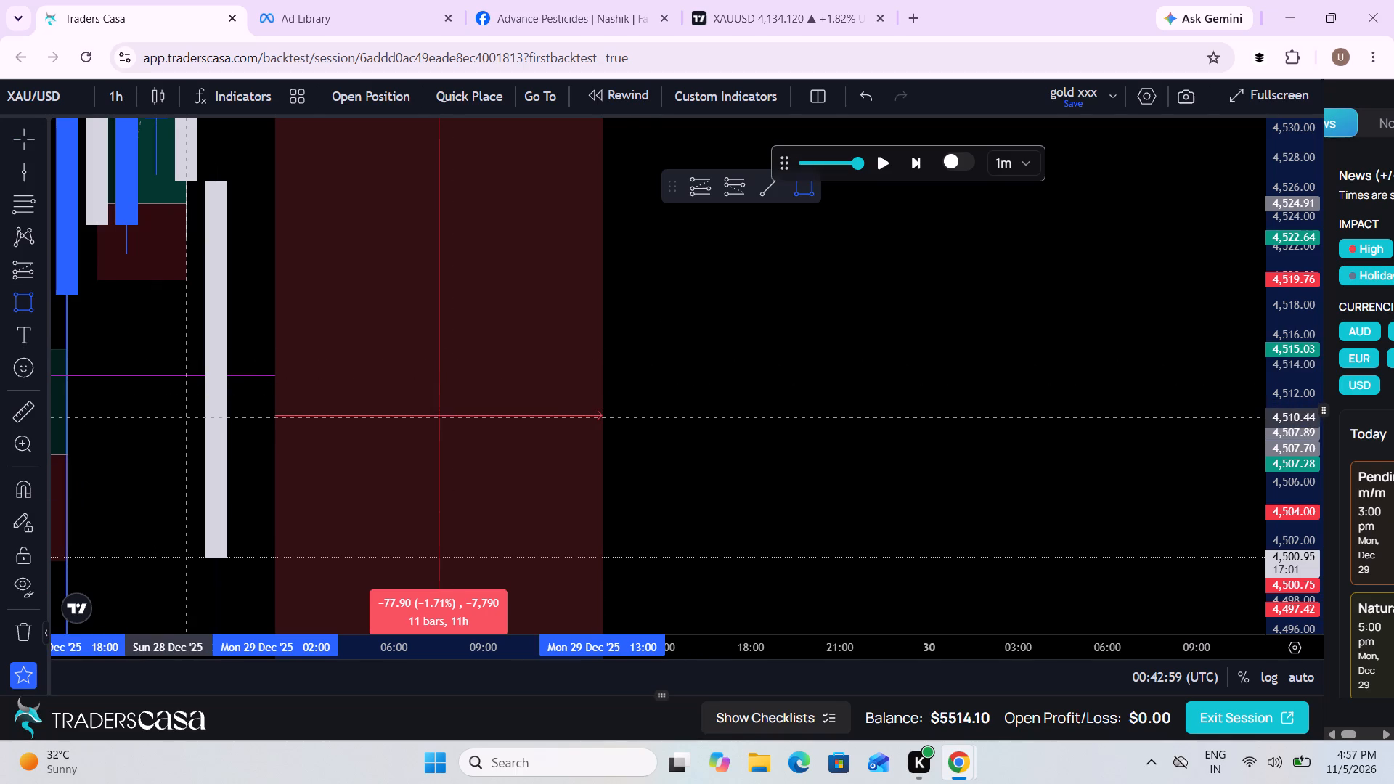
{"action": "left_click", "coordinate": [185, 414]}
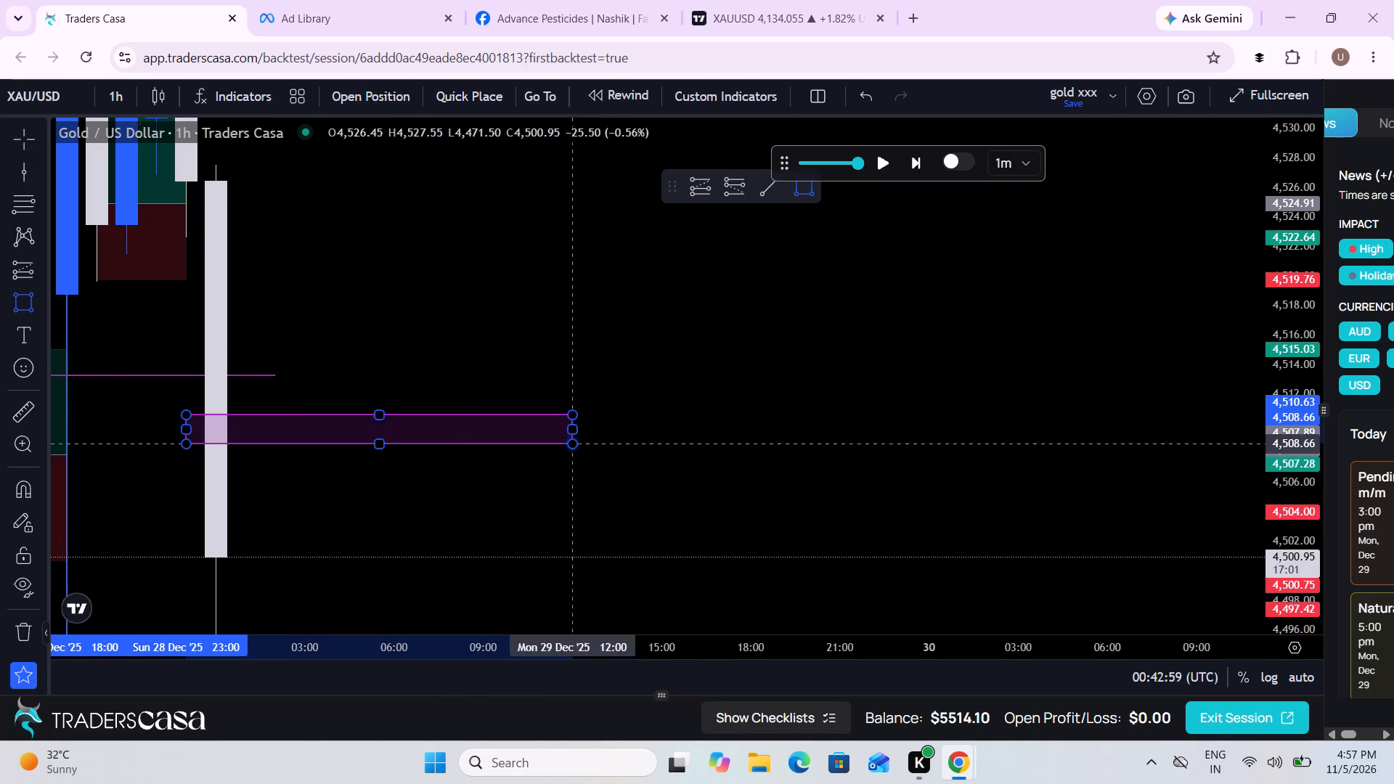
{"action": "left_click", "coordinate": [945, 414]}
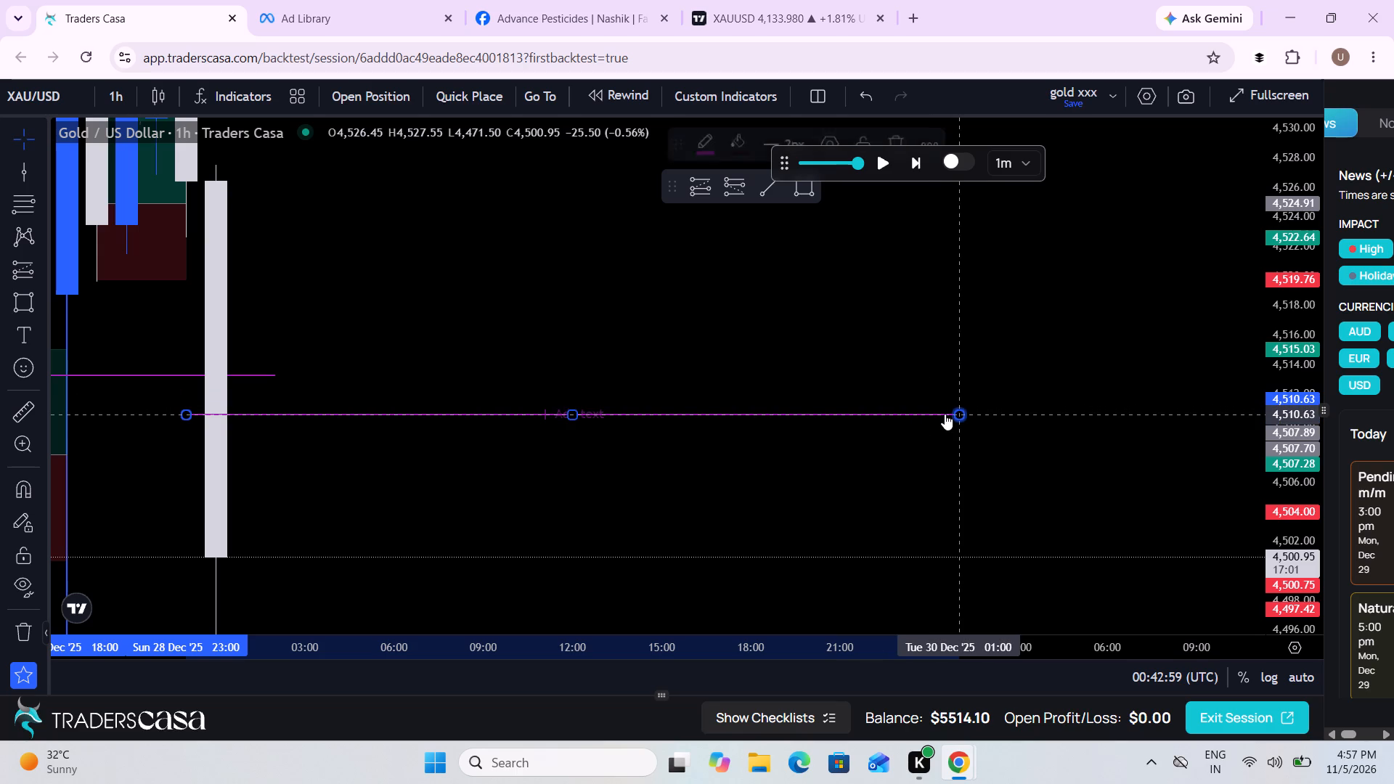
Switch the chart timeframe to 5 minutes.
{"action": "left_click_drag", "start_coordinate": [855, 488], "coordinate": [935, 501]}
{"action": "scroll", "coordinate": [935, 501], "scroll_direction": "down", "scroll_amount": 3}
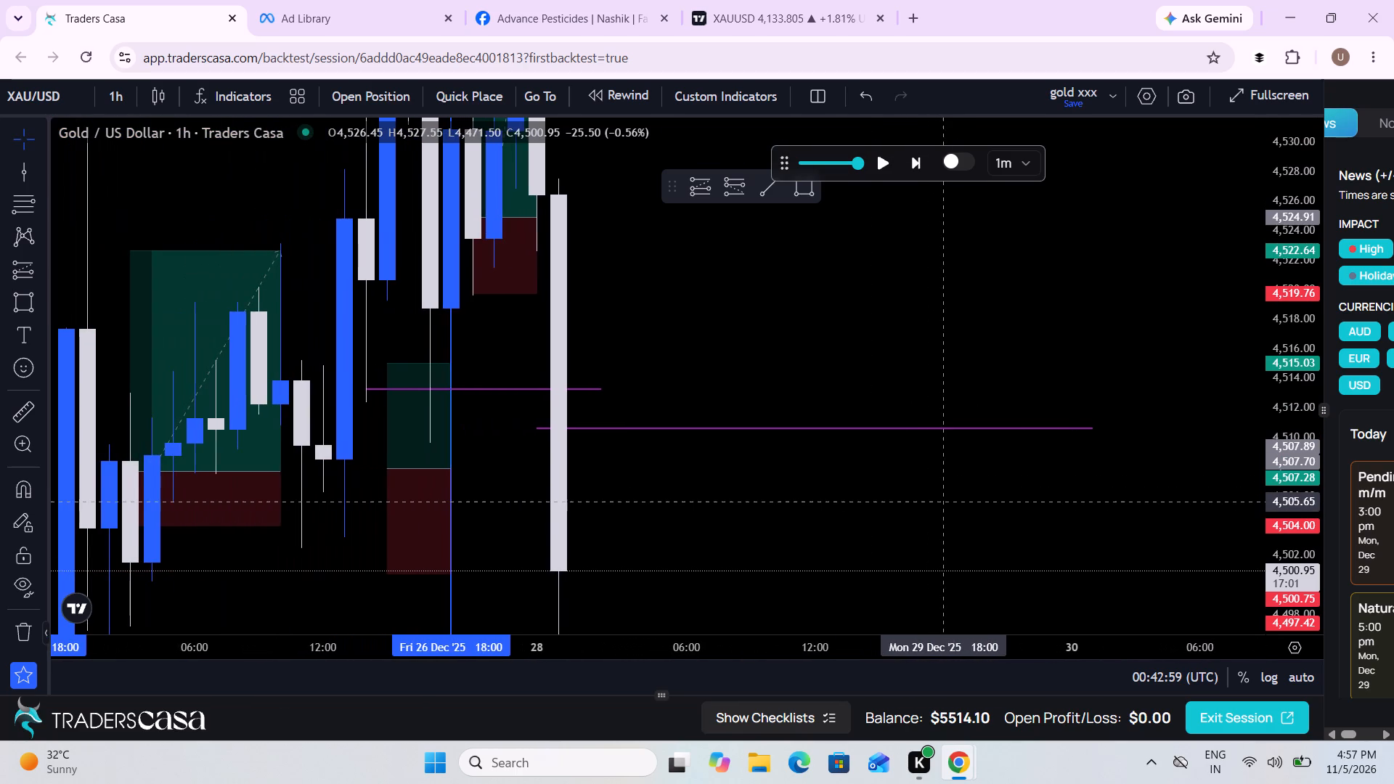
{"action": "left_click", "coordinate": [110, 98]}
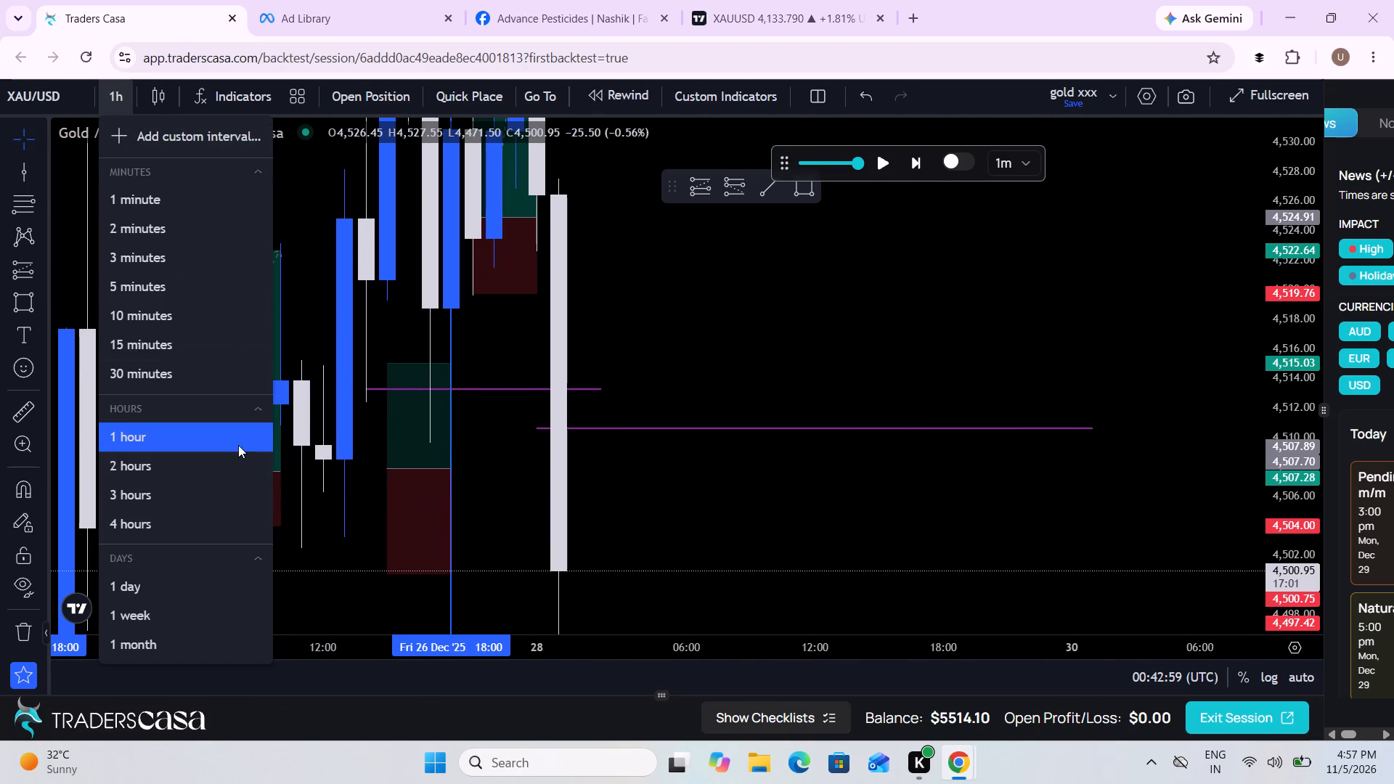
{"action": "left_click", "coordinate": [129, 289]}
Delete the older purple level at 4,513.26 that starts at Fri 26 Dec 14:25.
{"action": "scroll", "coordinate": [602, 573], "scroll_direction": "down", "scroll_amount": 2}
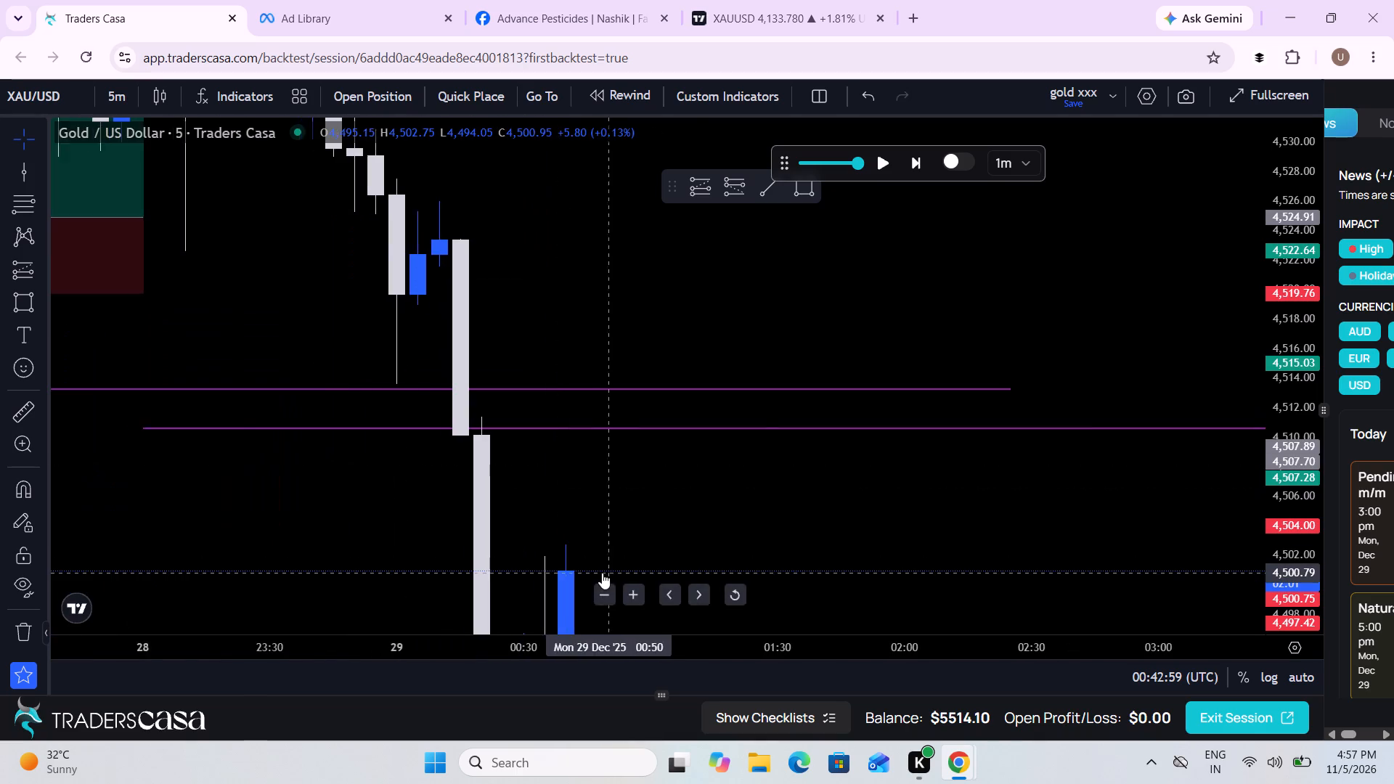
{"action": "scroll", "coordinate": [602, 573], "scroll_direction": "down", "scroll_amount": 3}
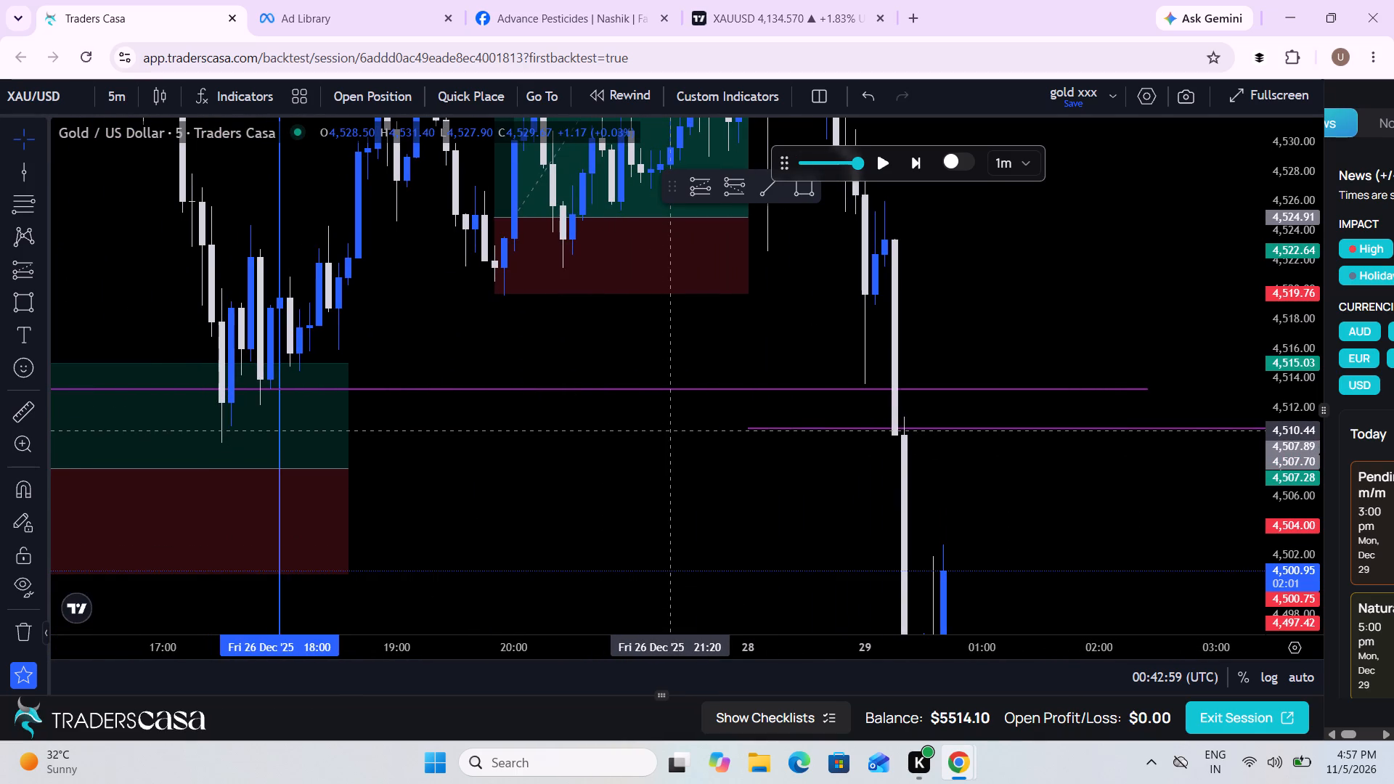
{"action": "left_click", "coordinate": [611, 388]}
{"action": "left_click", "coordinate": [902, 142]}
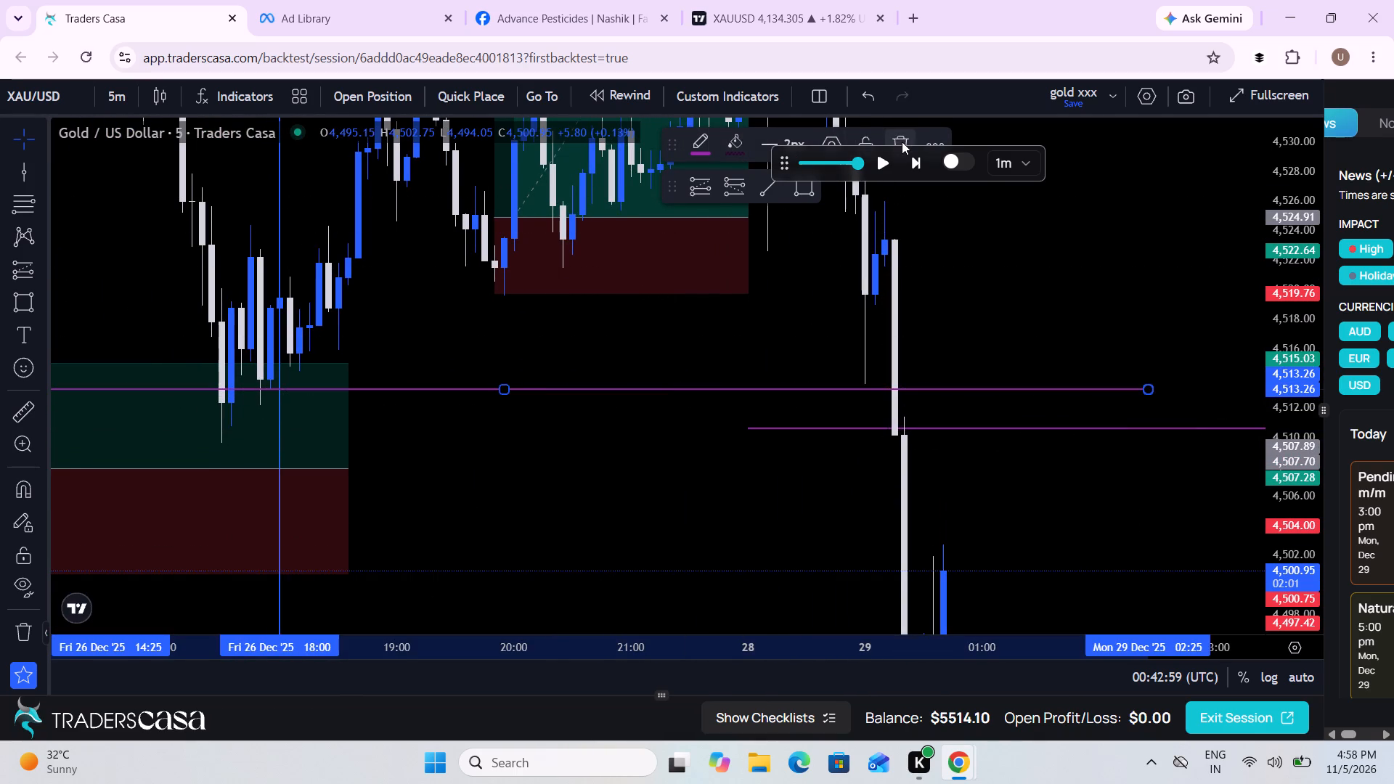
Examine the 5-minute price action around the 4,510.63 level, the latest drop and the earlier position setups.
{"action": "left_click_drag", "start_coordinate": [723, 460], "coordinate": [390, 330]}
{"action": "scroll", "coordinate": [390, 330], "scroll_direction": "down", "scroll_amount": 3}
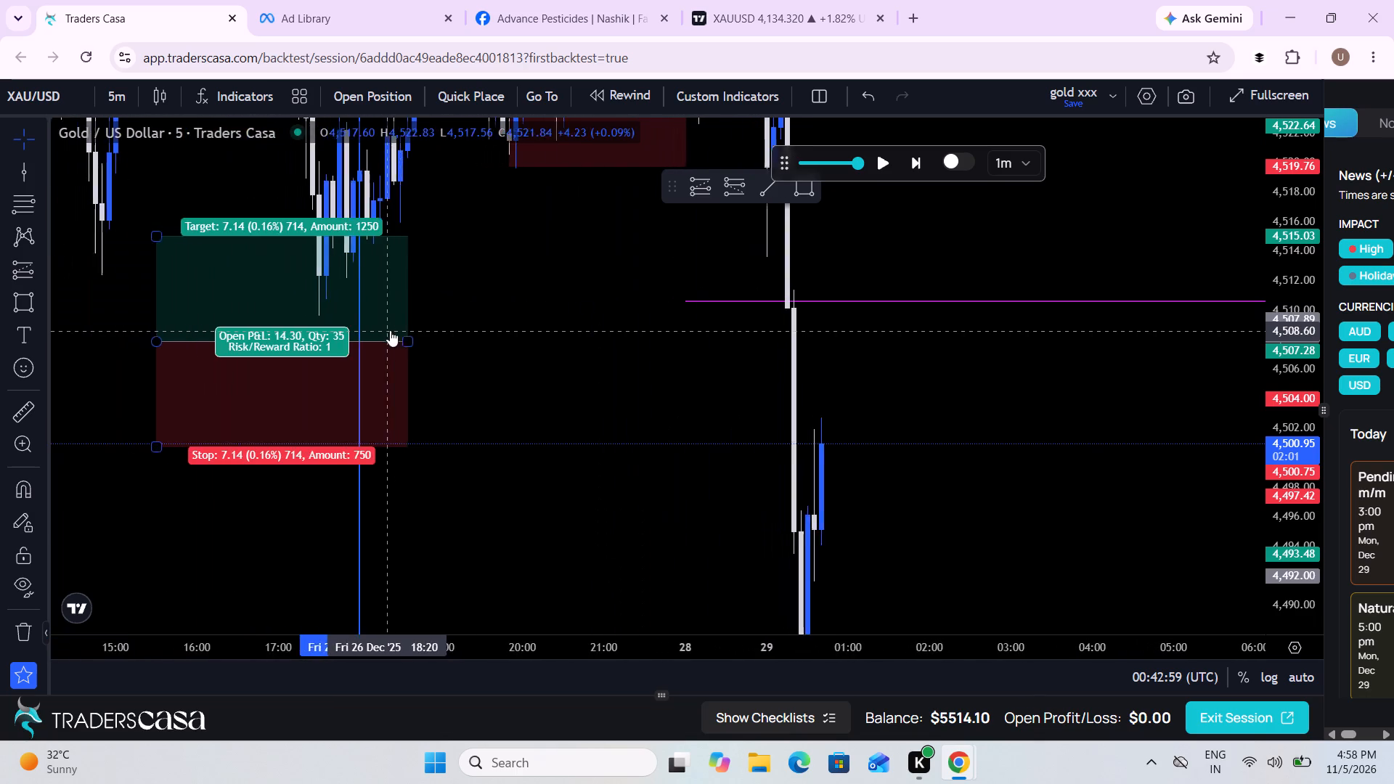
{"action": "left_click_drag", "start_coordinate": [648, 368], "coordinate": [542, 400]}
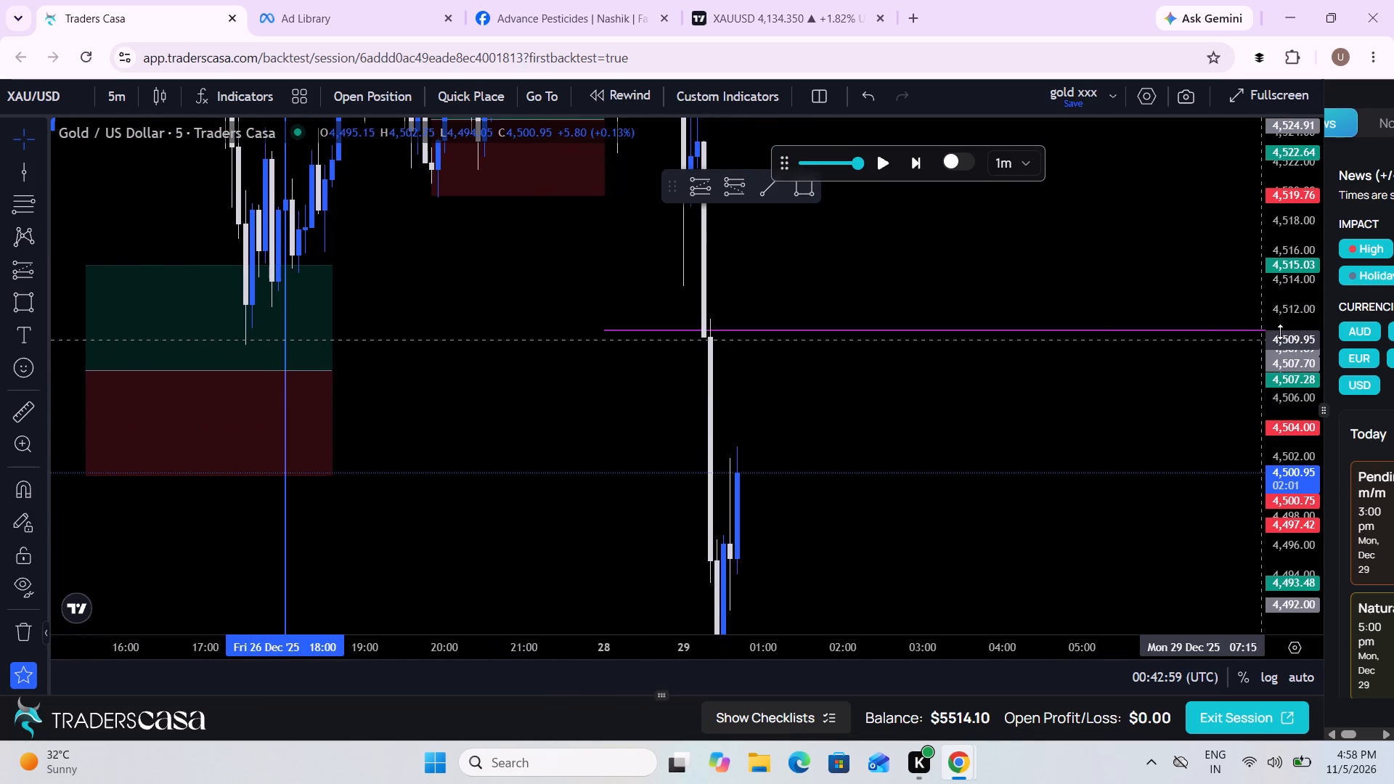
{"action": "left_click_drag", "start_coordinate": [1280, 332], "coordinate": [1256, 595]}
{"action": "left_click_drag", "start_coordinate": [975, 472], "coordinate": [965, 474]}
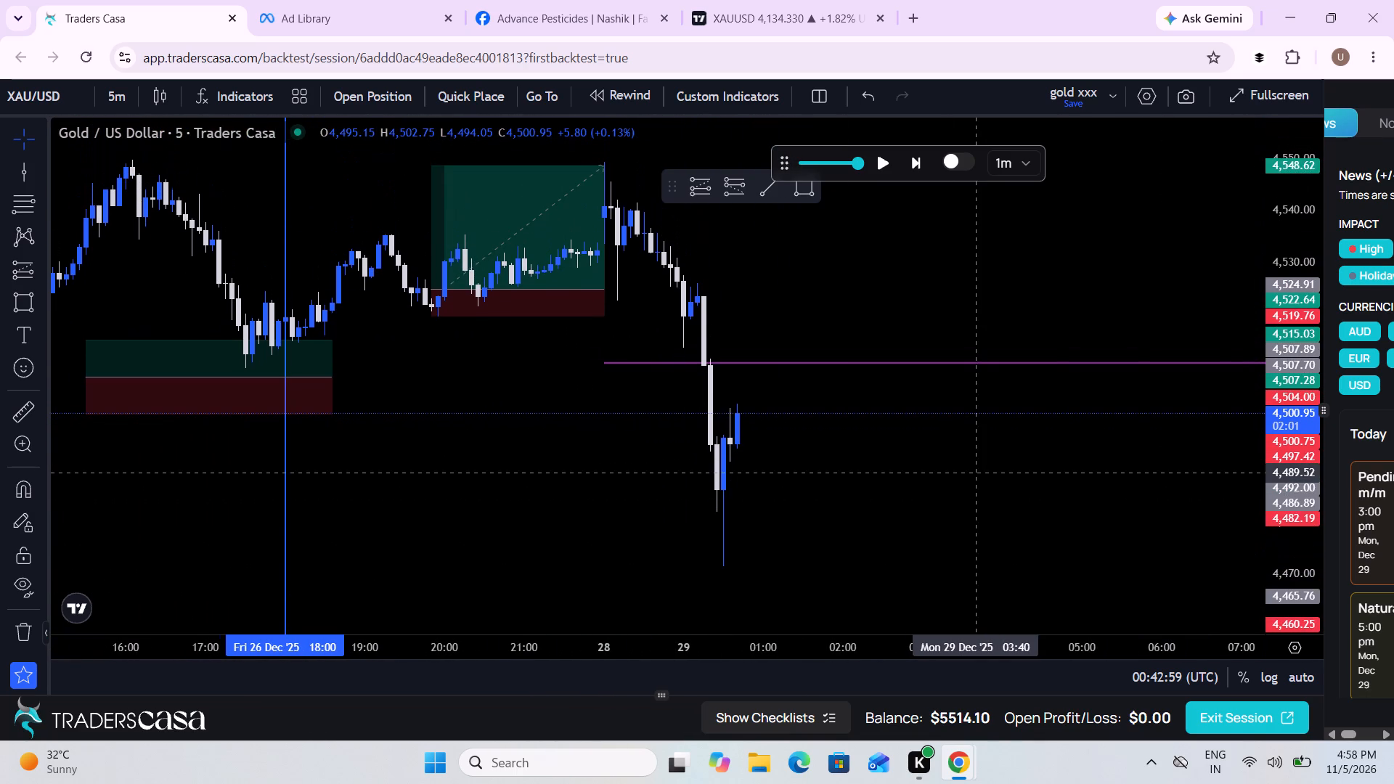
{"action": "left_click_drag", "start_coordinate": [965, 474], "coordinate": [881, 478]}
{"action": "scroll", "coordinate": [881, 478], "scroll_direction": "down", "scroll_amount": 5}
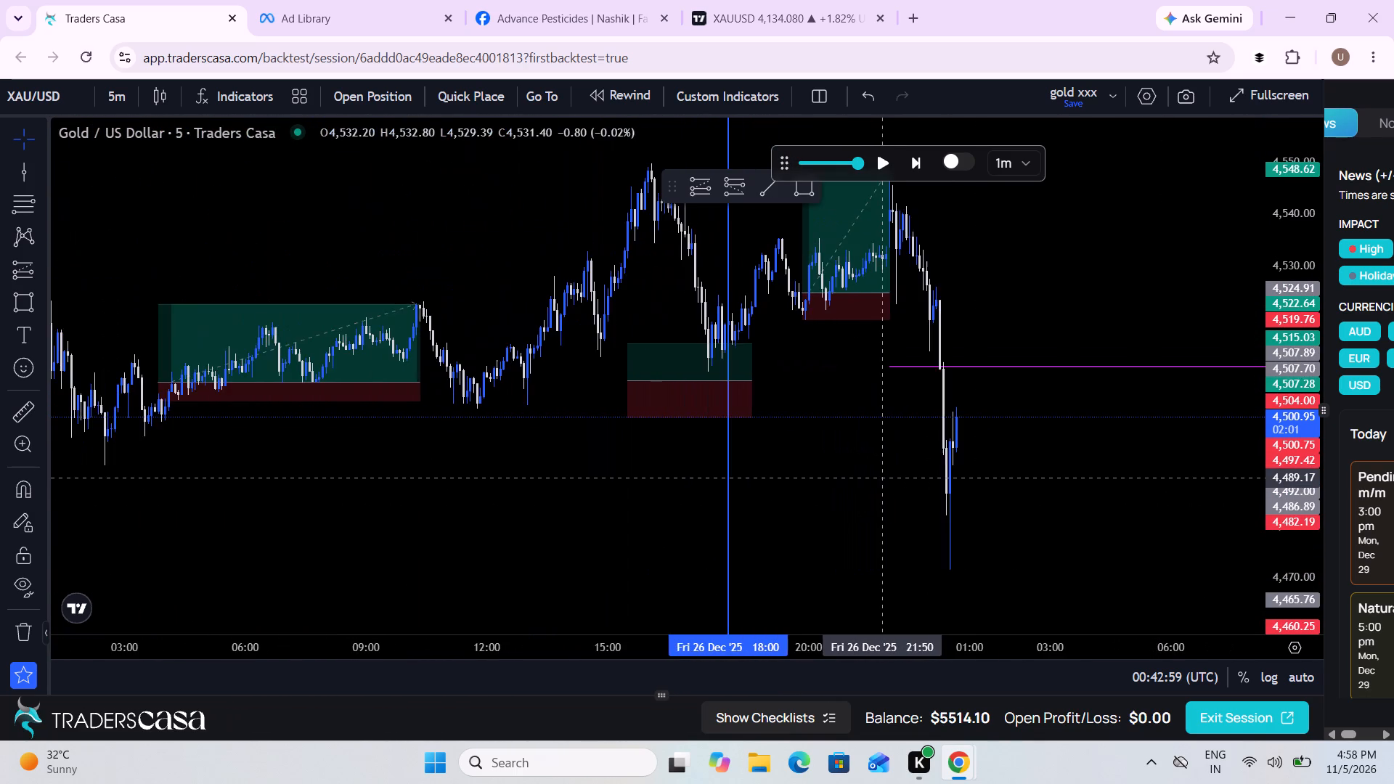
{"action": "scroll", "coordinate": [881, 478], "scroll_direction": "up", "scroll_amount": 4}
{"action": "left_click_drag", "start_coordinate": [881, 478], "coordinate": [868, 481]}
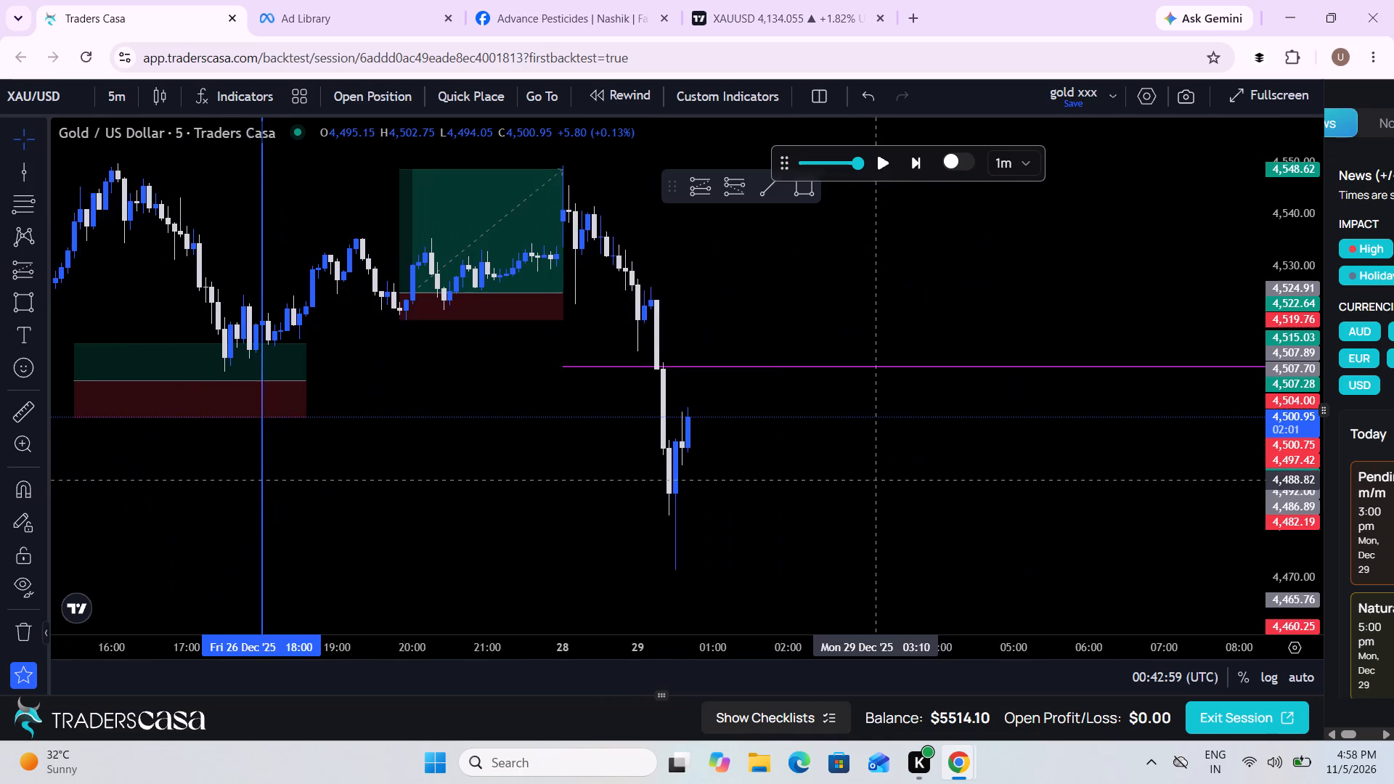
Lower the replay speed, run the replay up to the purple 4,510.63 level and pause at 01:14:59 UTC.
{"action": "left_click_drag", "start_coordinate": [868, 481], "coordinate": [794, 500]}
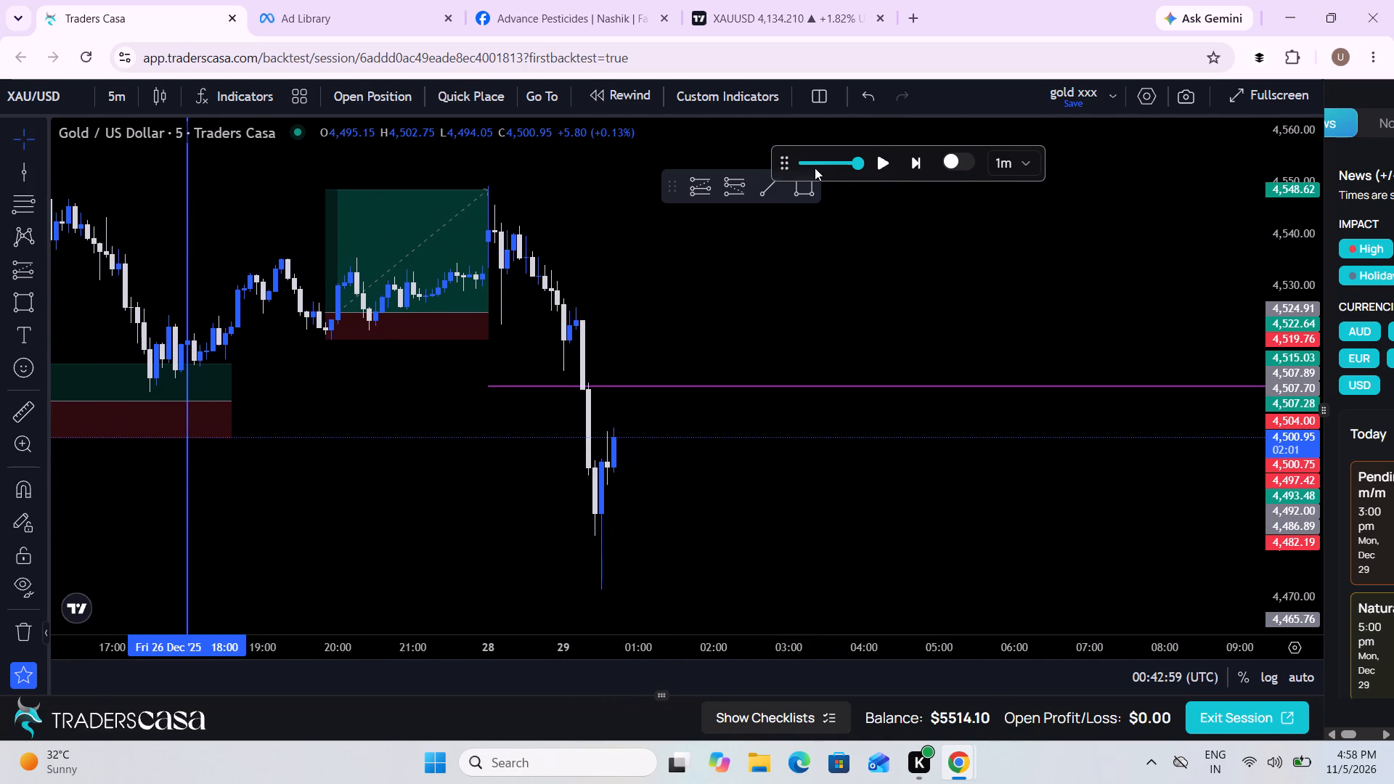
{"action": "left_click", "coordinate": [815, 168]}
{"action": "left_click", "coordinate": [823, 165]}
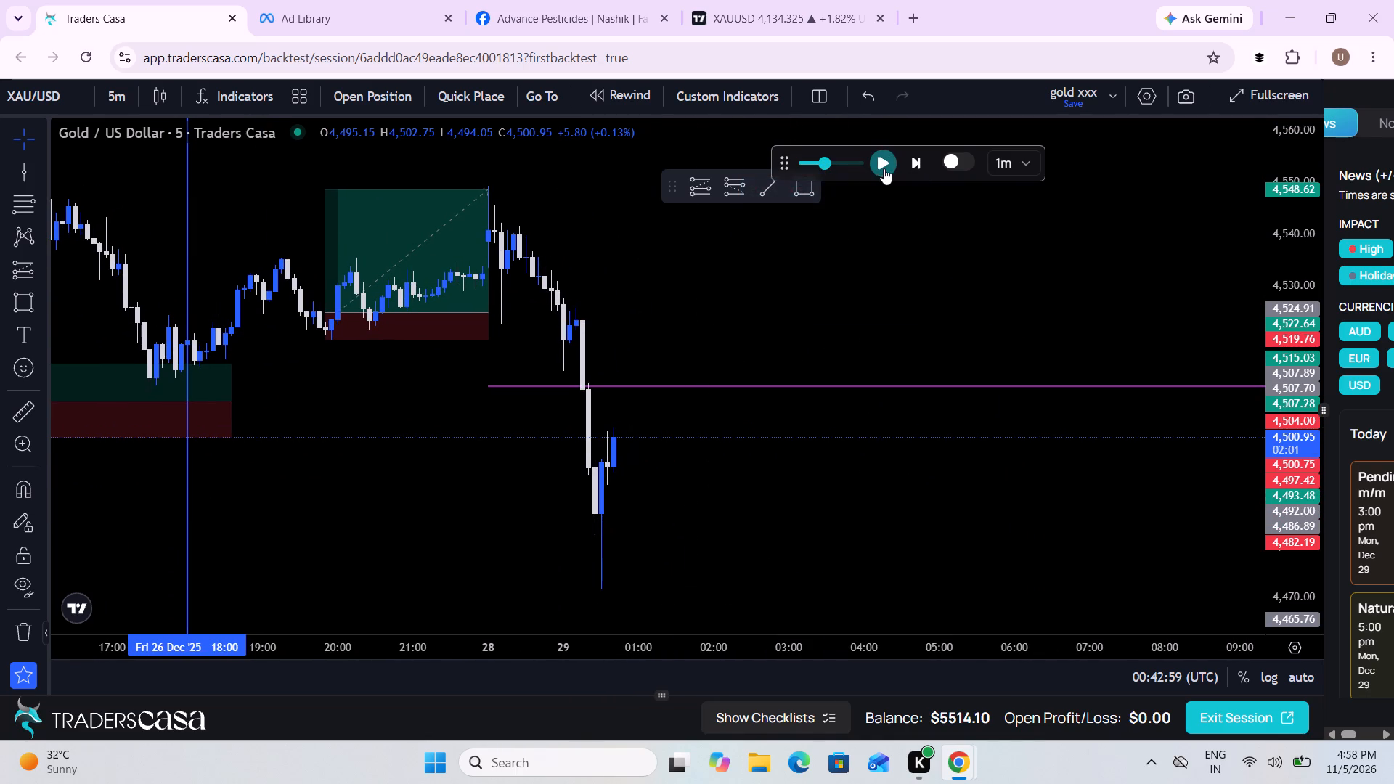
{"action": "left_click", "coordinate": [882, 168]}
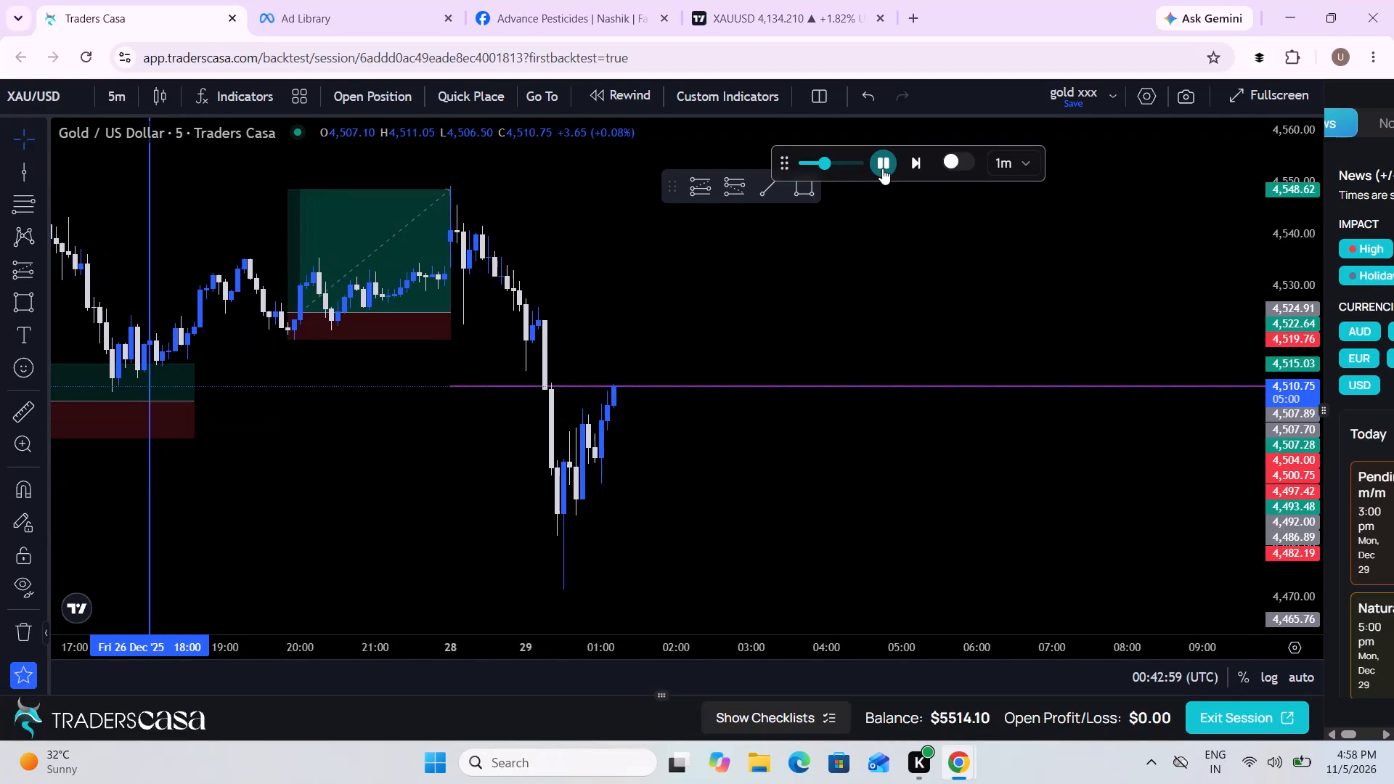
{"action": "left_click", "coordinate": [882, 168]}
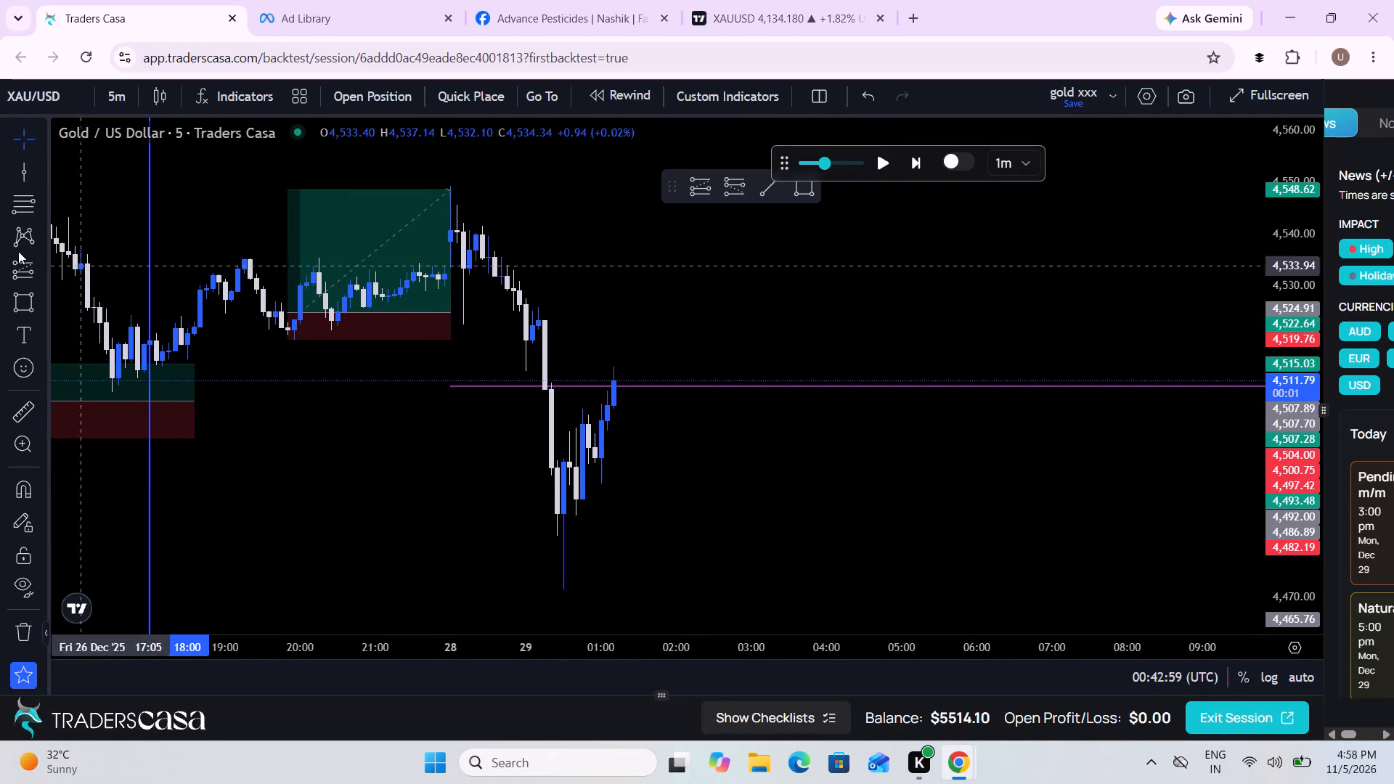
Draw a short position from Mon 29 Dec 01:25 with entry 4,508.76, stop 4,514.53 and target 4,471.86 at the drop's low.
{"action": "left_click", "coordinate": [45, 276]}
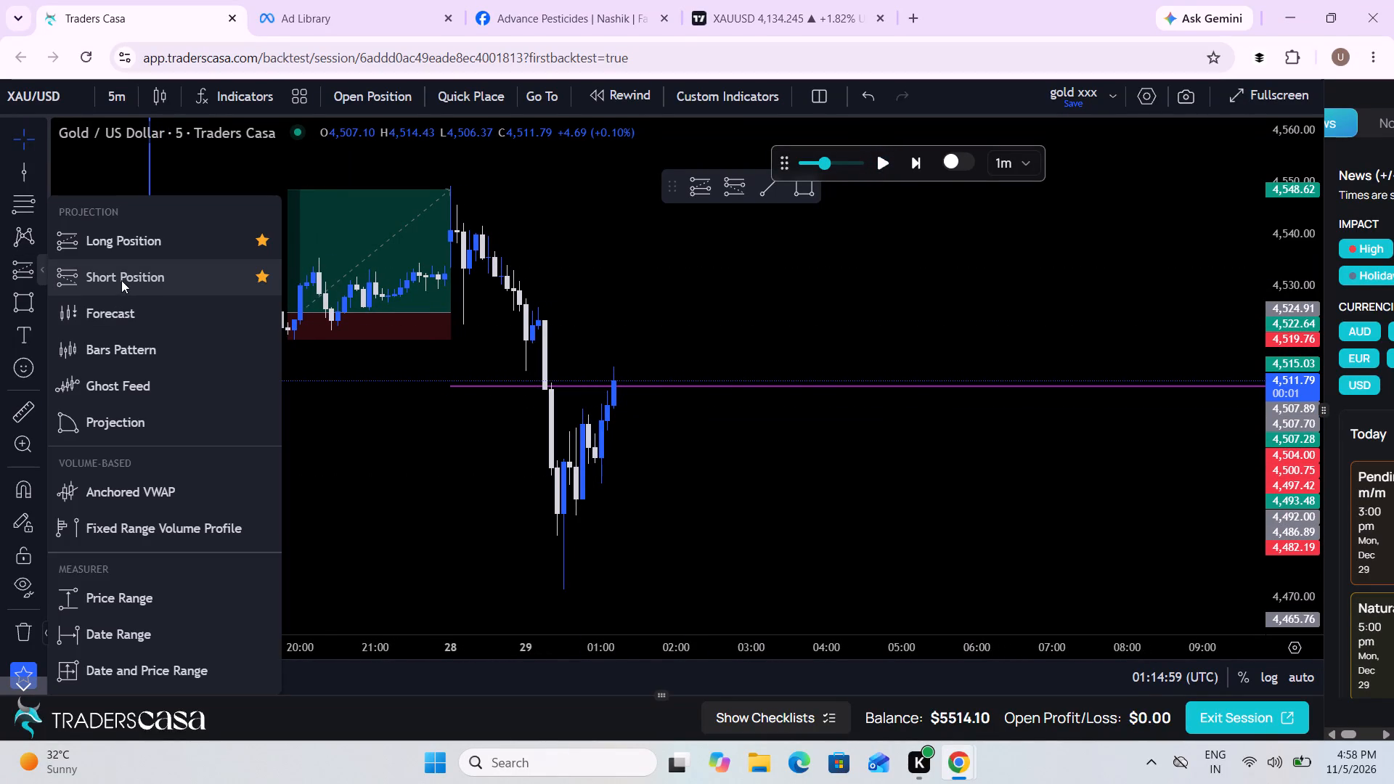
{"action": "left_click", "coordinate": [121, 280]}
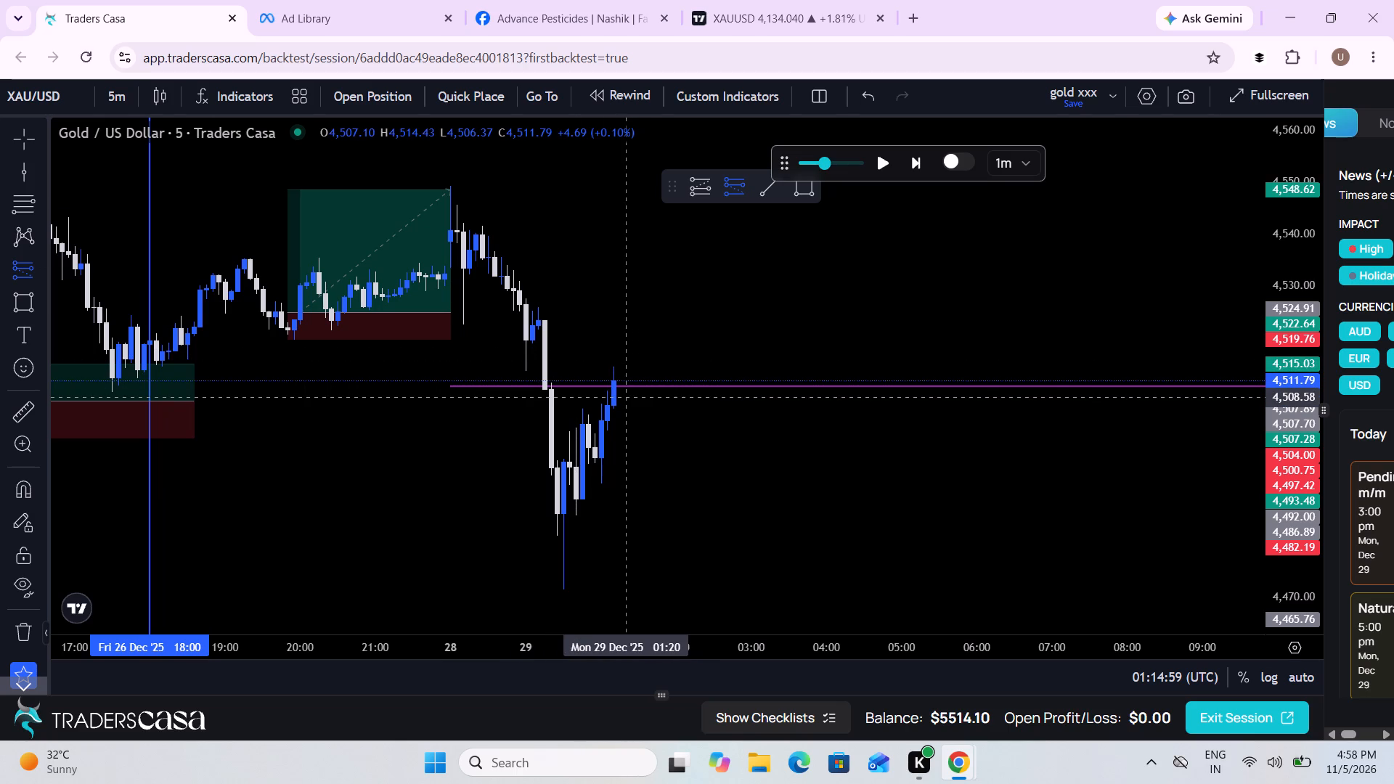
{"action": "left_click", "coordinate": [629, 396]}
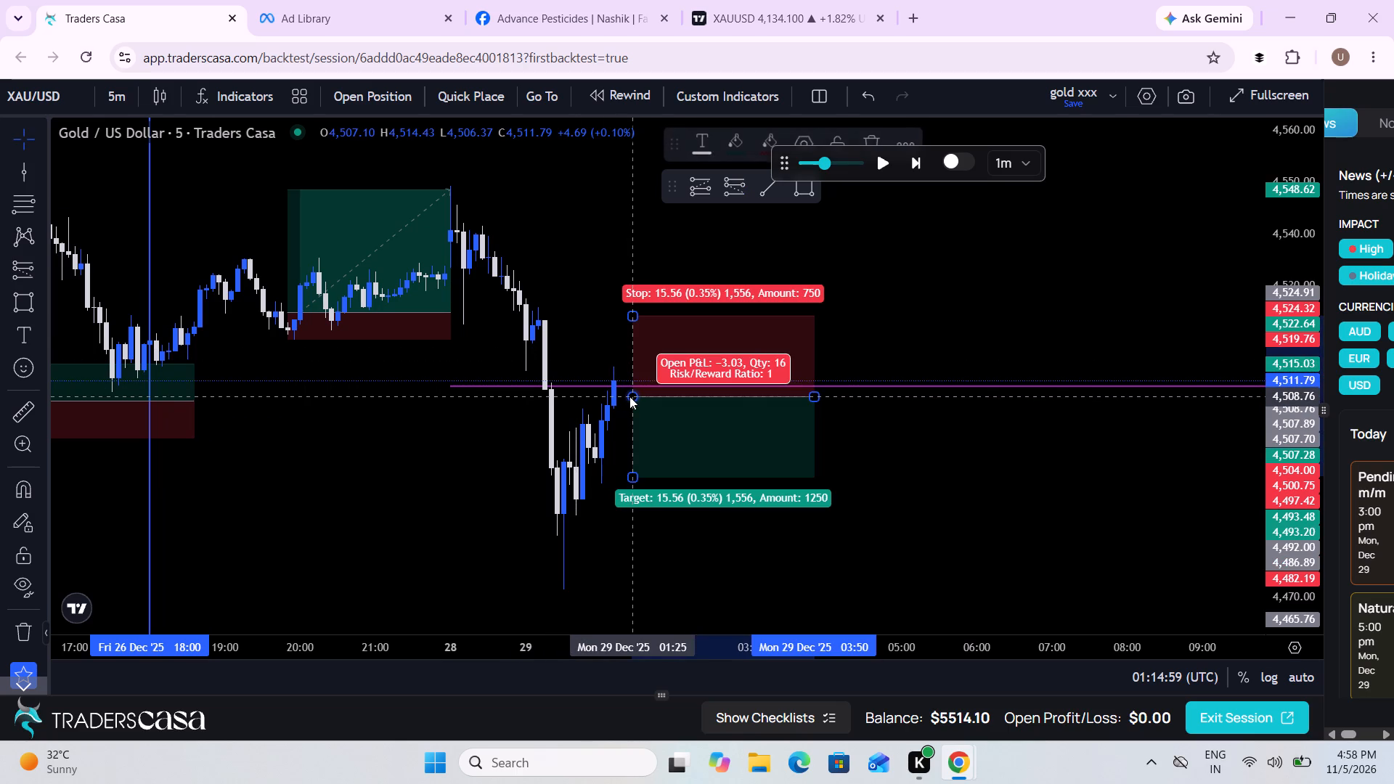
{"action": "left_click_drag", "start_coordinate": [635, 317], "coordinate": [624, 338]}
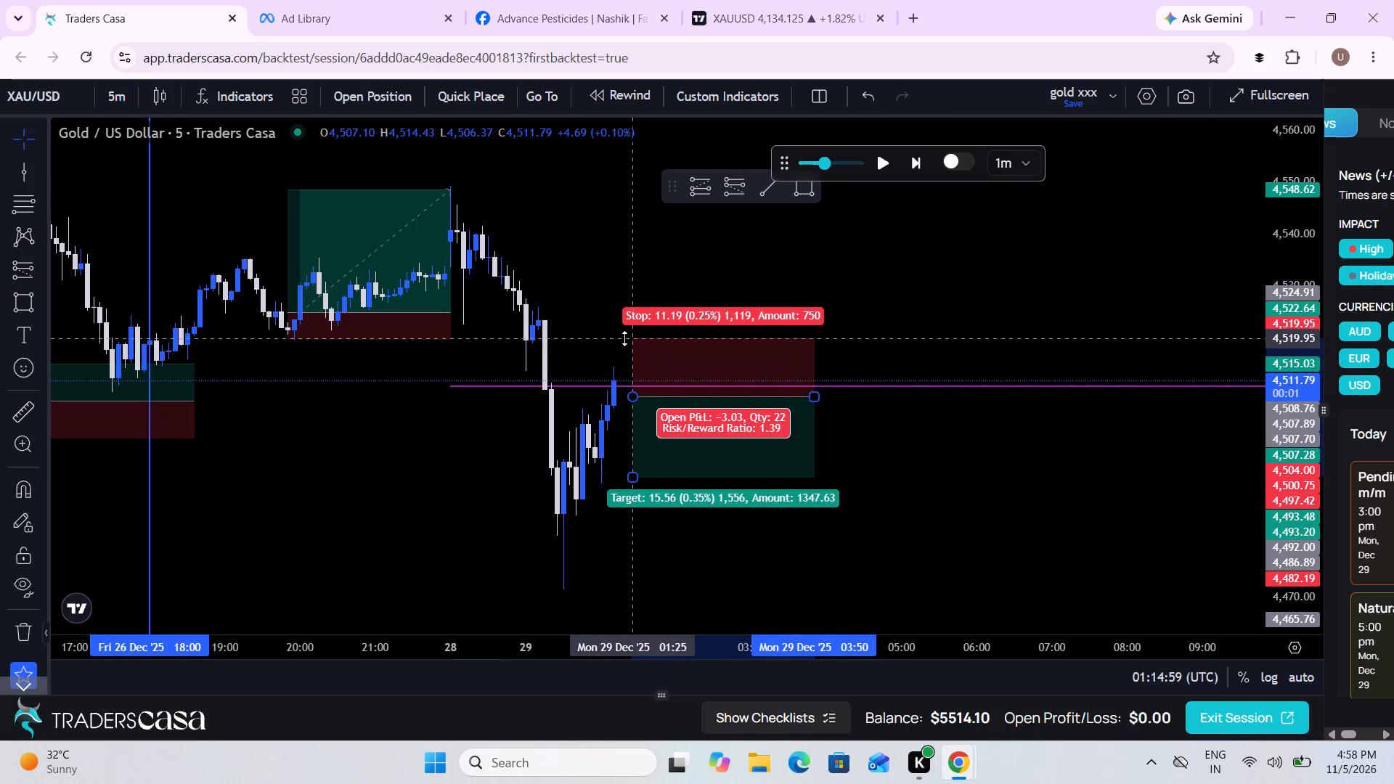
{"action": "left_click_drag", "start_coordinate": [624, 338], "coordinate": [627, 359]}
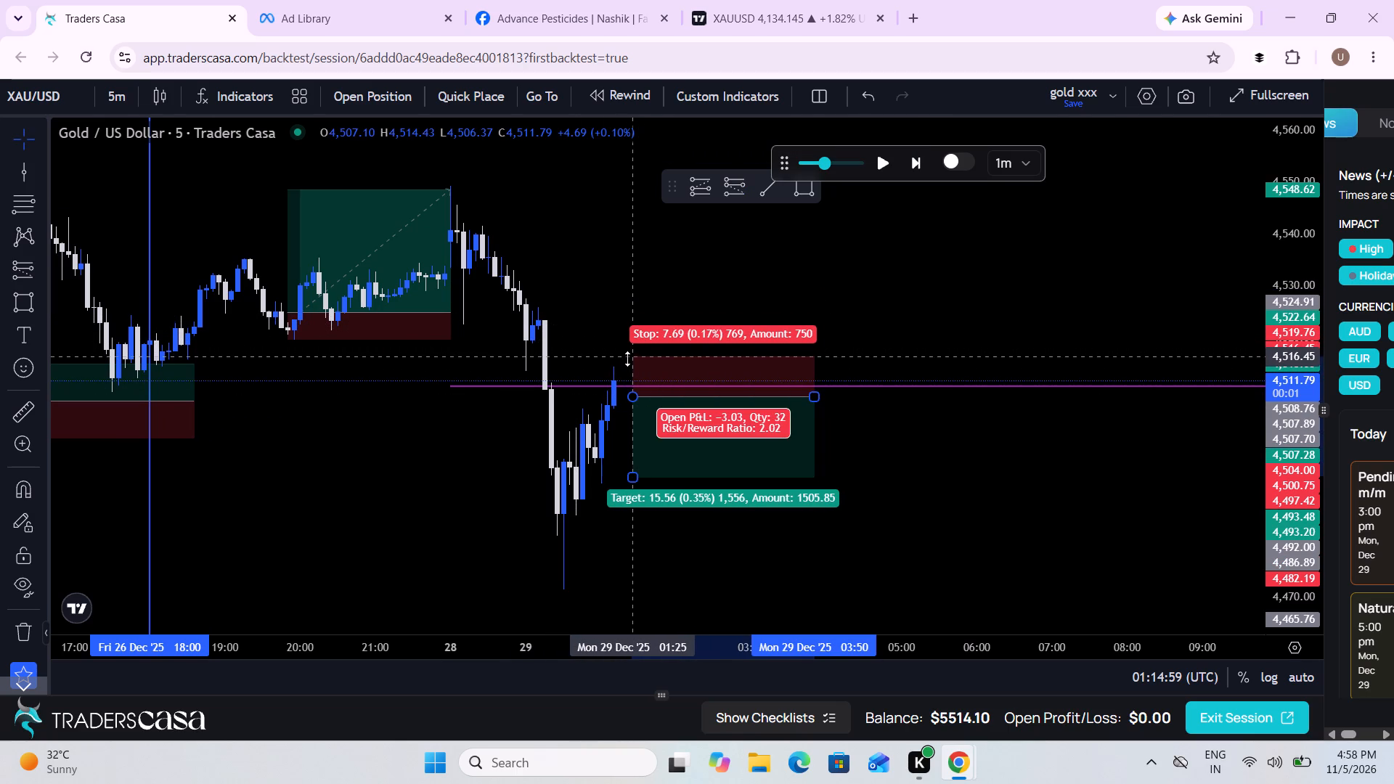
{"action": "left_click_drag", "start_coordinate": [627, 359], "coordinate": [629, 366]}
{"action": "scroll", "coordinate": [548, 505], "scroll_direction": "down", "scroll_amount": 2}
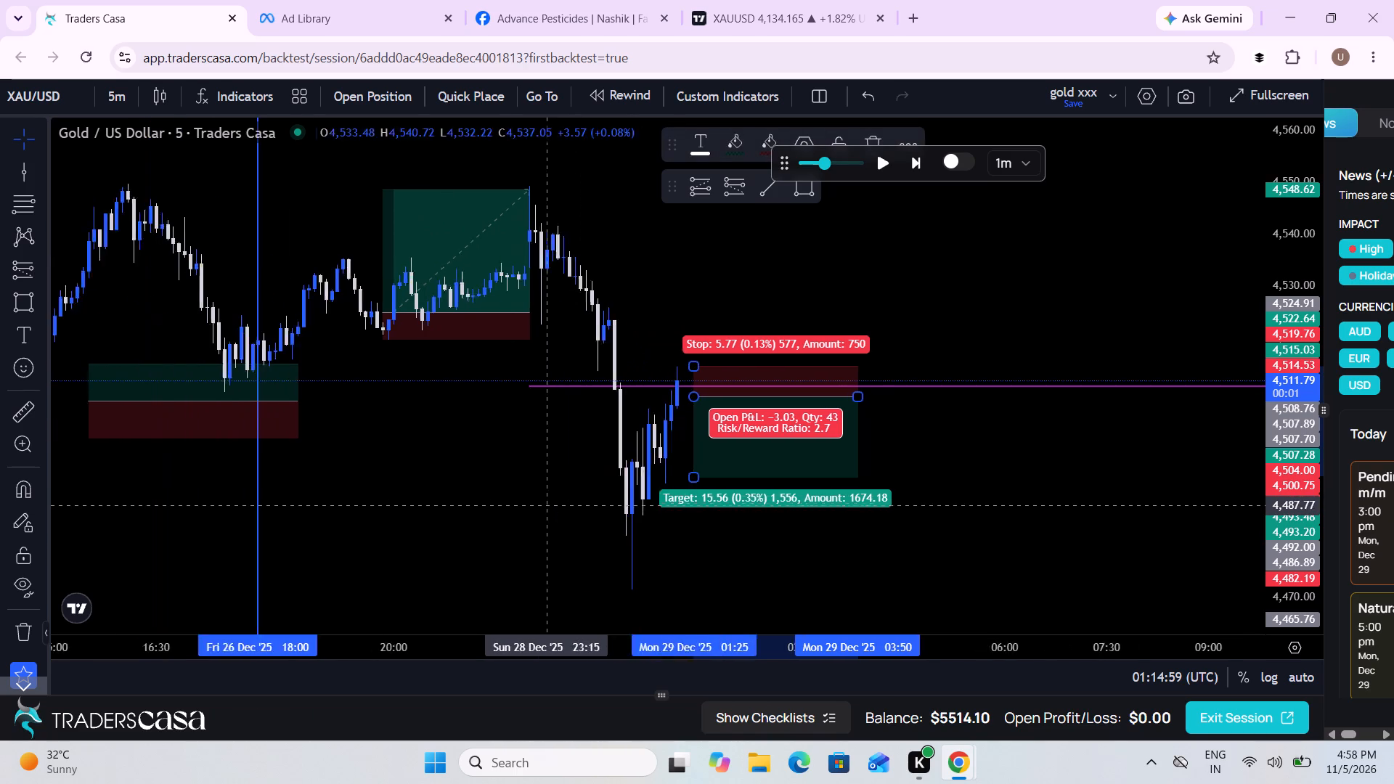
{"action": "scroll", "coordinate": [548, 505], "scroll_direction": "down", "scroll_amount": 1}
{"action": "left_click_drag", "start_coordinate": [686, 531], "coordinate": [572, 517]}
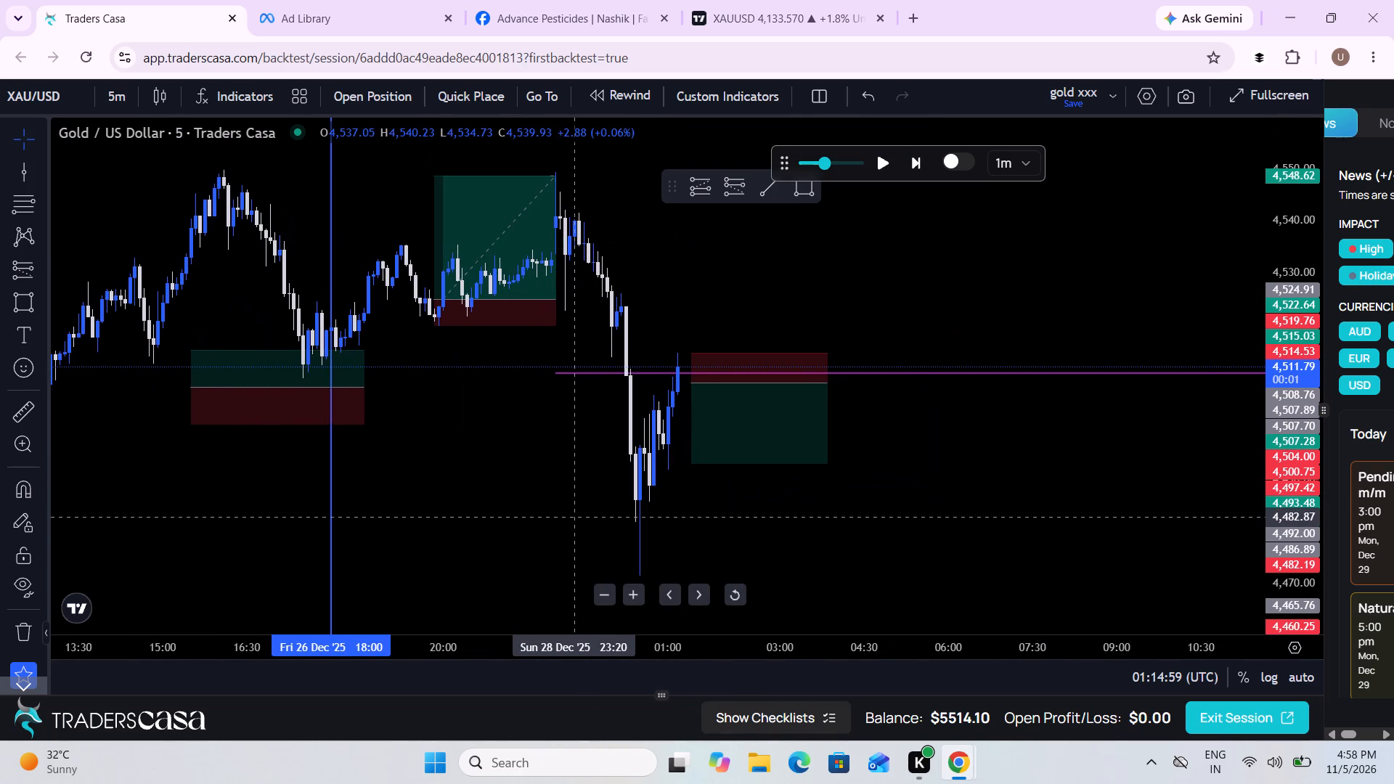
{"action": "left_click_drag", "start_coordinate": [572, 517], "coordinate": [474, 507]}
{"action": "scroll", "coordinate": [474, 507], "scroll_direction": "down", "scroll_amount": 1}
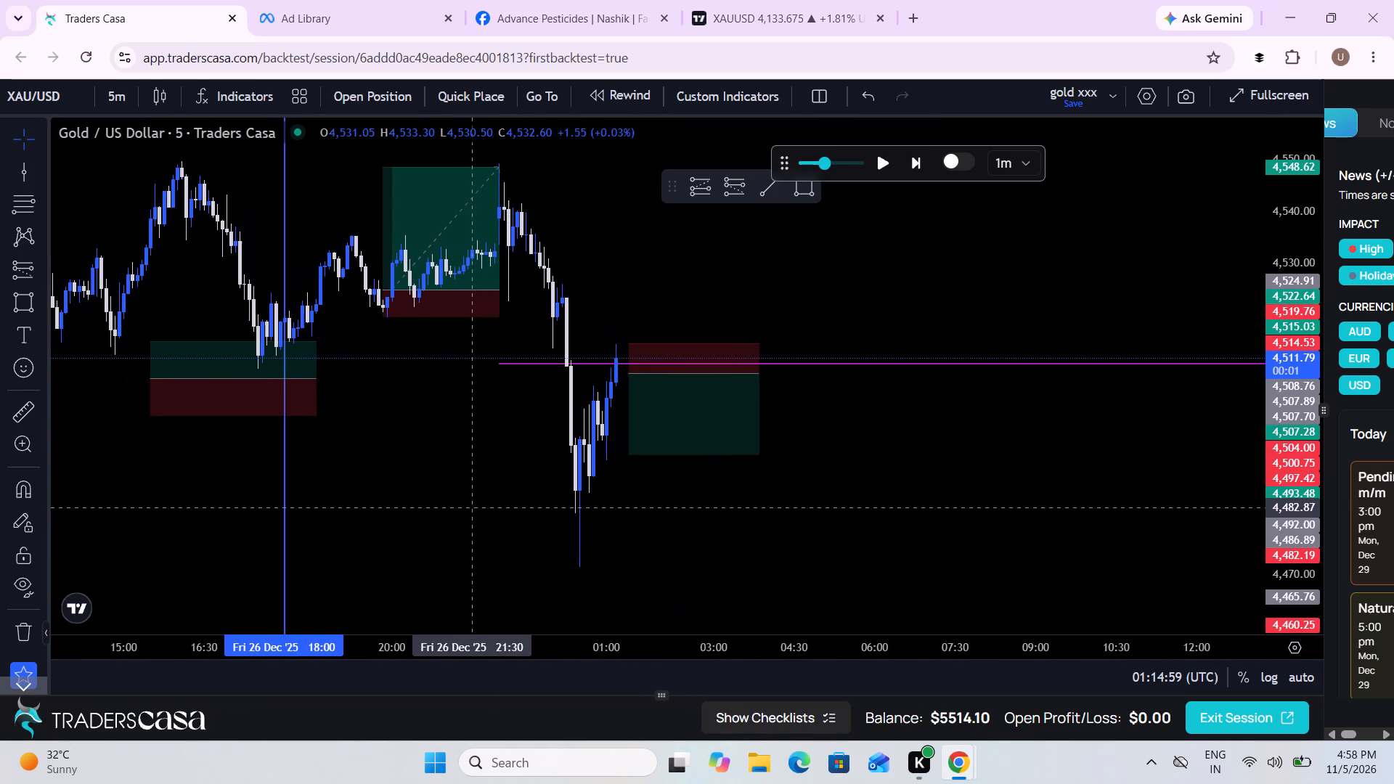
{"action": "left_click_drag", "start_coordinate": [632, 457], "coordinate": [614, 545]}
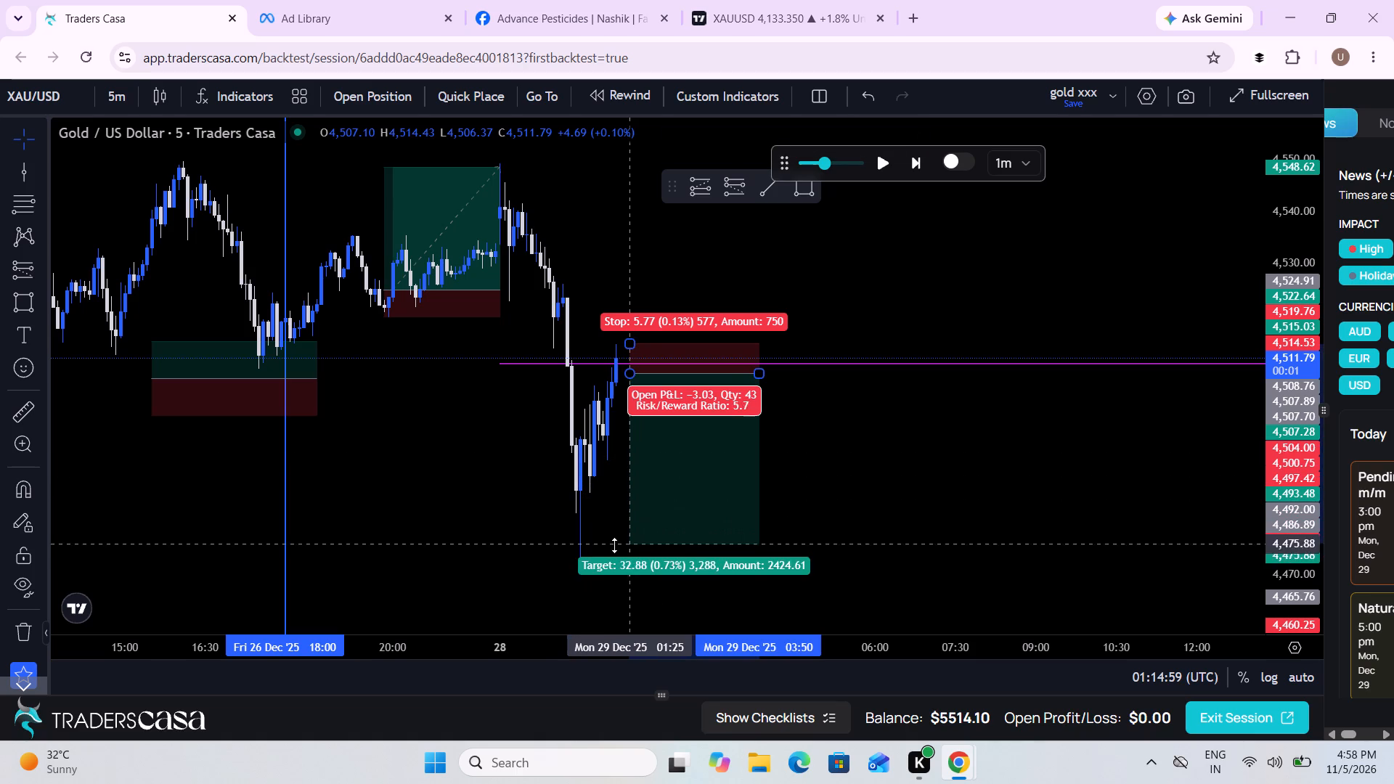
{"action": "left_click_drag", "start_coordinate": [614, 545], "coordinate": [614, 565]}
Place a sell stop order at 4508.76 with take profit 4471.86, stop loss 4514.53 and 2.2% risk.
{"action": "left_click", "coordinate": [392, 99]}
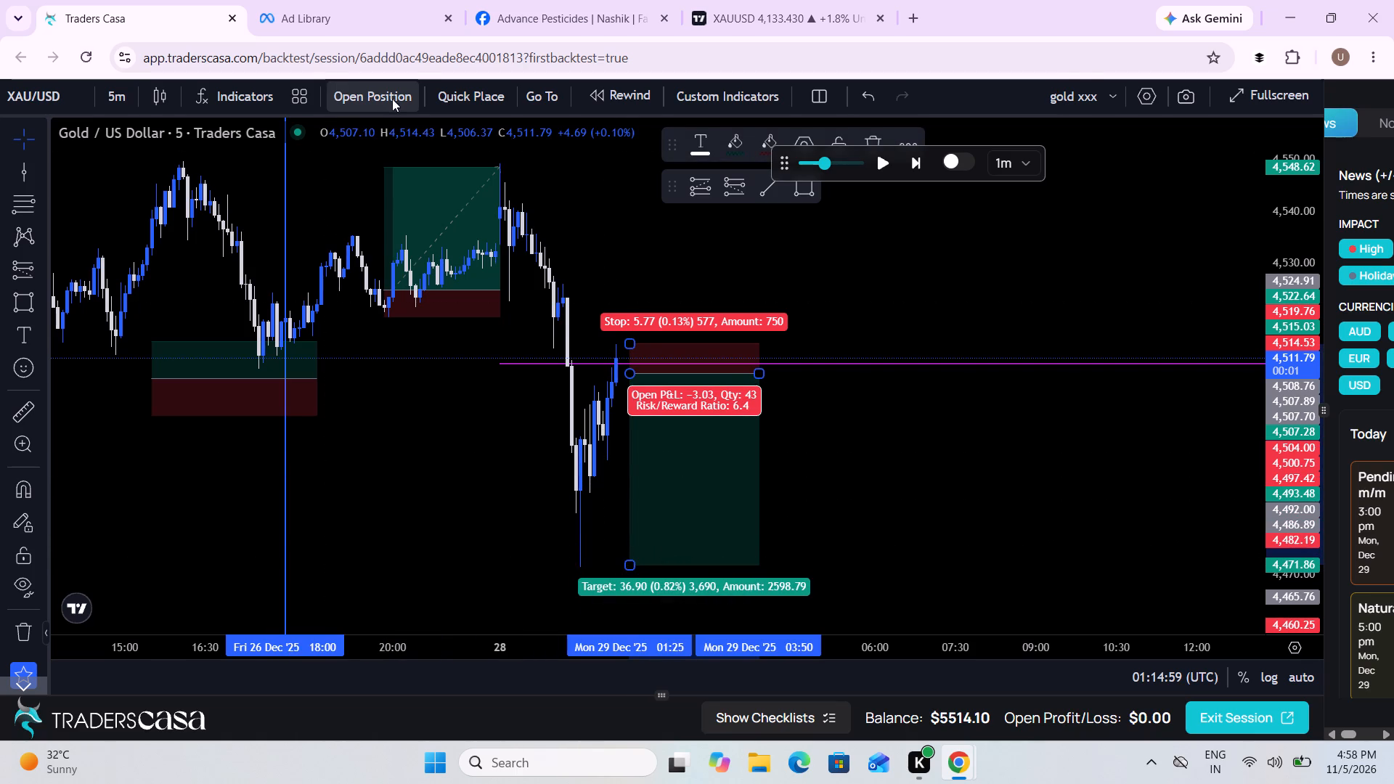
{"action": "left_click", "coordinate": [664, 672]}
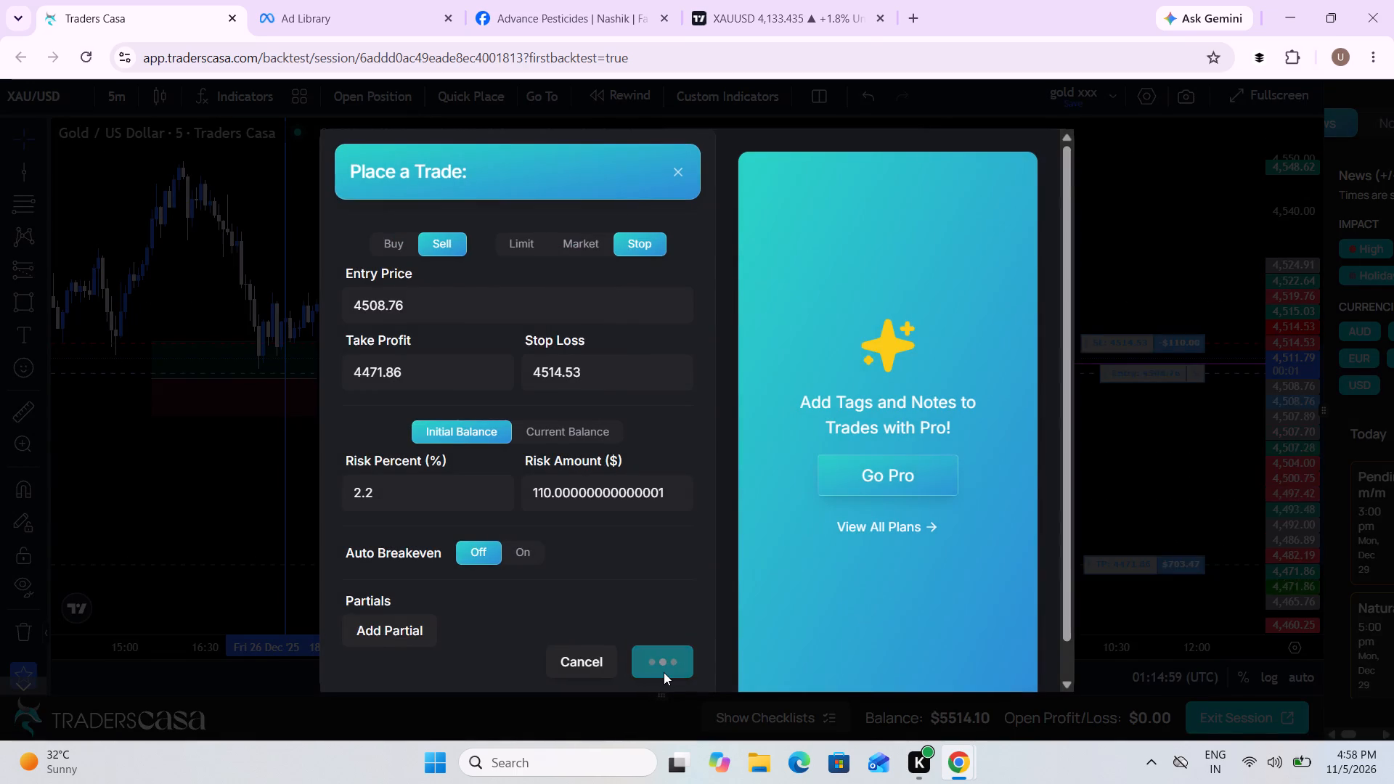
Run the replay past the sell order's entry and pause at 01:31:59 UTC.
{"action": "scroll", "coordinate": [519, 534], "scroll_direction": "up", "scroll_amount": 4}
{"action": "left_click_drag", "start_coordinate": [600, 482], "coordinate": [1003, 523]}
{"action": "scroll", "coordinate": [1003, 523], "scroll_direction": "up", "scroll_amount": 1}
{"action": "left_click_drag", "start_coordinate": [1265, 563], "coordinate": [1270, 381]}
{"action": "left_click_drag", "start_coordinate": [1059, 610], "coordinate": [995, 462]}
{"action": "scroll", "coordinate": [995, 462], "scroll_direction": "down", "scroll_amount": 1}
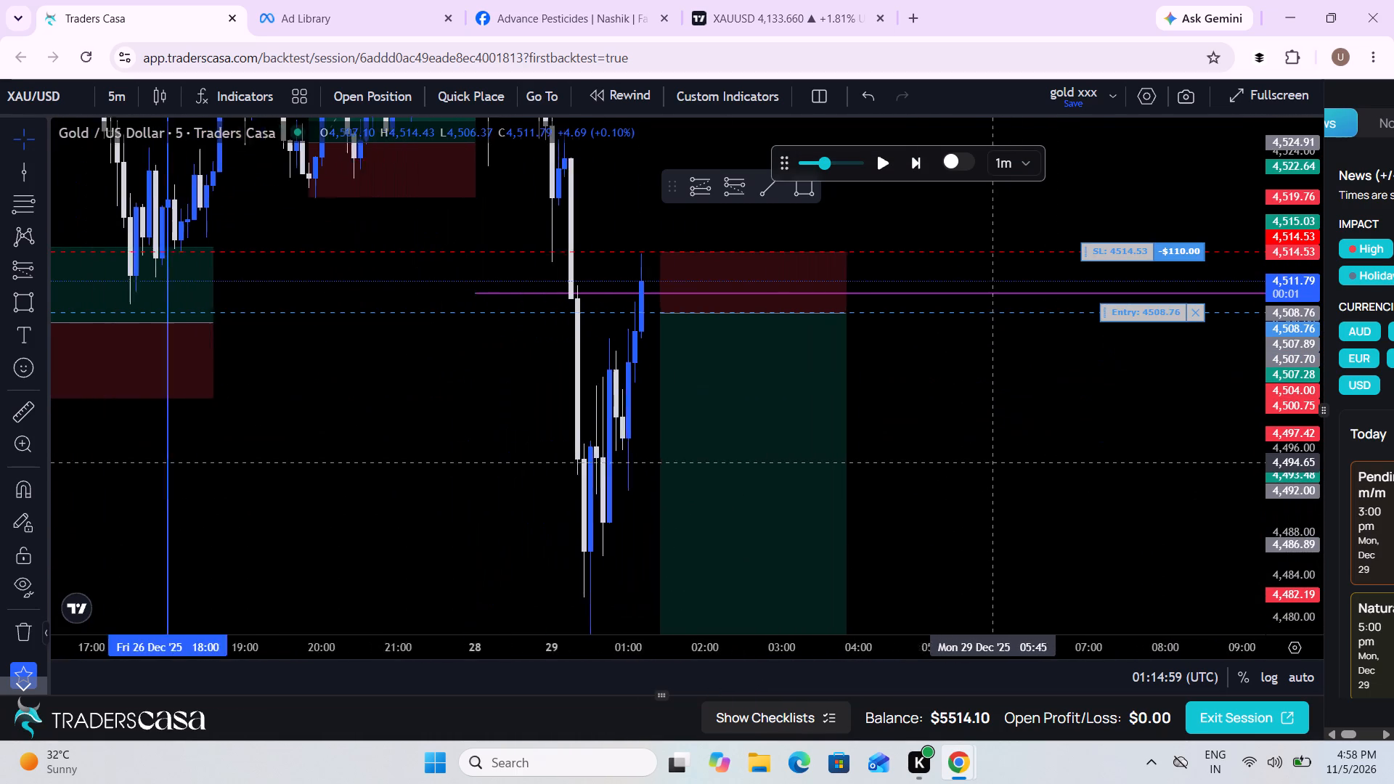
{"action": "scroll", "coordinate": [995, 462], "scroll_direction": "down", "scroll_amount": 1}
{"action": "left_click", "coordinate": [887, 166]}
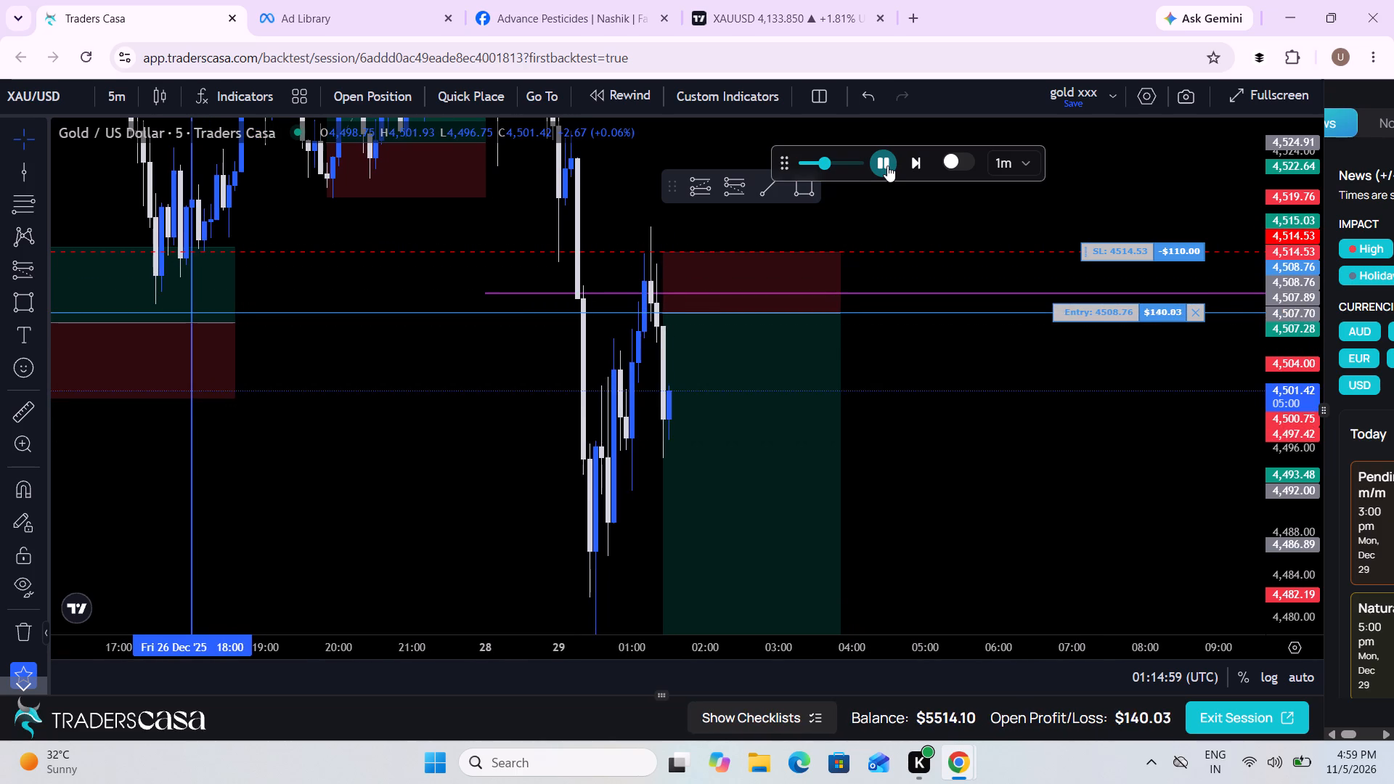
{"action": "left_click", "coordinate": [887, 166]}
Move the open sell trade's stop loss down to 4509.14, just above the entry.
{"action": "left_click_drag", "start_coordinate": [1091, 243], "coordinate": [1093, 283]}
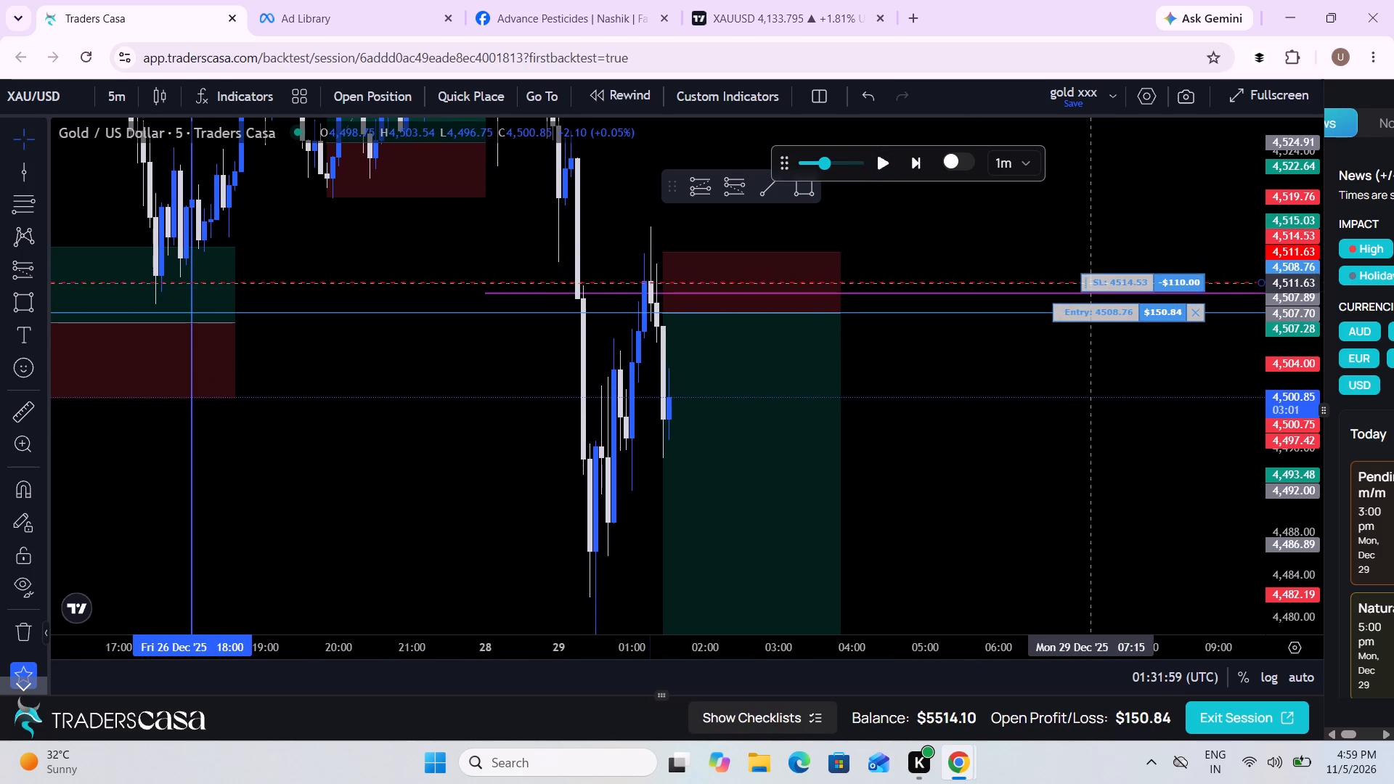
{"action": "left_click_drag", "start_coordinate": [1093, 283], "coordinate": [1088, 309]}
Run the replay until the sell trade closes and pause at 02:25:59 UTC.
{"action": "left_click", "coordinate": [1096, 418]}
{"action": "left_click_drag", "start_coordinate": [1096, 418], "coordinate": [1031, 285]}
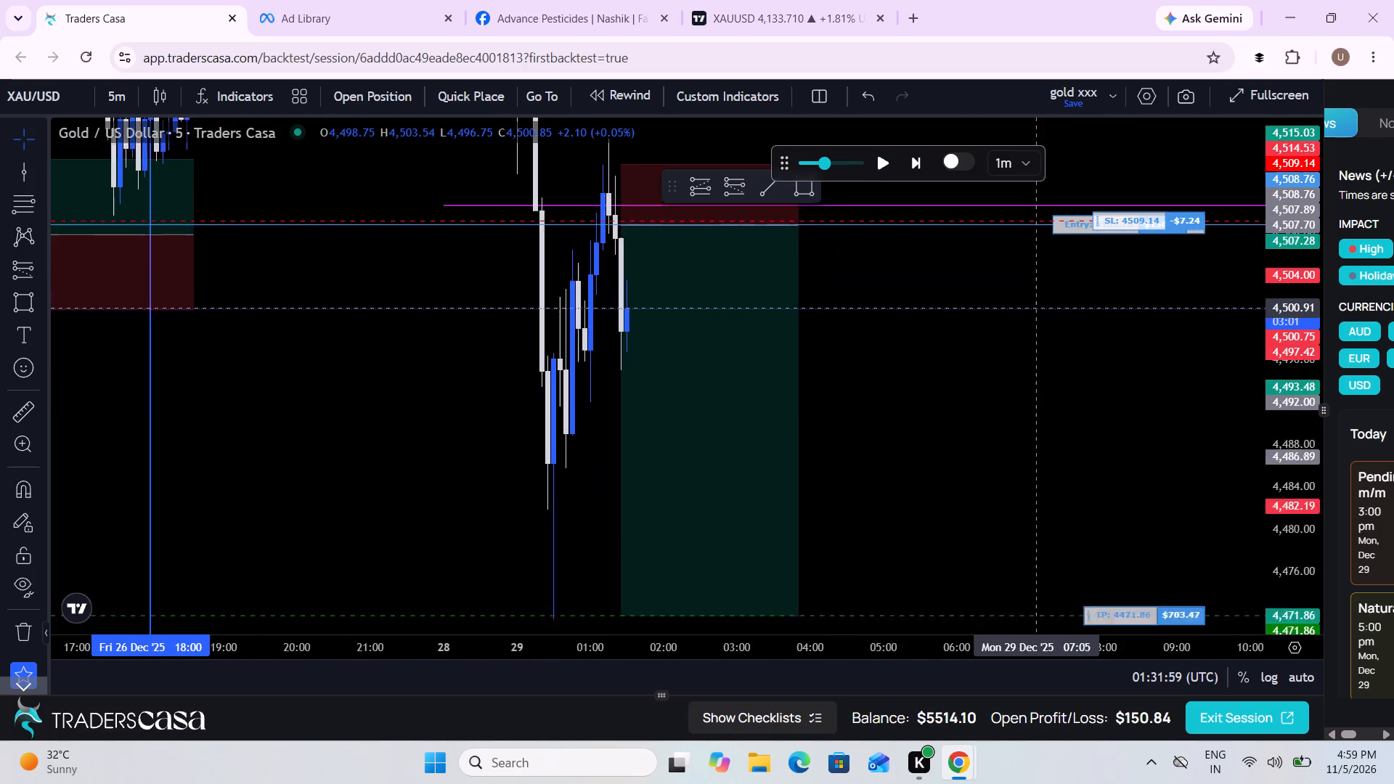
{"action": "left_click_drag", "start_coordinate": [1031, 285], "coordinate": [1030, 279]}
{"action": "scroll", "coordinate": [1030, 279], "scroll_direction": "down", "scroll_amount": 1}
{"action": "left_click_drag", "start_coordinate": [1313, 291], "coordinate": [1247, 454]}
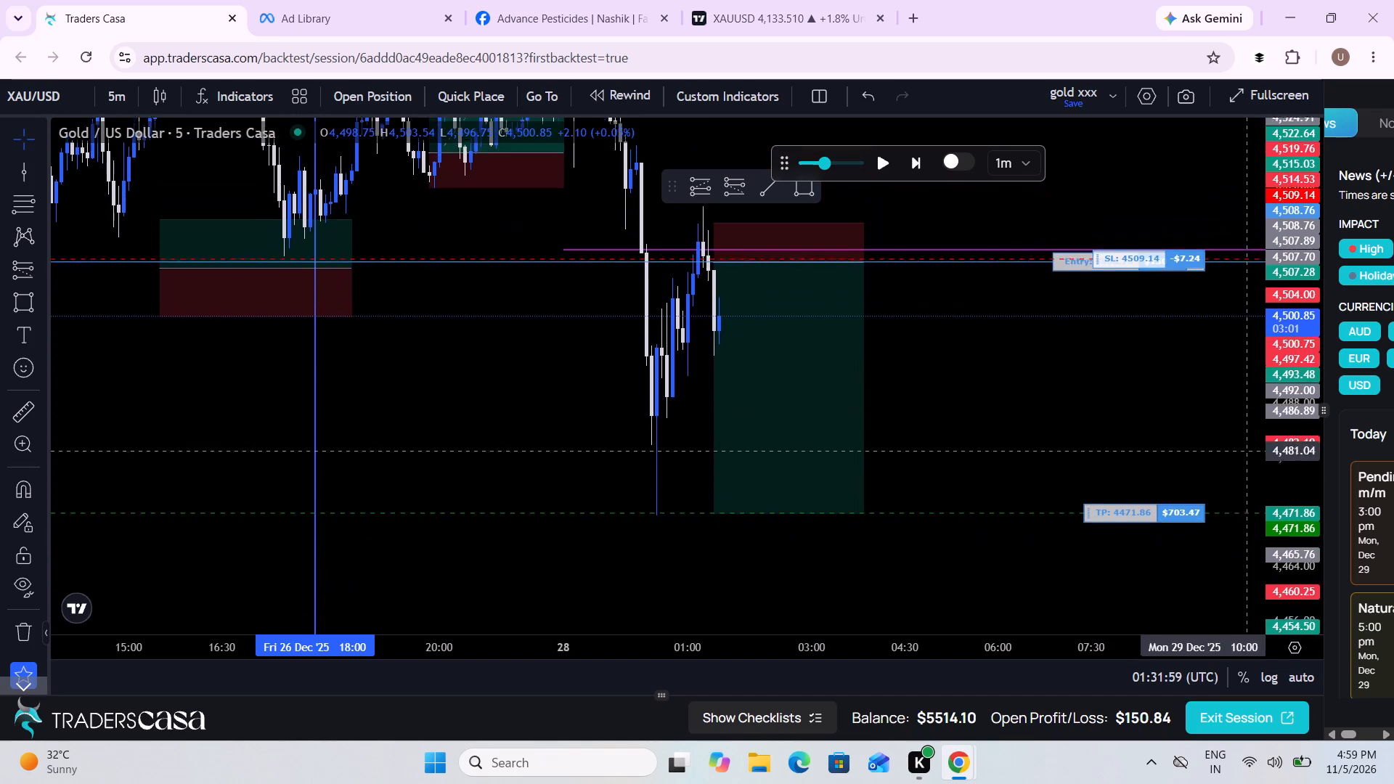
{"action": "left_click_drag", "start_coordinate": [1247, 454], "coordinate": [1235, 476]}
{"action": "left_click_drag", "start_coordinate": [977, 388], "coordinate": [1035, 408]}
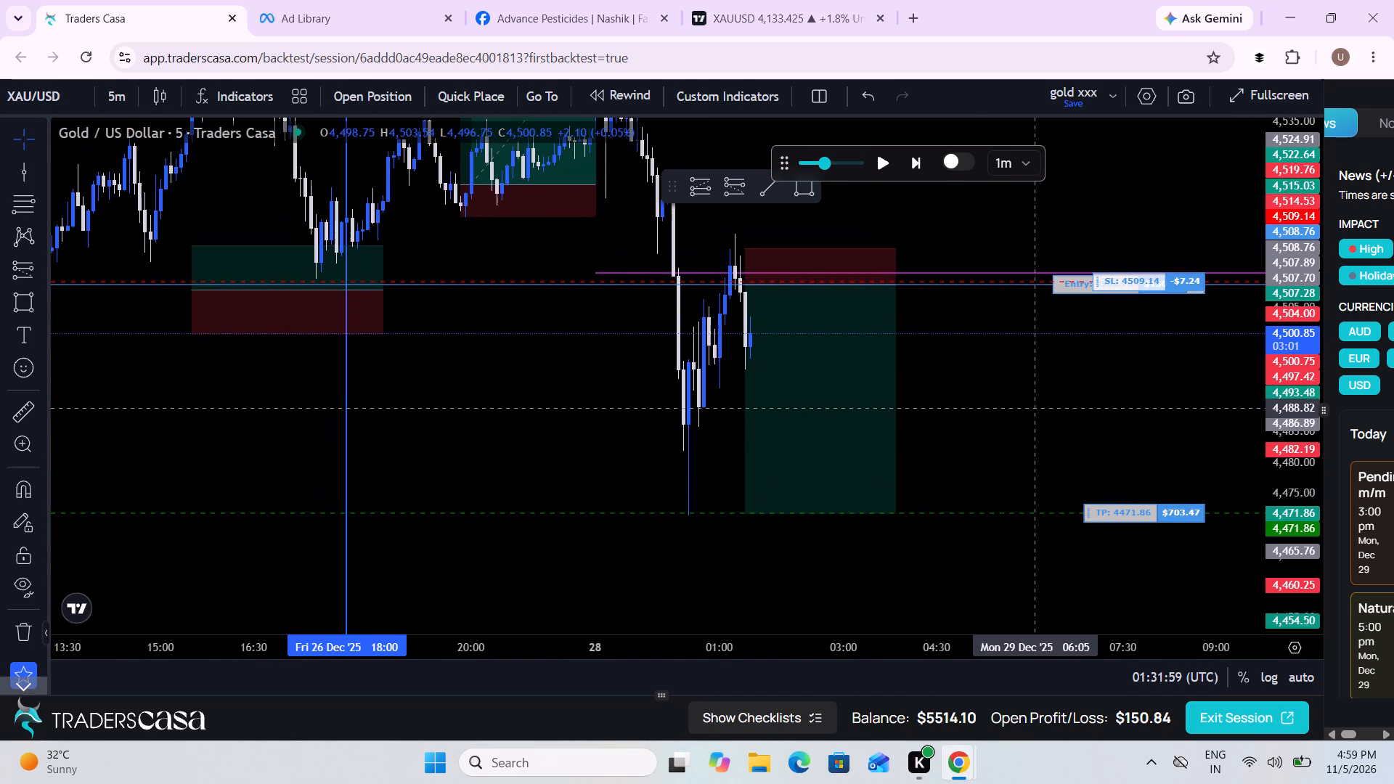
{"action": "left_click", "coordinate": [881, 171]}
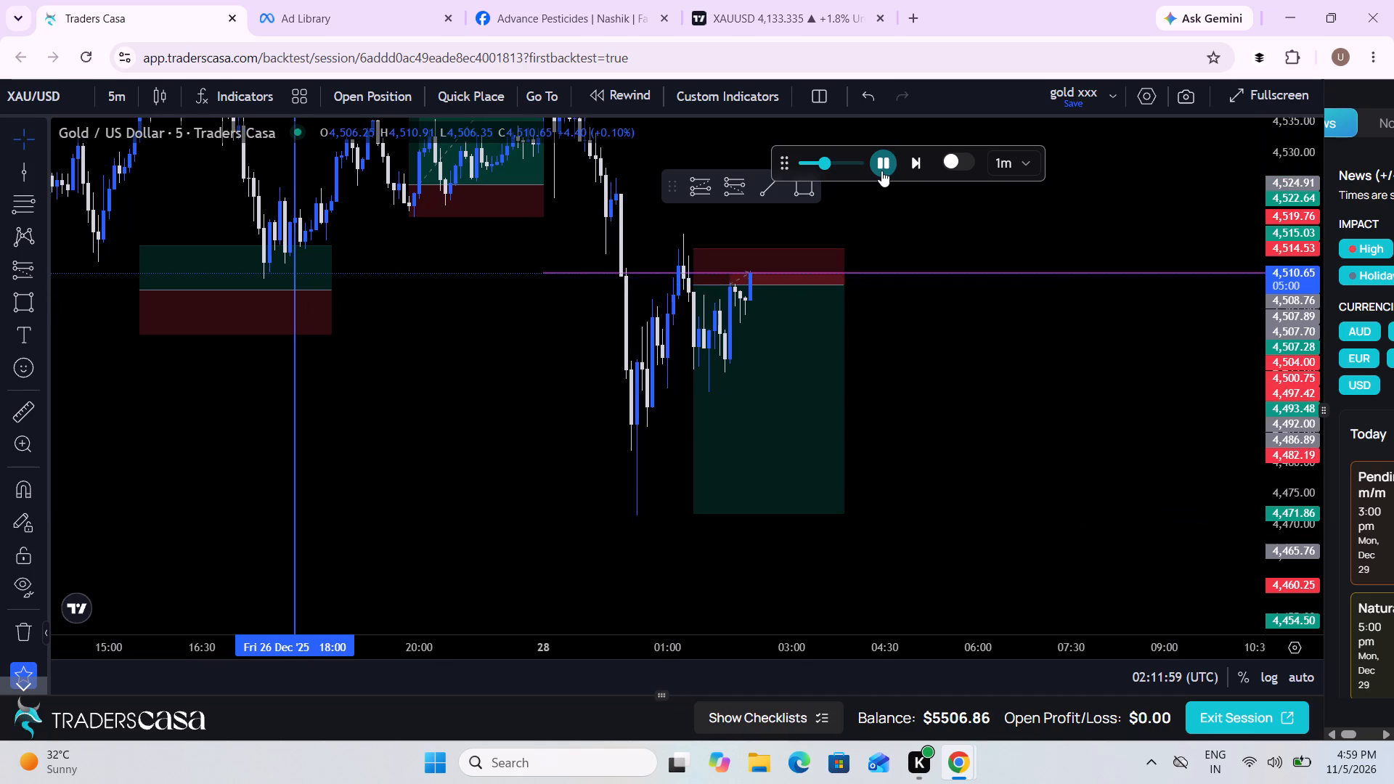
{"action": "left_click", "coordinate": [881, 171]}
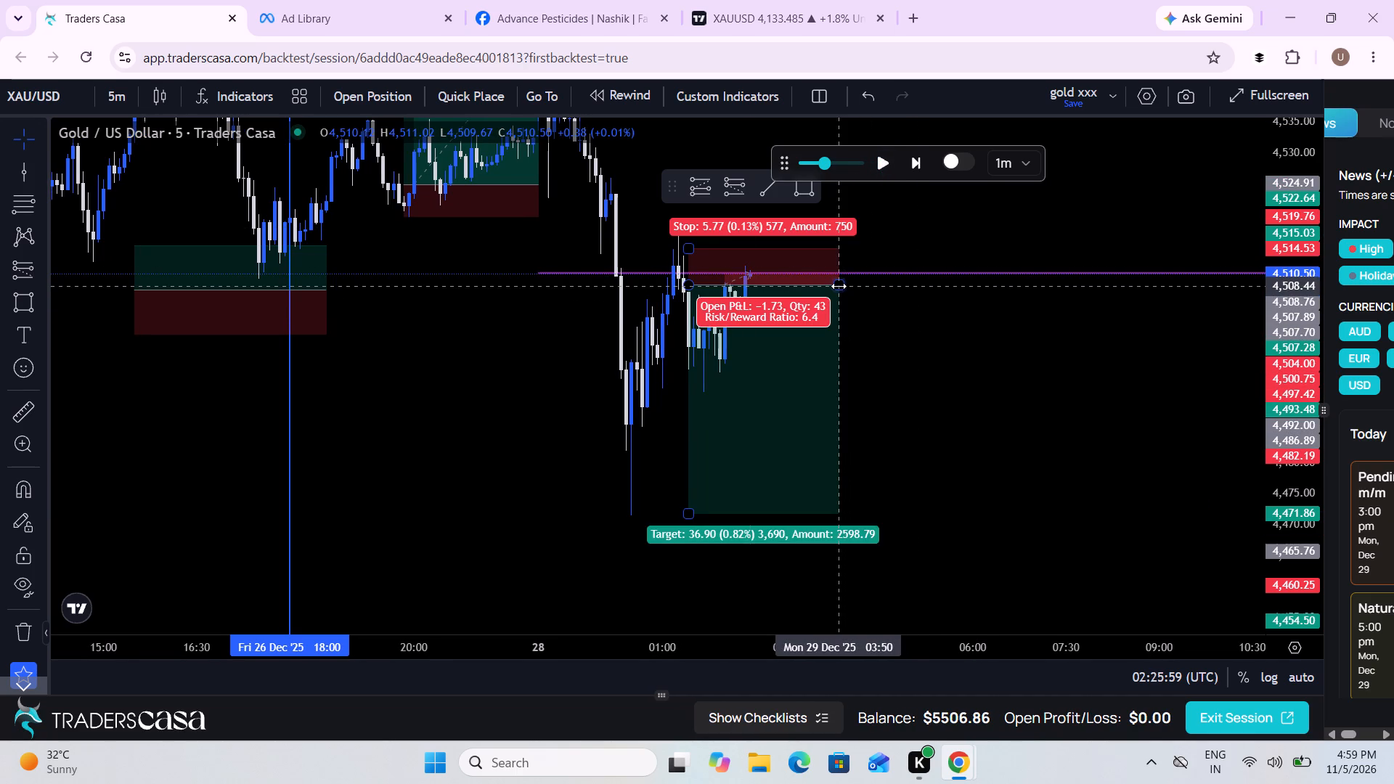
Shrink the closed trade's short position drawing to end at Mon 29 Dec 02:00 with its target at 4,491.60.
{"action": "left_click_drag", "start_coordinate": [839, 286], "coordinate": [724, 290]}
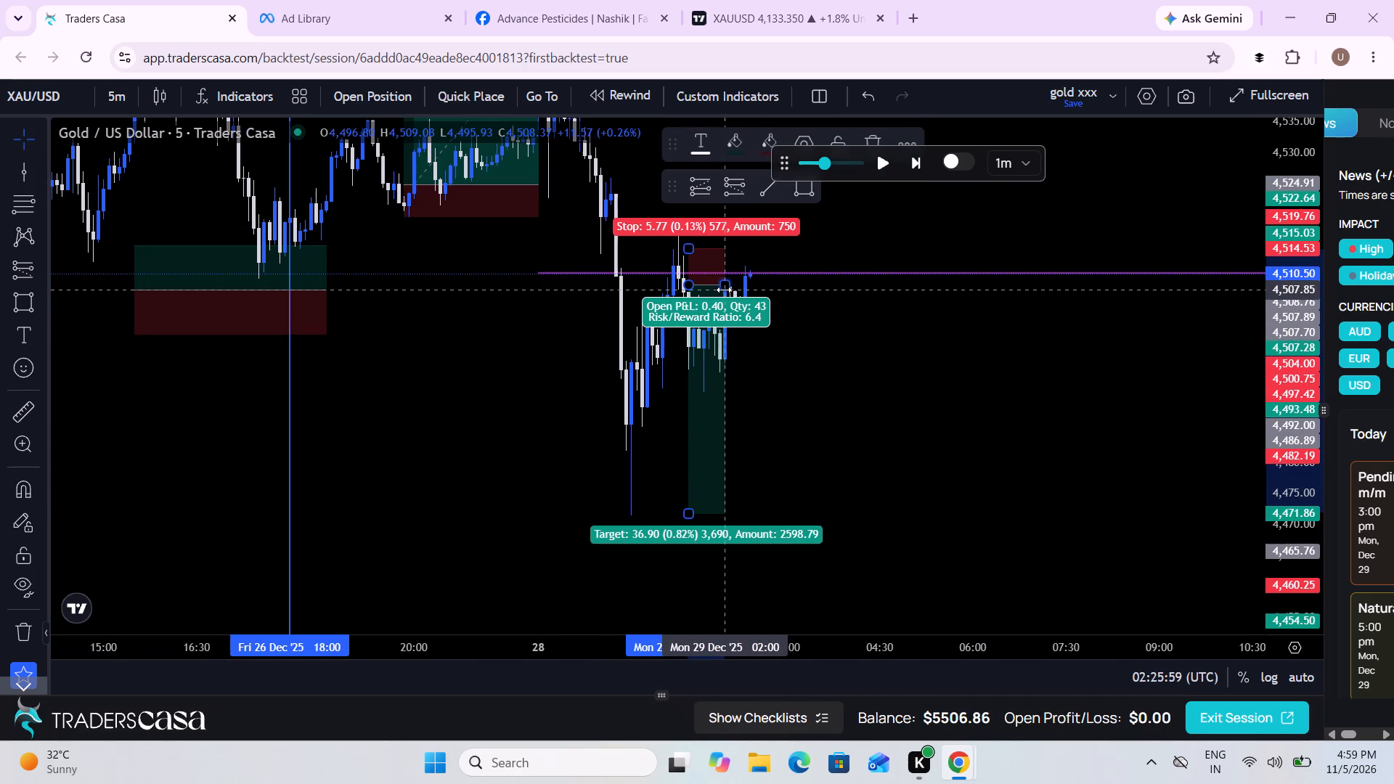
{"action": "left_click_drag", "start_coordinate": [688, 518], "coordinate": [706, 393]}
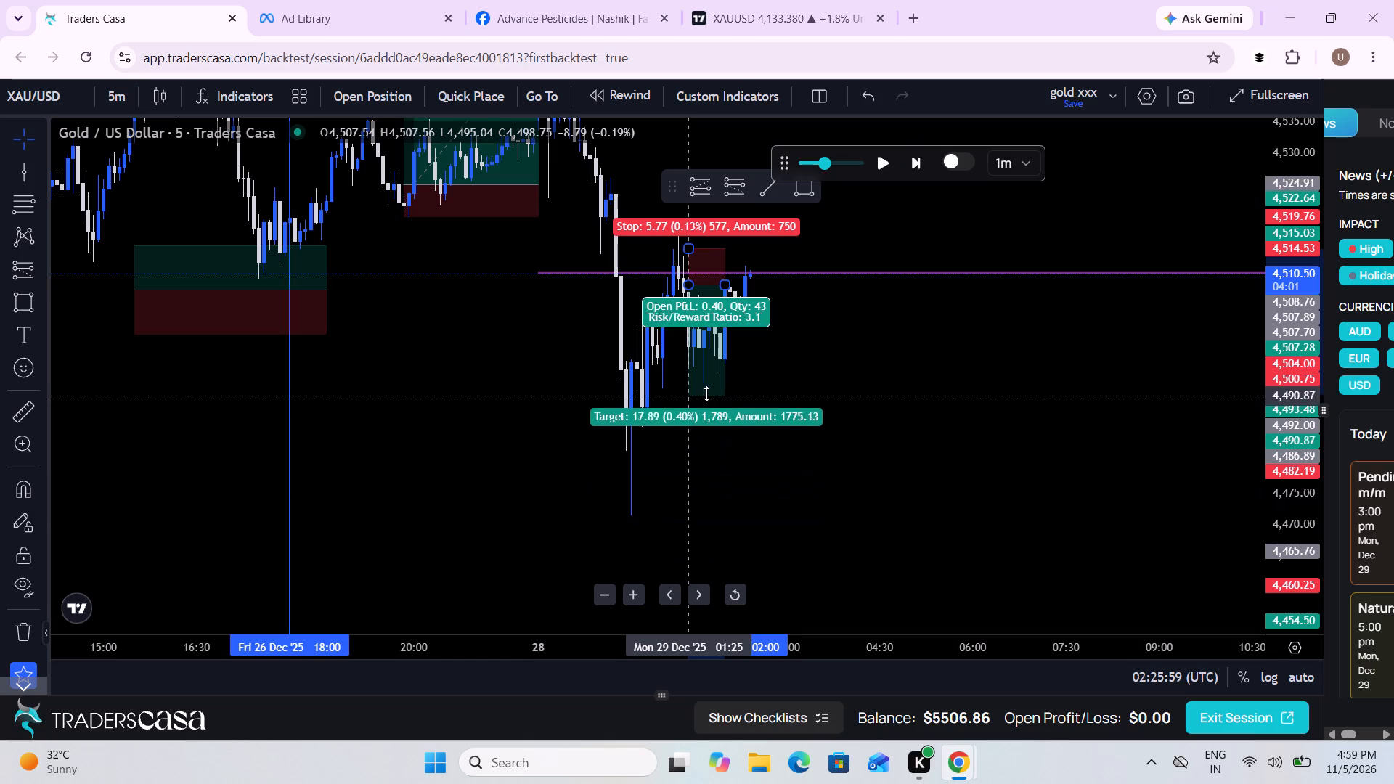
{"action": "left_click_drag", "start_coordinate": [706, 393], "coordinate": [714, 391]}
{"action": "left_click", "coordinate": [815, 384]}
Draw a second short position from Mon 29 Dec 02:25 with entry 4,508.44, stop 4,514.44 and target 4,491.46.
{"action": "left_click_drag", "start_coordinate": [815, 384], "coordinate": [830, 496]}
{"action": "scroll", "coordinate": [830, 496], "scroll_direction": "up", "scroll_amount": 4}
{"action": "left_click", "coordinate": [830, 496]}
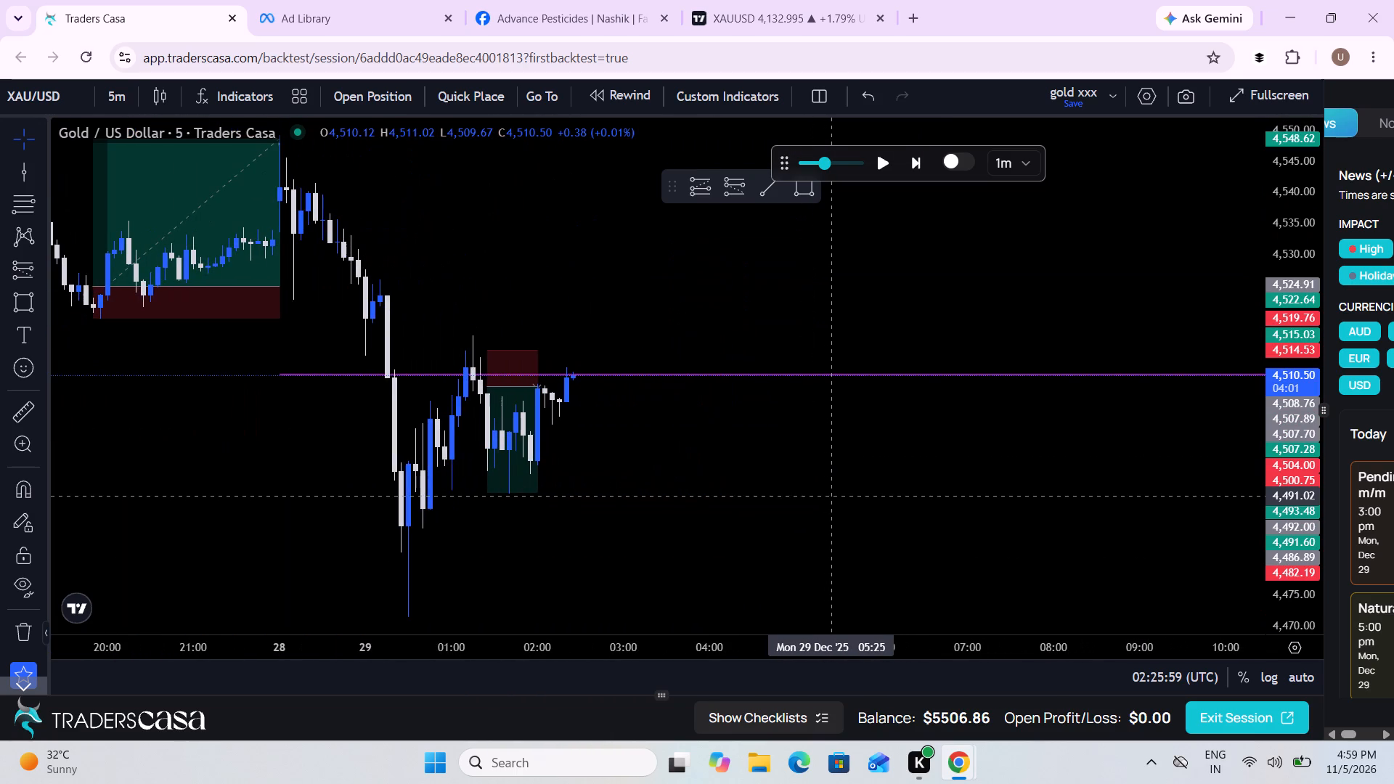
{"action": "scroll", "coordinate": [832, 496], "scroll_direction": "up", "scroll_amount": 1}
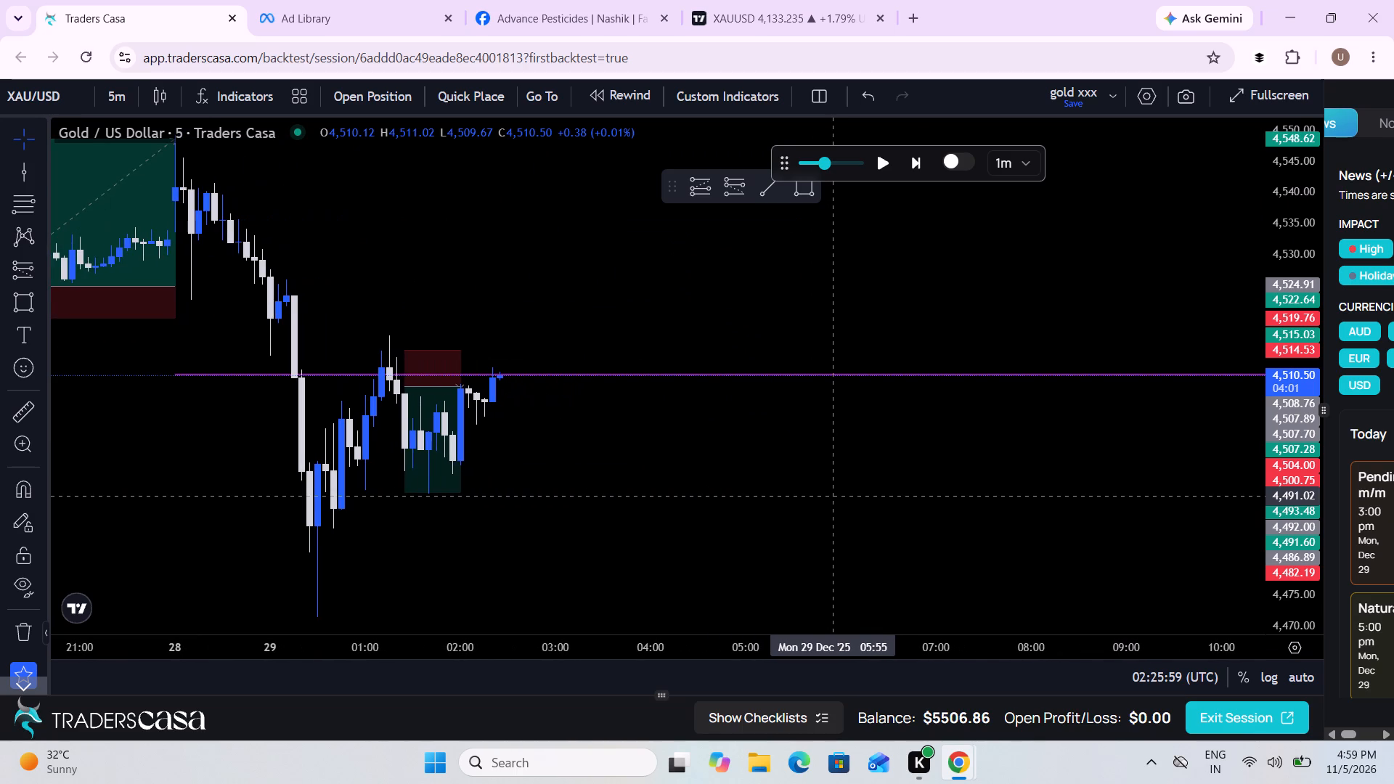
{"action": "left_click_drag", "start_coordinate": [616, 537], "coordinate": [556, 523]}
{"action": "scroll", "coordinate": [556, 523], "scroll_direction": "down", "scroll_amount": 2}
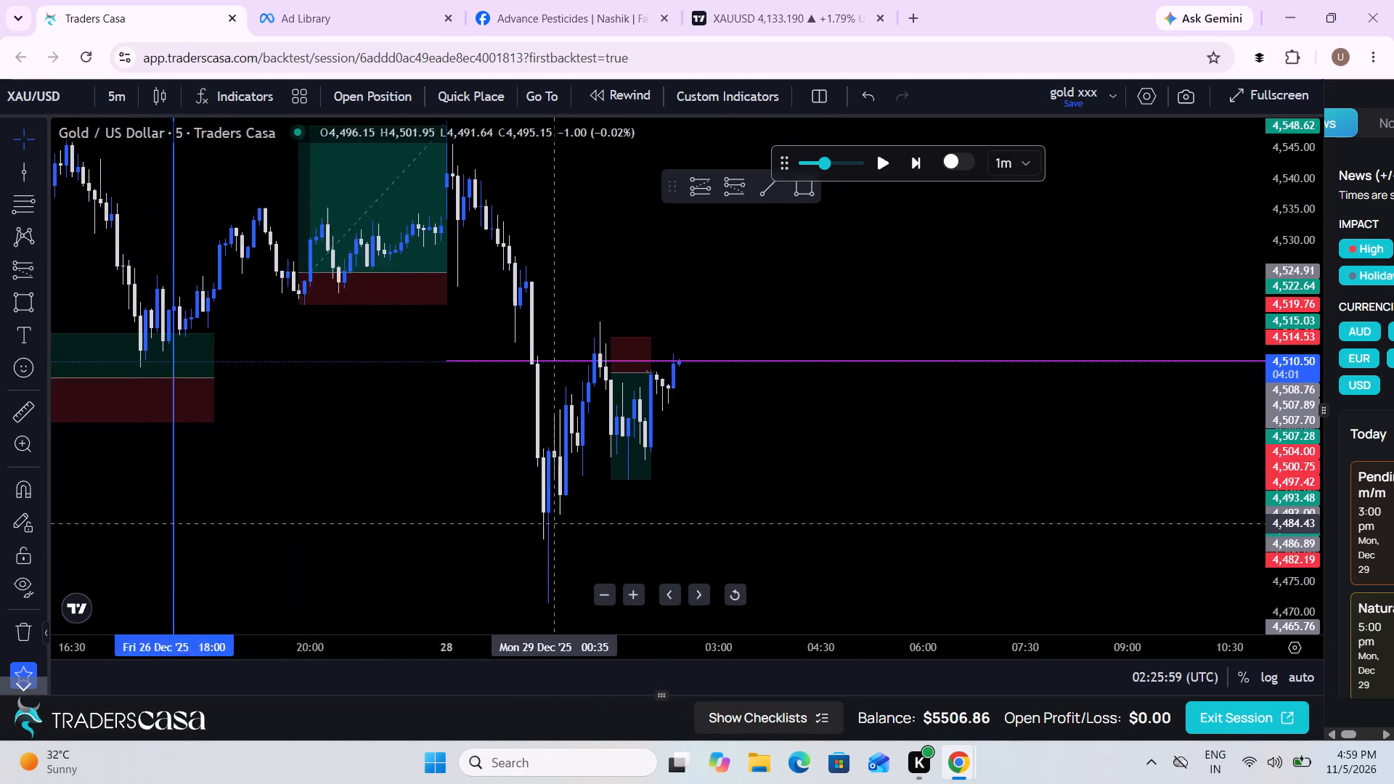
{"action": "scroll", "coordinate": [556, 523], "scroll_direction": "down", "scroll_amount": 2}
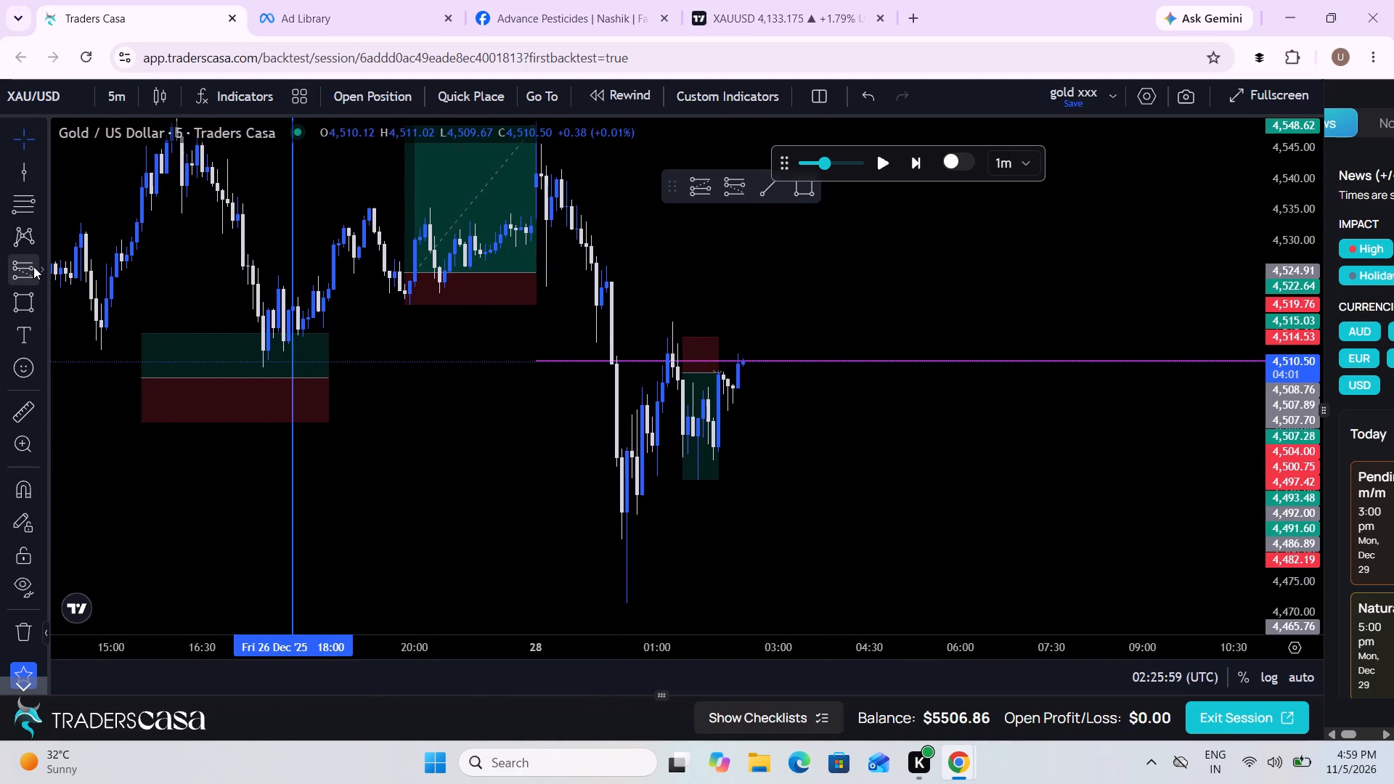
{"action": "left_click", "coordinate": [33, 266]}
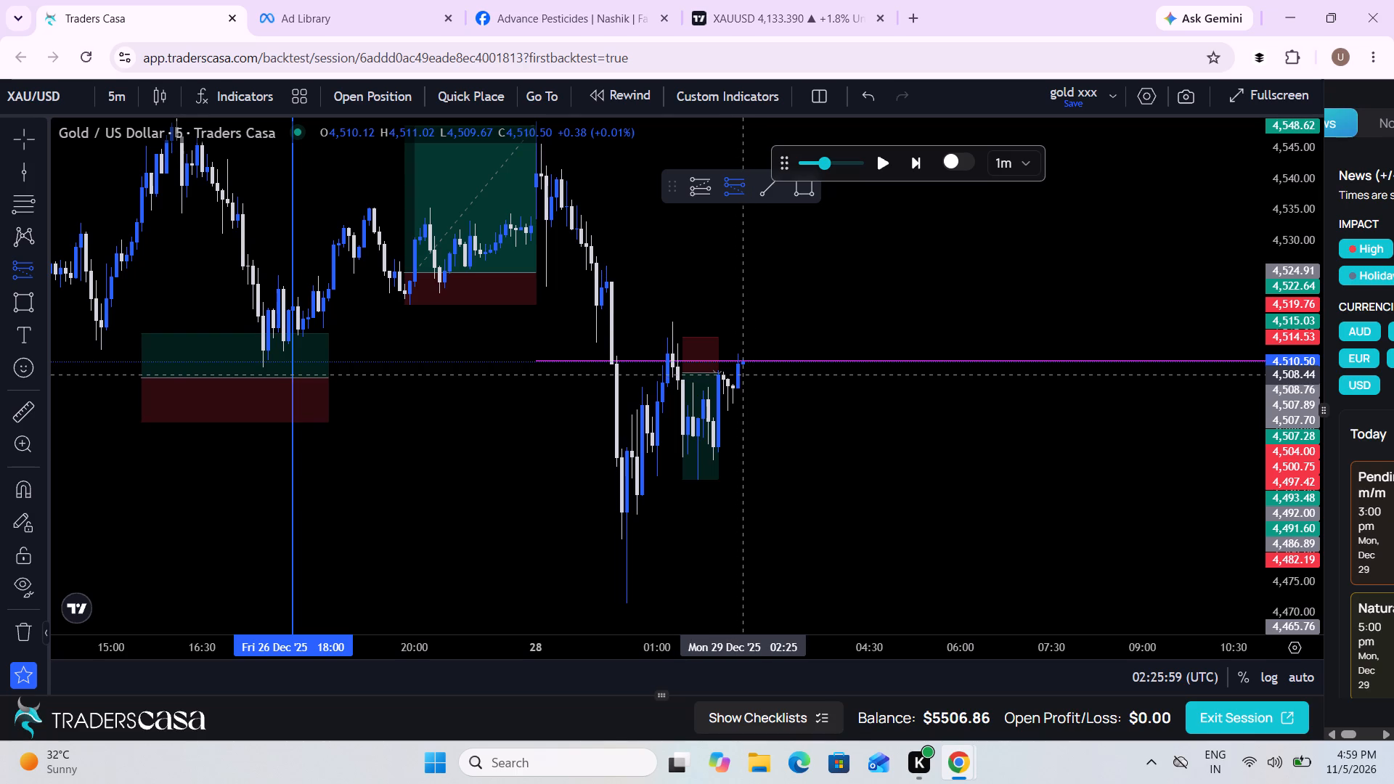
{"action": "left_click", "coordinate": [743, 374]}
{"action": "left_click_drag", "start_coordinate": [744, 278], "coordinate": [730, 337]}
{"action": "left_click_drag", "start_coordinate": [1077, 289], "coordinate": [1055, 258]}
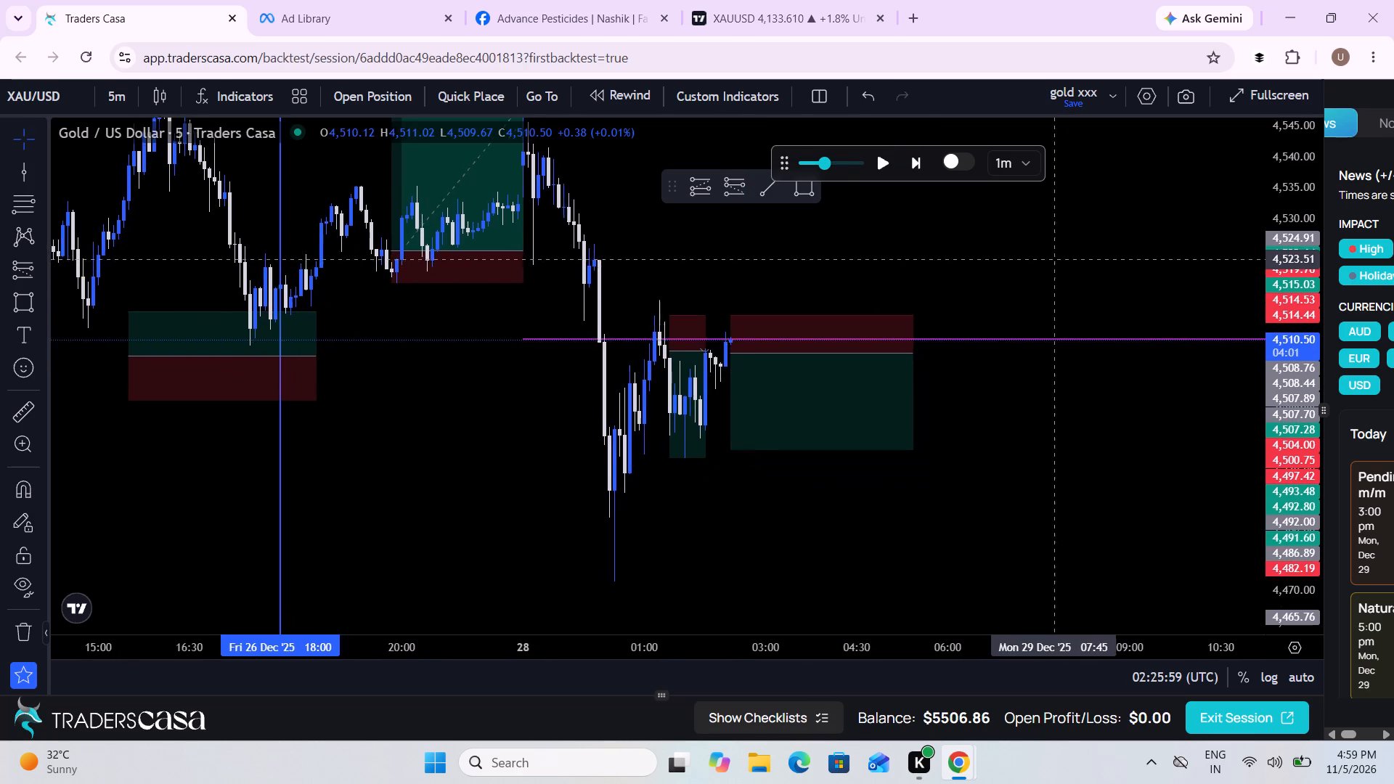
{"action": "scroll", "coordinate": [1055, 258], "scroll_direction": "down", "scroll_amount": 4}
{"action": "left_click_drag", "start_coordinate": [1186, 548], "coordinate": [1115, 523]}
{"action": "scroll", "coordinate": [1115, 523], "scroll_direction": "up", "scroll_amount": 2}
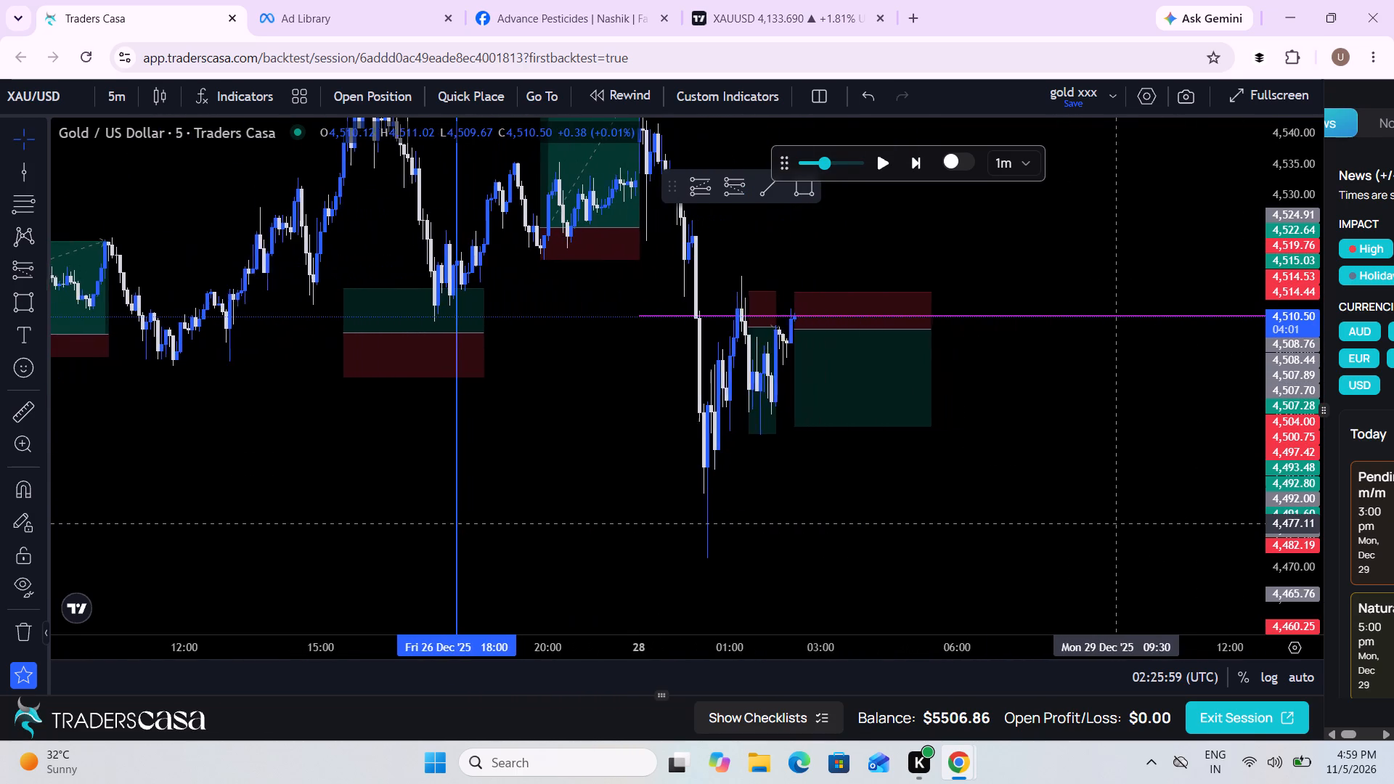
{"action": "left_click", "coordinate": [820, 383]}
{"action": "left_click_drag", "start_coordinate": [793, 430], "coordinate": [788, 436]}
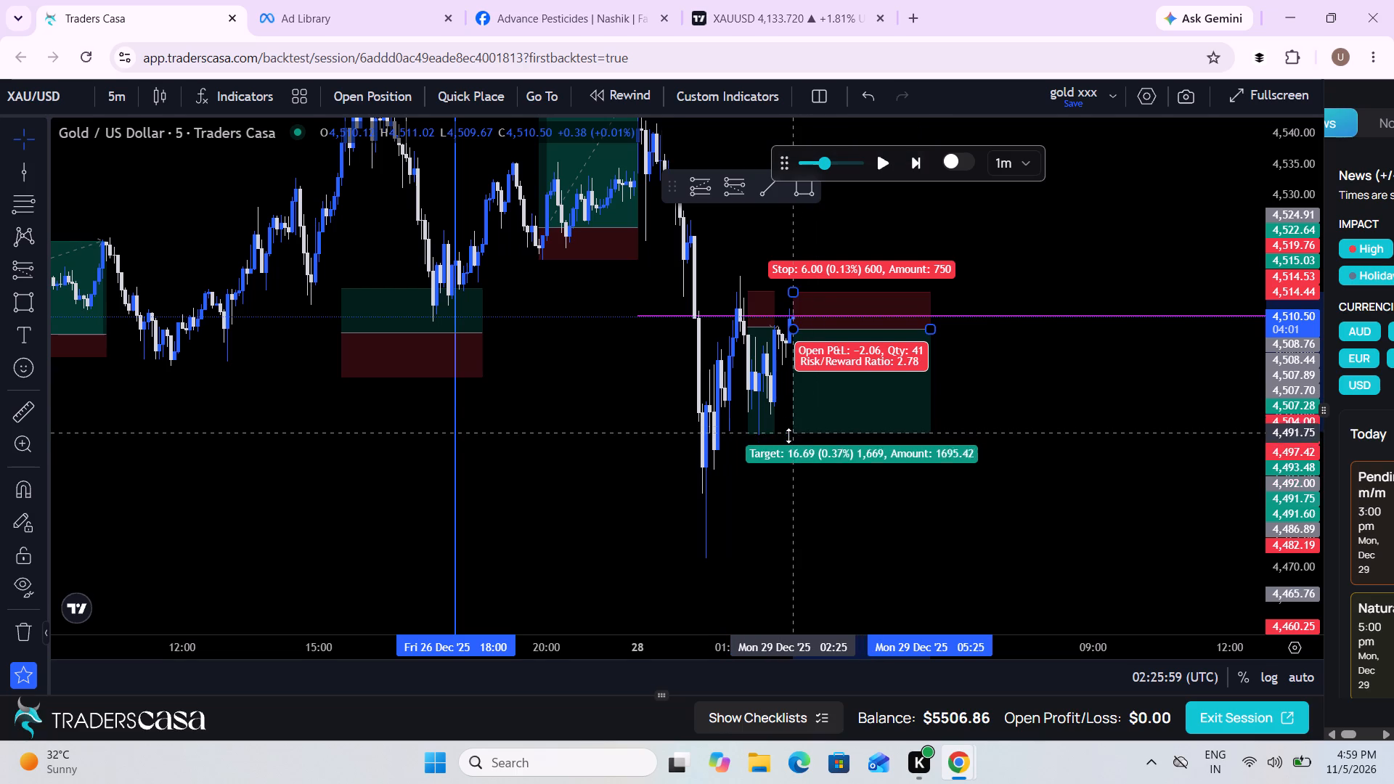
{"action": "left_click_drag", "start_coordinate": [788, 436], "coordinate": [801, 434]}
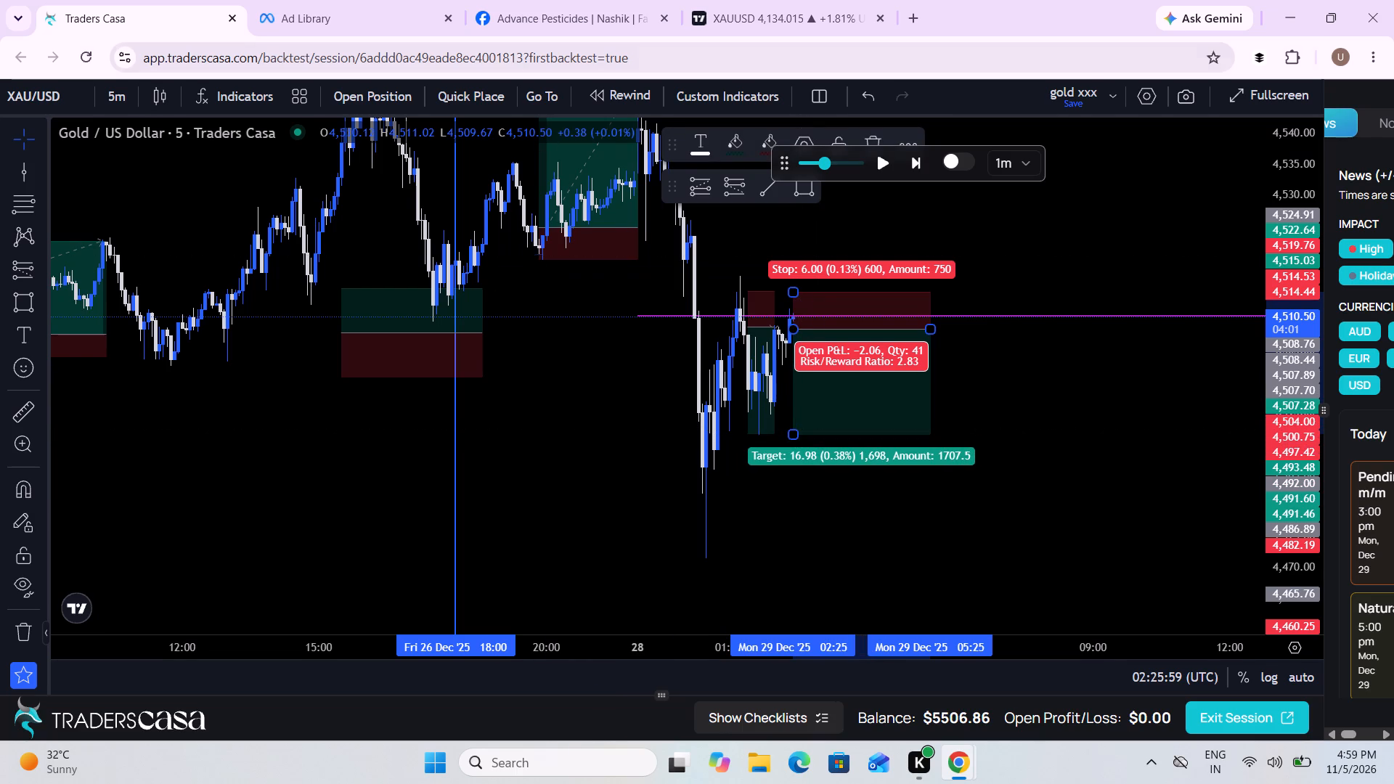
Place a sell stop order at 4508.44 with take profit 4491.46, stop loss 4514.44 and 2.2% risk.
{"action": "left_click", "coordinate": [358, 97]}
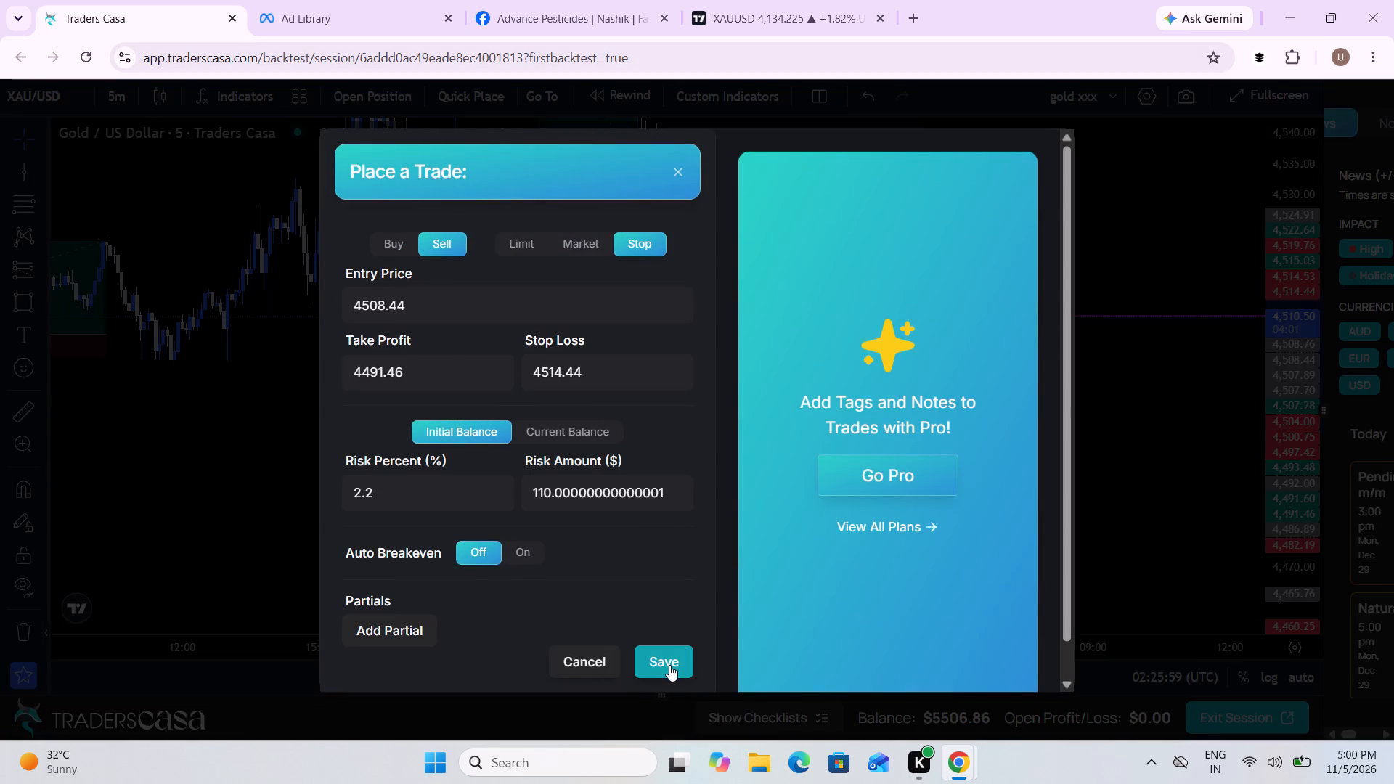
{"action": "left_click", "coordinate": [669, 665]}
Run the replay until the sell trade triggers and closes, pausing at 04:16:59 UTC.
{"action": "left_click_drag", "start_coordinate": [940, 518], "coordinate": [1029, 551]}
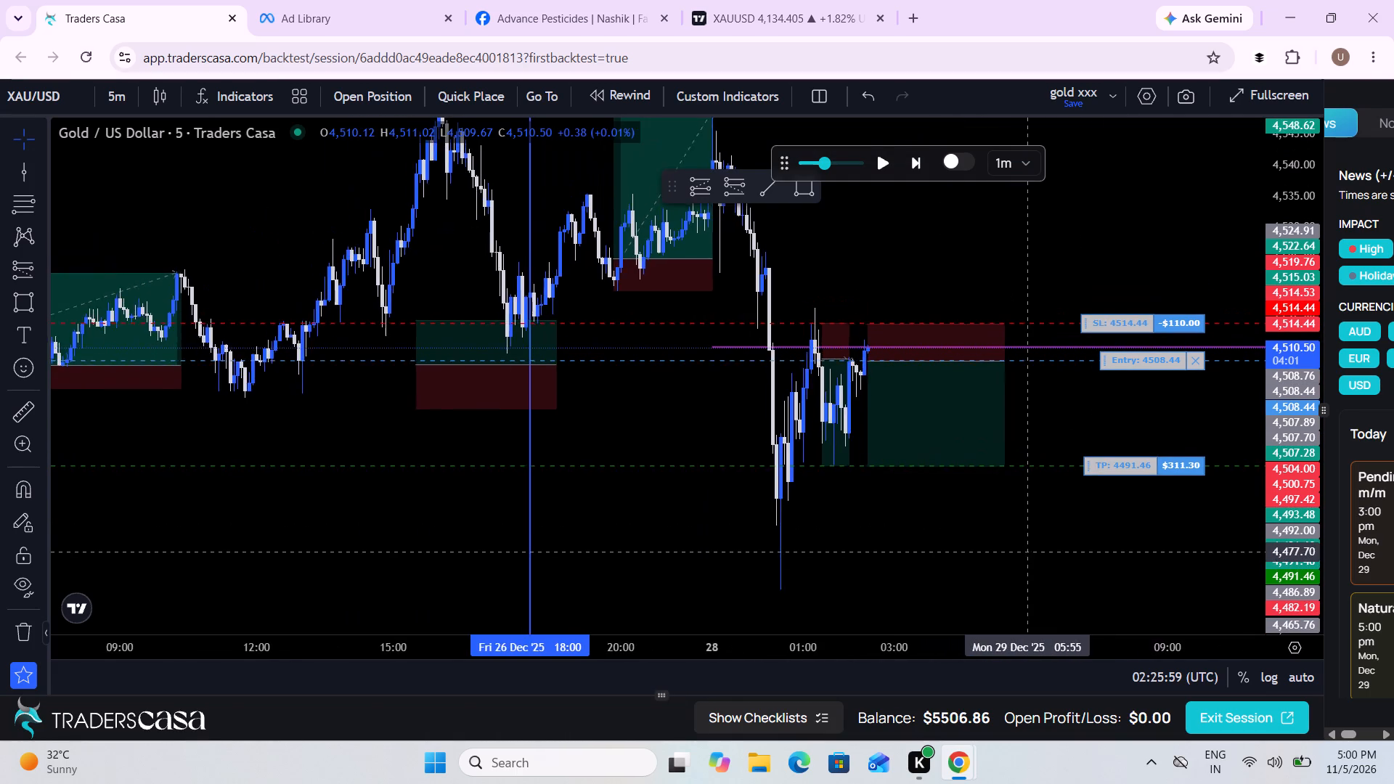
{"action": "scroll", "coordinate": [1029, 551], "scroll_direction": "up", "scroll_amount": 4}
{"action": "left_click_drag", "start_coordinate": [1303, 552], "coordinate": [1292, 427]}
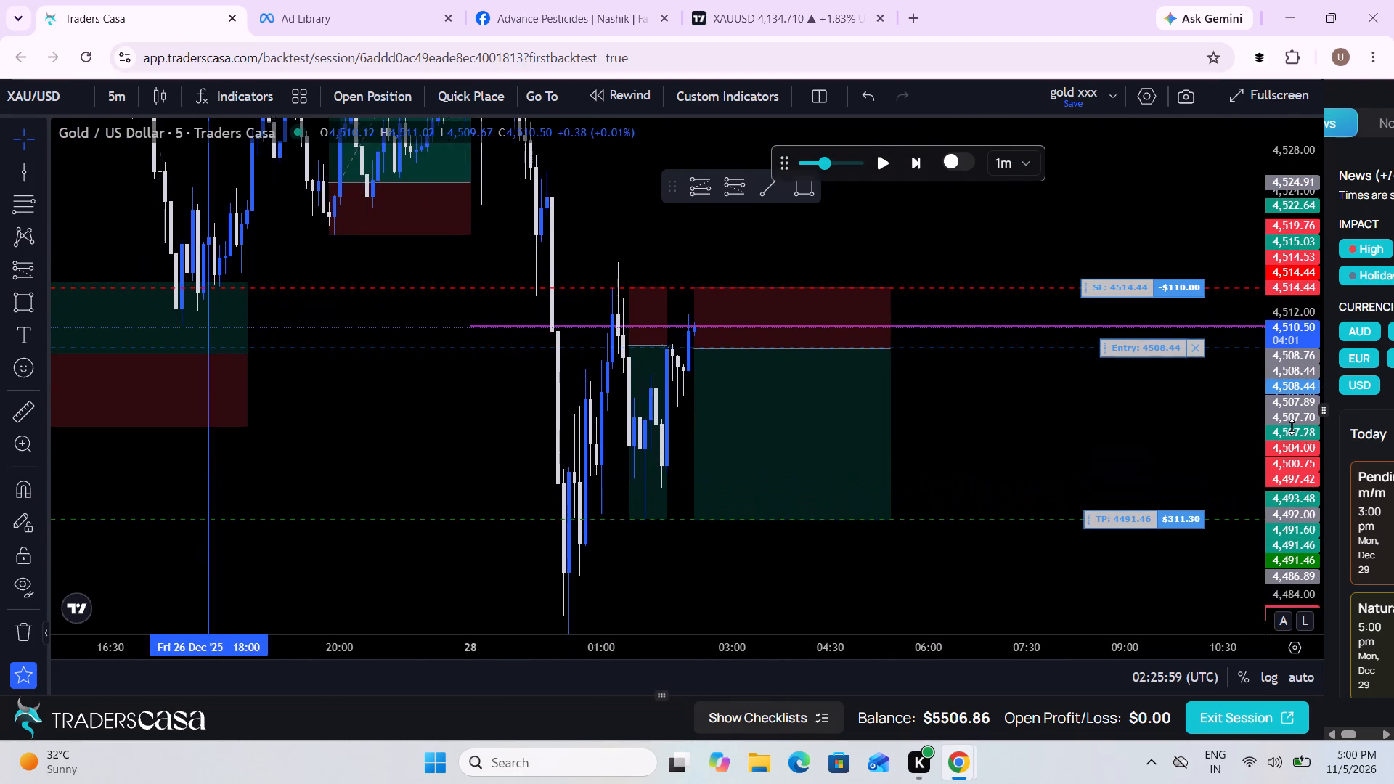
{"action": "left_click_drag", "start_coordinate": [1292, 427], "coordinate": [1292, 425]}
{"action": "scroll", "coordinate": [967, 441], "scroll_direction": "up", "scroll_amount": 1}
{"action": "left_click_drag", "start_coordinate": [967, 441], "coordinate": [1032, 436]}
{"action": "left_click", "coordinate": [882, 170]}
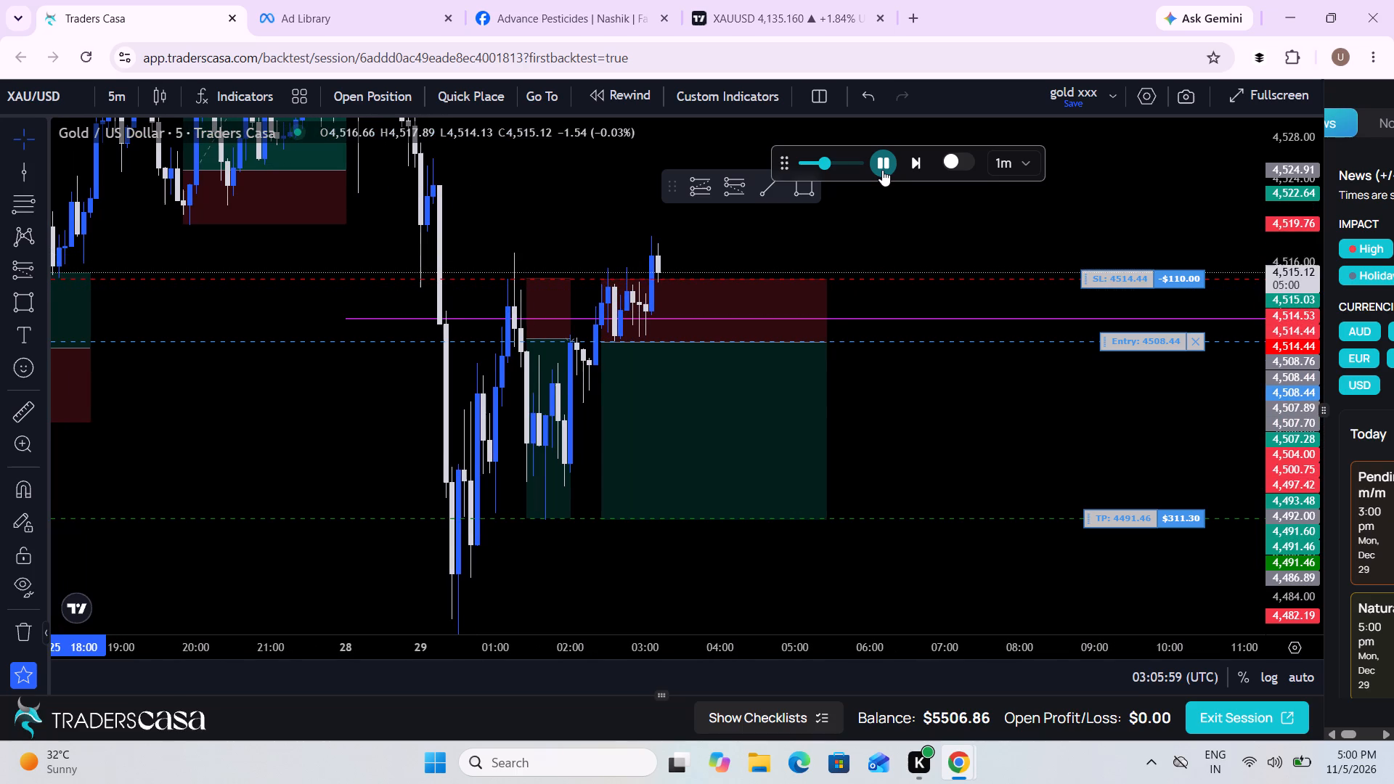
{"action": "scroll", "coordinate": [842, 351], "scroll_direction": "up", "scroll_amount": 2}
{"action": "left_click_drag", "start_coordinate": [842, 351], "coordinate": [927, 425]}
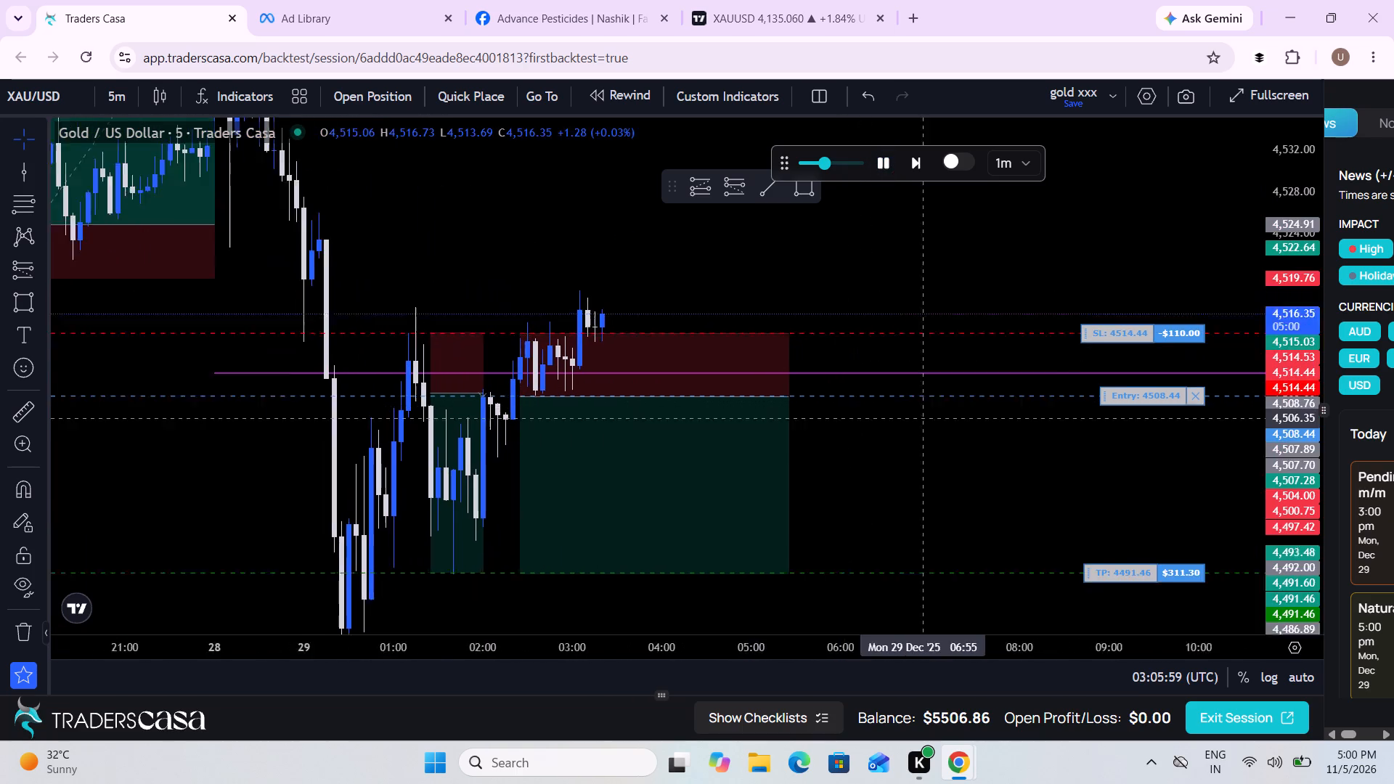
{"action": "left_click_drag", "start_coordinate": [927, 425], "coordinate": [1014, 441]}
{"action": "scroll", "coordinate": [1014, 441], "scroll_direction": "down", "scroll_amount": 3}
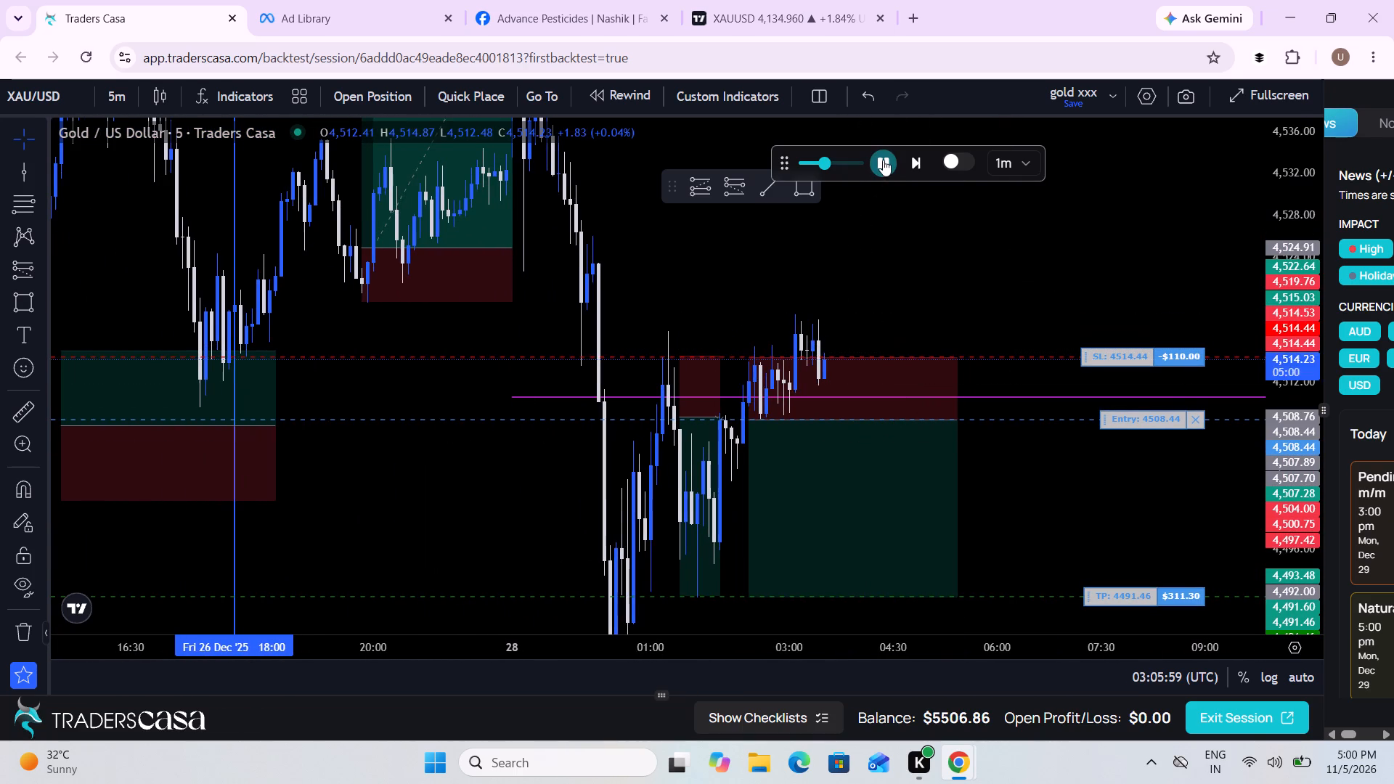
{"action": "scroll", "coordinate": [932, 349], "scroll_direction": "down", "scroll_amount": 1}
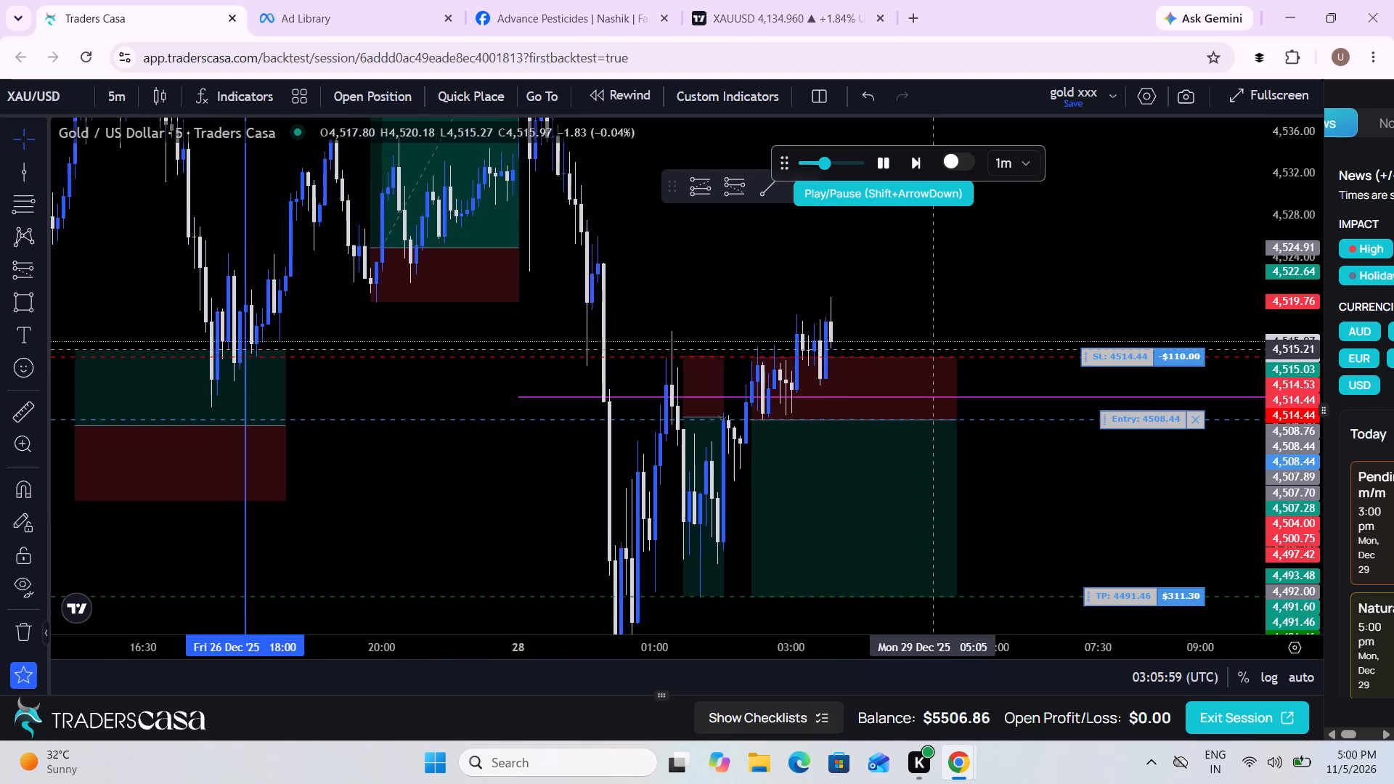
{"action": "scroll", "coordinate": [932, 349], "scroll_direction": "down", "scroll_amount": 1}
{"action": "left_click_drag", "start_coordinate": [1276, 350], "coordinate": [1273, 389]}
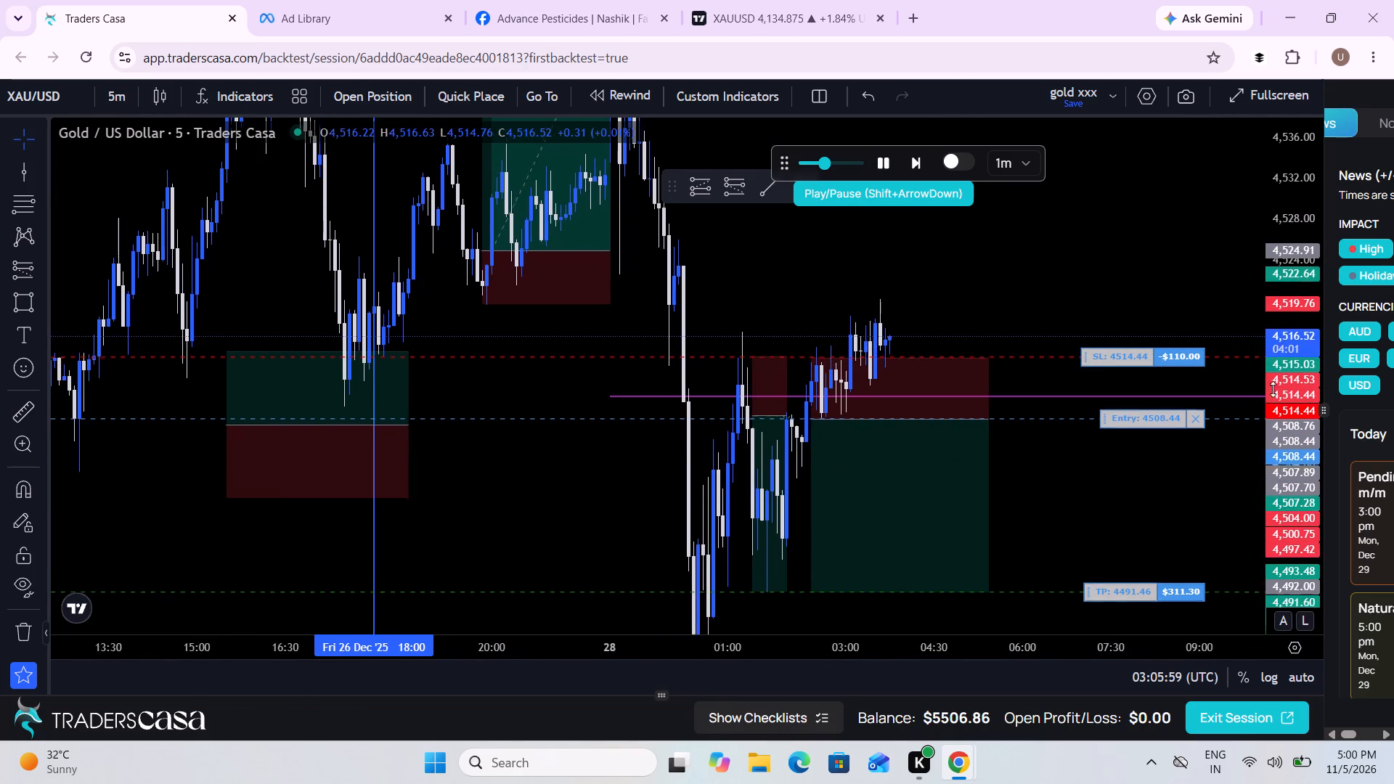
{"action": "left_click_drag", "start_coordinate": [1273, 389], "coordinate": [1257, 462]}
{"action": "scroll", "coordinate": [1078, 462], "scroll_direction": "up", "scroll_amount": 1}
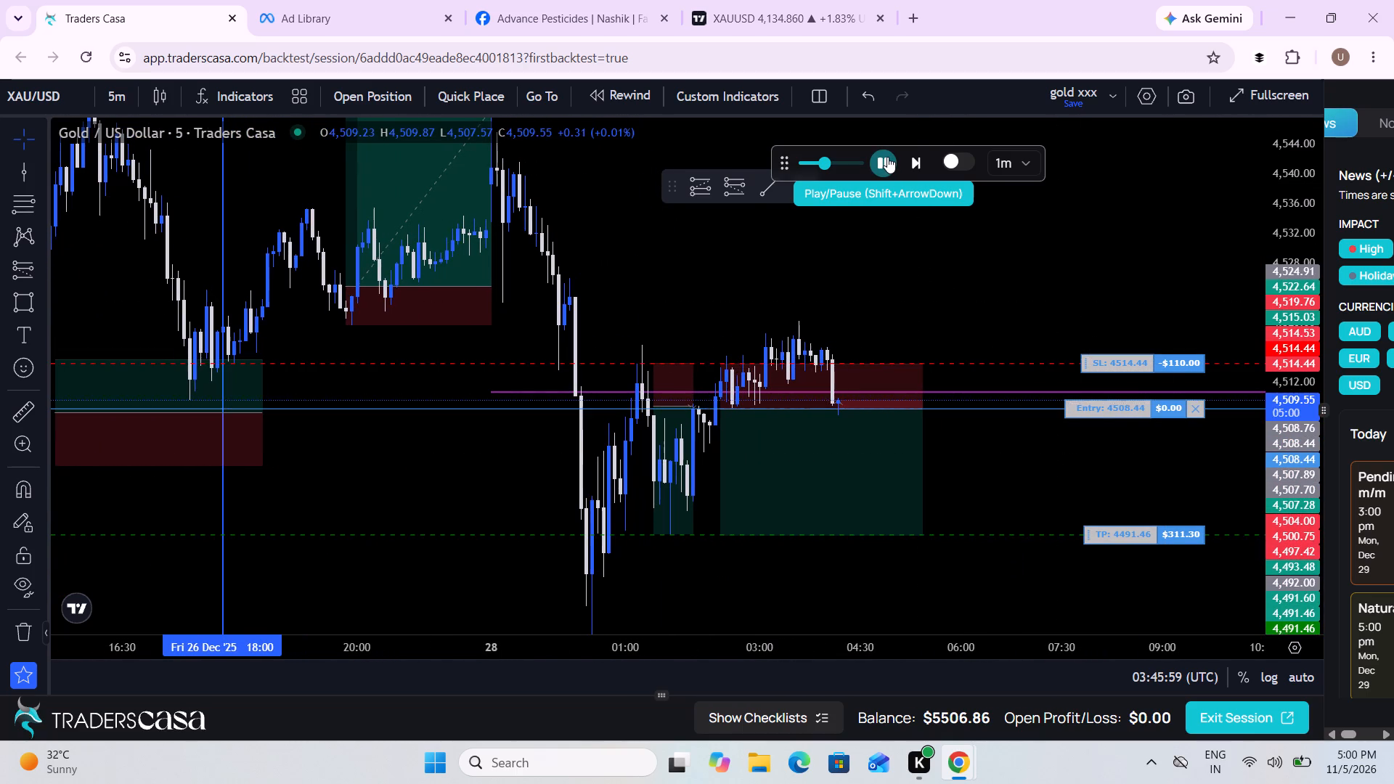
{"action": "left_click", "coordinate": [887, 157]}
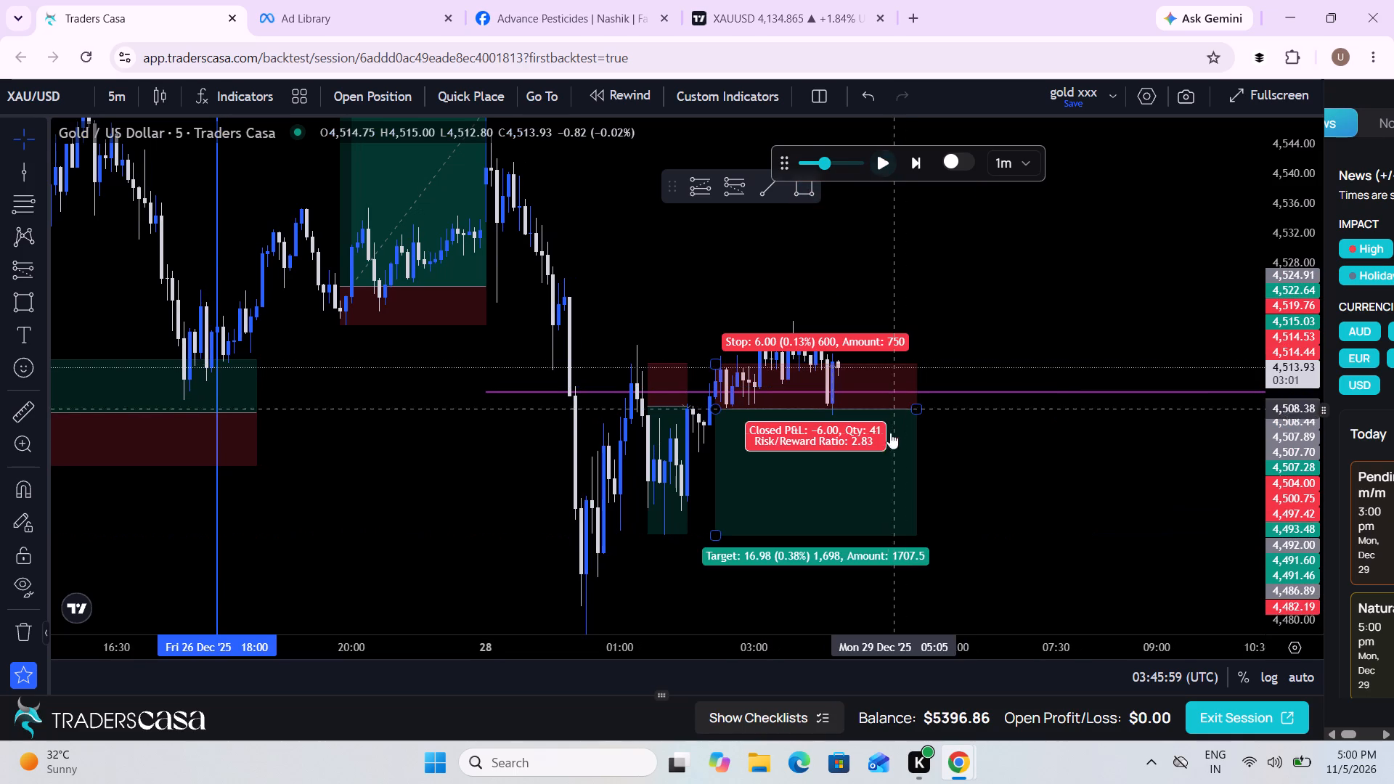
Shorten the closed trade's short position drawing so it ends just past the latest candle.
{"action": "left_click", "coordinate": [886, 452]}
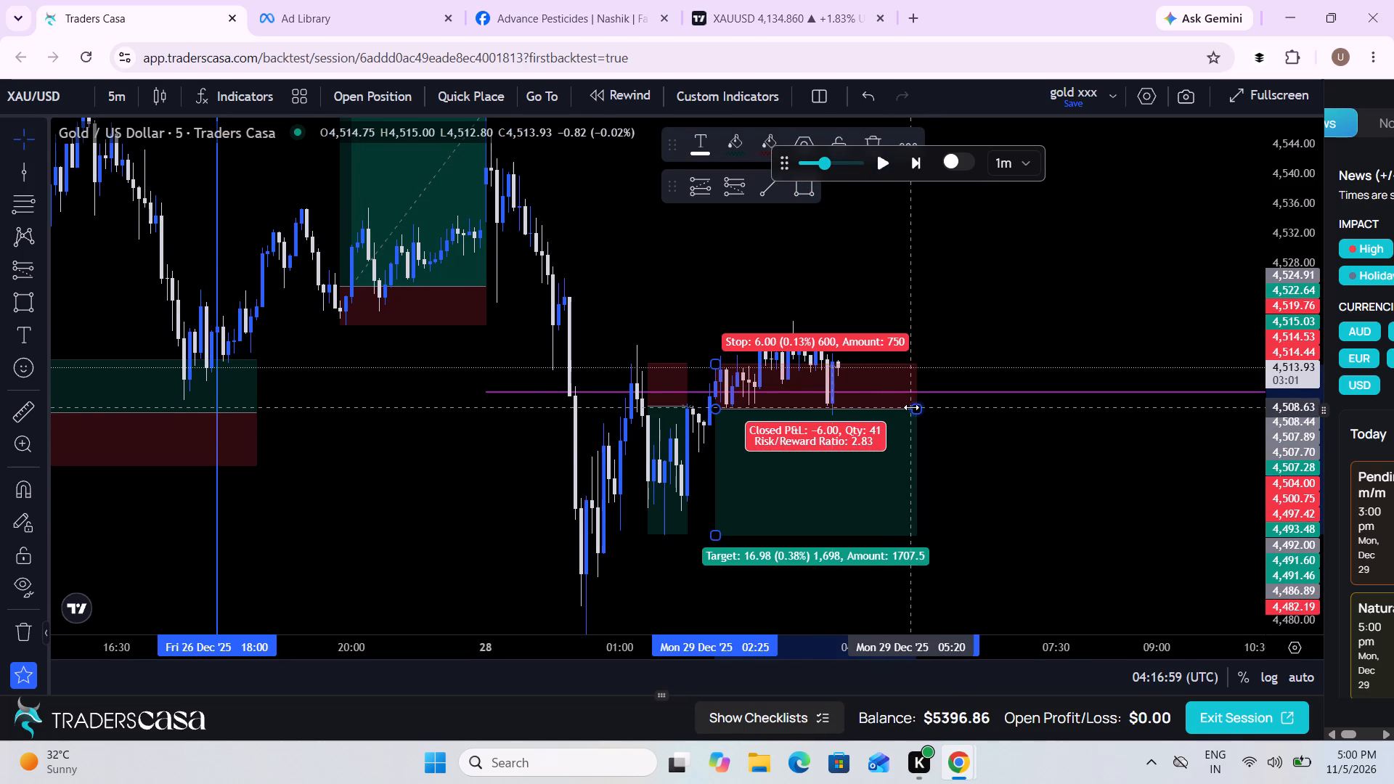
{"action": "left_click_drag", "start_coordinate": [911, 407], "coordinate": [872, 401]}
Advance the replay in short runs and pause at 05:09:59 UTC.
{"action": "left_click_drag", "start_coordinate": [972, 435], "coordinate": [684, 383]}
{"action": "scroll", "coordinate": [684, 383], "scroll_direction": "down", "scroll_amount": 1}
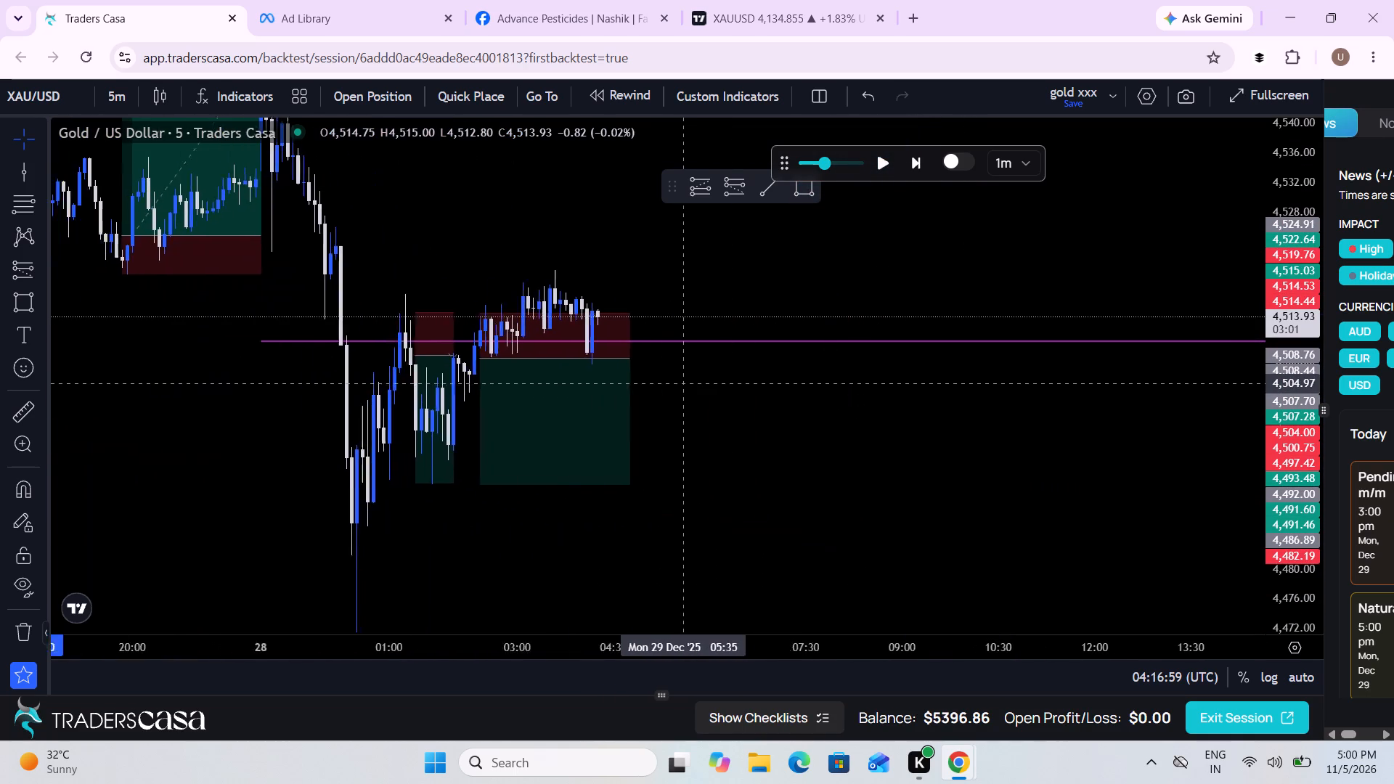
{"action": "scroll", "coordinate": [684, 383], "scroll_direction": "down", "scroll_amount": 1}
{"action": "left_click_drag", "start_coordinate": [828, 395], "coordinate": [850, 486]}
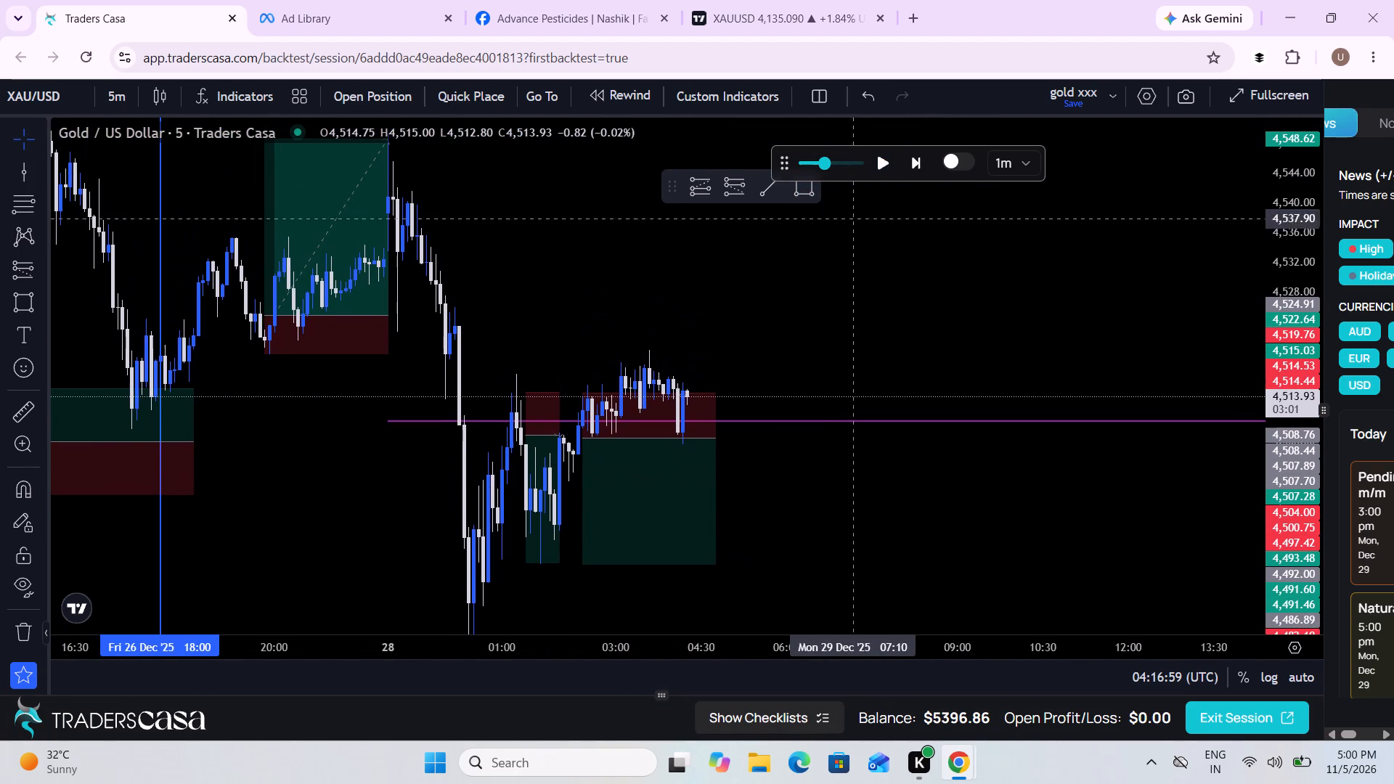
{"action": "left_click", "coordinate": [881, 166]}
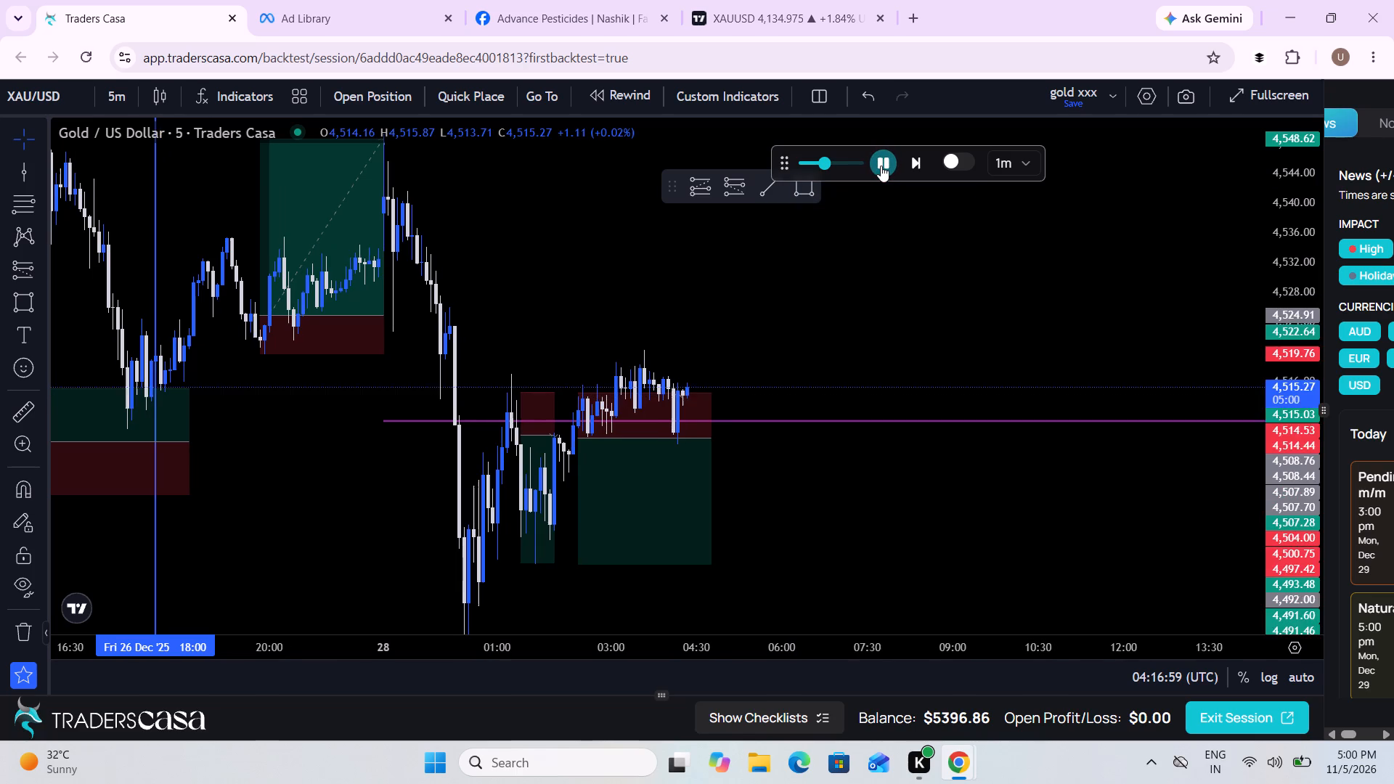
{"action": "left_click", "coordinate": [881, 166]}
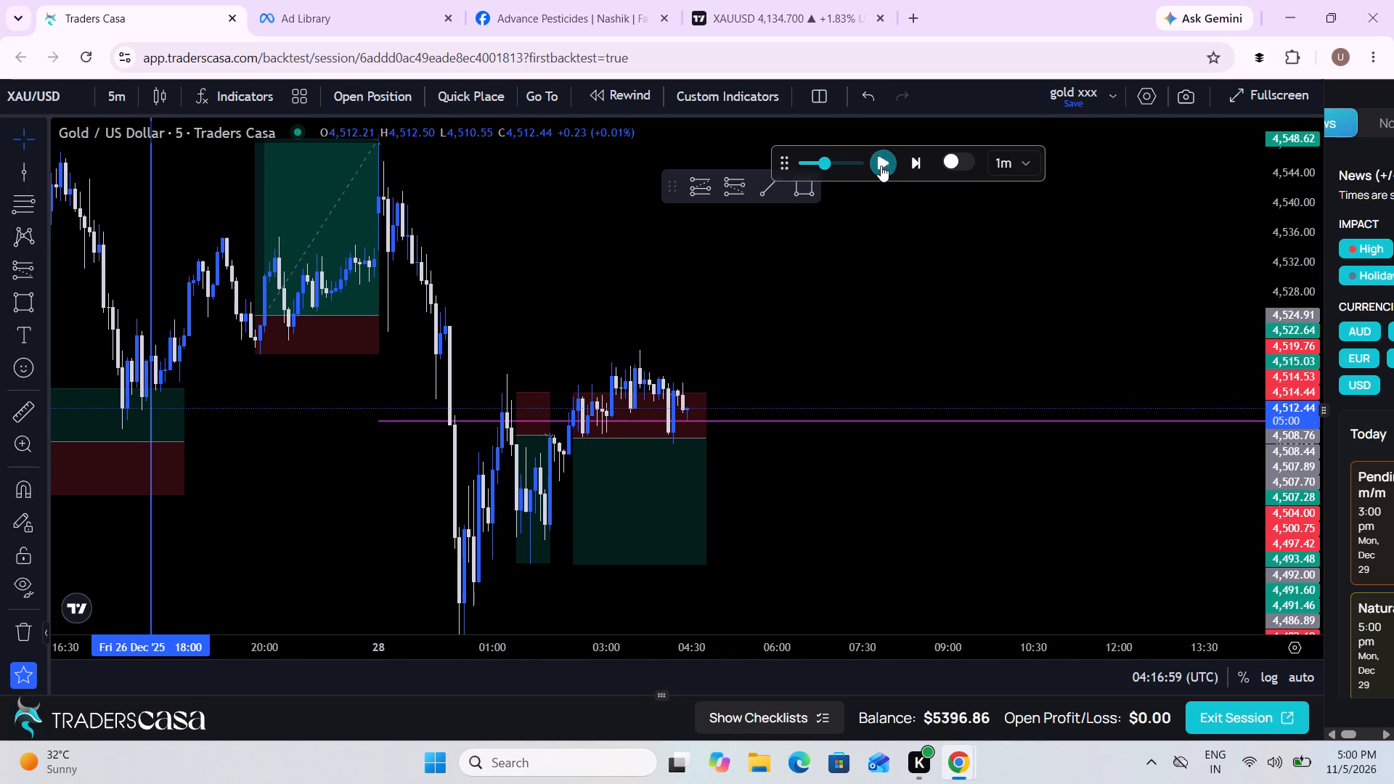
{"action": "left_click", "coordinate": [881, 166]}
{"action": "left_click", "coordinate": [881, 166]}
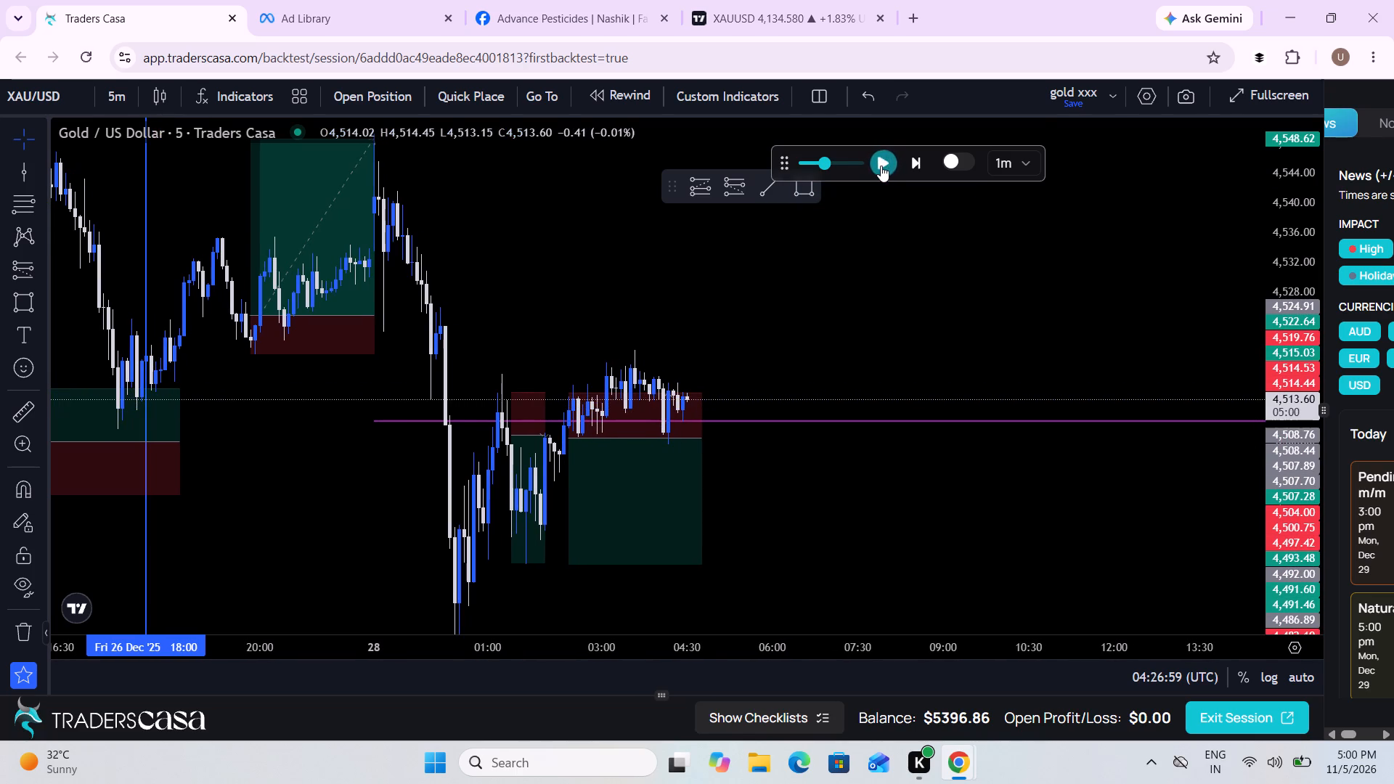
{"action": "left_click", "coordinate": [881, 166]}
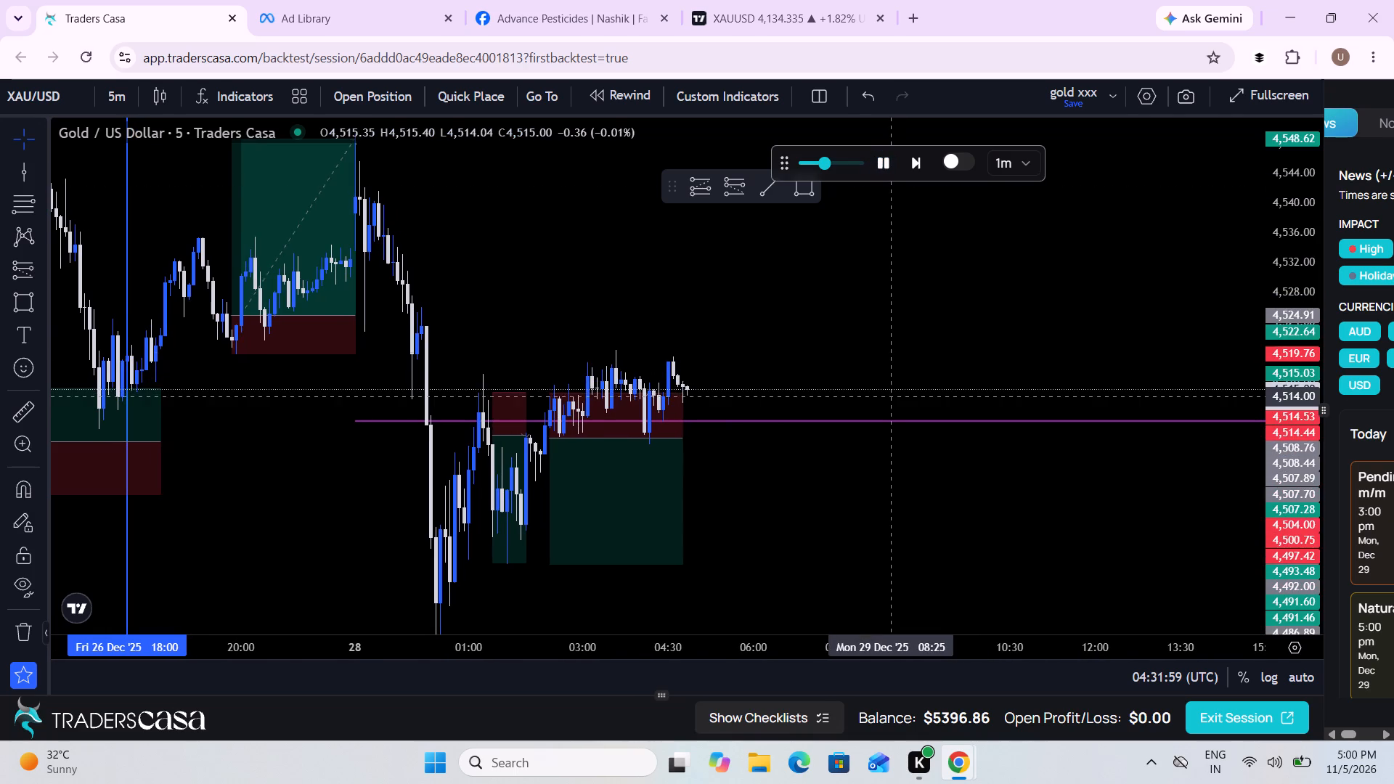
{"action": "scroll", "coordinate": [891, 396], "scroll_direction": "down", "scroll_amount": 2}
{"action": "left_click_drag", "start_coordinate": [1274, 279], "coordinate": [1255, 367]}
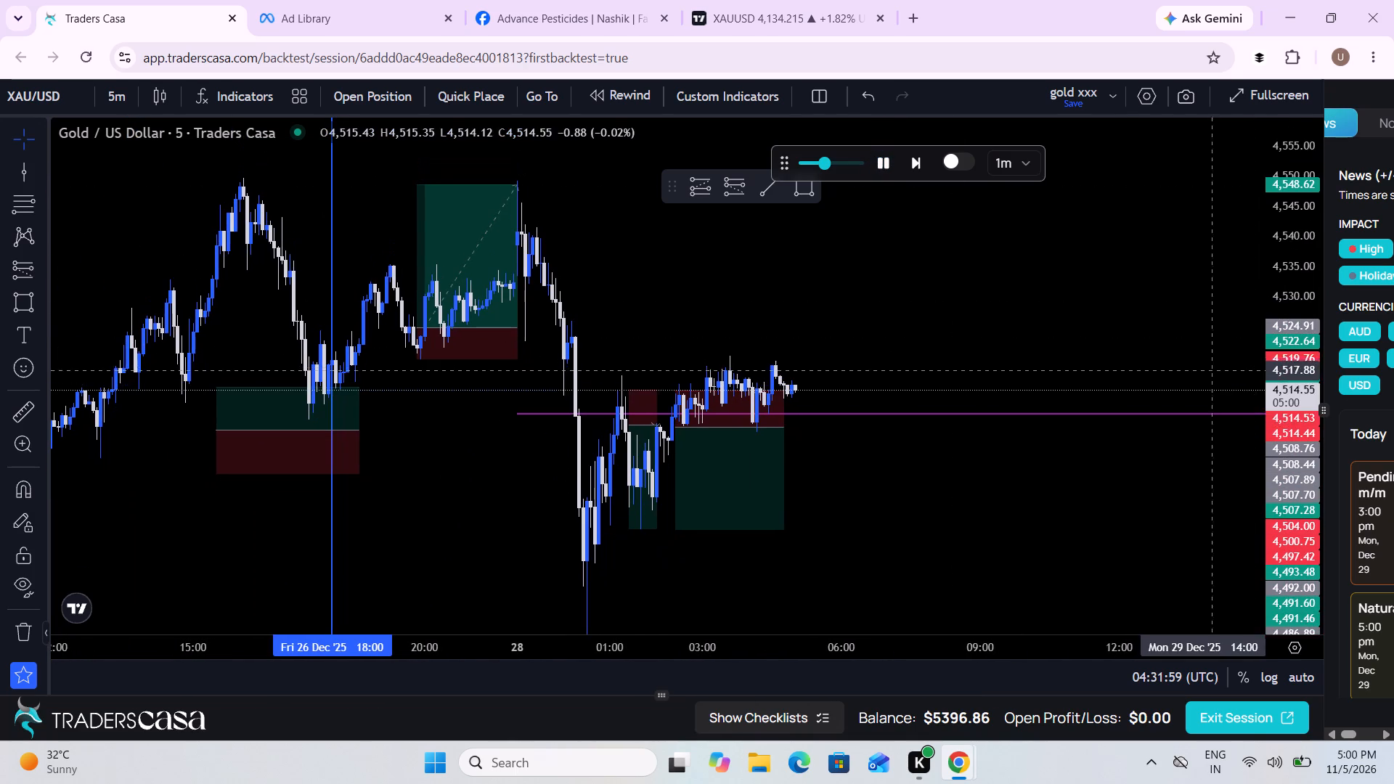
{"action": "left_click_drag", "start_coordinate": [1072, 381], "coordinate": [990, 358]}
{"action": "left_click", "coordinate": [884, 162]}
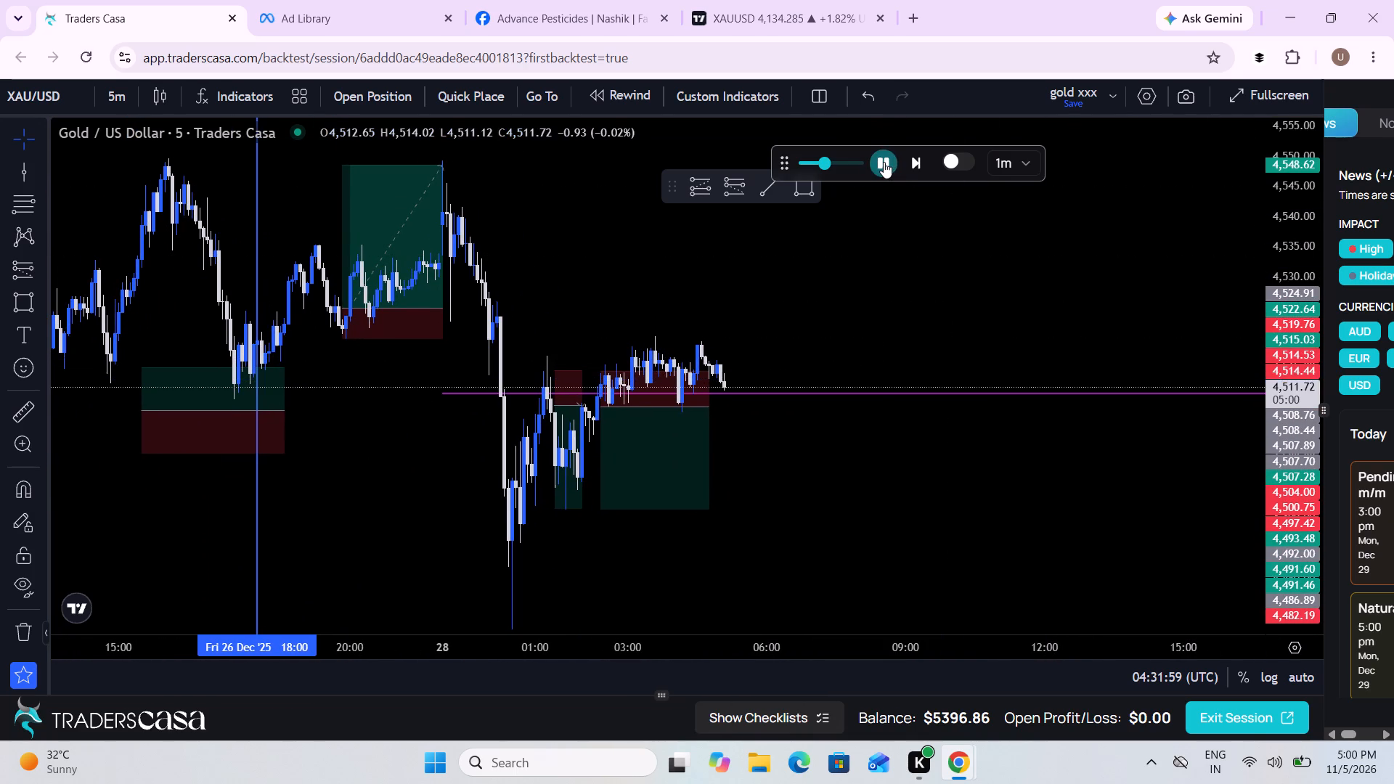
Draw a short position from Mon 29 Dec 05:00 with entry 4,508.39, stop 4,513.96 and target 4,492.75.
{"action": "left_click", "coordinate": [11, 268]}
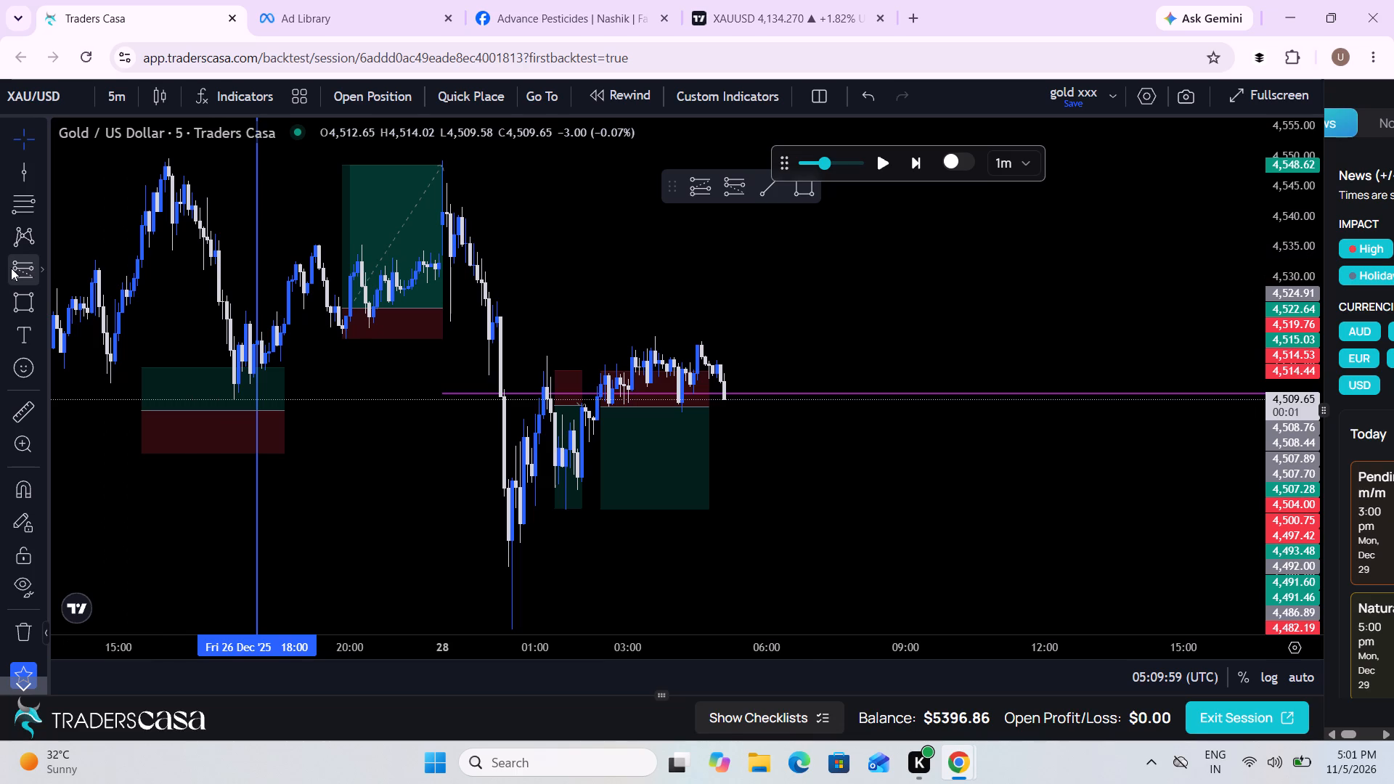
{"action": "left_click", "coordinate": [720, 407]}
{"action": "left_click_drag", "start_coordinate": [722, 314], "coordinate": [747, 373]}
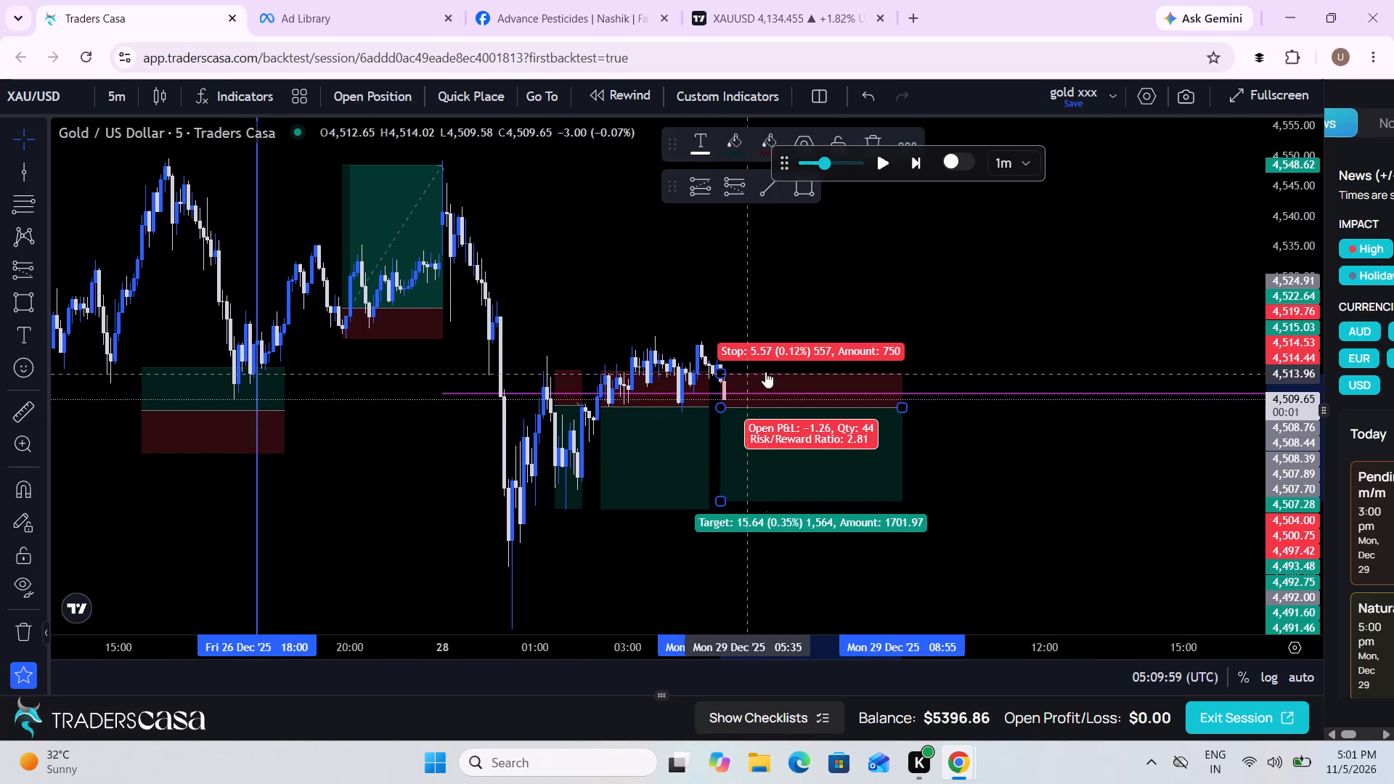
{"action": "left_click", "coordinate": [1080, 333]}
Advance the replay in short bursts and pause at 05:29:59 UTC.
{"action": "left_click", "coordinate": [895, 157]}
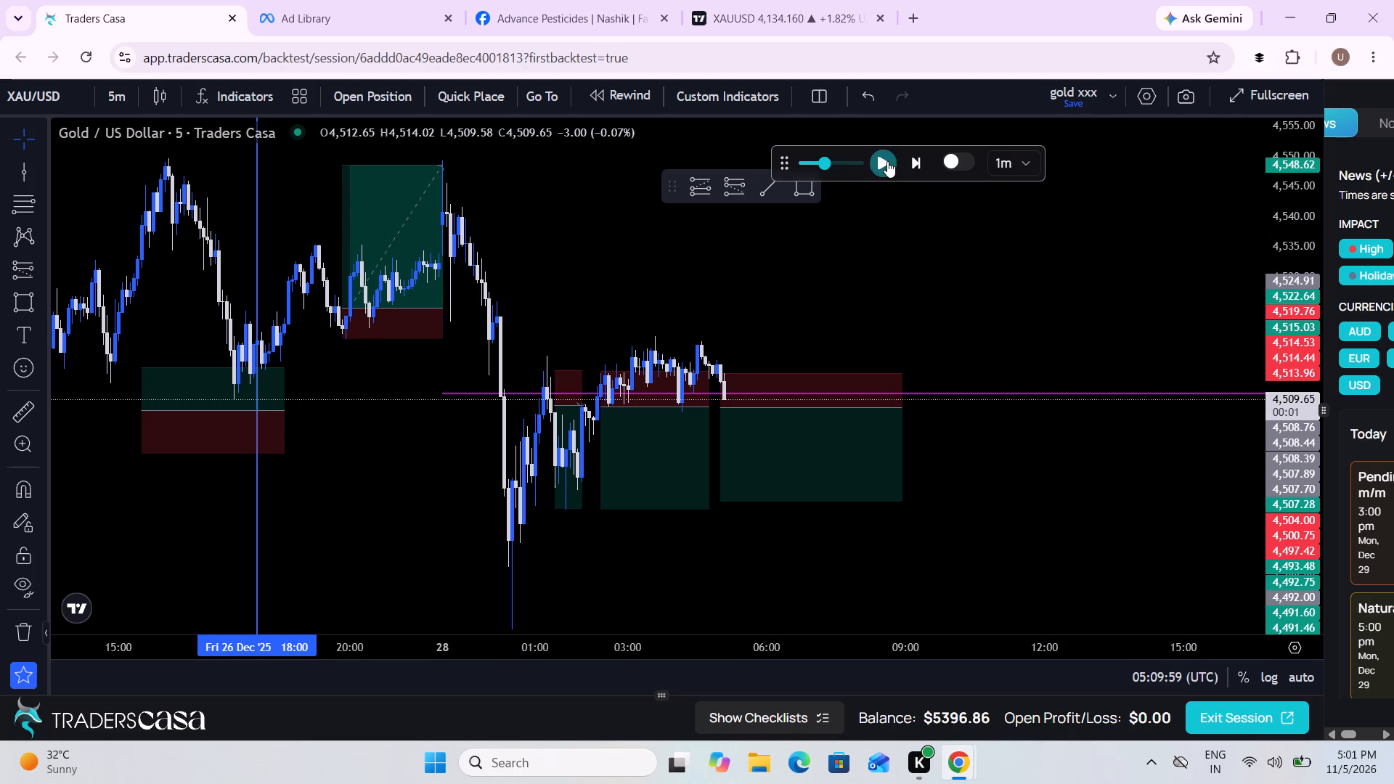
{"action": "left_click", "coordinate": [887, 161]}
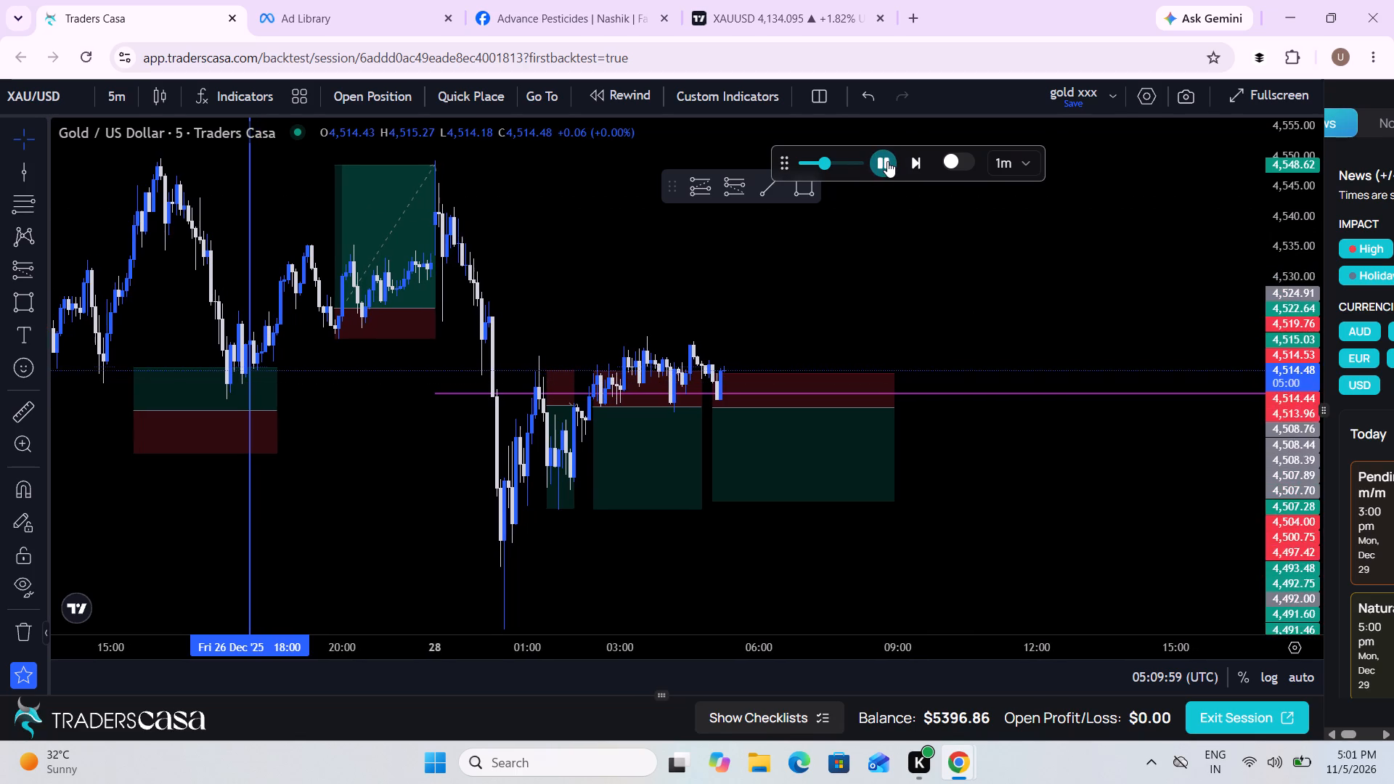
{"action": "left_click", "coordinate": [887, 161]}
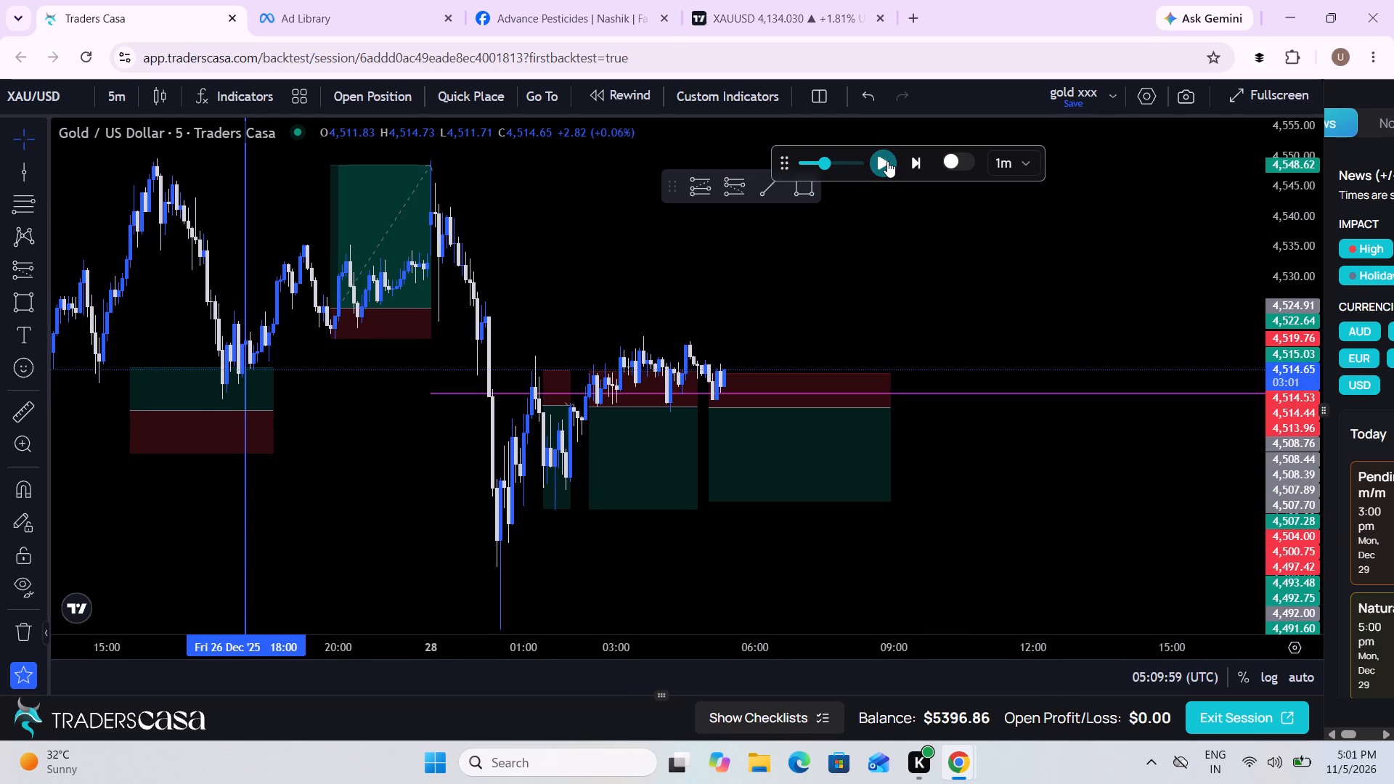
{"action": "left_click", "coordinate": [887, 161]}
{"action": "left_click", "coordinate": [887, 161]}
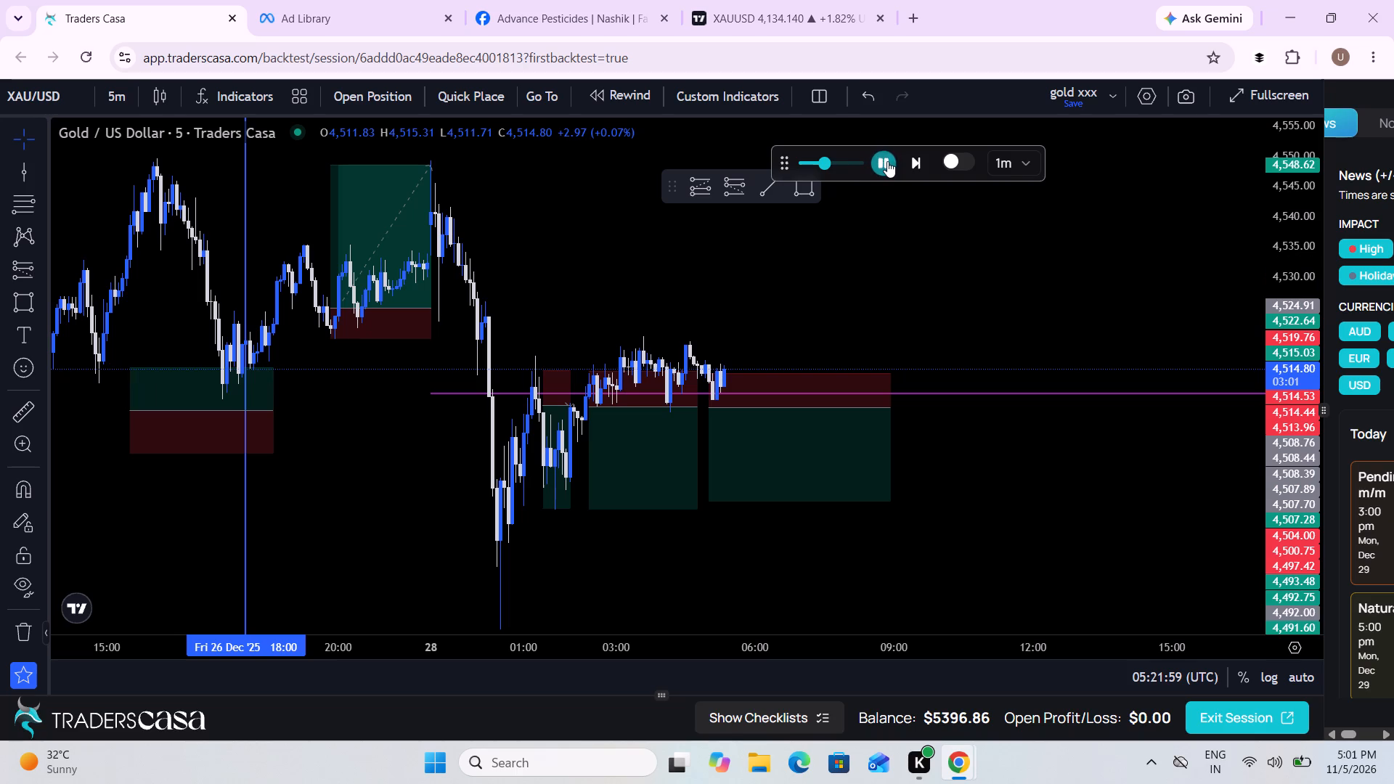
{"action": "left_click", "coordinate": [887, 161]}
{"action": "left_click", "coordinate": [887, 161]}
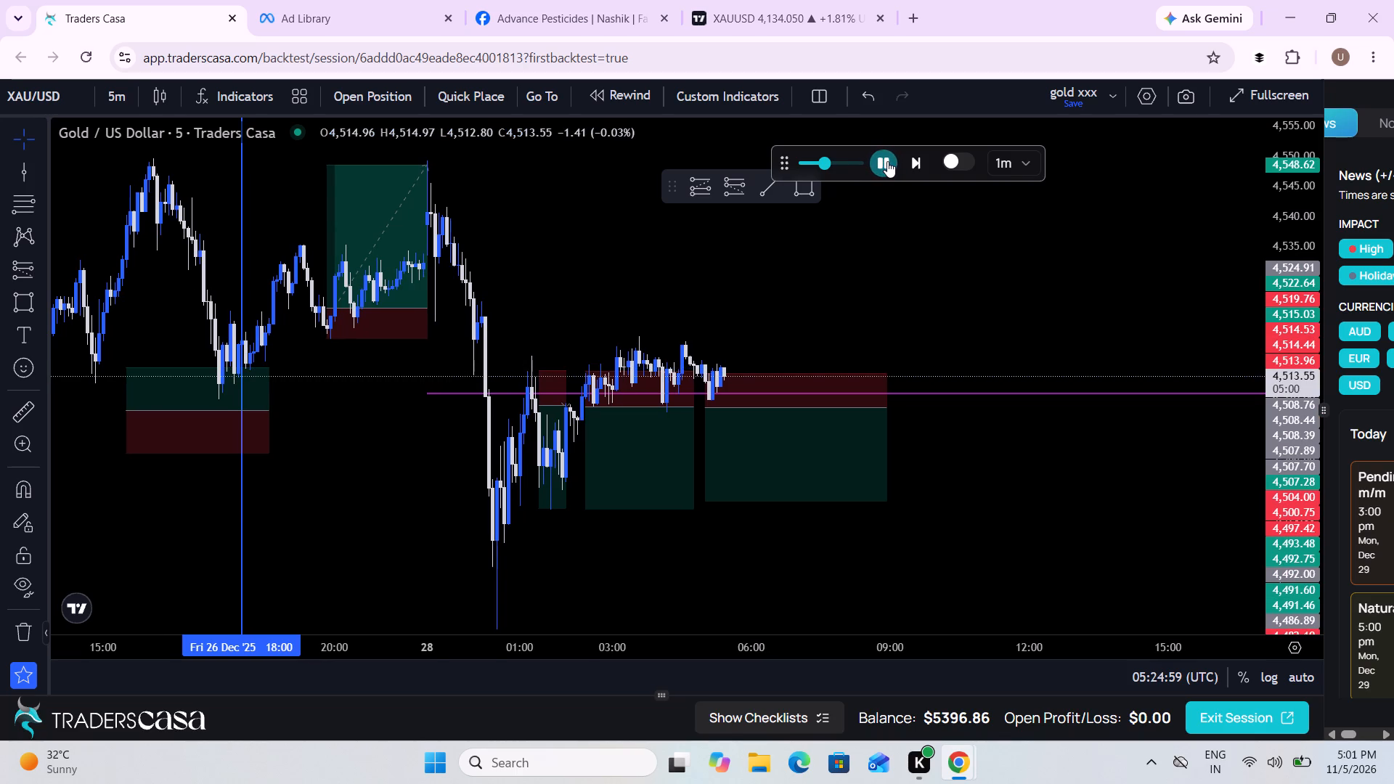
Switch the gold chart to the 1-hour timeframe.
{"action": "left_click", "coordinate": [102, 94]}
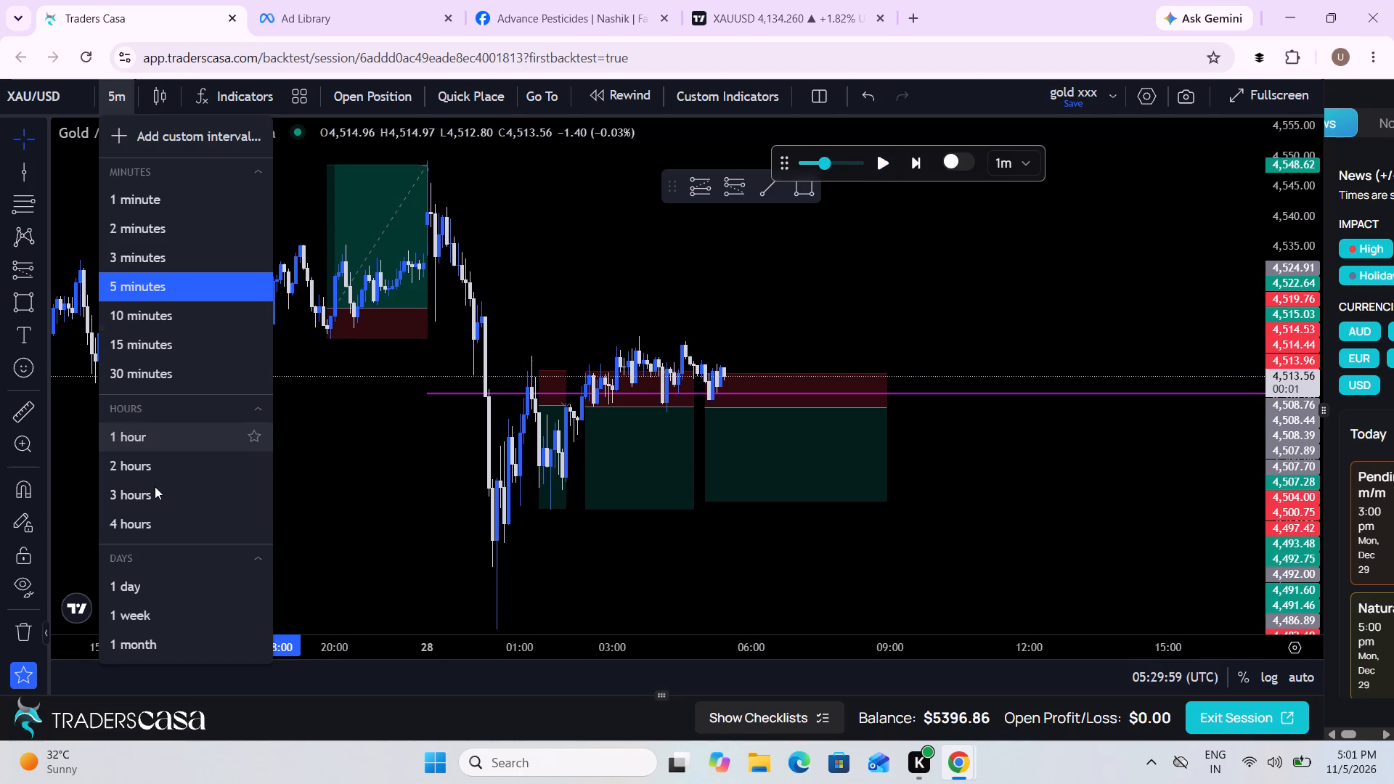
{"action": "left_click", "coordinate": [144, 429]}
Lower the newest short position's target to 4,491.66 for a risk/reward ratio of 3.
{"action": "scroll", "coordinate": [558, 378], "scroll_direction": "up", "scroll_amount": 3}
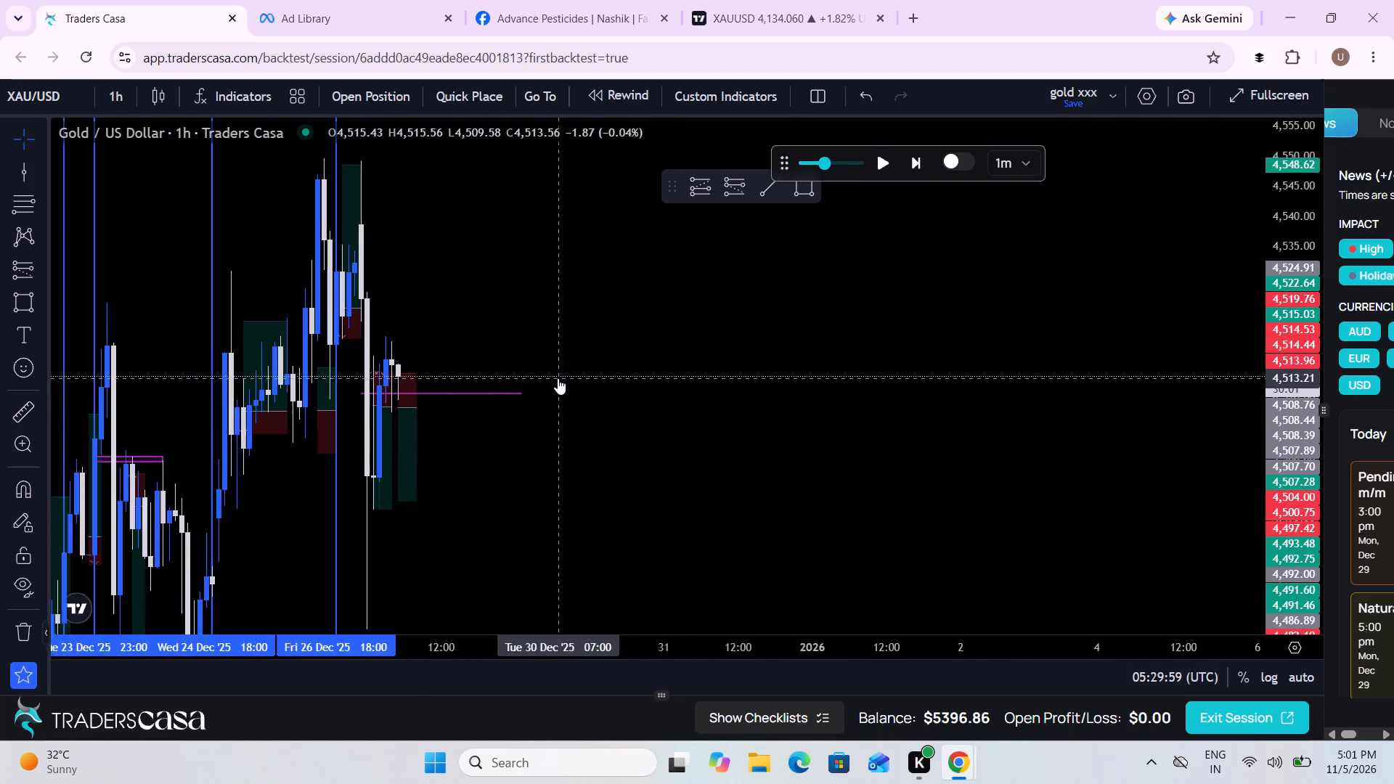
{"action": "left_click_drag", "start_coordinate": [427, 488], "coordinate": [965, 479]}
{"action": "scroll", "coordinate": [965, 479], "scroll_direction": "up", "scroll_amount": 3}
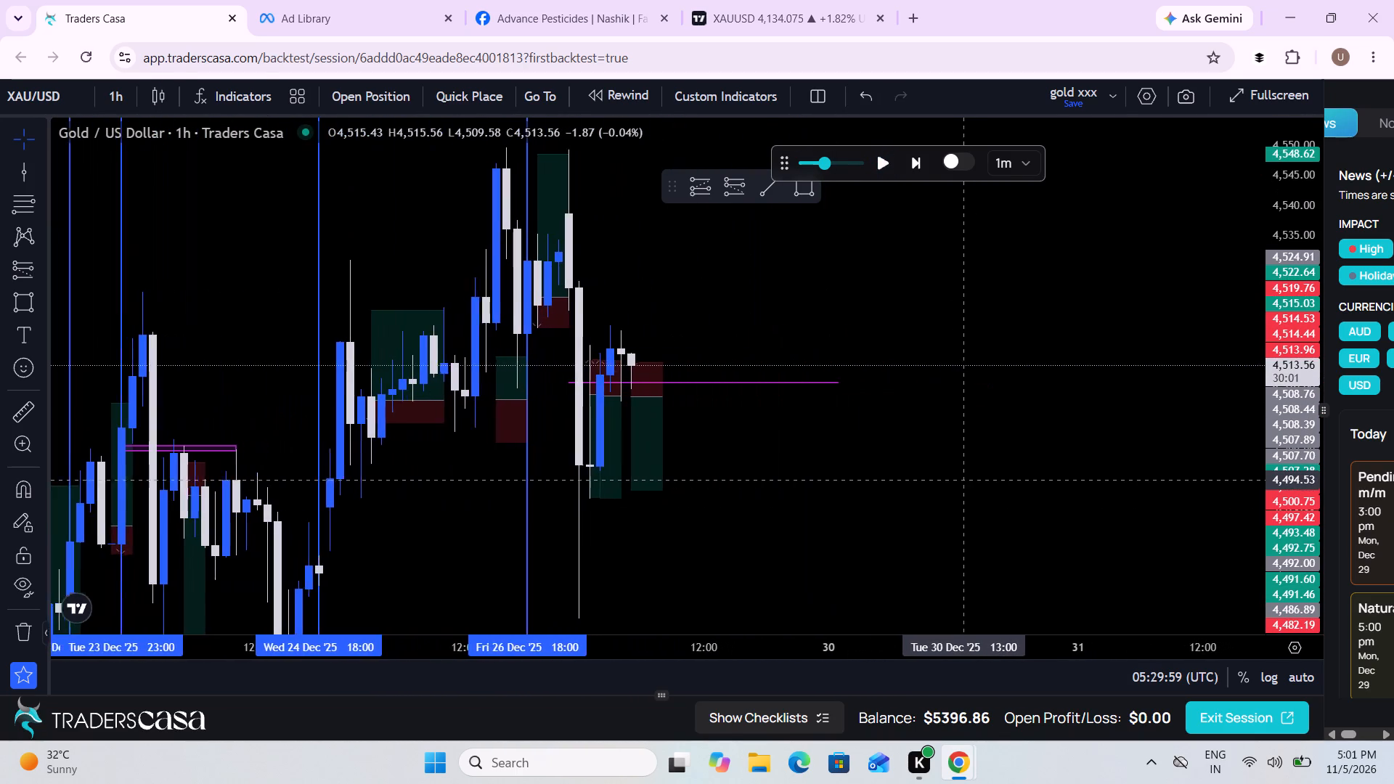
{"action": "scroll", "coordinate": [965, 479], "scroll_direction": "up", "scroll_amount": 2}
{"action": "left_click_drag", "start_coordinate": [664, 496], "coordinate": [1178, 439]}
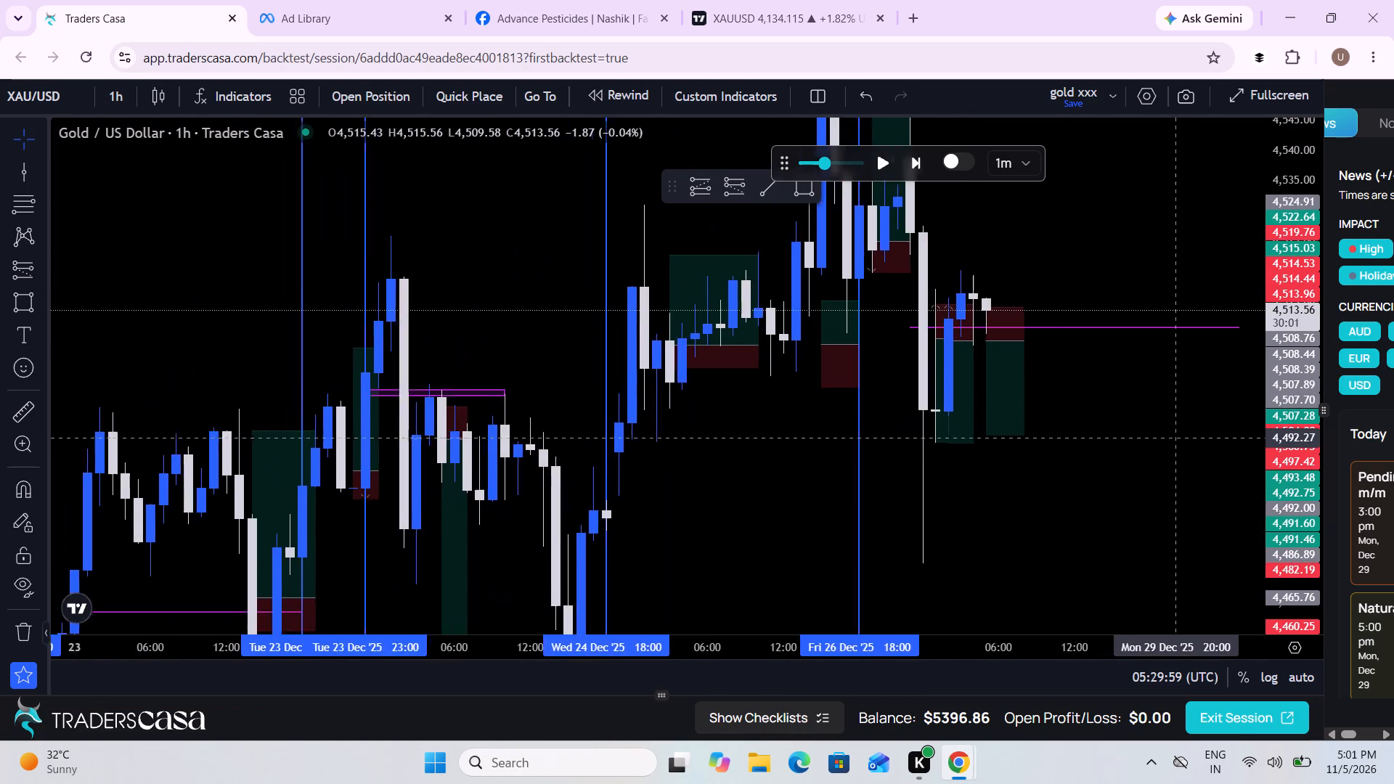
{"action": "scroll", "coordinate": [1178, 439], "scroll_direction": "up", "scroll_amount": 4}
{"action": "left_click_drag", "start_coordinate": [1056, 458], "coordinate": [1059, 506]}
{"action": "scroll", "coordinate": [1059, 506], "scroll_direction": "up", "scroll_amount": 1}
{"action": "left_click", "coordinate": [865, 445]}
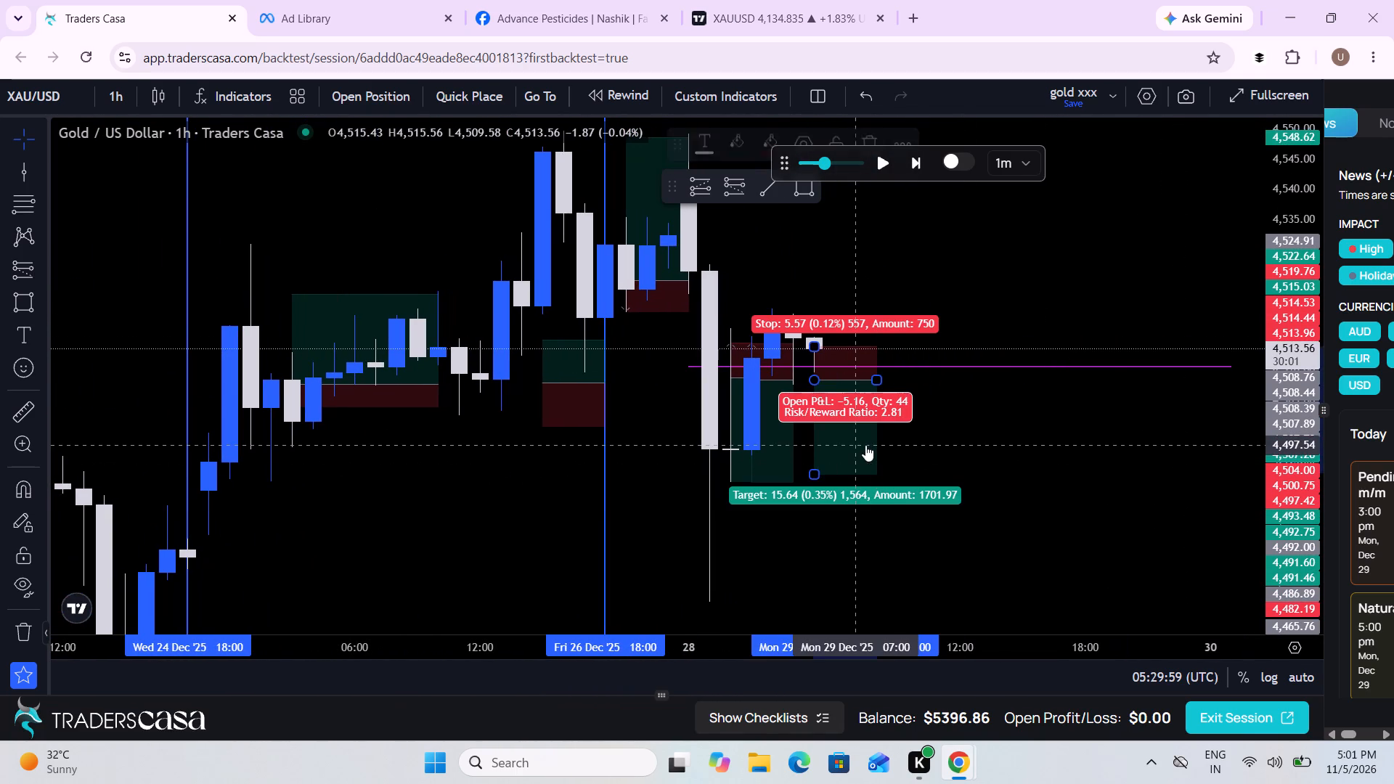
{"action": "left_click_drag", "start_coordinate": [818, 473], "coordinate": [833, 489]}
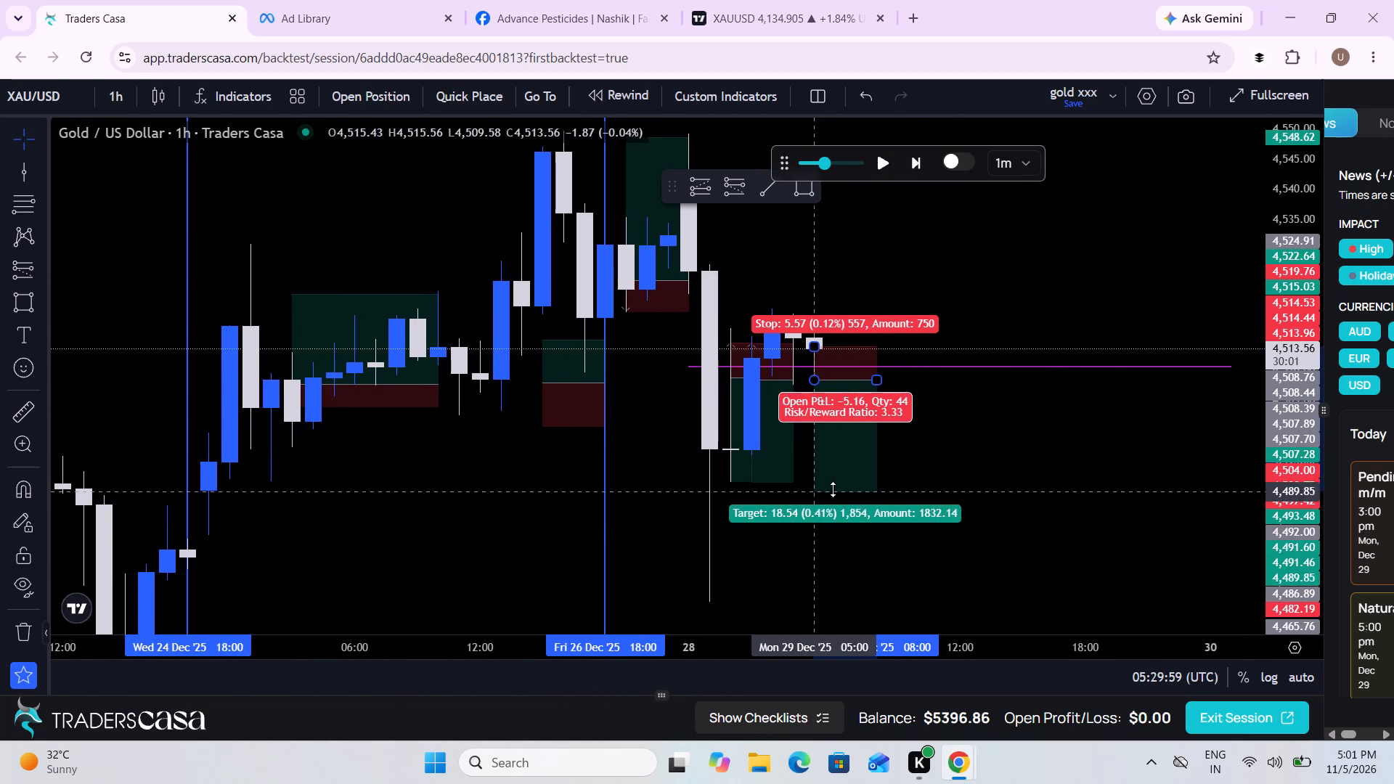
{"action": "left_click_drag", "start_coordinate": [833, 489], "coordinate": [833, 481]}
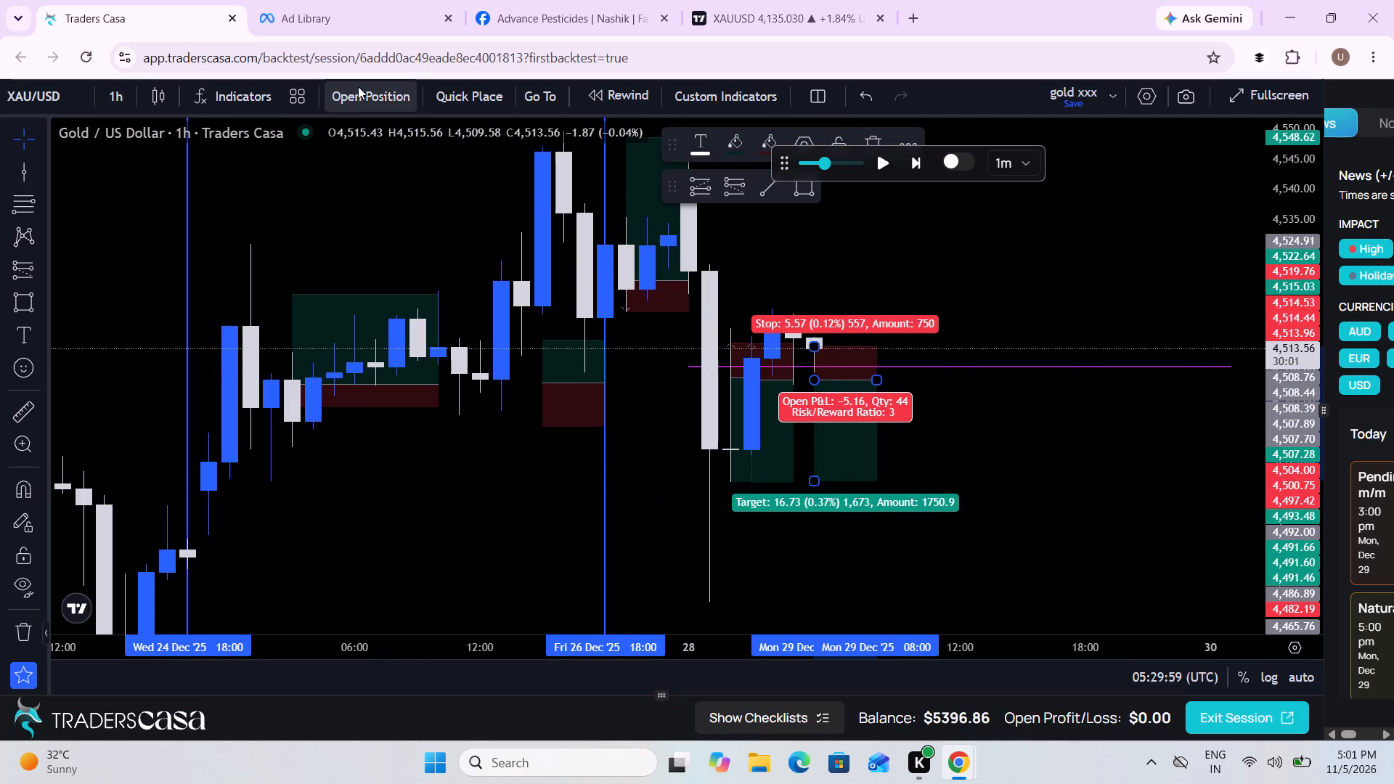
Place a sell stop order at 4508.39 with take profit 4491.66, stop loss 4513.96 and 2.2% risk.
{"action": "left_click", "coordinate": [358, 86]}
{"action": "left_click", "coordinate": [664, 655]}
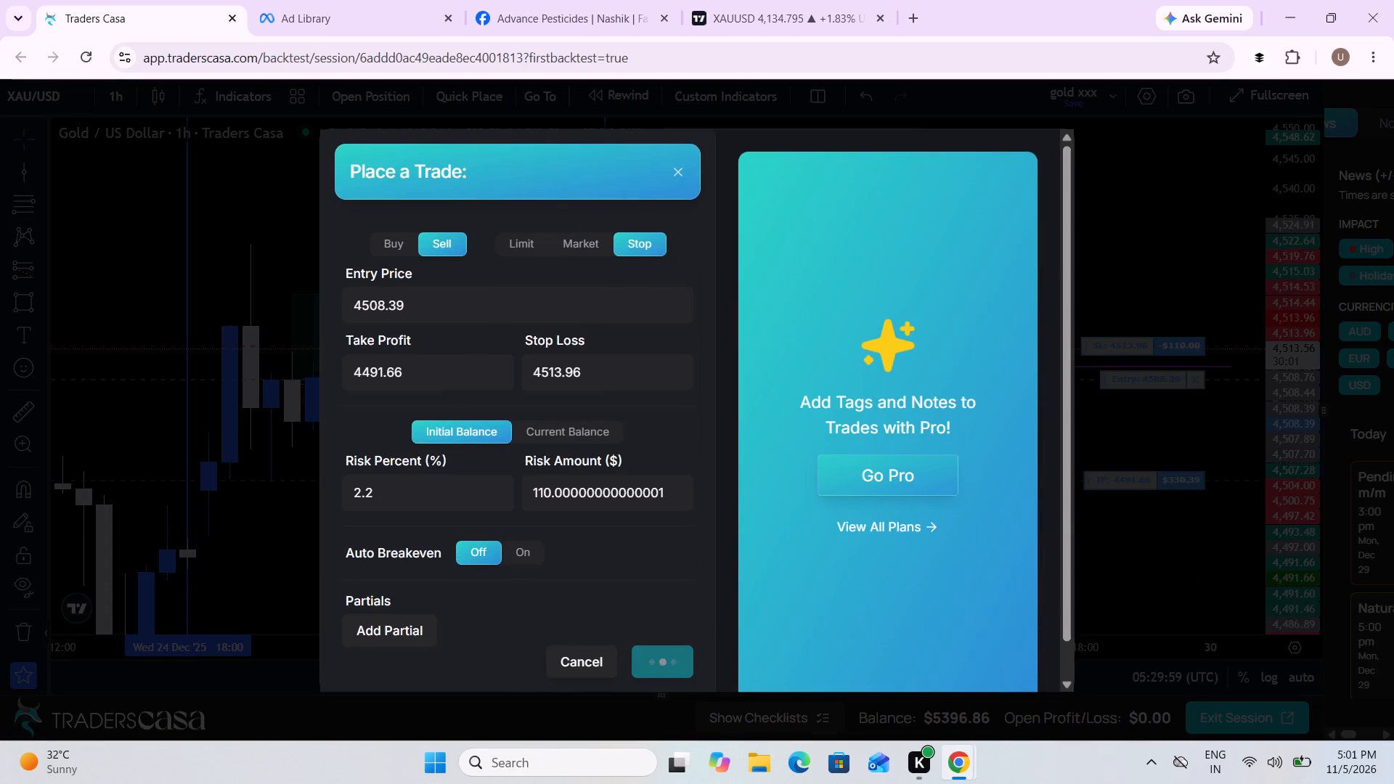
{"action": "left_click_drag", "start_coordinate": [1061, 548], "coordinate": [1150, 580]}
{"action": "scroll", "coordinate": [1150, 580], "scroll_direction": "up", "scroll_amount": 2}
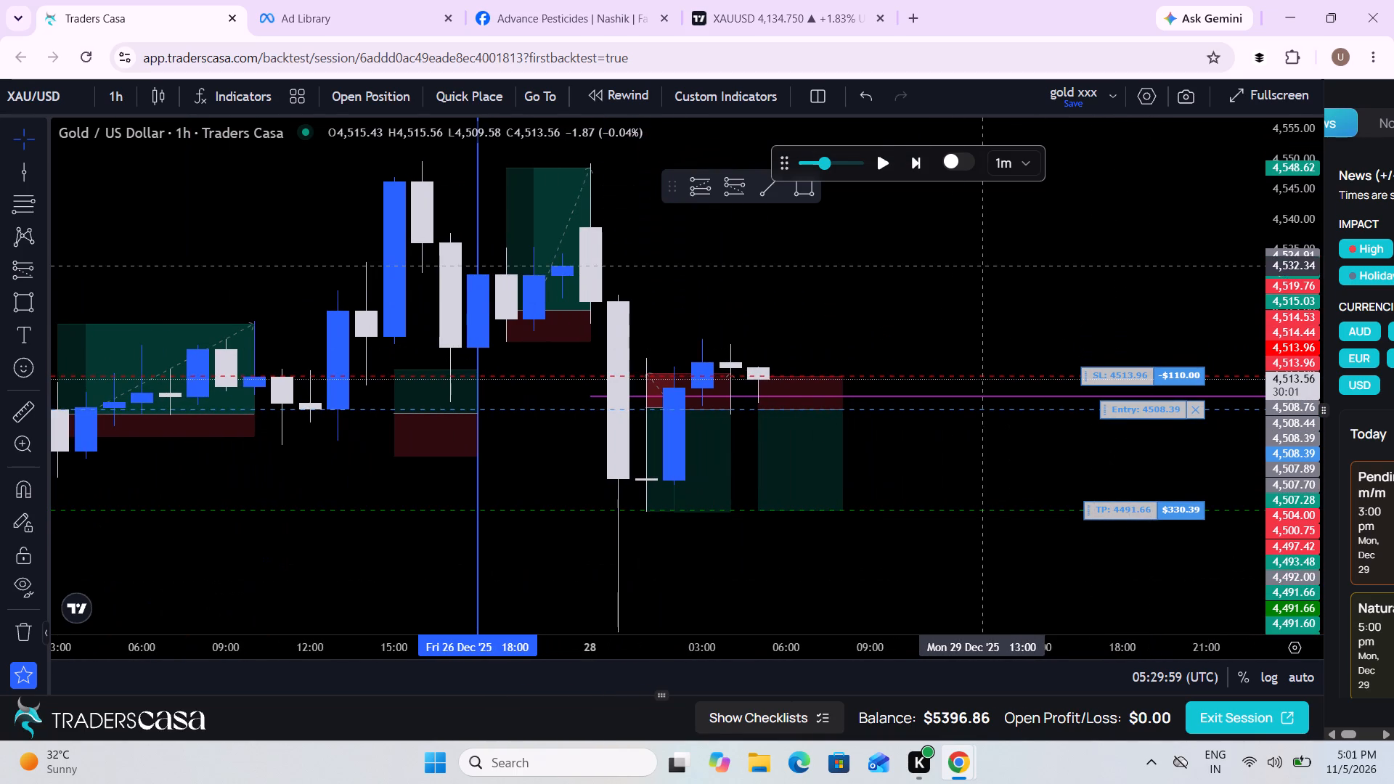
Run the replay on the 1-hour chart and pause it at 06:09:59 UTC.
{"action": "left_click", "coordinate": [877, 155]}
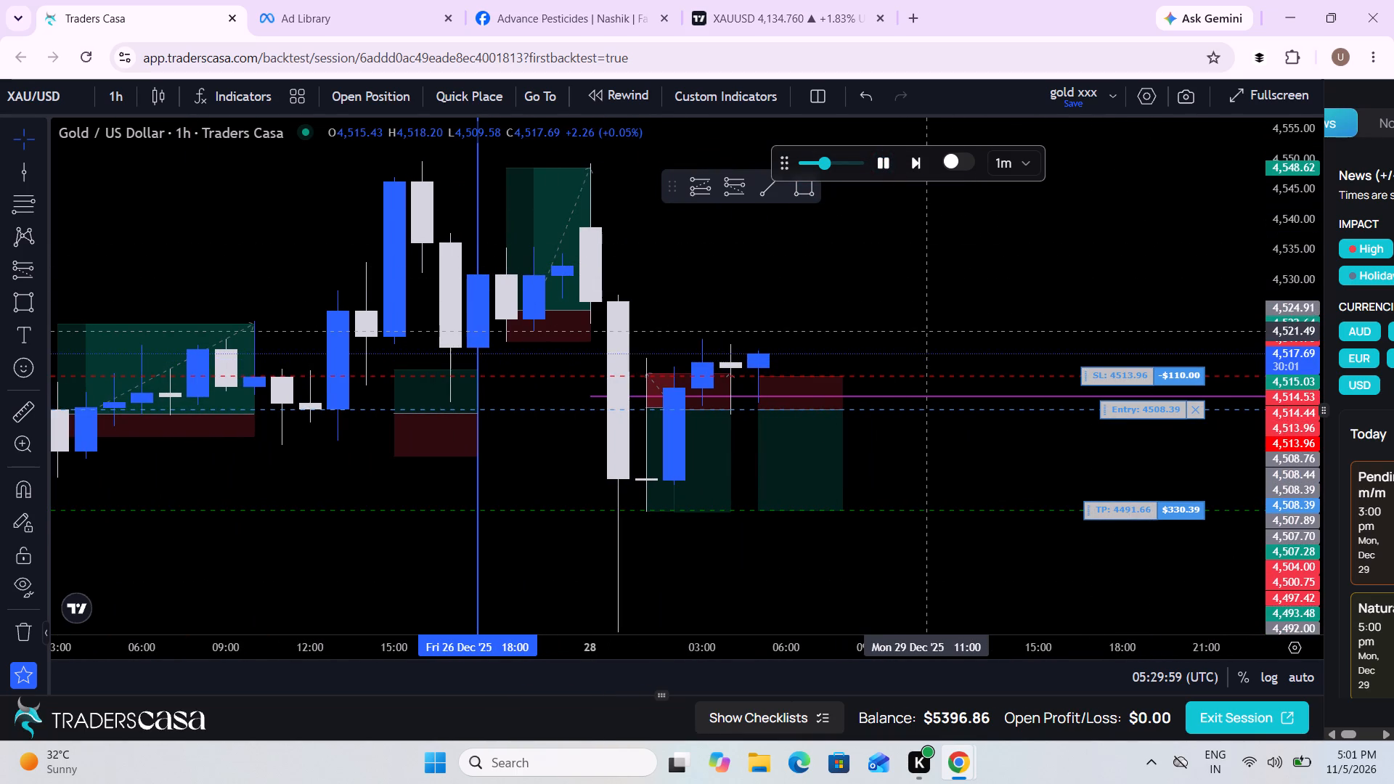
{"action": "scroll", "coordinate": [934, 330], "scroll_direction": "down", "scroll_amount": 1}
{"action": "left_click_drag", "start_coordinate": [934, 330], "coordinate": [836, 243]}
{"action": "scroll", "coordinate": [836, 243], "scroll_direction": "down", "scroll_amount": 1}
{"action": "left_click_drag", "start_coordinate": [950, 486], "coordinate": [926, 489]}
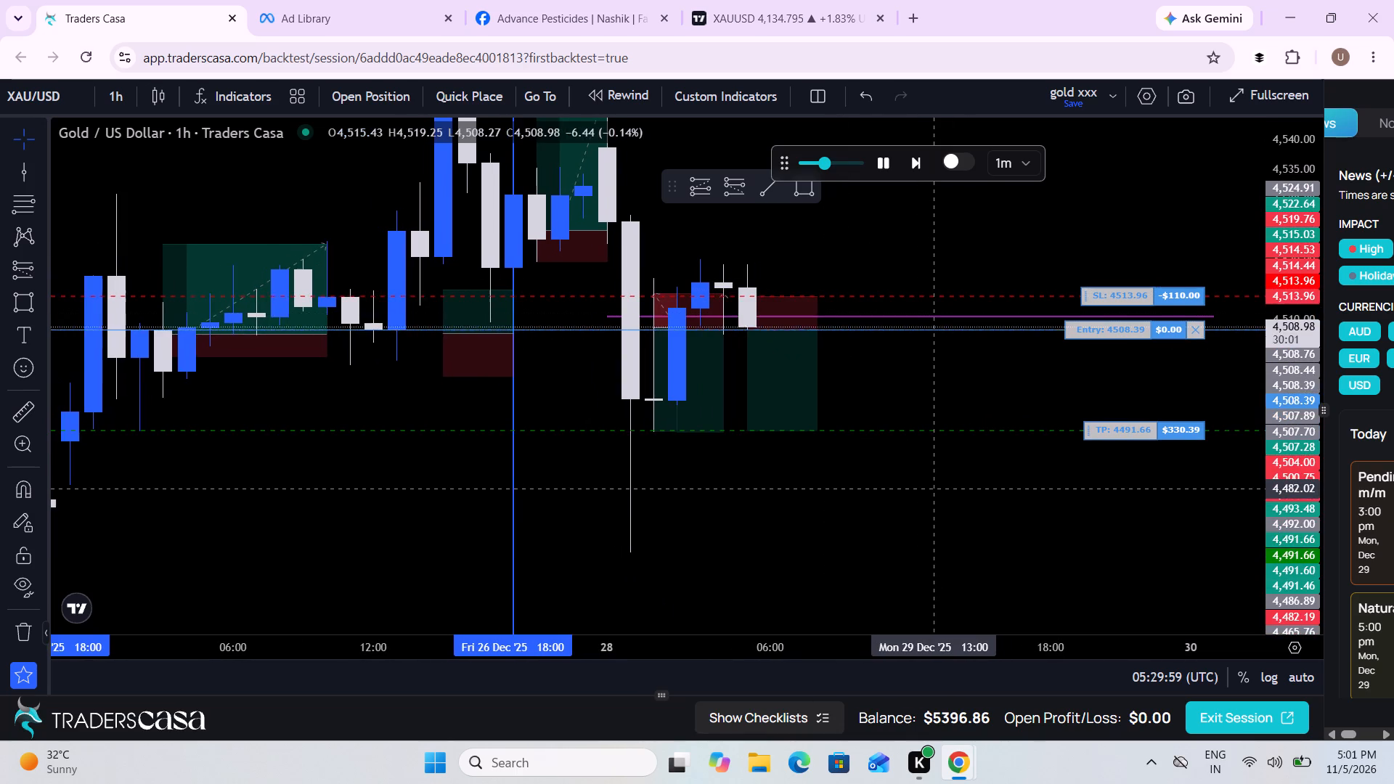
{"action": "left_click", "coordinate": [884, 164]}
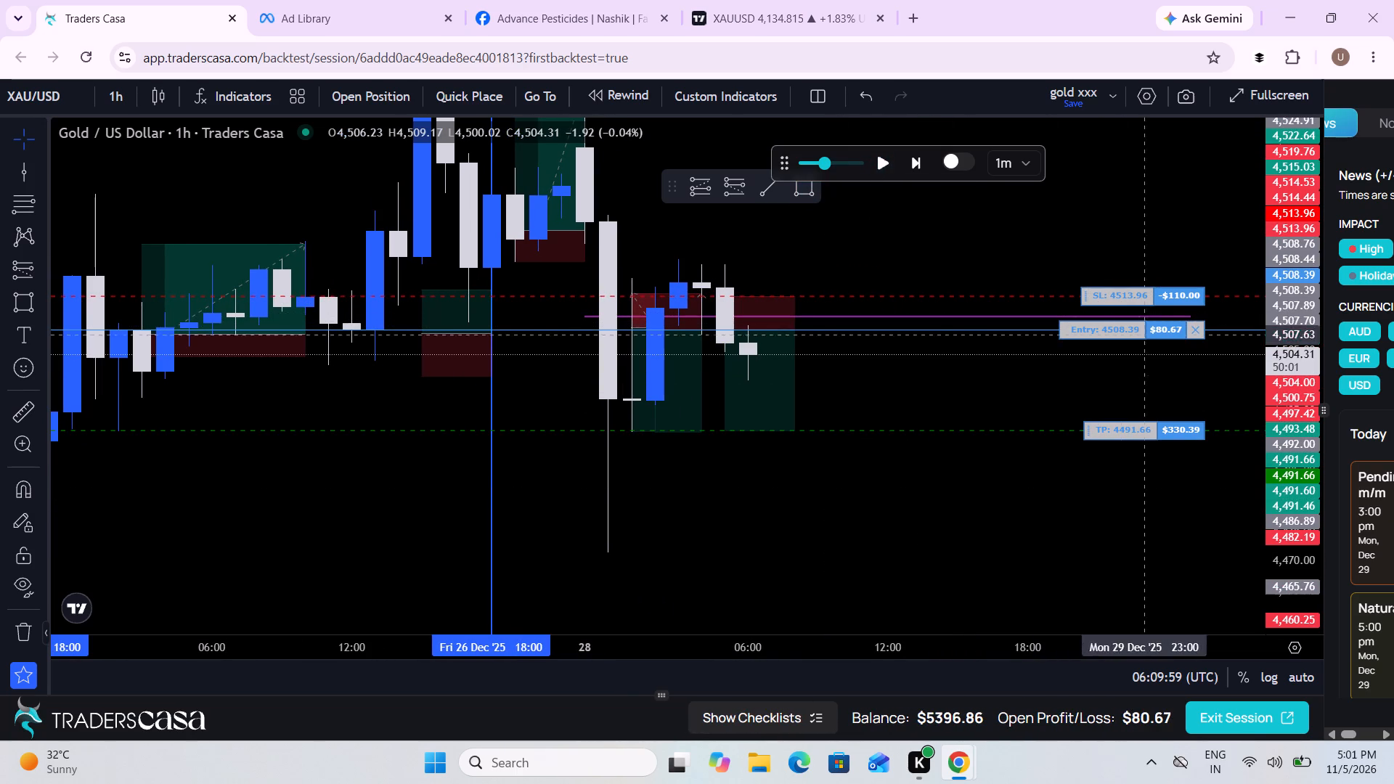
Switch the gold chart to the 5-minute timeframe.
{"action": "left_click", "coordinate": [130, 97]}
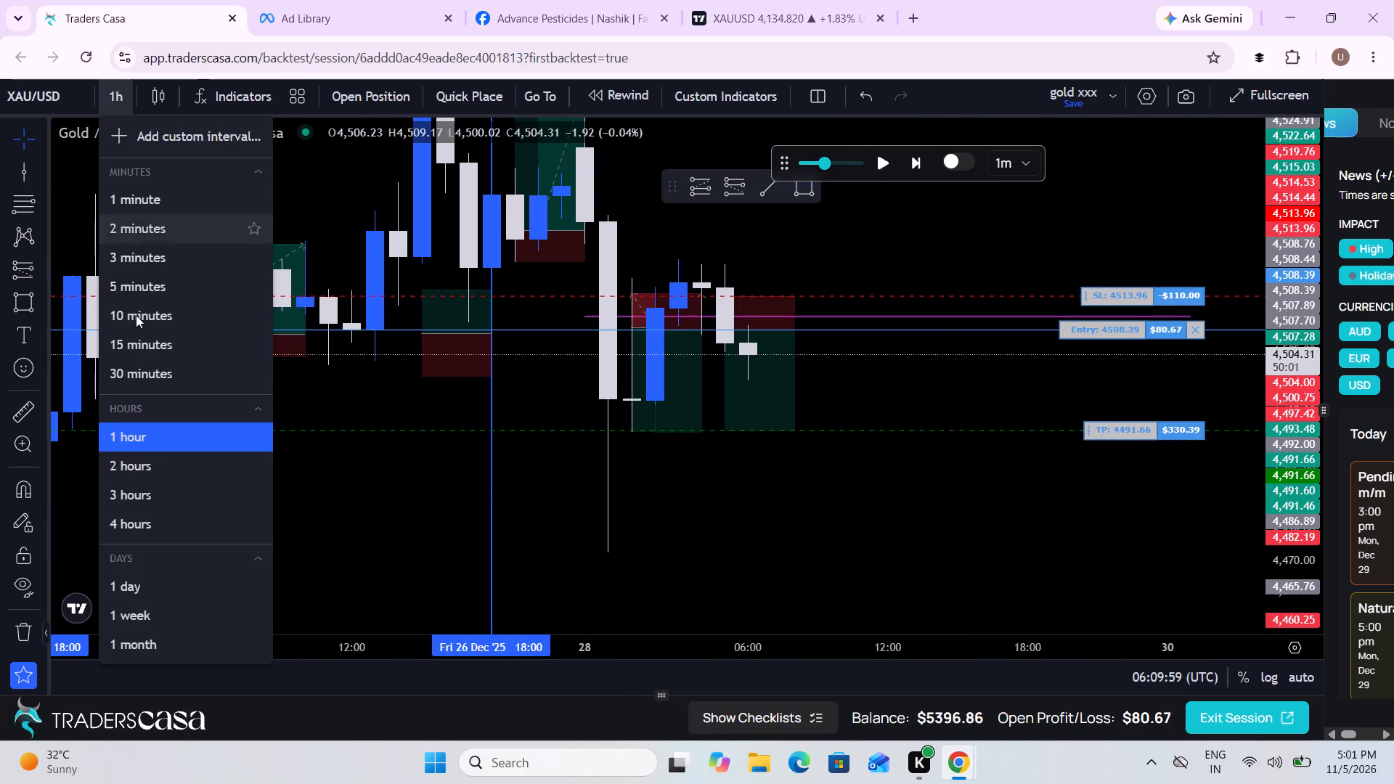
{"action": "left_click", "coordinate": [148, 292]}
Run the replay briefly on the 5-minute chart and pause it at 06:22:59 UTC.
{"action": "scroll", "coordinate": [595, 525], "scroll_direction": "down", "scroll_amount": 4}
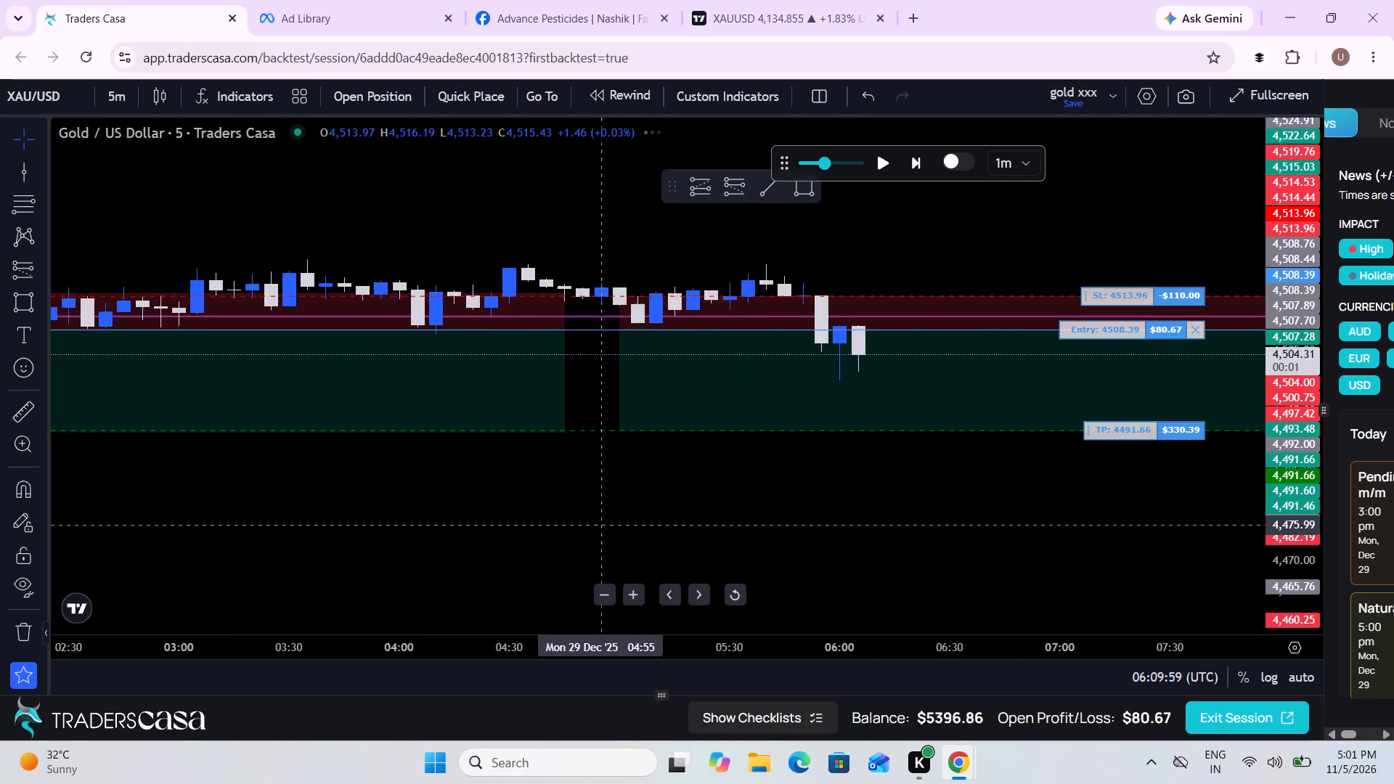
{"action": "scroll", "coordinate": [595, 525], "scroll_direction": "down", "scroll_amount": 3}
{"action": "left_click_drag", "start_coordinate": [921, 542], "coordinate": [421, 573]}
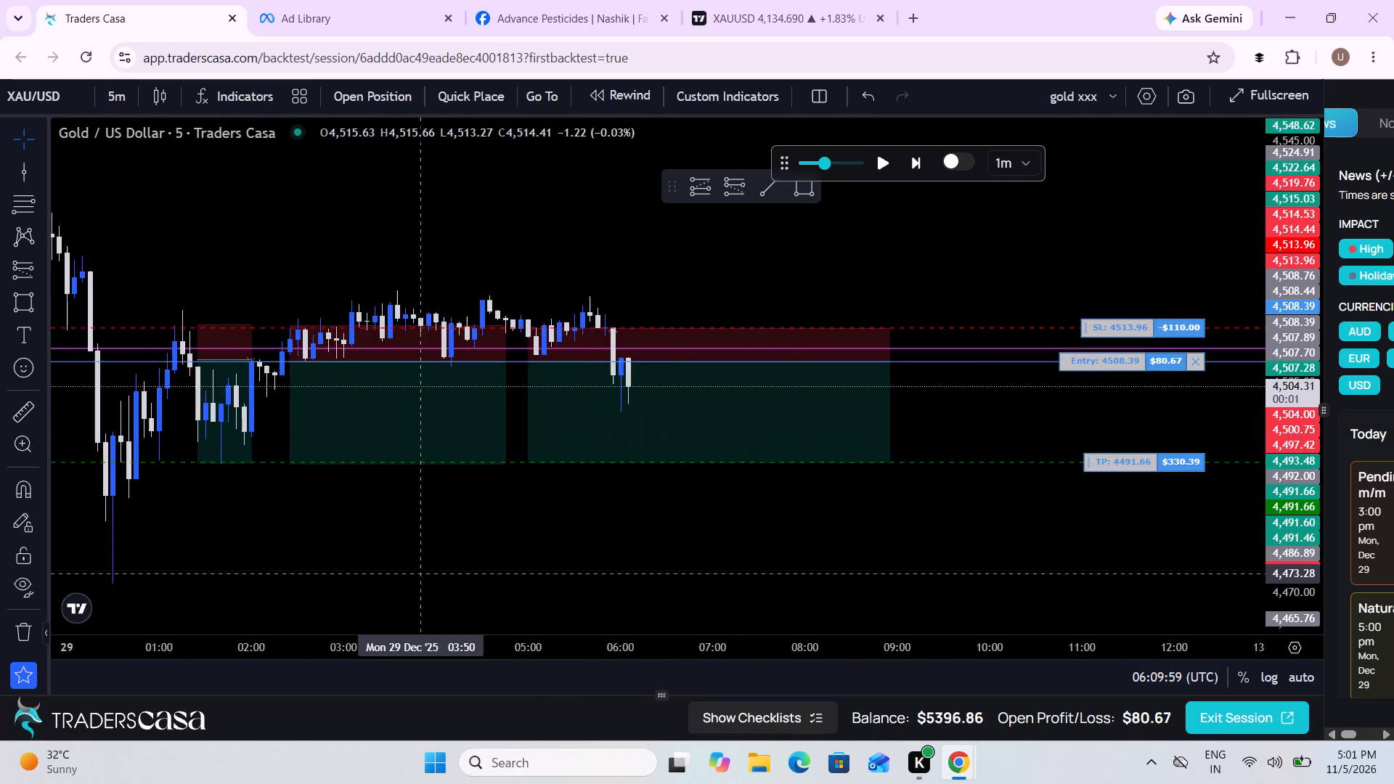
{"action": "scroll", "coordinate": [421, 573], "scroll_direction": "down", "scroll_amount": 3}
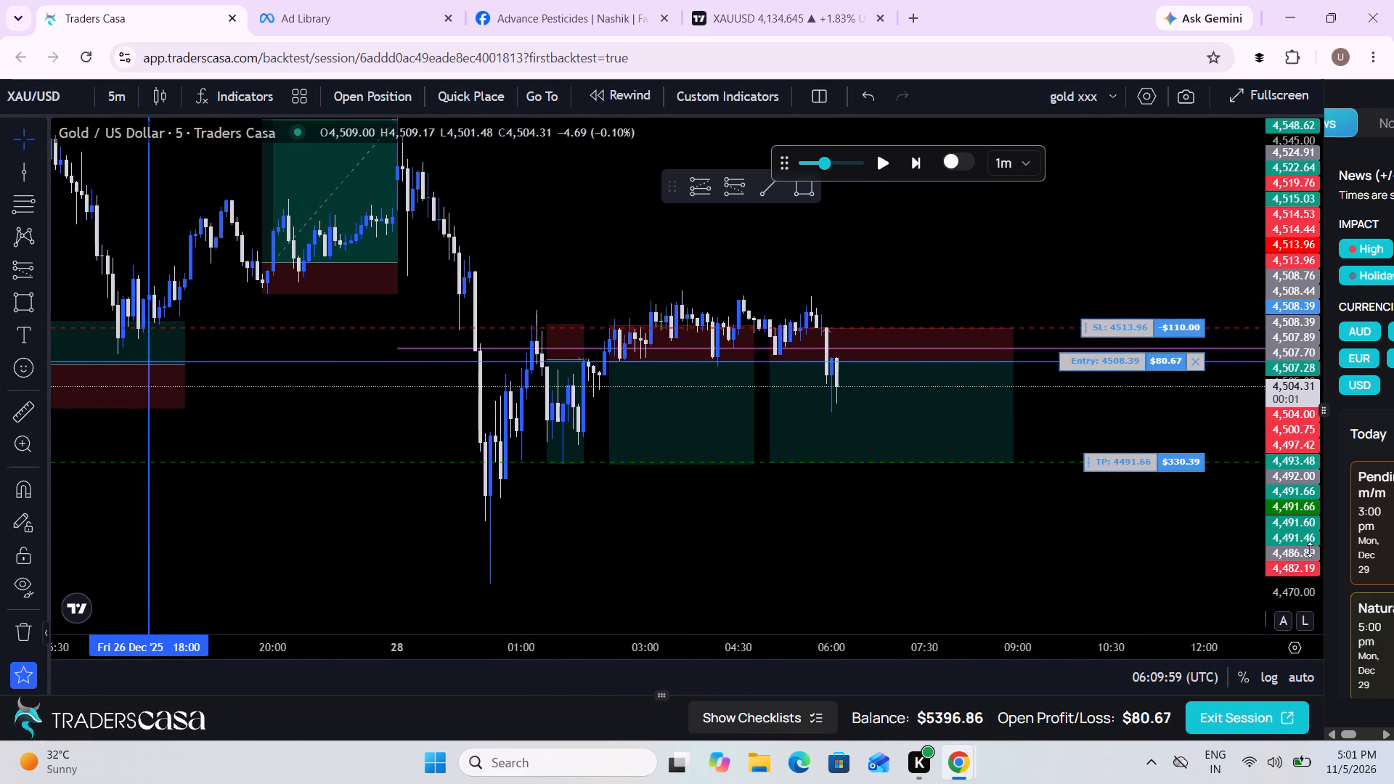
{"action": "left_click_drag", "start_coordinate": [1284, 564], "coordinate": [1289, 346]}
{"action": "left_click_drag", "start_coordinate": [1127, 414], "coordinate": [1114, 506]}
{"action": "scroll", "coordinate": [1114, 506], "scroll_direction": "up", "scroll_amount": 3}
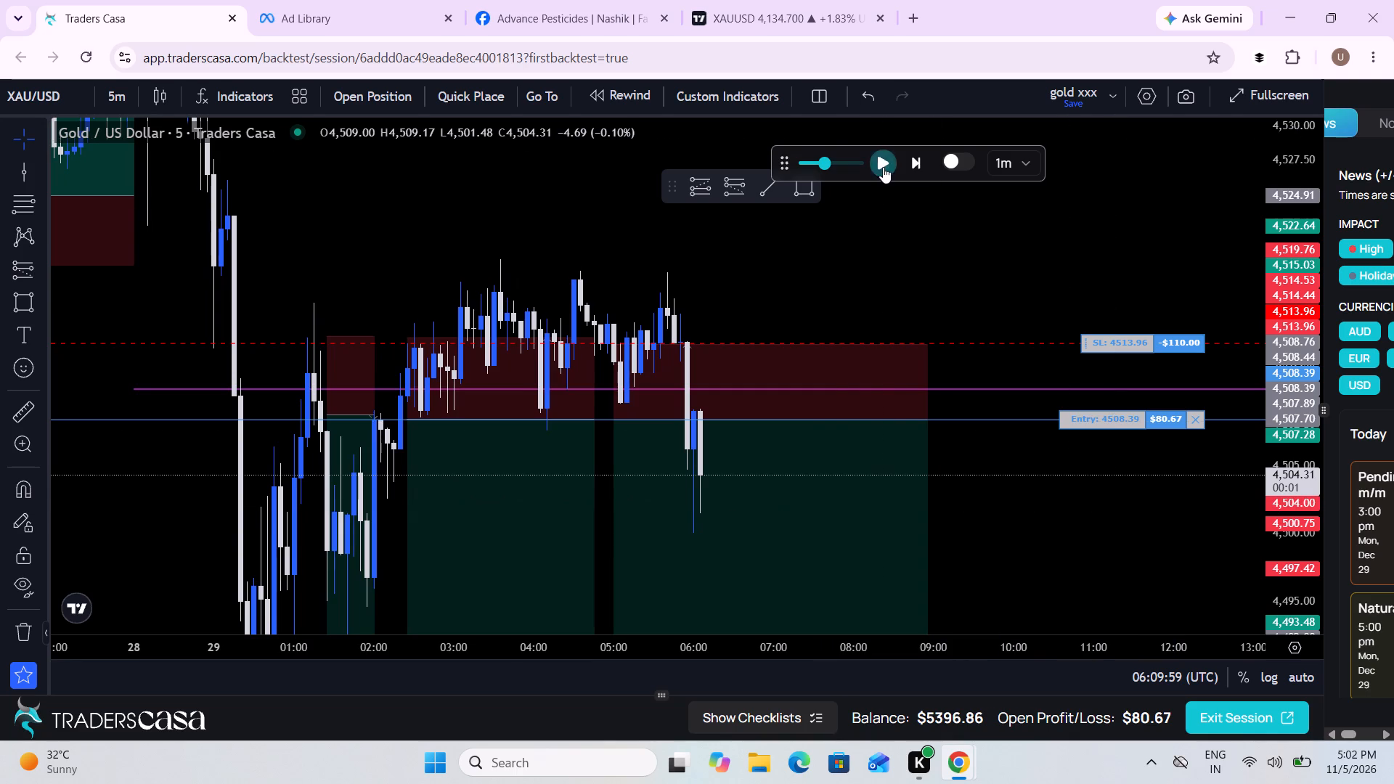
{"action": "left_click", "coordinate": [883, 167]}
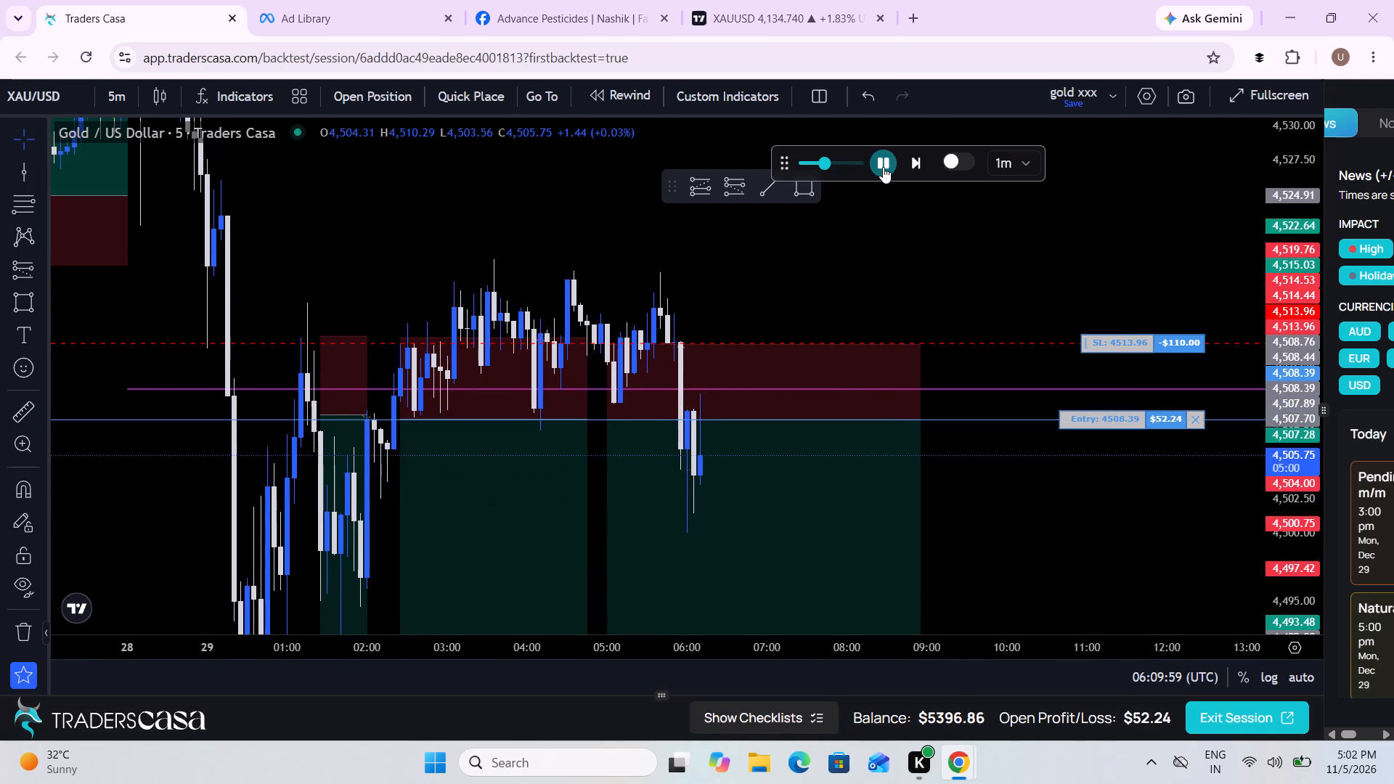
{"action": "left_click", "coordinate": [883, 167]}
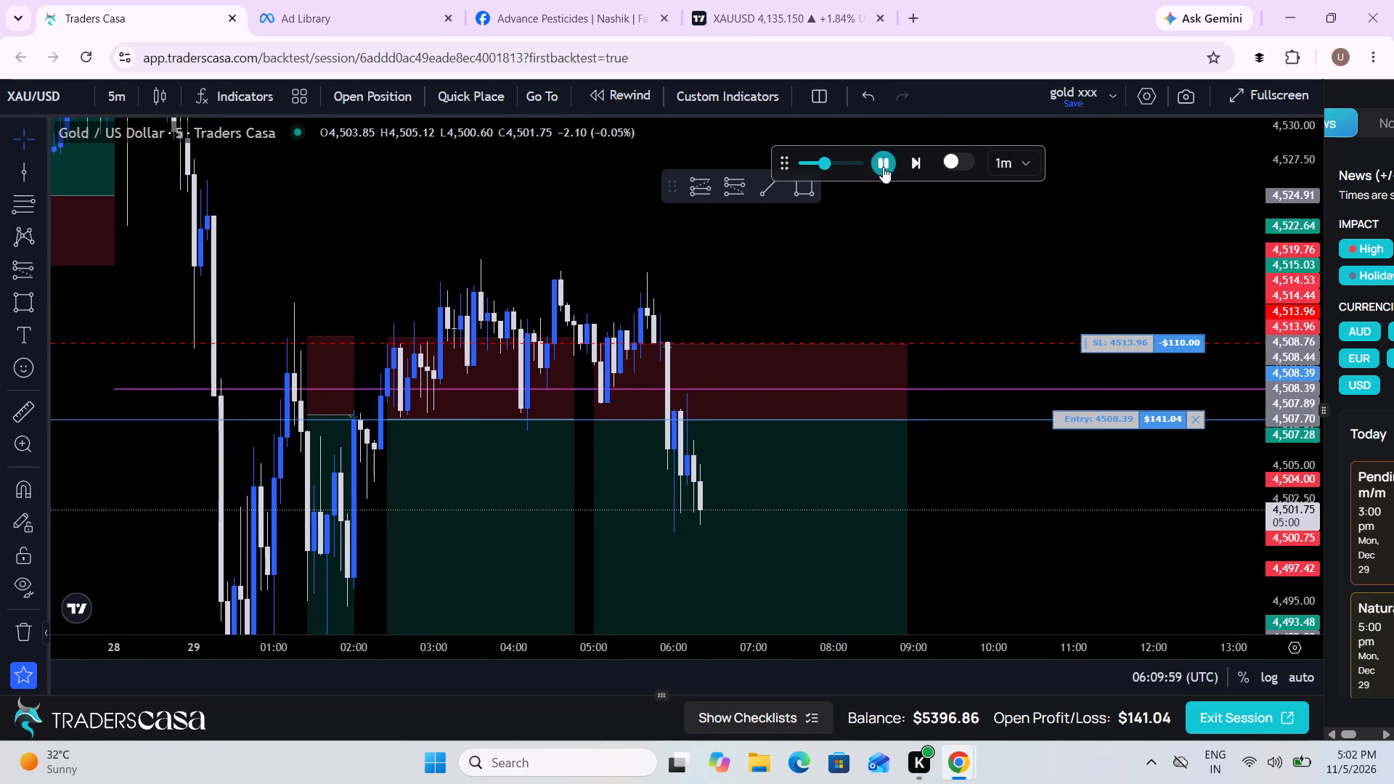
Lower the open short trade's stop loss to 4508.43, just above its entry.
{"action": "left_click_drag", "start_coordinate": [1122, 343], "coordinate": [1090, 419]}
Run the replay past the short trade's take profit and pause it at 06:31:59 UTC.
{"action": "left_click_drag", "start_coordinate": [1028, 521], "coordinate": [1001, 364]}
{"action": "scroll", "coordinate": [1001, 364], "scroll_direction": "down", "scroll_amount": 2}
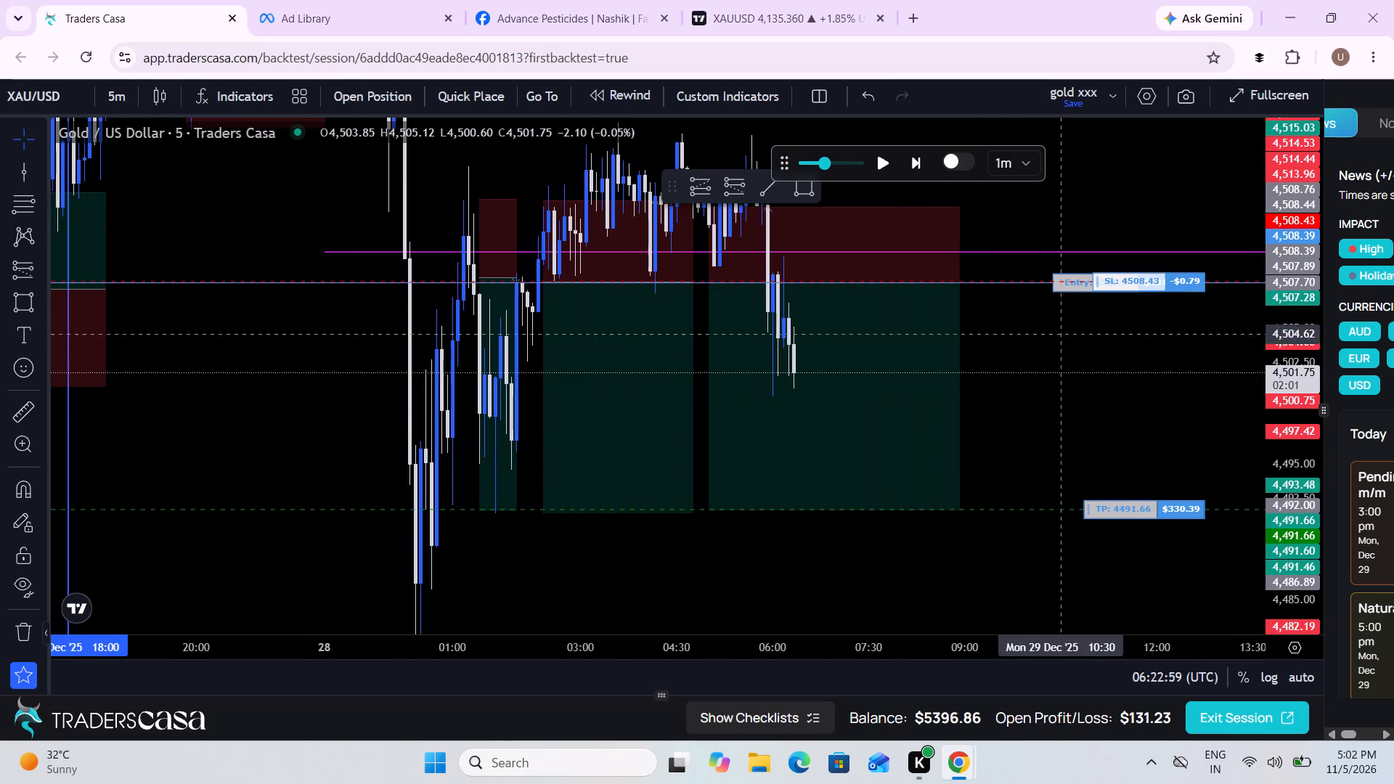
{"action": "left_click", "coordinate": [881, 160]}
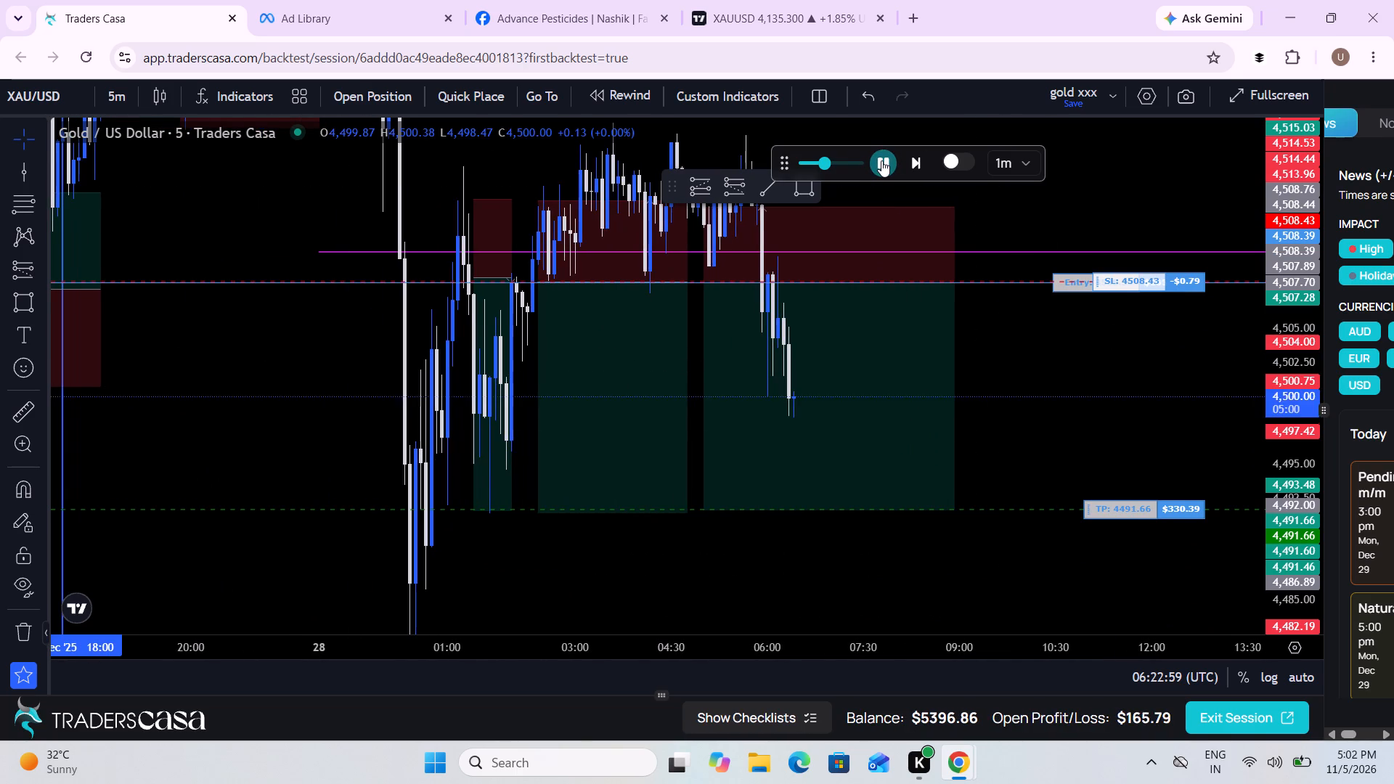
{"action": "left_click", "coordinate": [881, 160]}
Shrink the middle short position drawing to a sliver by moving its start to about 04:50 on 29 December.
{"action": "left_click_drag", "start_coordinate": [1077, 517], "coordinate": [890, 518]}
{"action": "scroll", "coordinate": [890, 518], "scroll_direction": "down", "scroll_amount": 2}
{"action": "left_click_drag", "start_coordinate": [550, 281], "coordinate": [677, 285]}
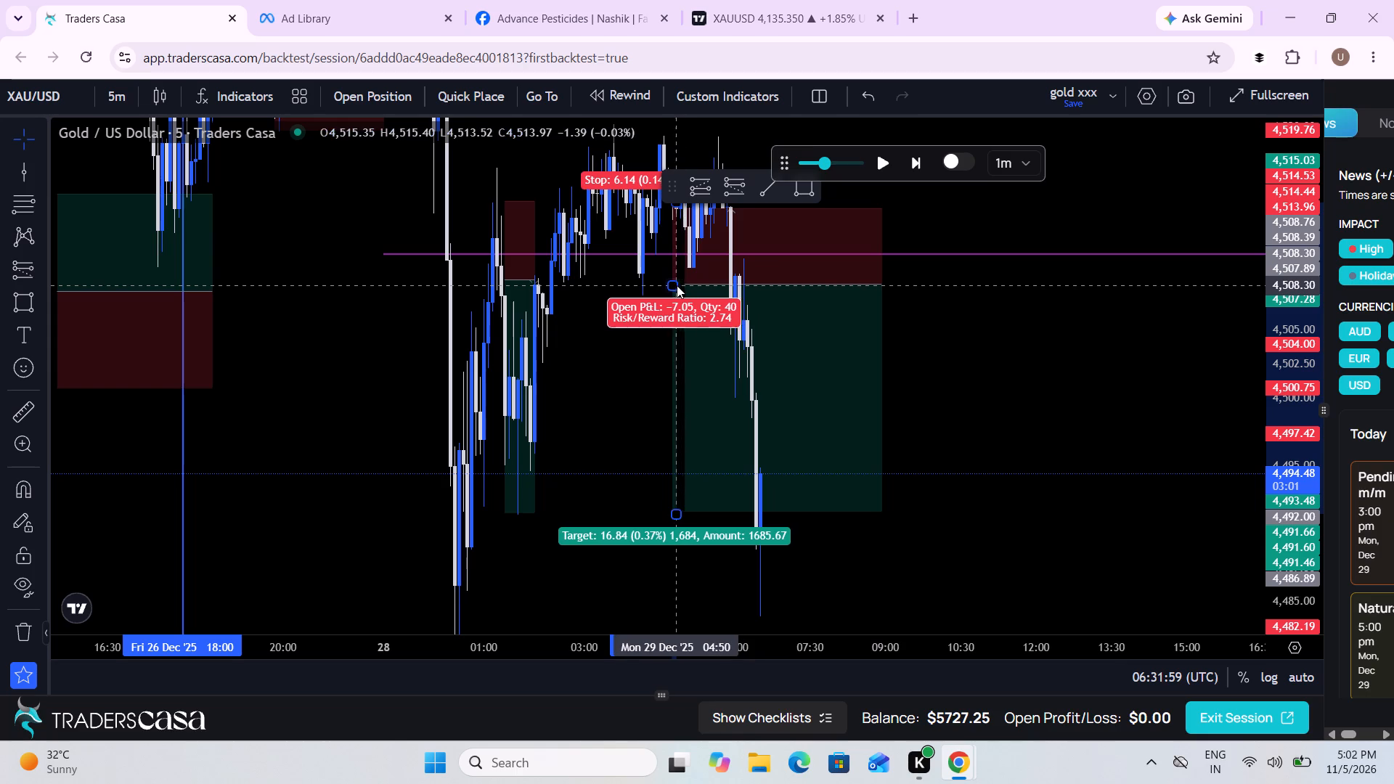
{"action": "left_click_drag", "start_coordinate": [677, 285], "coordinate": [672, 285]}
Examine the gold price action around the closed short trade on the 5-minute chart.
{"action": "left_click_drag", "start_coordinate": [968, 407], "coordinate": [960, 404]}
{"action": "scroll", "coordinate": [960, 404], "scroll_direction": "down", "scroll_amount": 1}
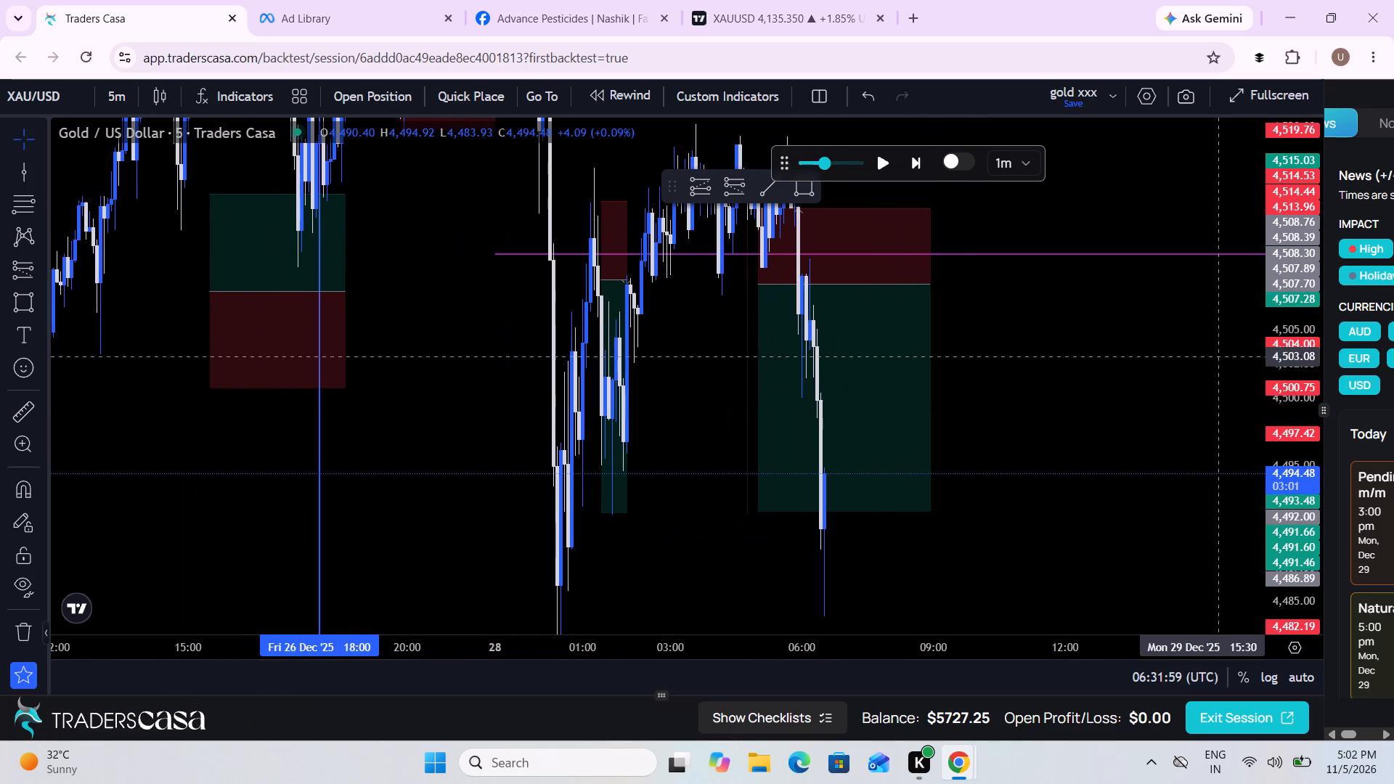
{"action": "left_click_drag", "start_coordinate": [1274, 259], "coordinate": [1235, 475]}
{"action": "left_click_drag", "start_coordinate": [1096, 462], "coordinate": [1083, 486]}
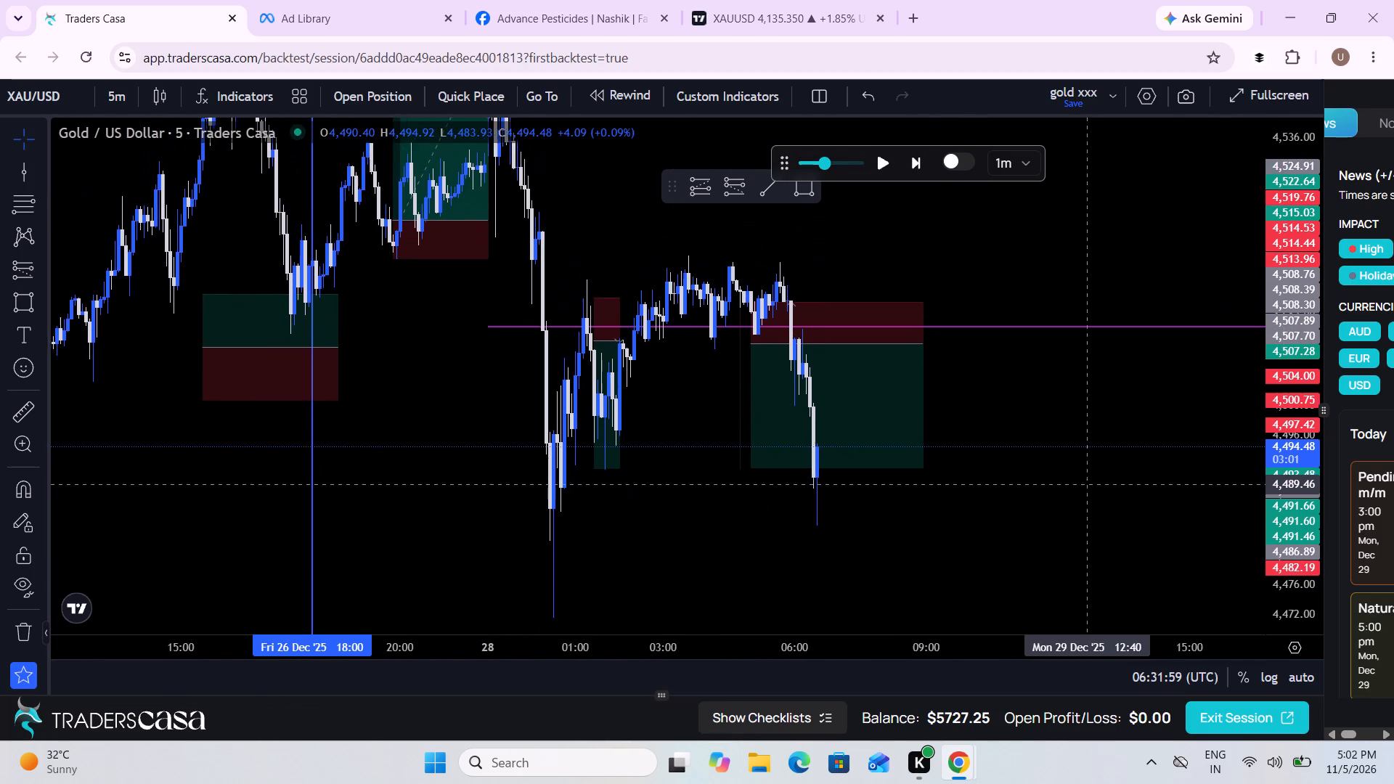
{"action": "left_click_drag", "start_coordinate": [1083, 486], "coordinate": [1063, 518]}
{"action": "scroll", "coordinate": [1063, 518], "scroll_direction": "up", "scroll_amount": 2}
{"action": "left_click_drag", "start_coordinate": [1063, 518], "coordinate": [1050, 383]}
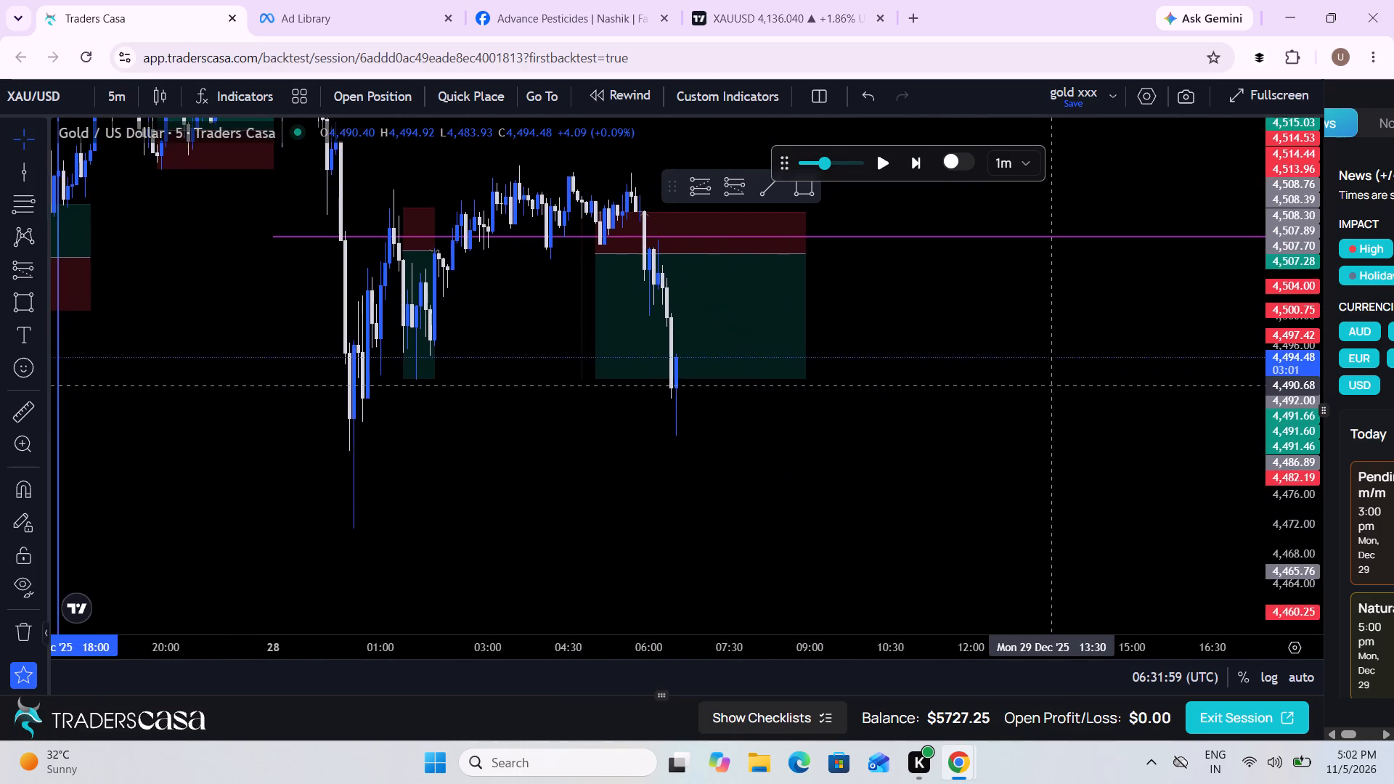
{"action": "left_click_drag", "start_coordinate": [1050, 383], "coordinate": [1027, 441]}
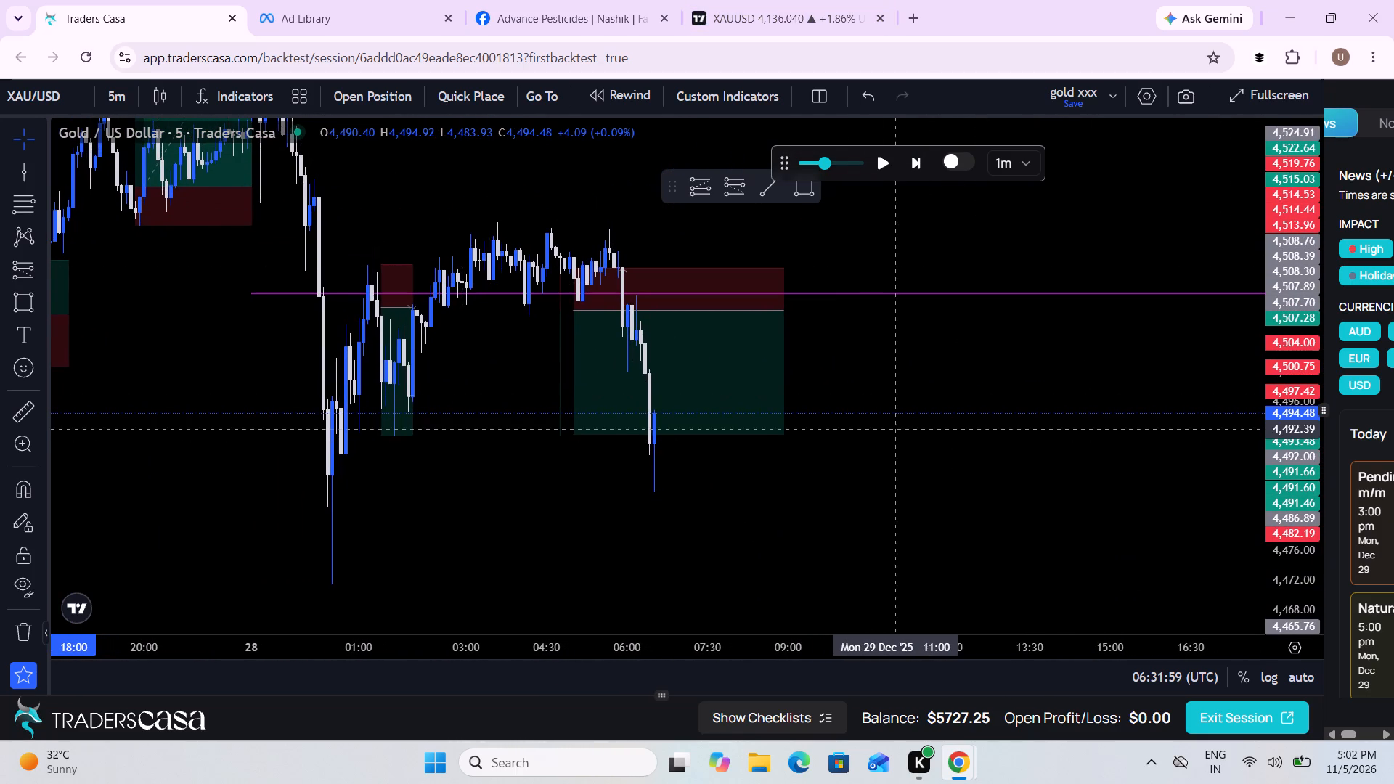
{"action": "scroll", "coordinate": [894, 430], "scroll_direction": "down", "scroll_amount": 1}
{"action": "left_click_drag", "start_coordinate": [894, 430], "coordinate": [761, 467]}
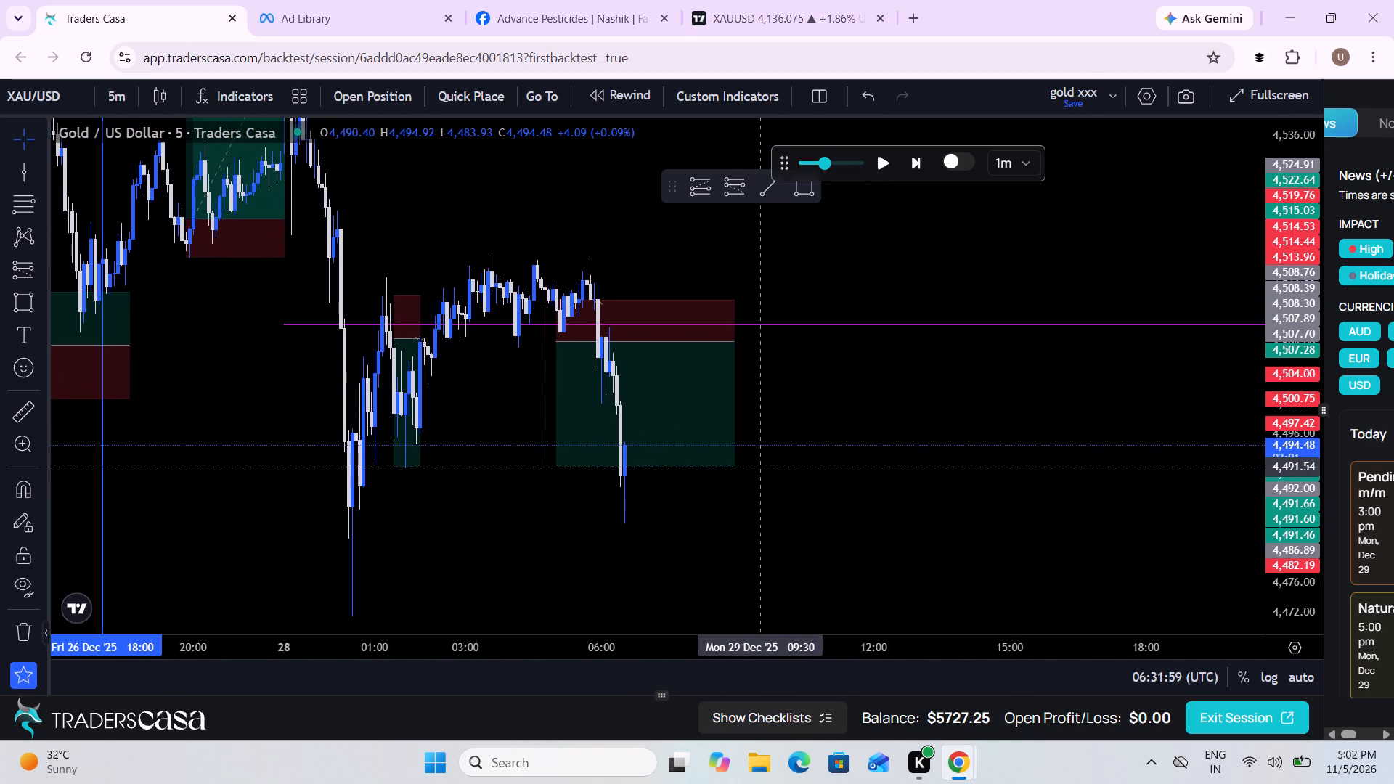
Add a vertical line at 18:00 on Monday 29 December '25.
{"action": "left_click", "coordinate": [20, 178]}
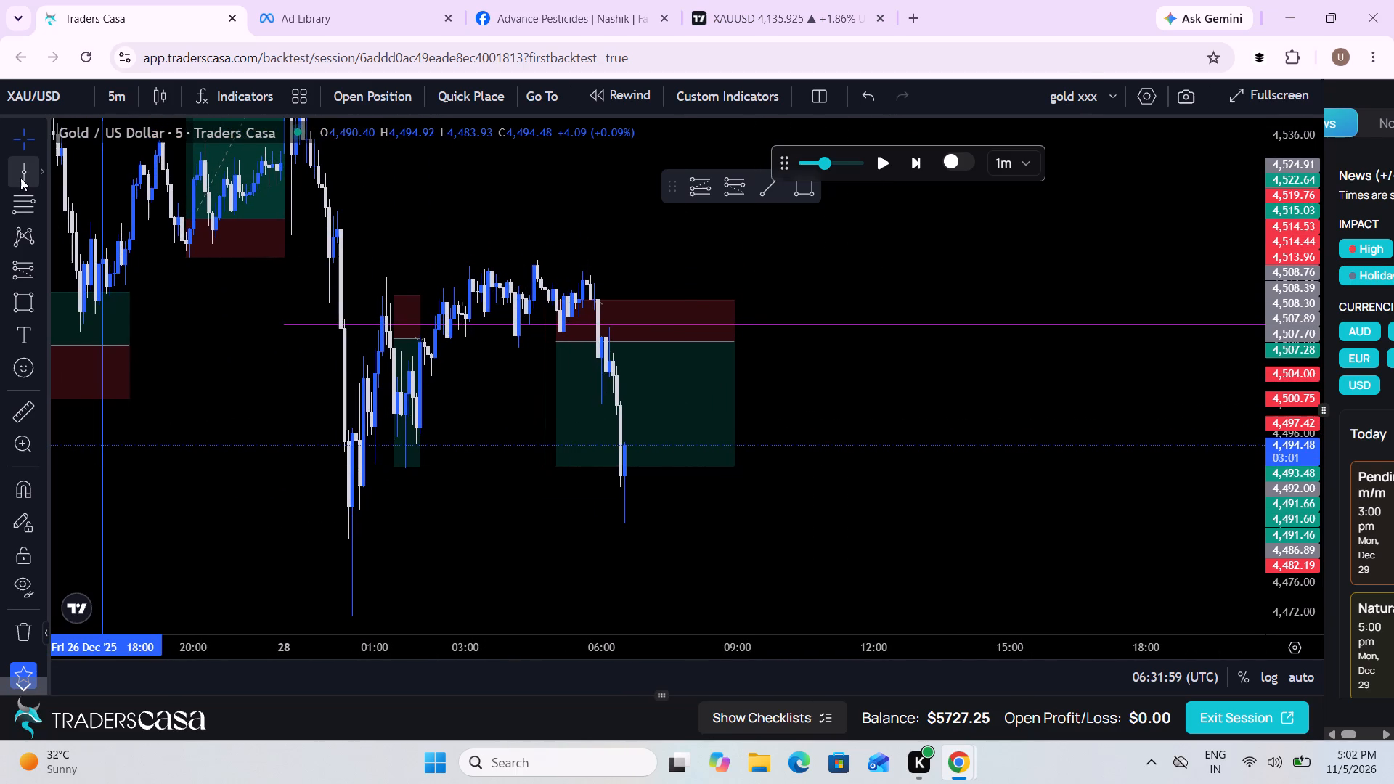
{"action": "left_click", "coordinate": [1146, 528]}
Resume the replay, increase its playback speed, and pause it at 07:29:59 UTC.
{"action": "left_click_drag", "start_coordinate": [985, 551], "coordinate": [750, 555]}
{"action": "scroll", "coordinate": [750, 555], "scroll_direction": "down", "scroll_amount": 1}
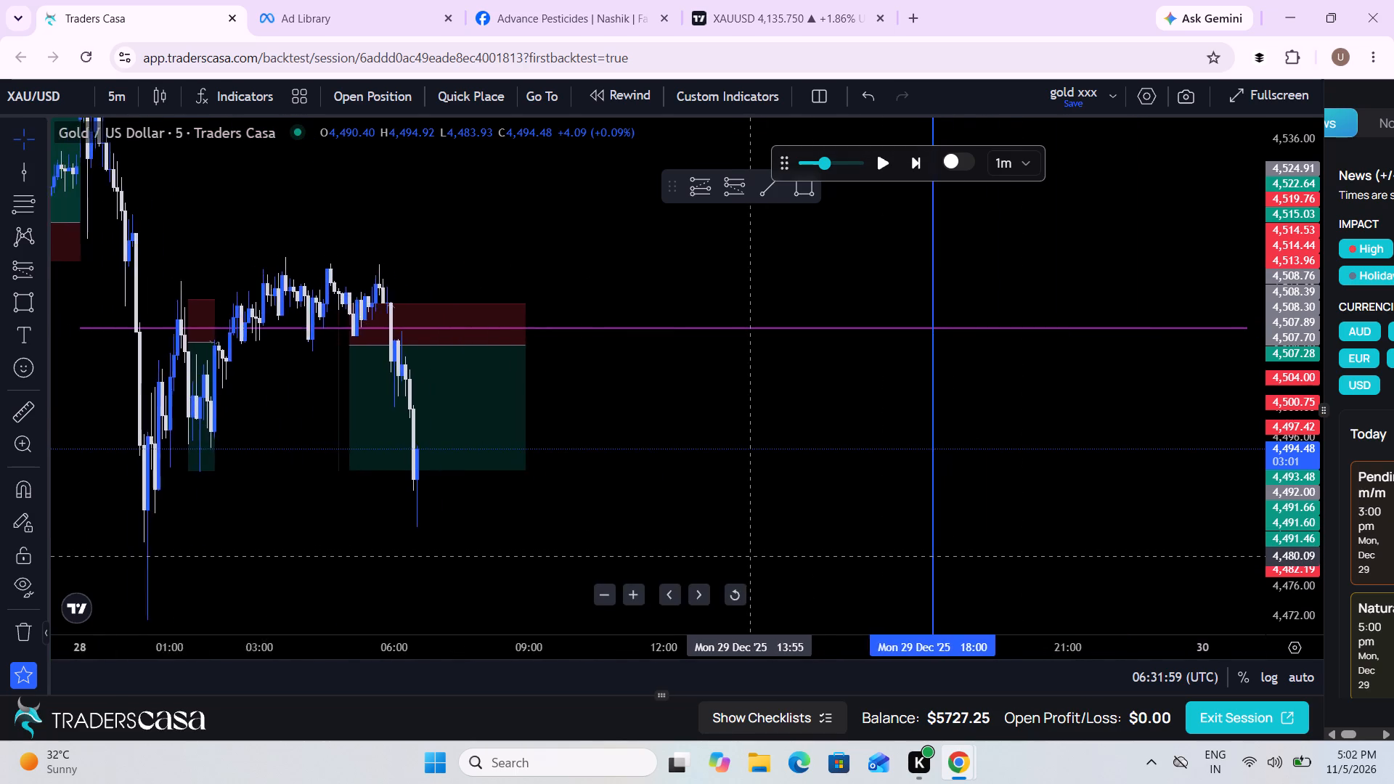
{"action": "scroll", "coordinate": [750, 555], "scroll_direction": "down", "scroll_amount": 1}
{"action": "left_click", "coordinate": [891, 160]}
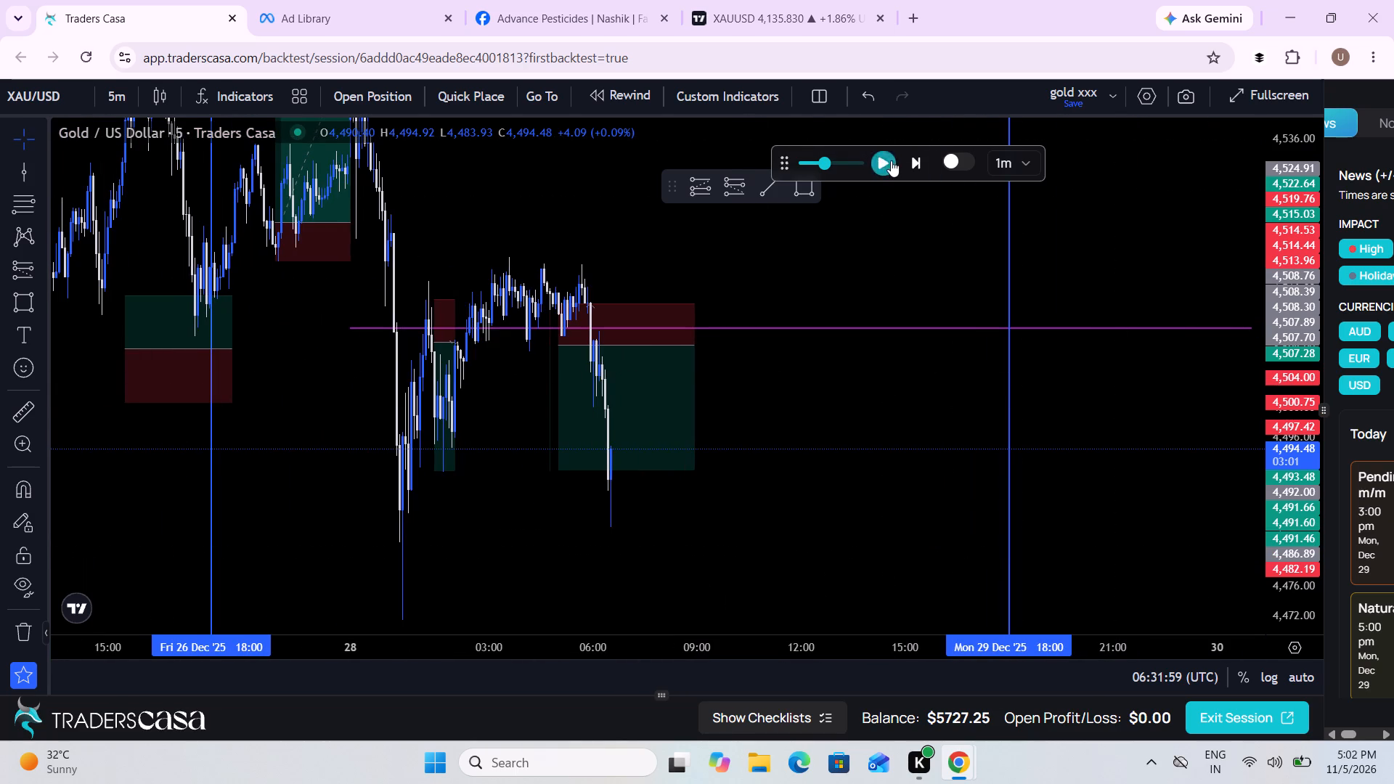
{"action": "left_click", "coordinate": [844, 164]}
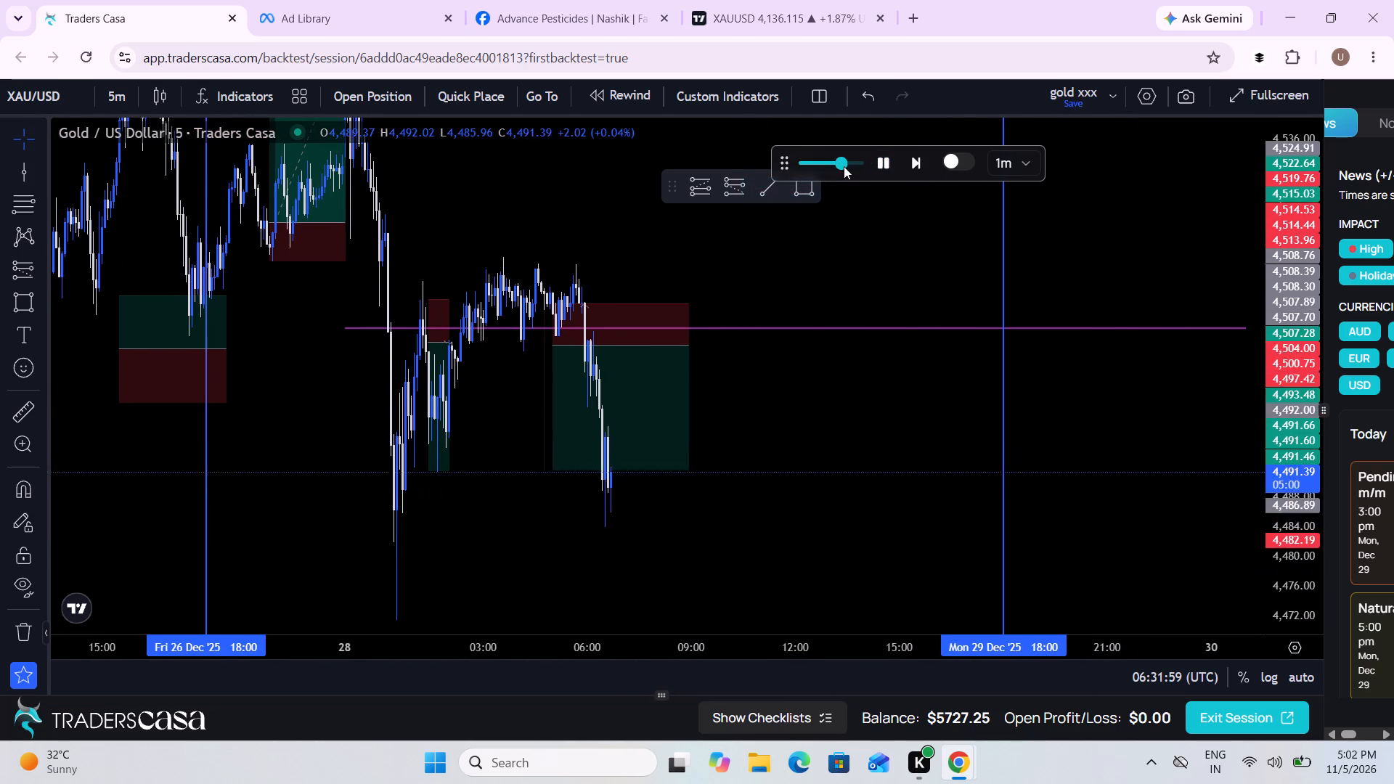
{"action": "scroll", "coordinate": [913, 314], "scroll_direction": "down", "scroll_amount": 1}
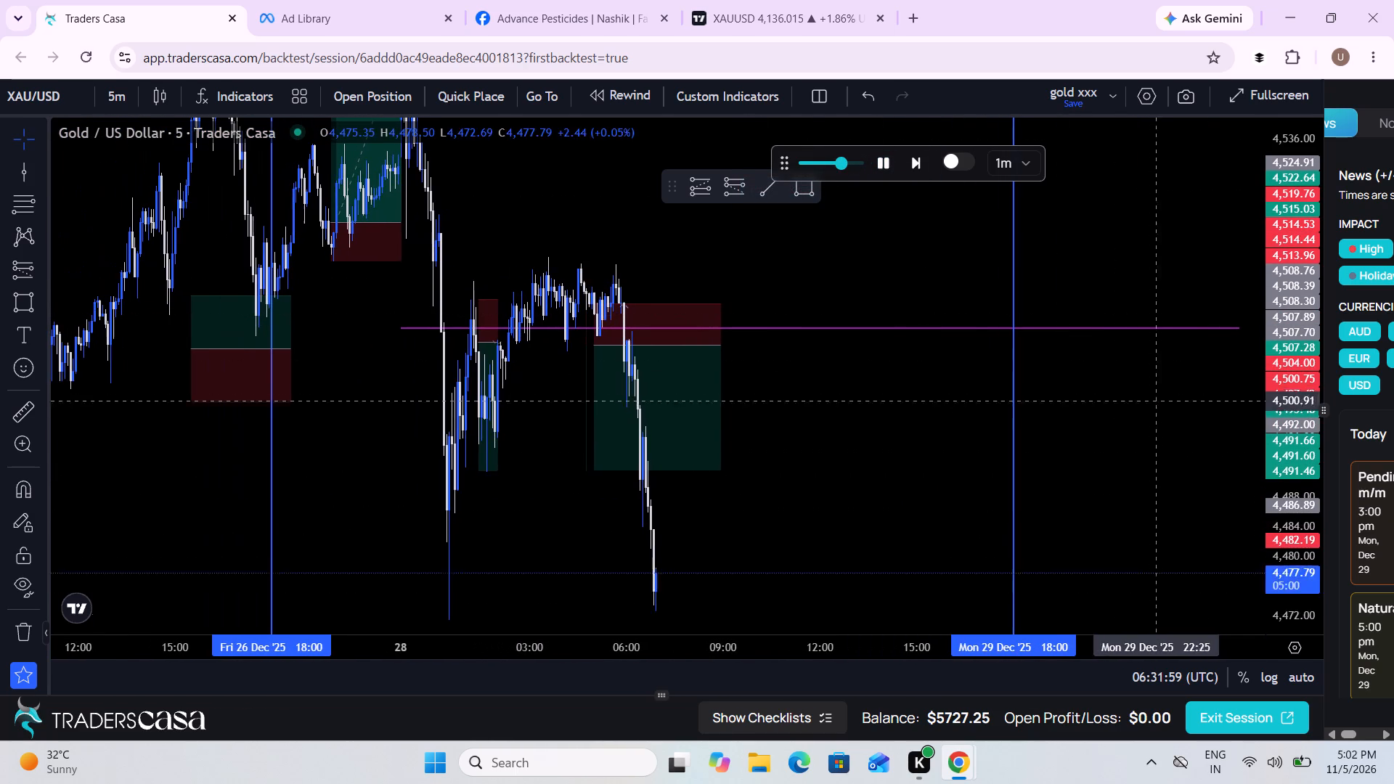
{"action": "left_click_drag", "start_coordinate": [1266, 279], "coordinate": [1265, 314]}
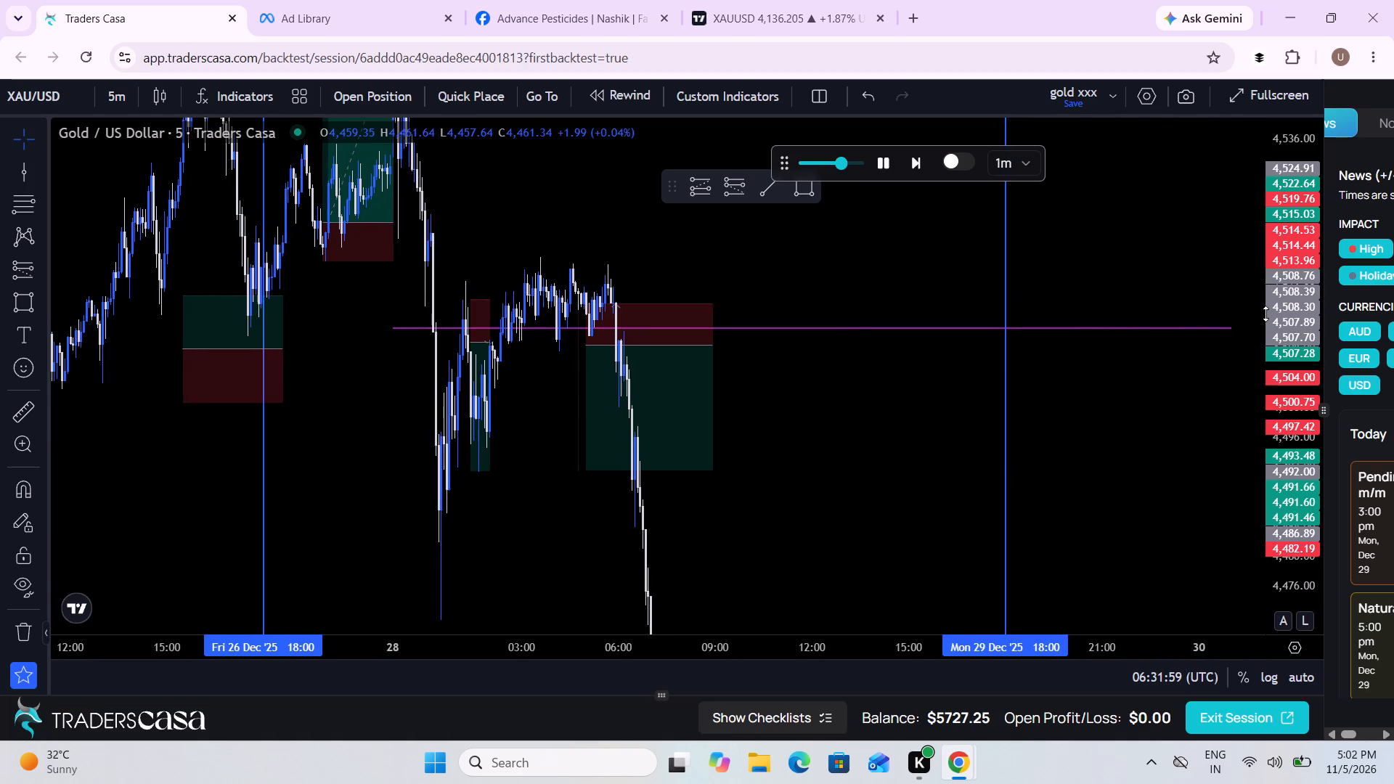
{"action": "left_click_drag", "start_coordinate": [1265, 314], "coordinate": [1258, 473]}
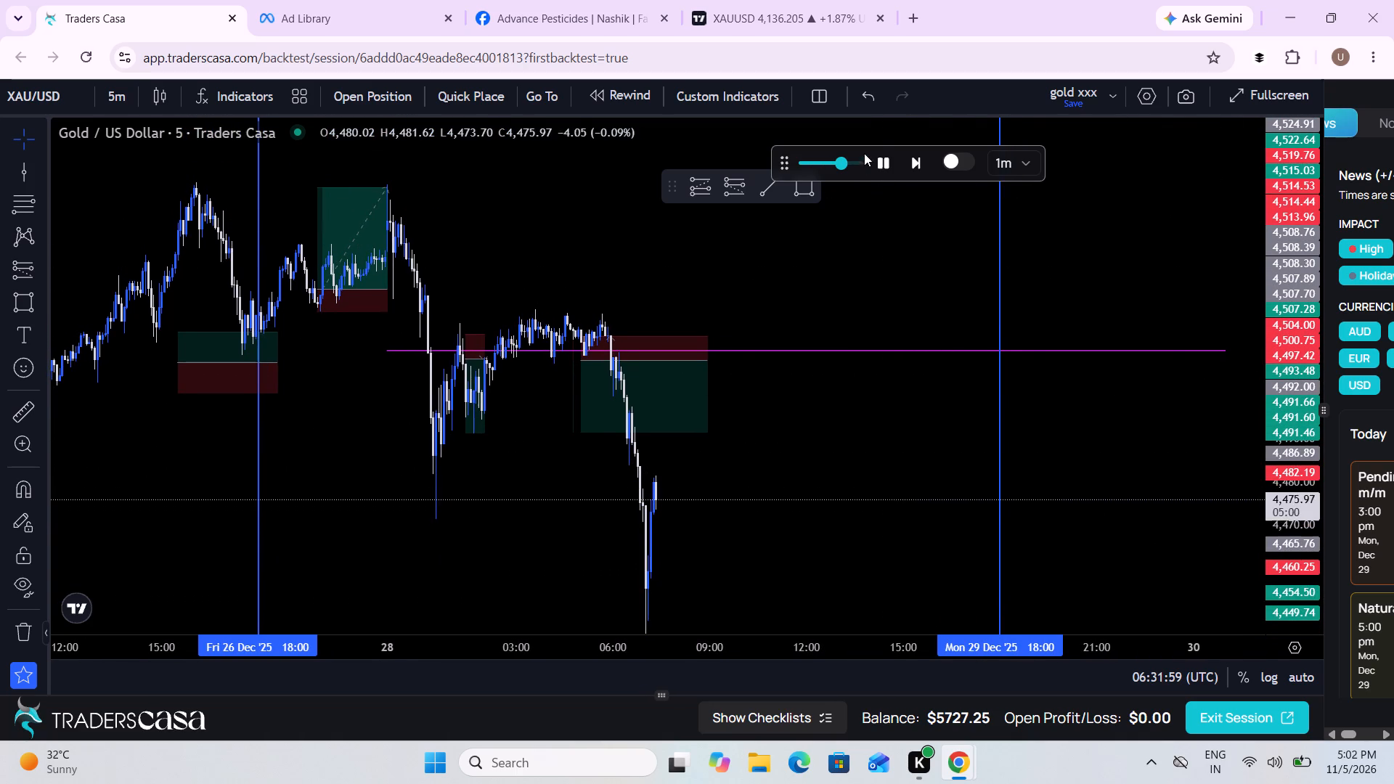
{"action": "left_click", "coordinate": [879, 155]}
Measure the price range from the recent swing low near 4,444.98 up to the high near 4,549.14.
{"action": "left_click_drag", "start_coordinate": [816, 432], "coordinate": [934, 393]}
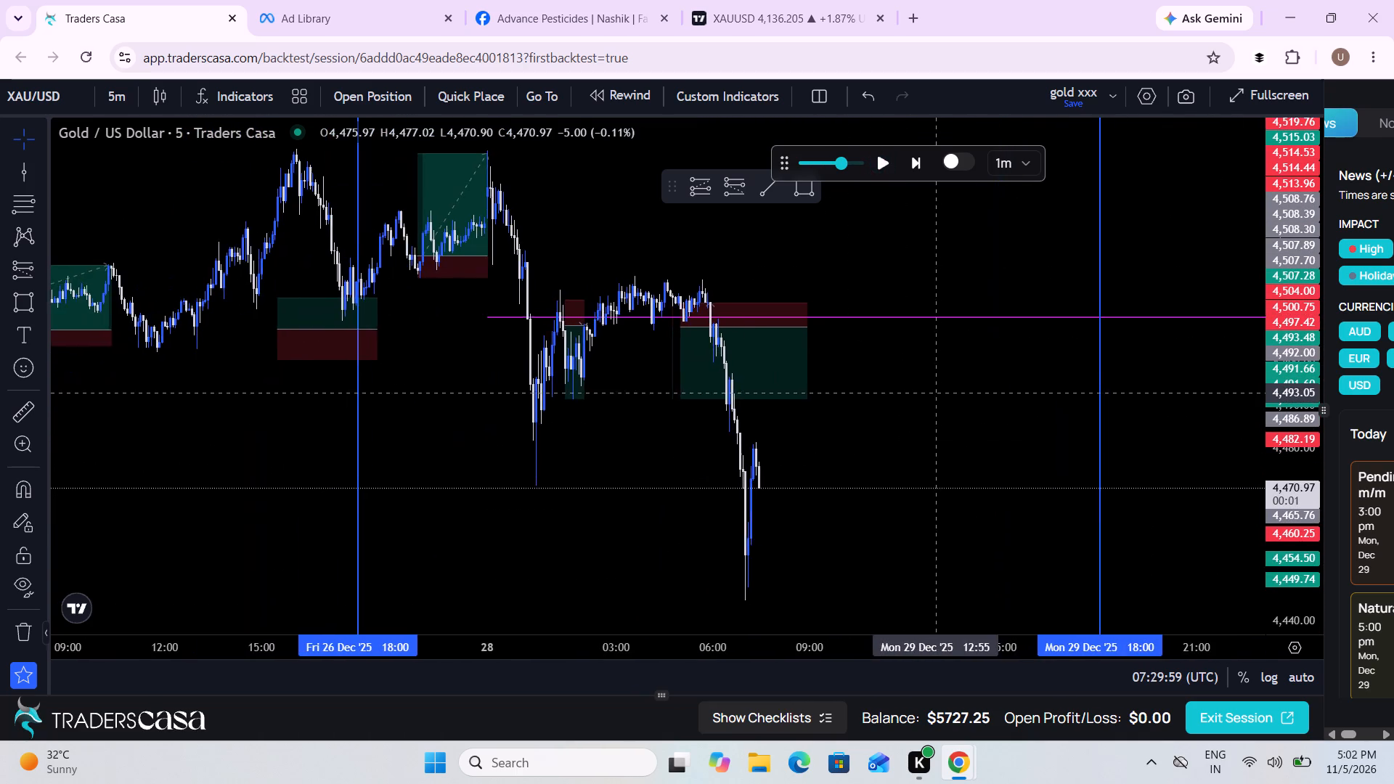
{"action": "left_click_drag", "start_coordinate": [934, 393], "coordinate": [934, 418]}
{"action": "scroll", "coordinate": [934, 418], "scroll_direction": "up", "scroll_amount": 2}
{"action": "left_click", "coordinate": [934, 418]}
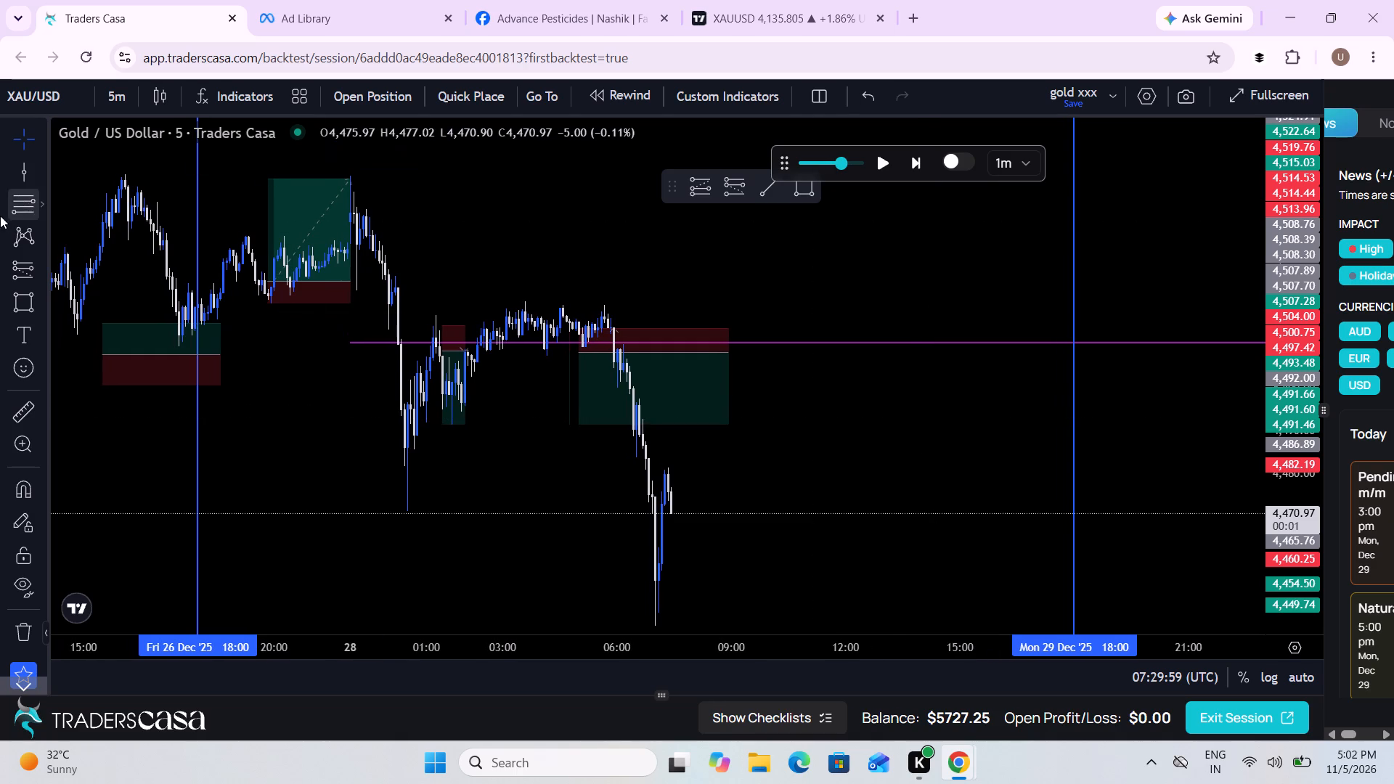
{"action": "left_click", "coordinate": [19, 420]}
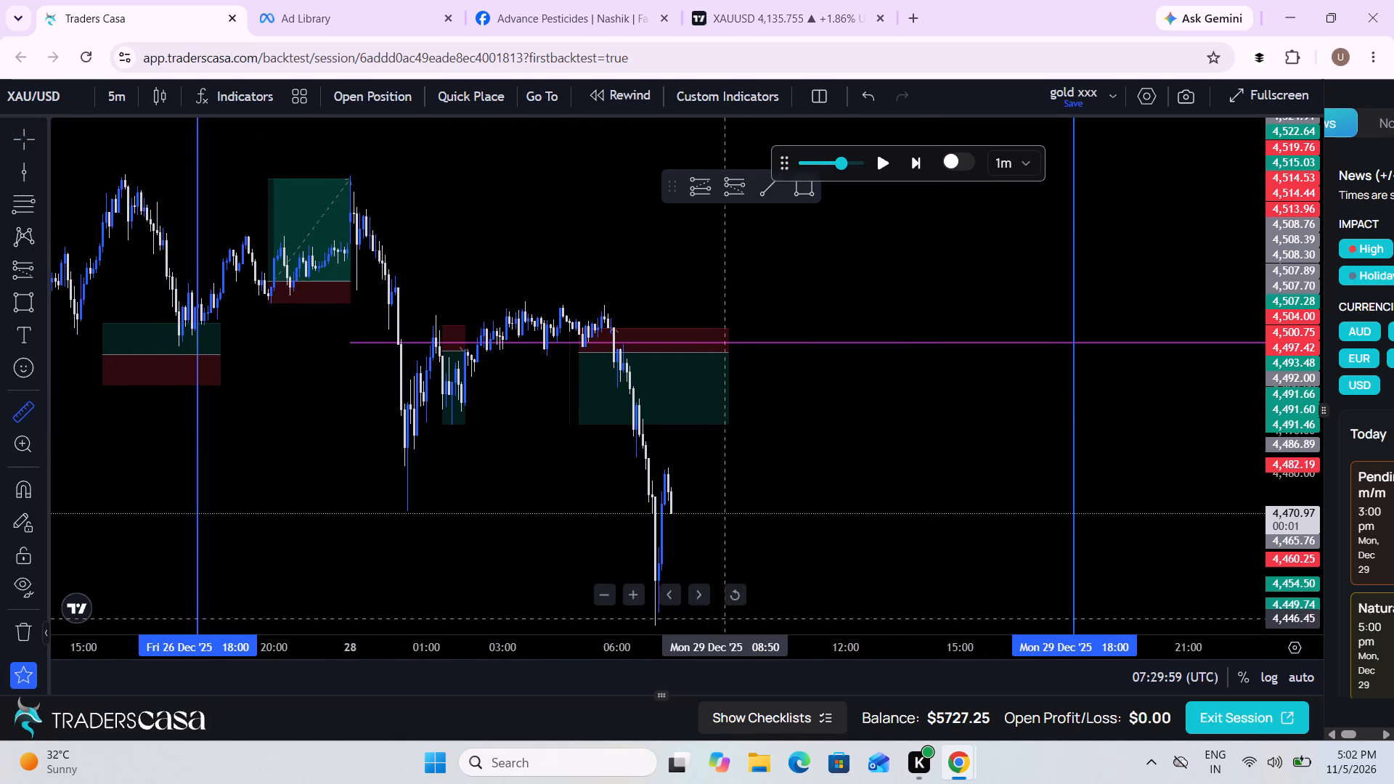
{"action": "left_click", "coordinate": [727, 624]}
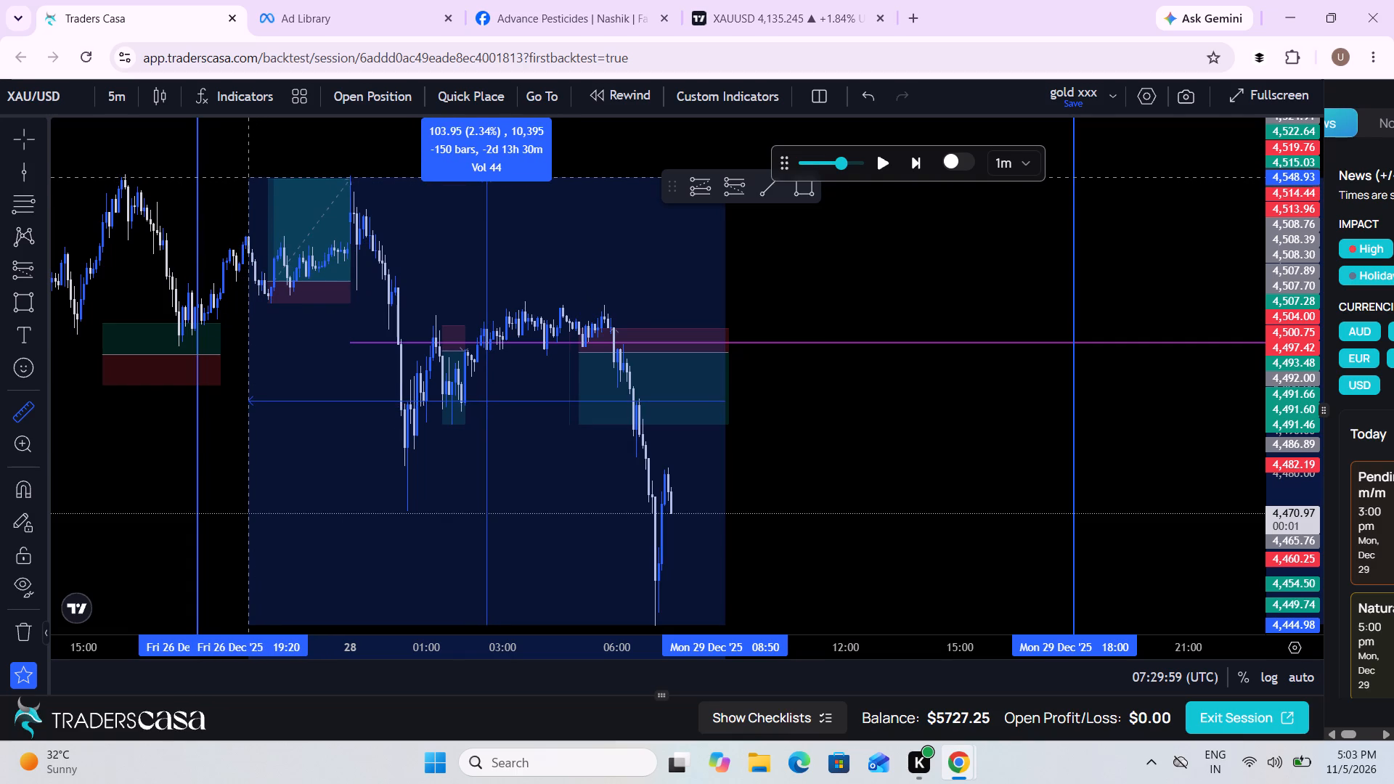
{"action": "left_click", "coordinate": [248, 176]}
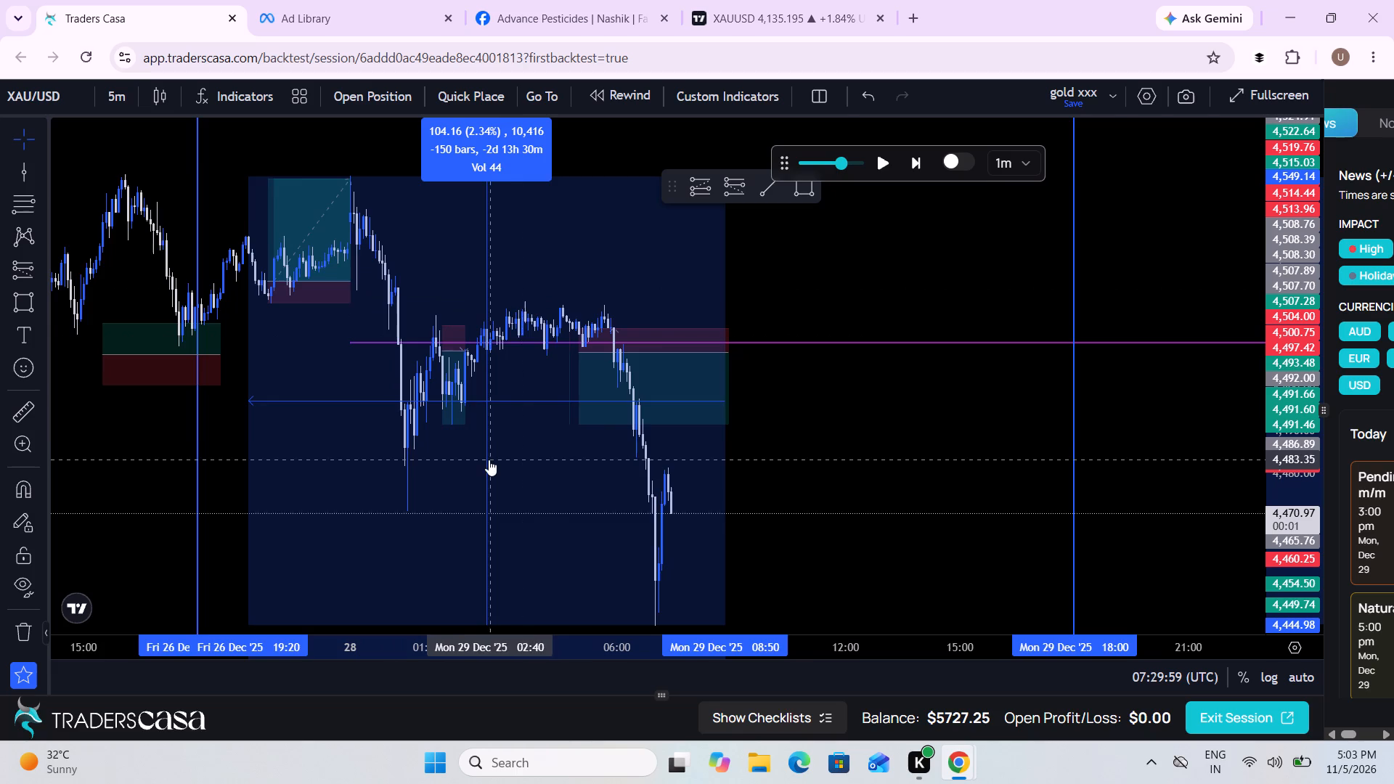
Draw a flat rectangle at 4,496.85, the measured range's midpoint, from 03:15 to 19:50 on 29 December.
{"action": "scroll", "coordinate": [489, 460], "scroll_direction": "up", "scroll_amount": 3}
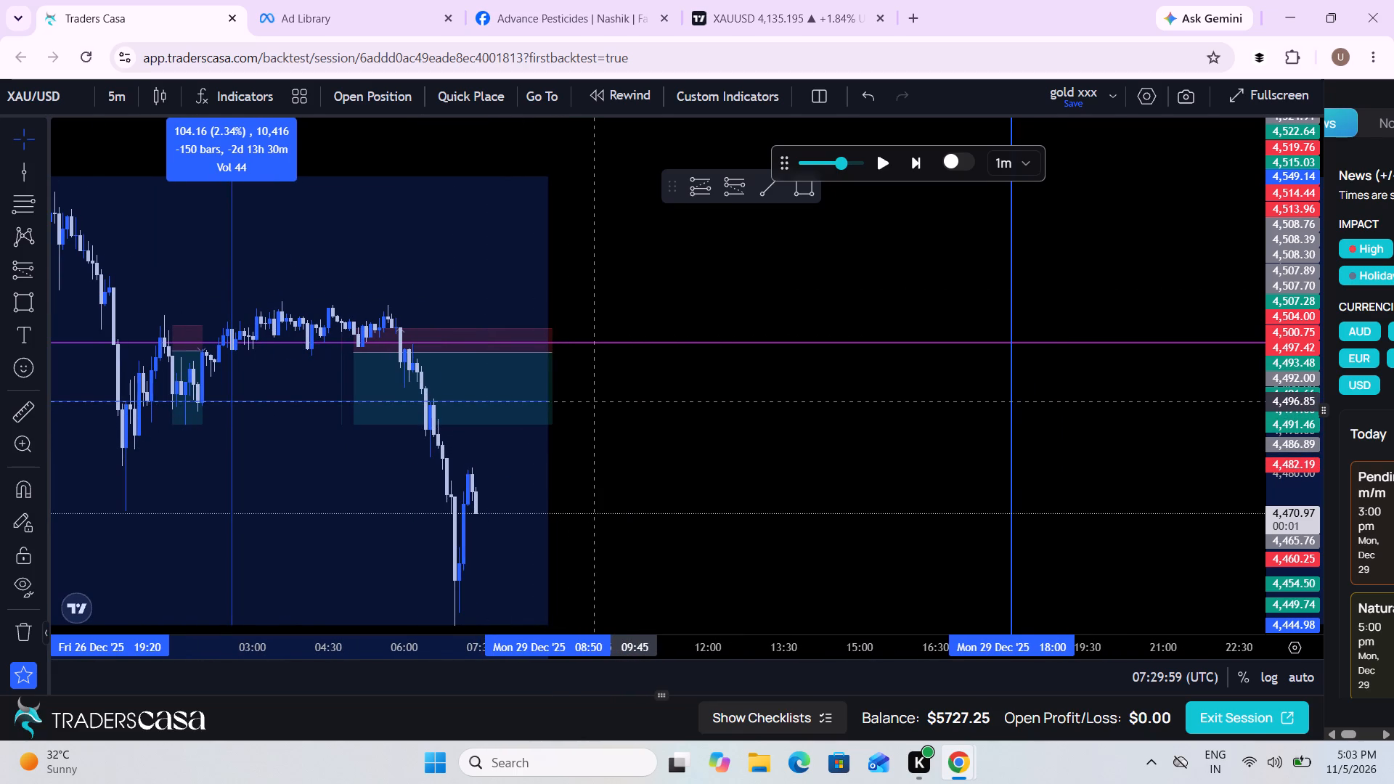
{"action": "left_click", "coordinate": [14, 287]}
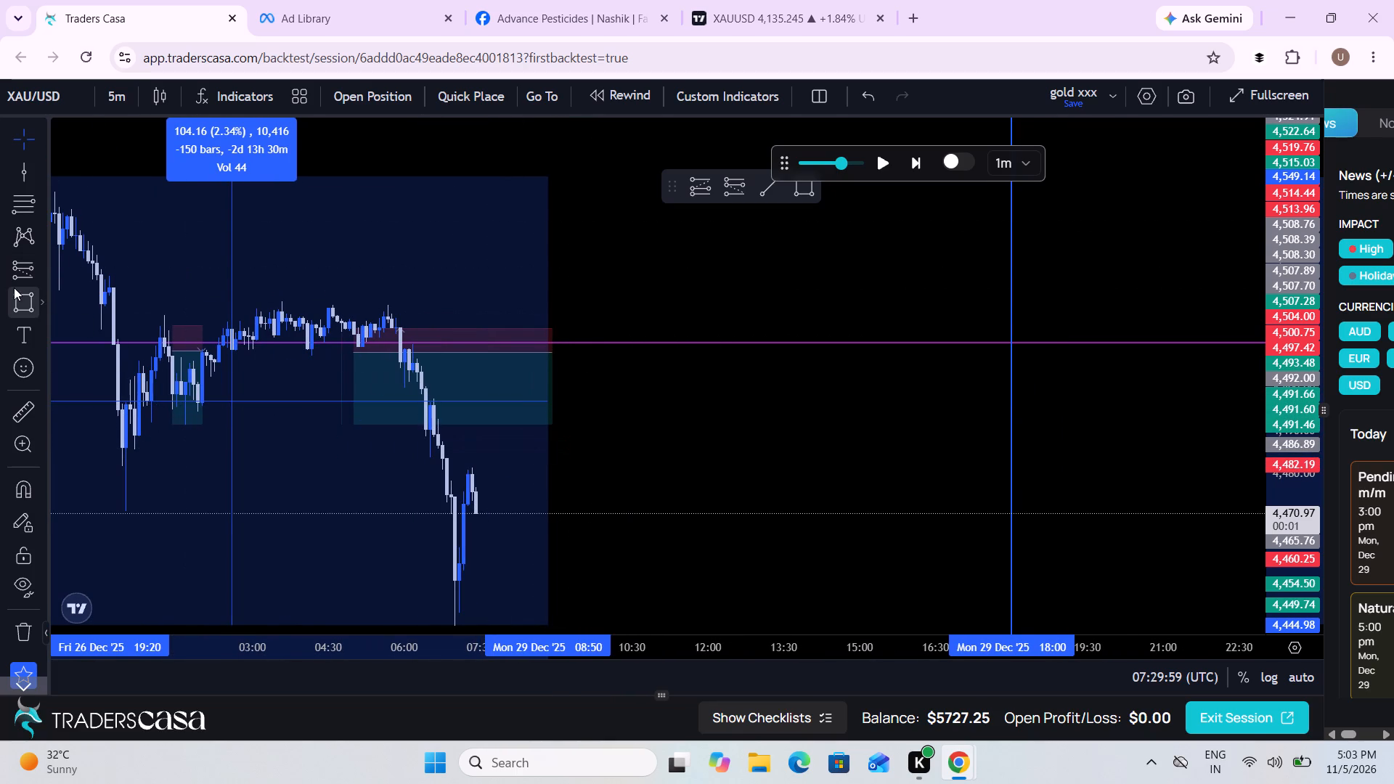
{"action": "left_click", "coordinate": [266, 401]}
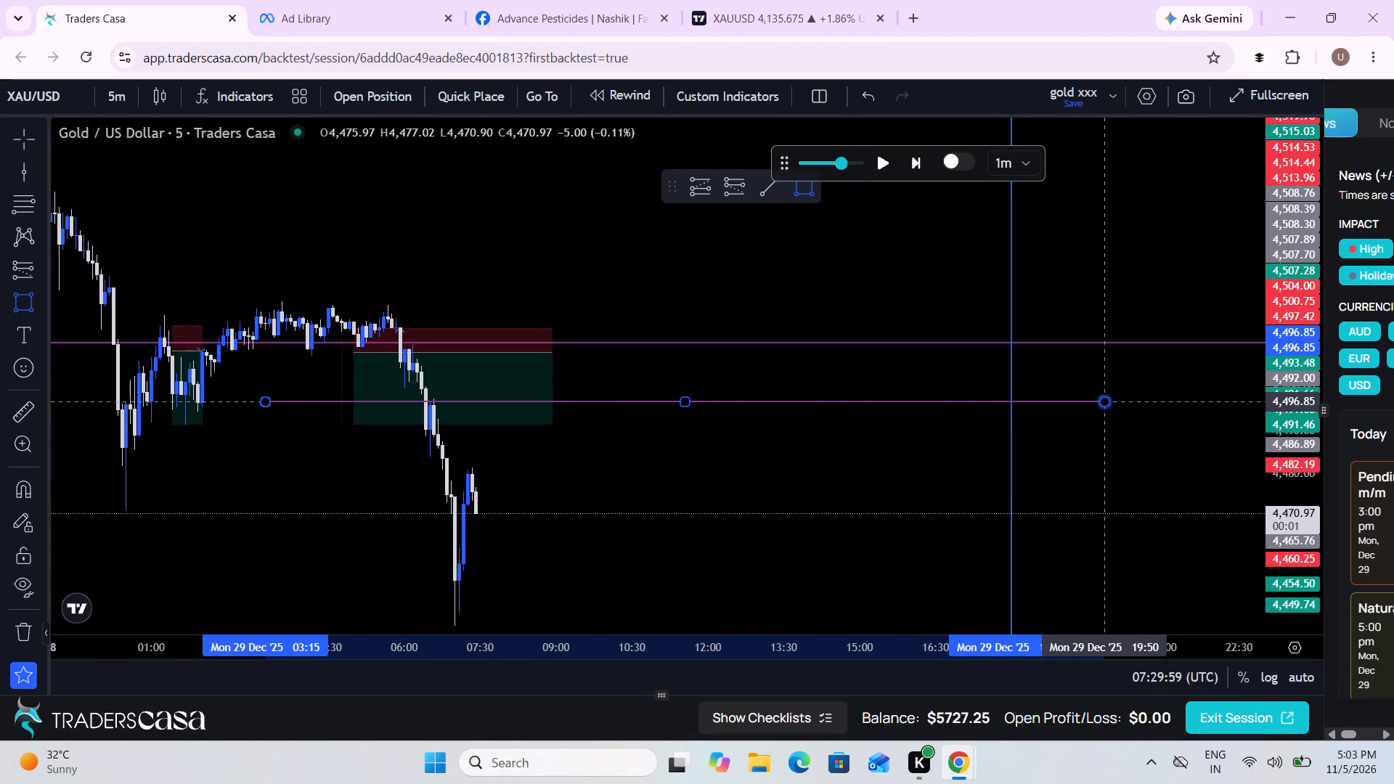
{"action": "left_click", "coordinate": [1106, 401]}
{"action": "scroll", "coordinate": [819, 510], "scroll_direction": "down", "scroll_amount": 3}
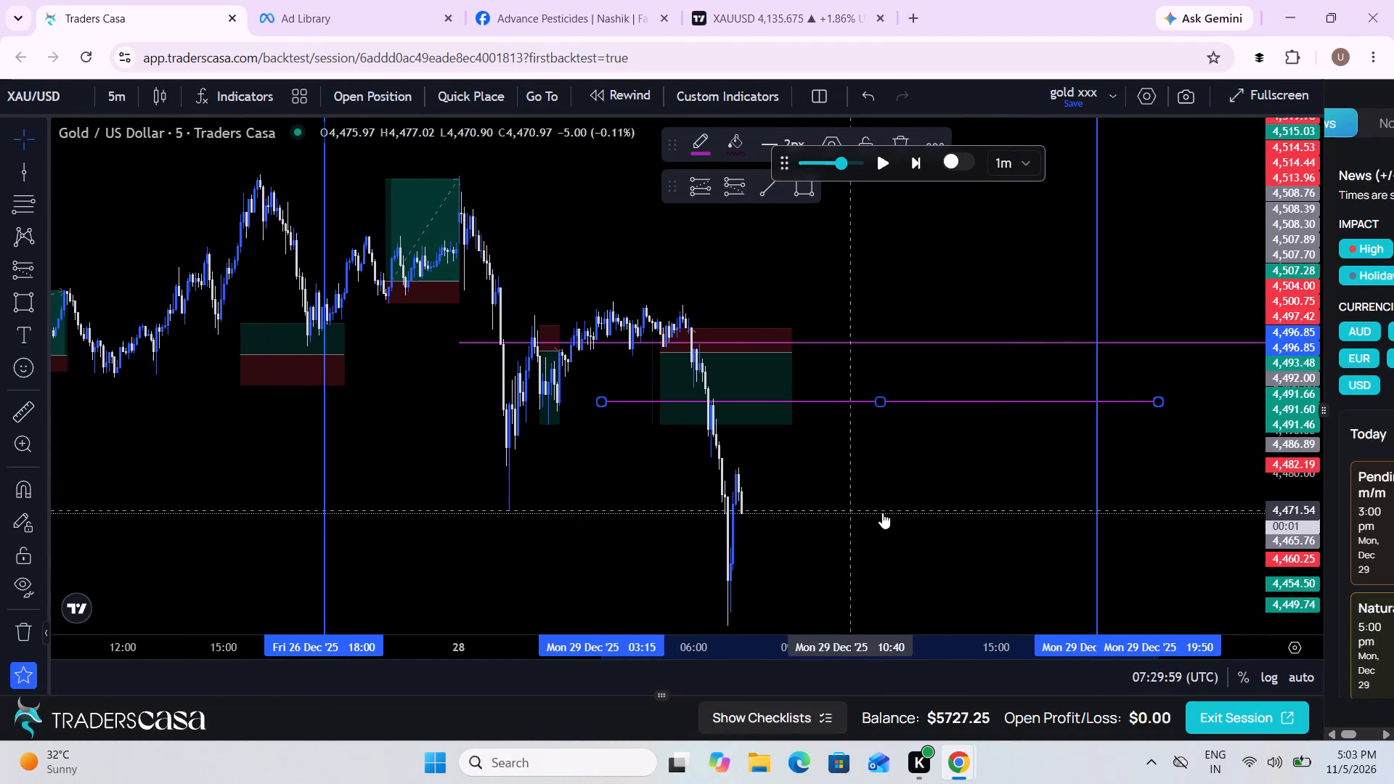
{"action": "left_click_drag", "start_coordinate": [884, 513], "coordinate": [784, 460]}
{"action": "scroll", "coordinate": [784, 460], "scroll_direction": "down", "scroll_amount": 1}
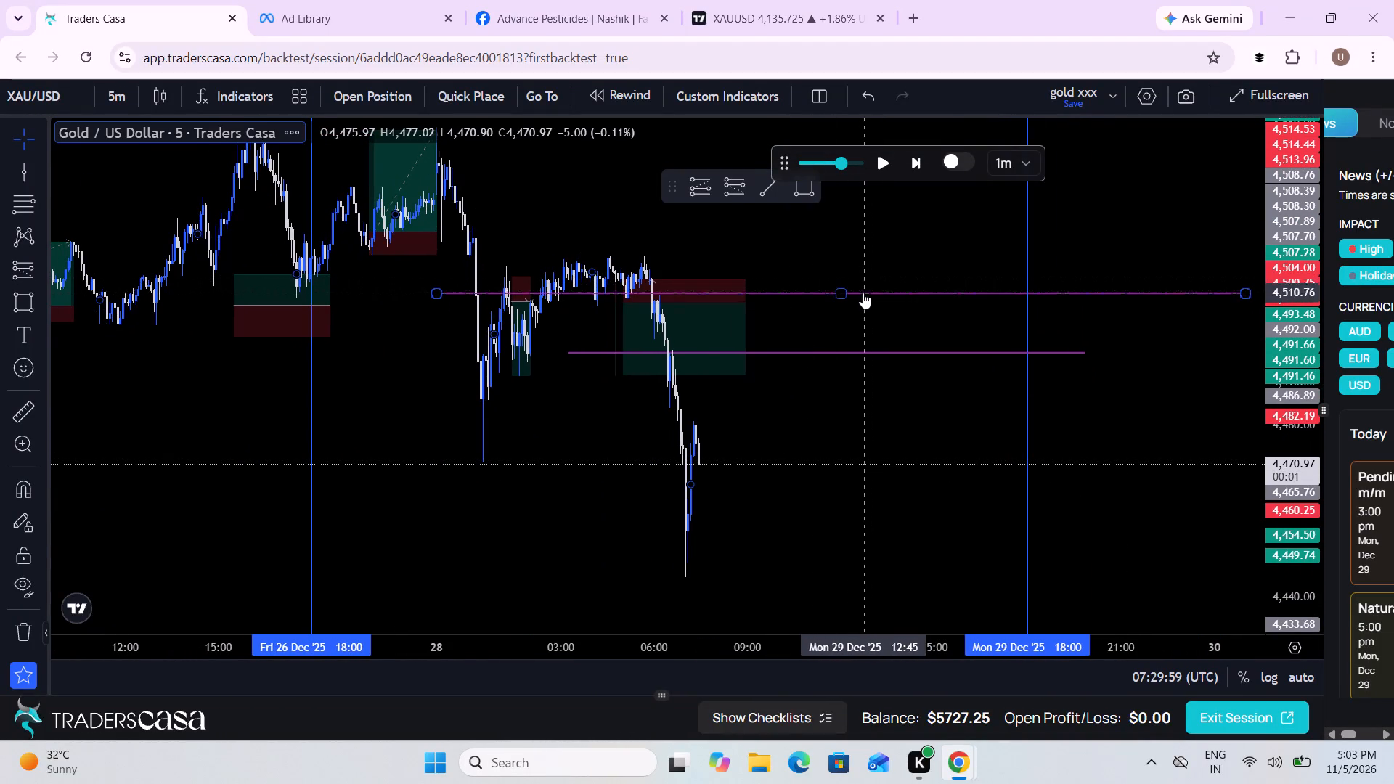
Delete the older magenta midpoint line near 4,510.76, above the newly drawn midpoint at 4,496.85.
{"action": "left_click", "coordinate": [861, 295]}
{"action": "left_click", "coordinate": [900, 142]}
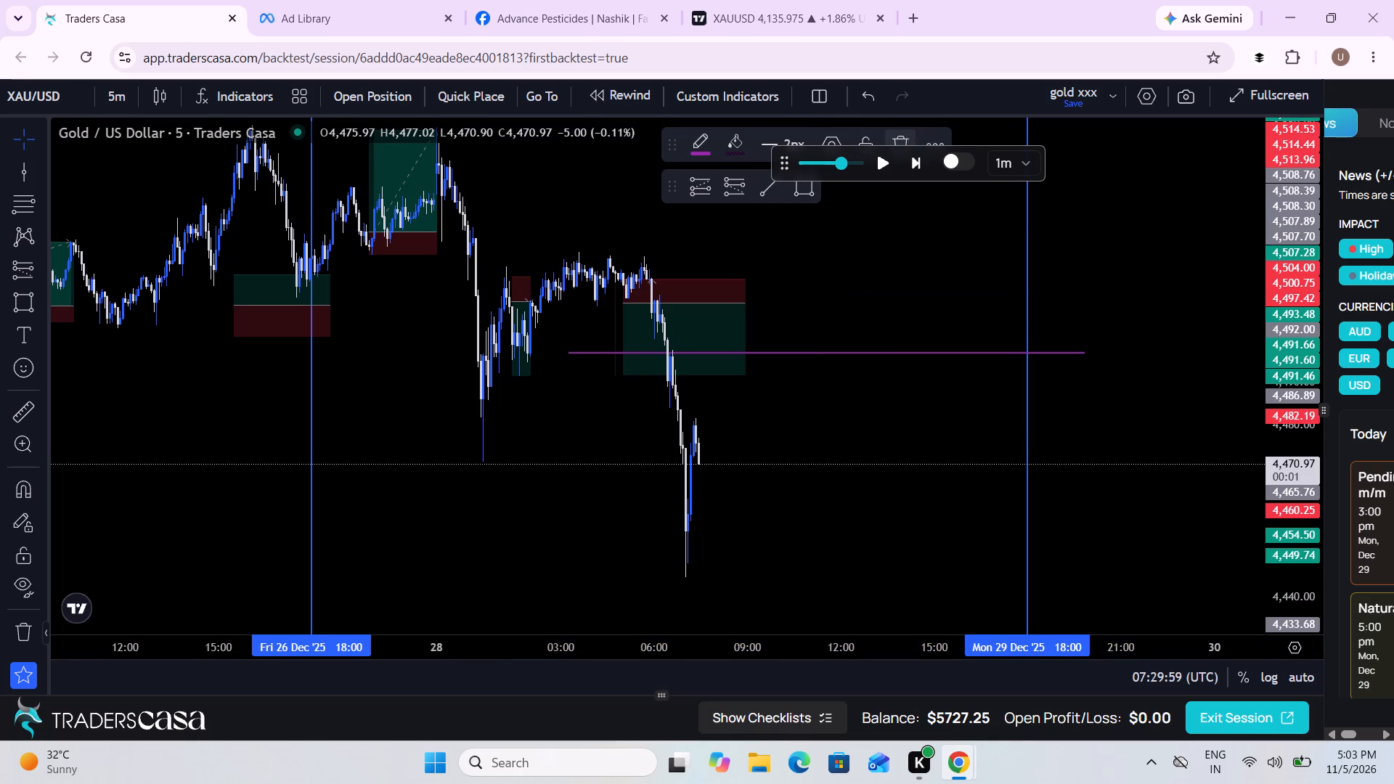
Resume the price replay from 07:29:59 UTC on the 5-minute gold chart.
{"action": "scroll", "coordinate": [900, 142], "scroll_direction": "up", "scroll_amount": 5}
{"action": "left_click_drag", "start_coordinate": [738, 380], "coordinate": [756, 383]}
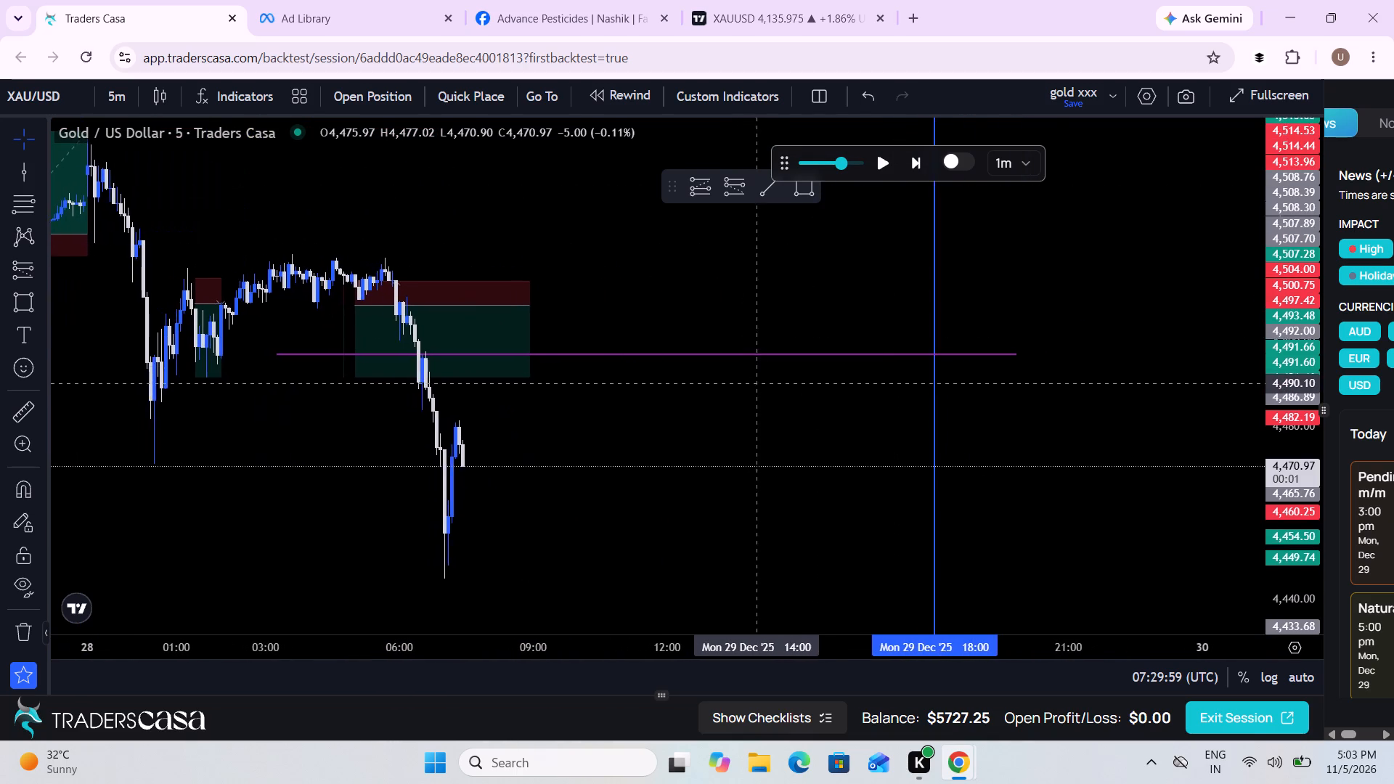
{"action": "left_click_drag", "start_coordinate": [756, 383], "coordinate": [765, 412]}
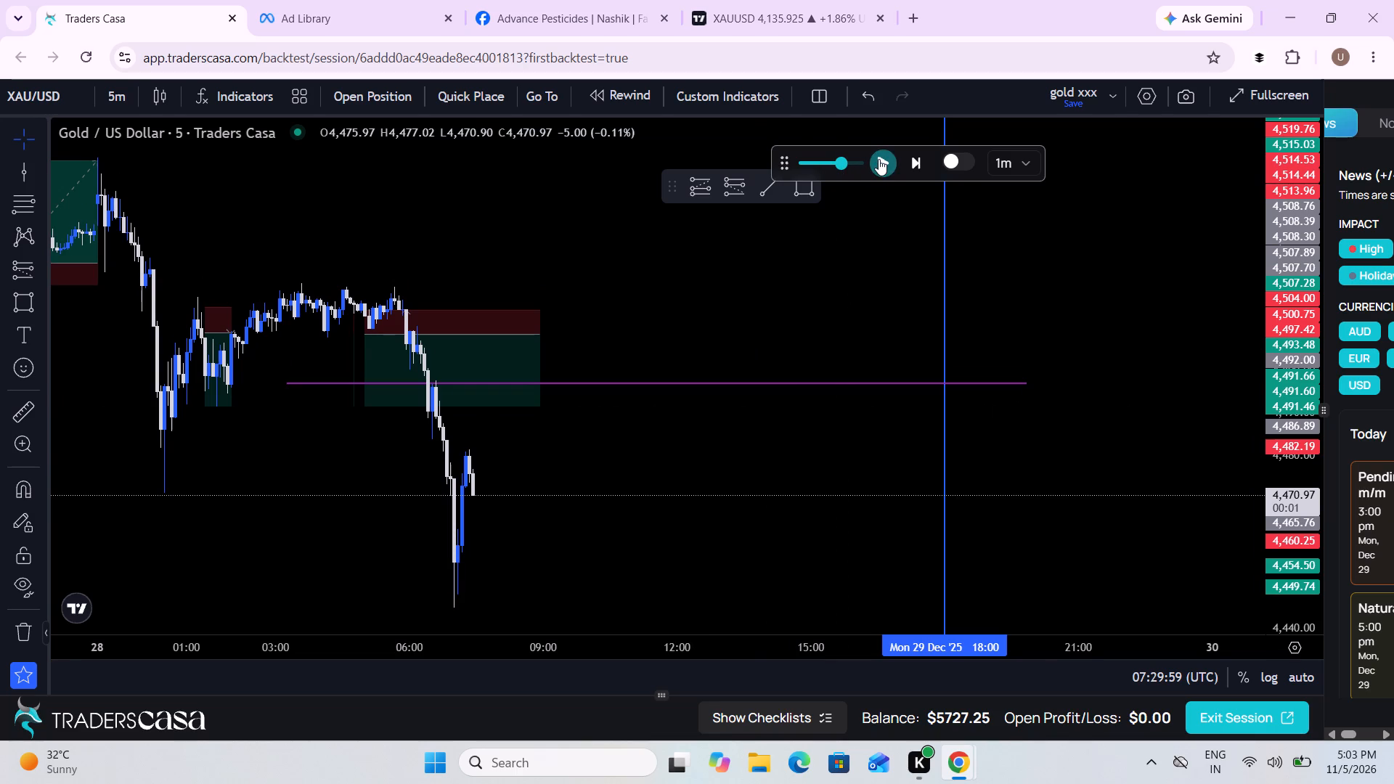
{"action": "left_click", "coordinate": [879, 159]}
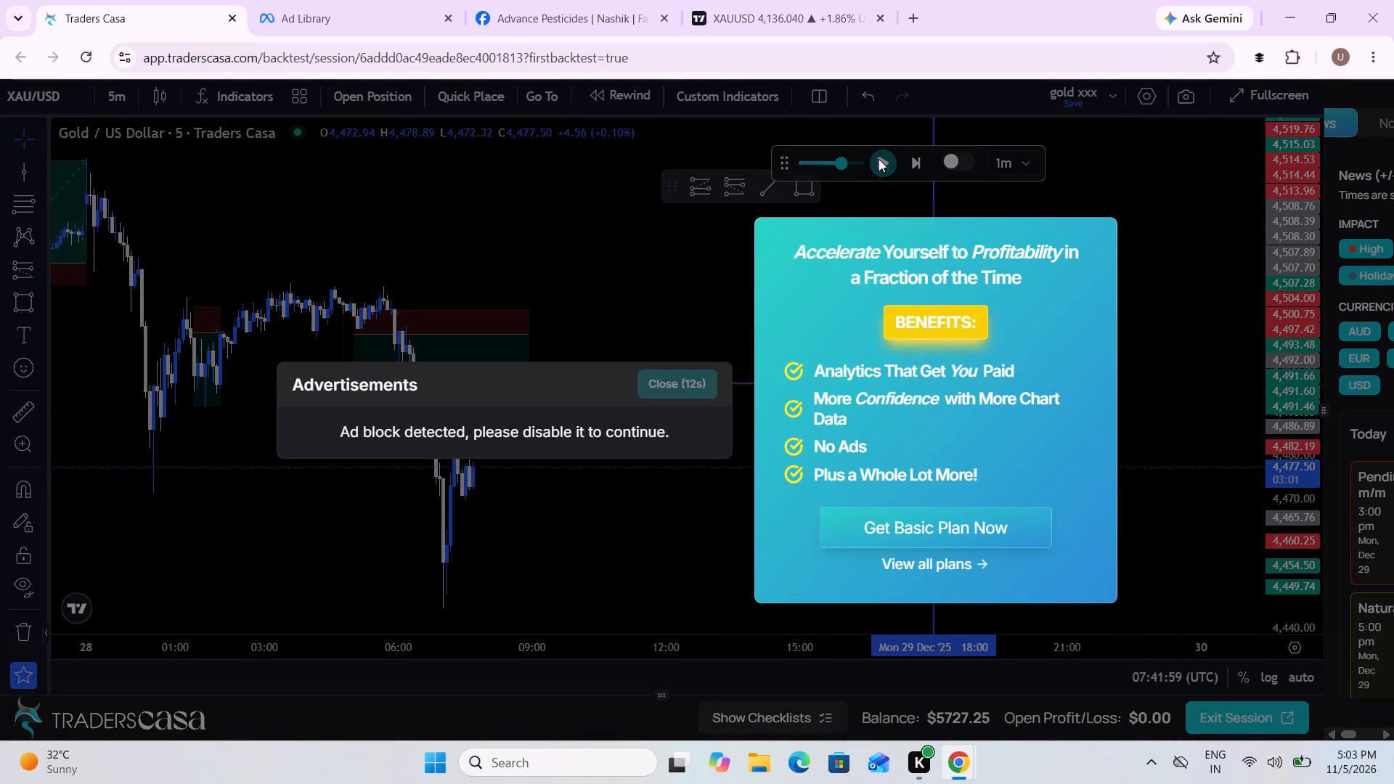
Close the advertisement overlay covering the chart once its countdown ends.
{"action": "scroll", "coordinate": [674, 498], "scroll_direction": "down", "scroll_amount": 4}
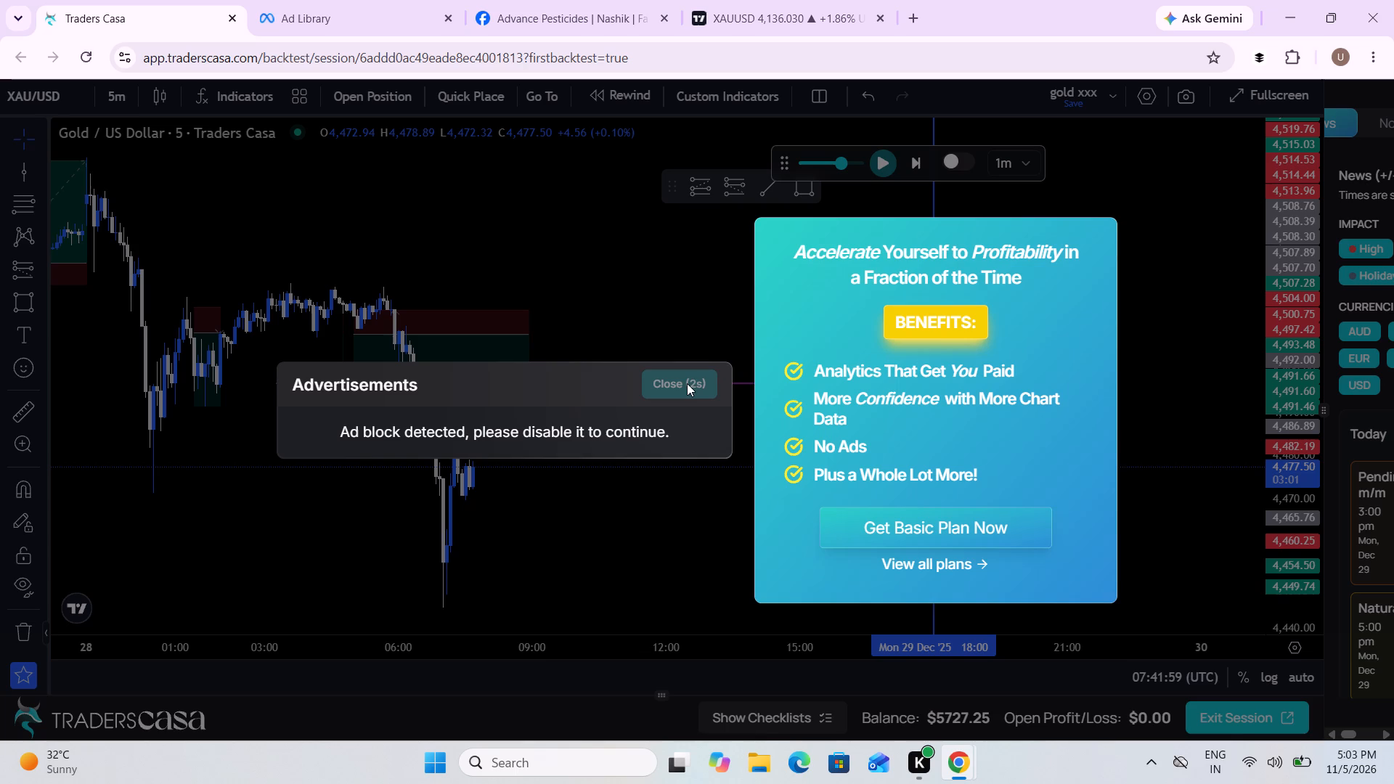
{"action": "left_click", "coordinate": [681, 375]}
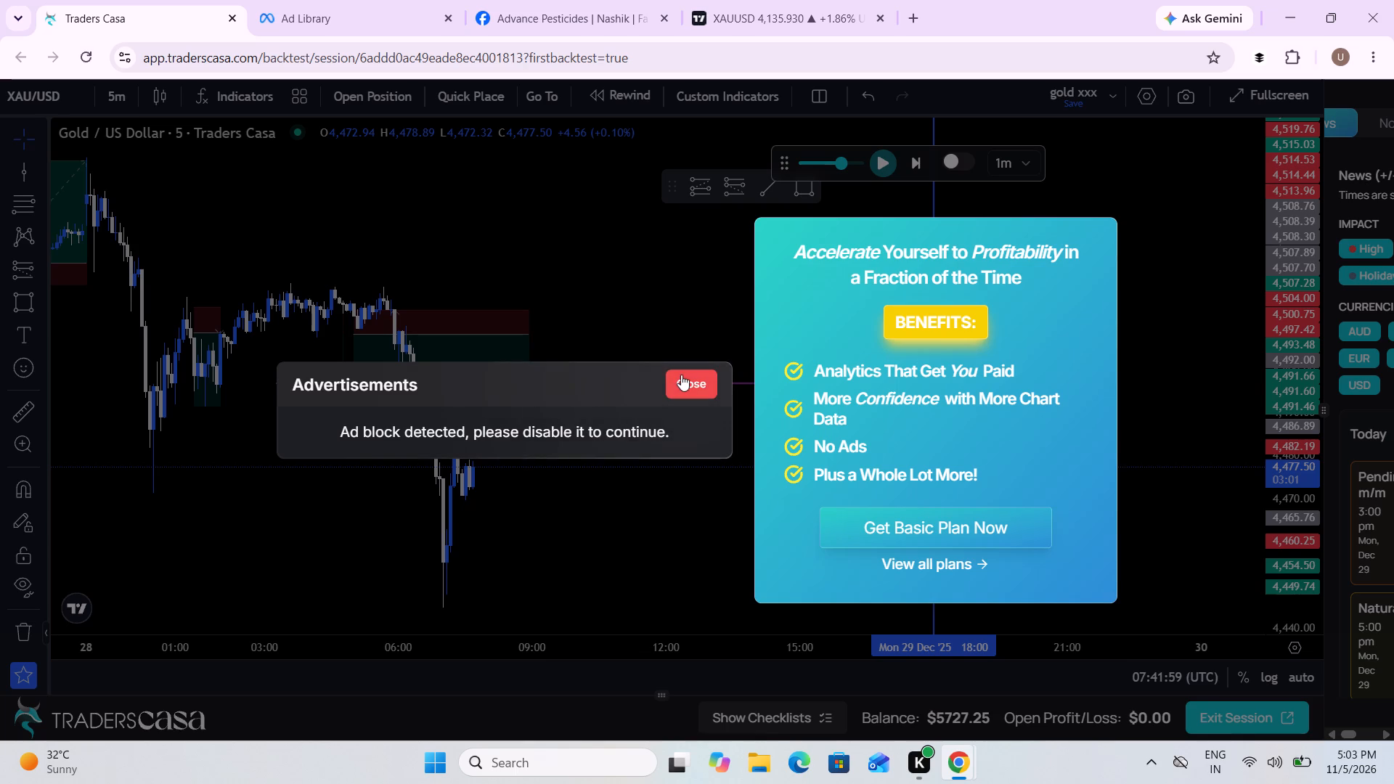
Resume the replay from 07:41:59 UTC and pause it at 08:04:59 UTC.
{"action": "left_click_drag", "start_coordinate": [624, 596], "coordinate": [823, 560]}
{"action": "left_click_drag", "start_coordinate": [823, 560], "coordinate": [1102, 531]}
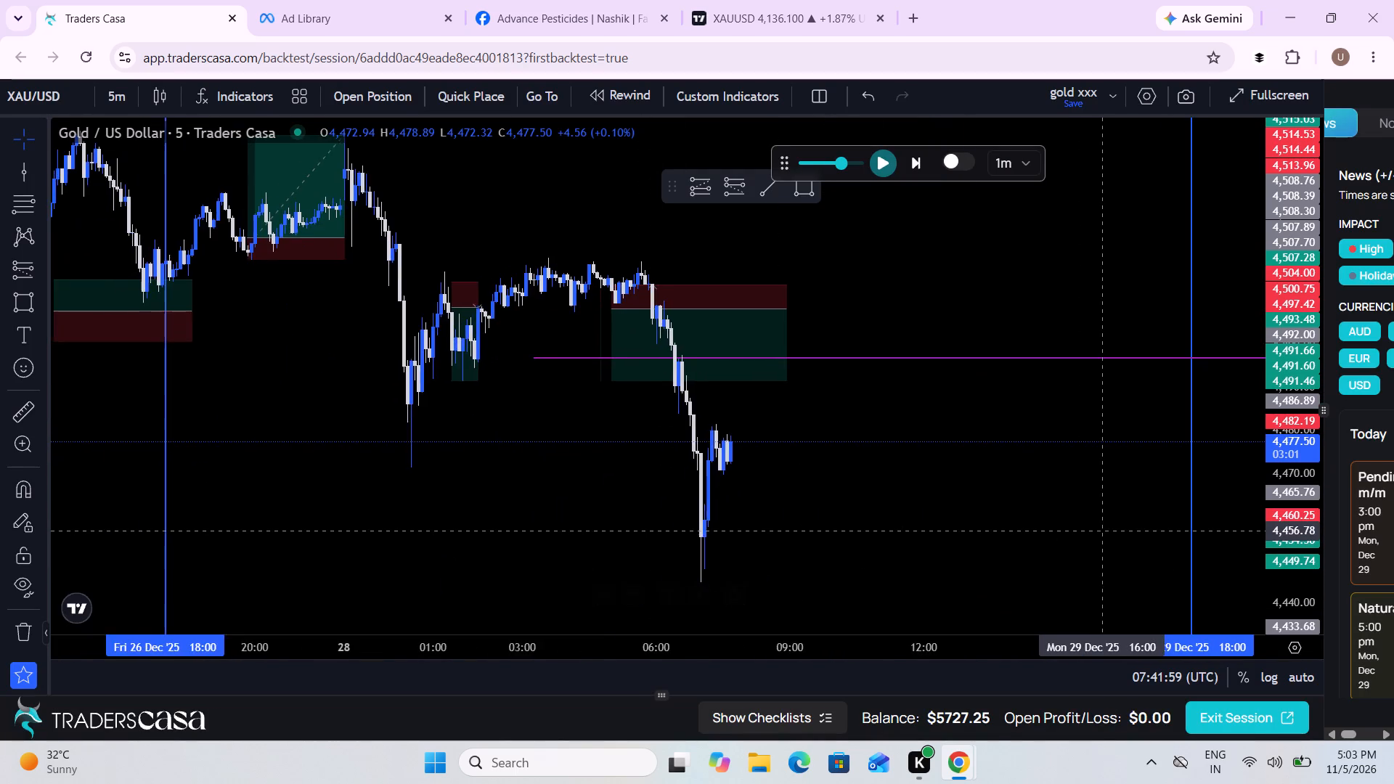
{"action": "scroll", "coordinate": [1102, 531], "scroll_direction": "up", "scroll_amount": 1}
{"action": "left_click", "coordinate": [882, 166]}
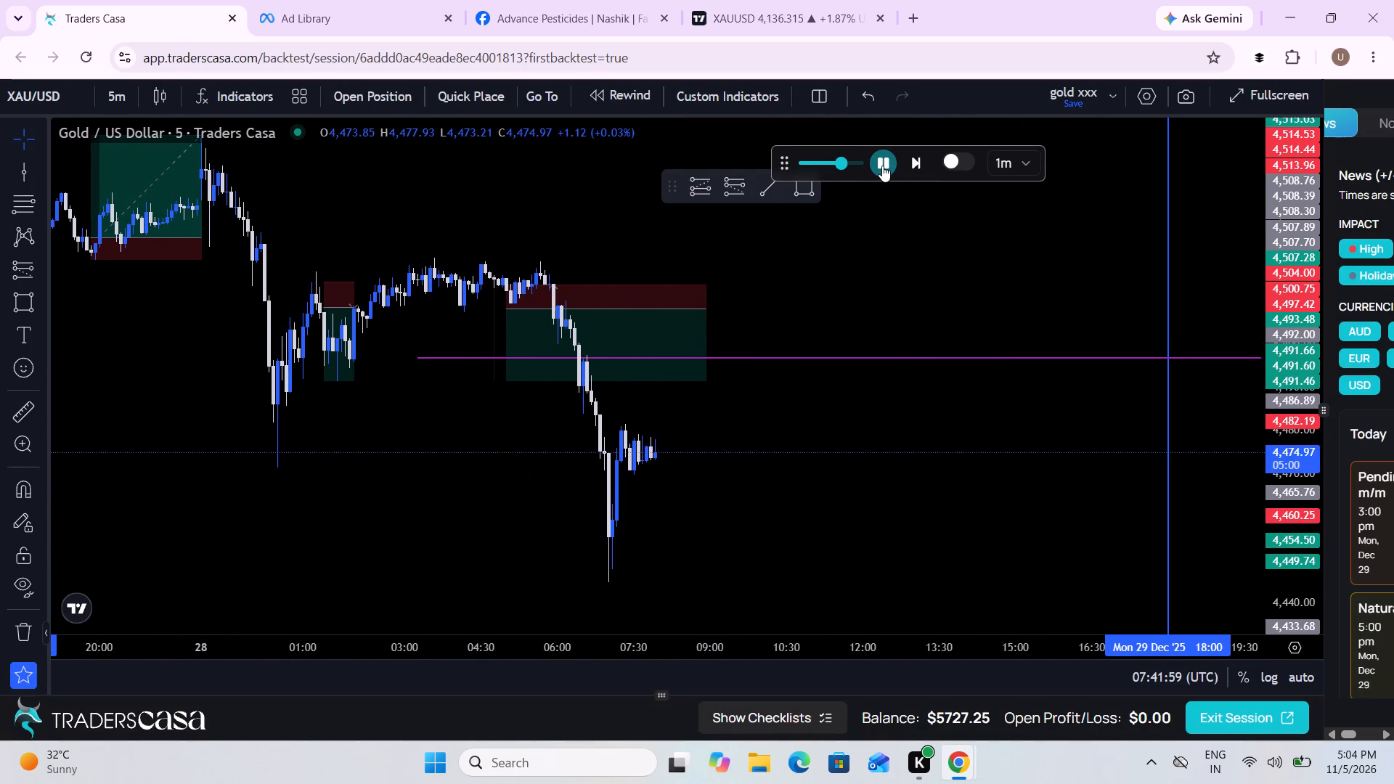
{"action": "left_click", "coordinate": [882, 166]}
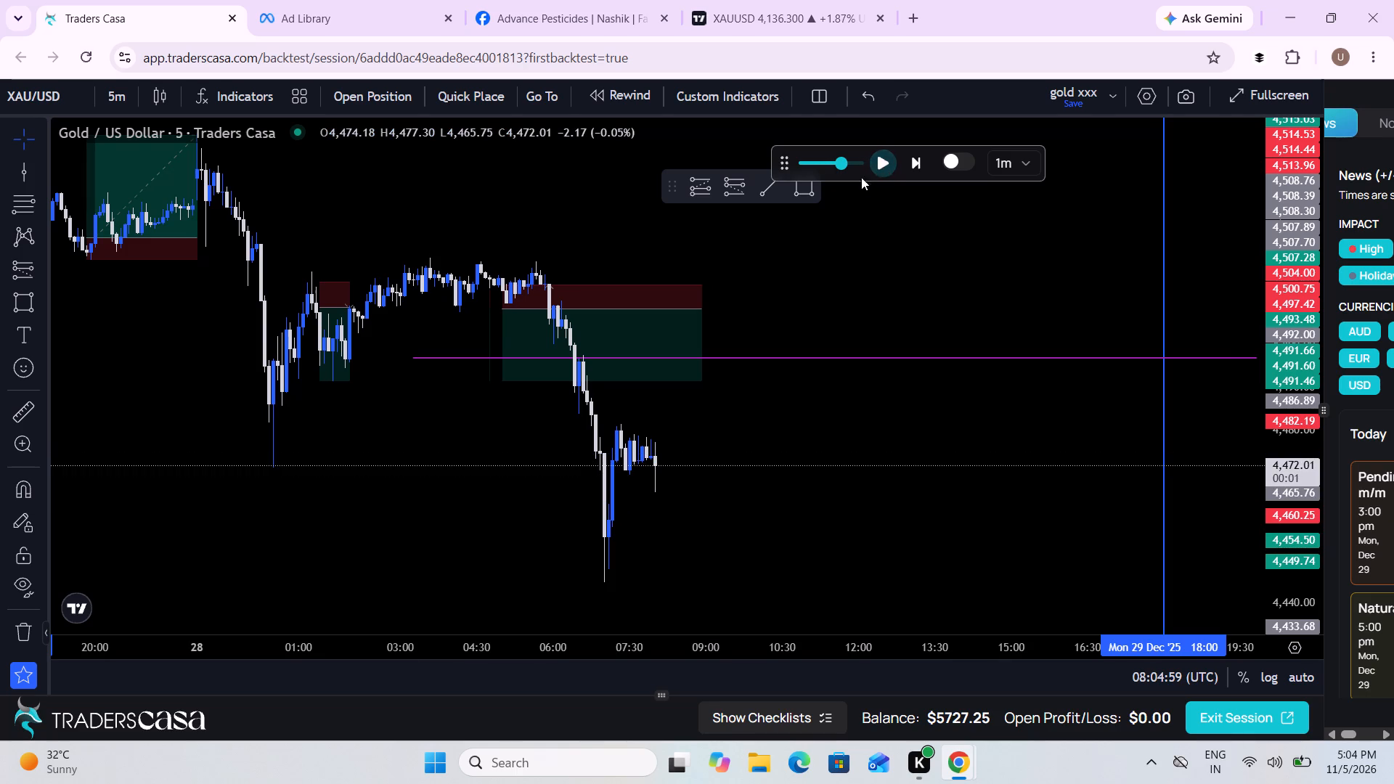
Raise the playback speed to maximum, then replay the price until 11:46:59 UTC and pause.
{"action": "left_click", "coordinate": [861, 164]}
{"action": "left_click", "coordinate": [876, 163]}
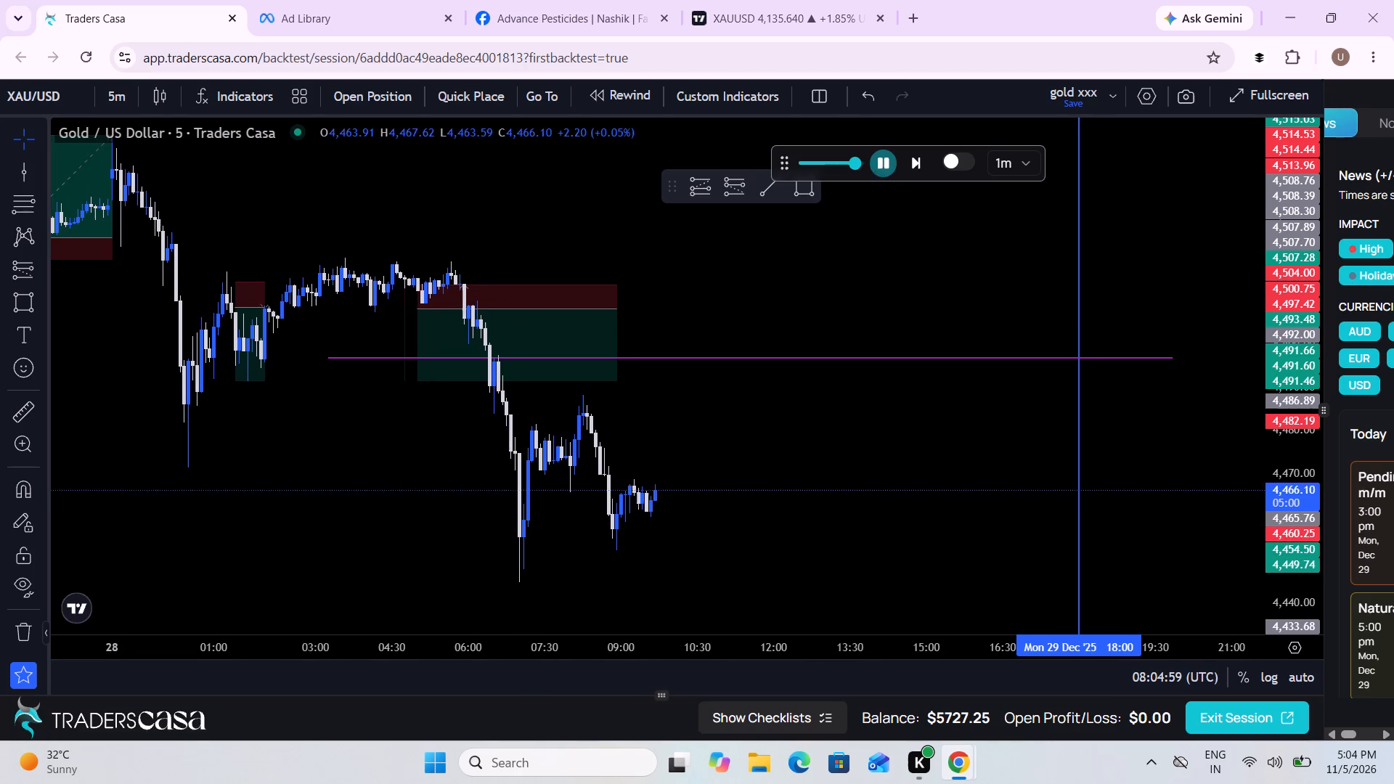
{"action": "left_click_drag", "start_coordinate": [849, 420], "coordinate": [682, 329]}
{"action": "scroll", "coordinate": [682, 329], "scroll_direction": "down", "scroll_amount": 2}
{"action": "left_click_drag", "start_coordinate": [805, 352], "coordinate": [810, 364]}
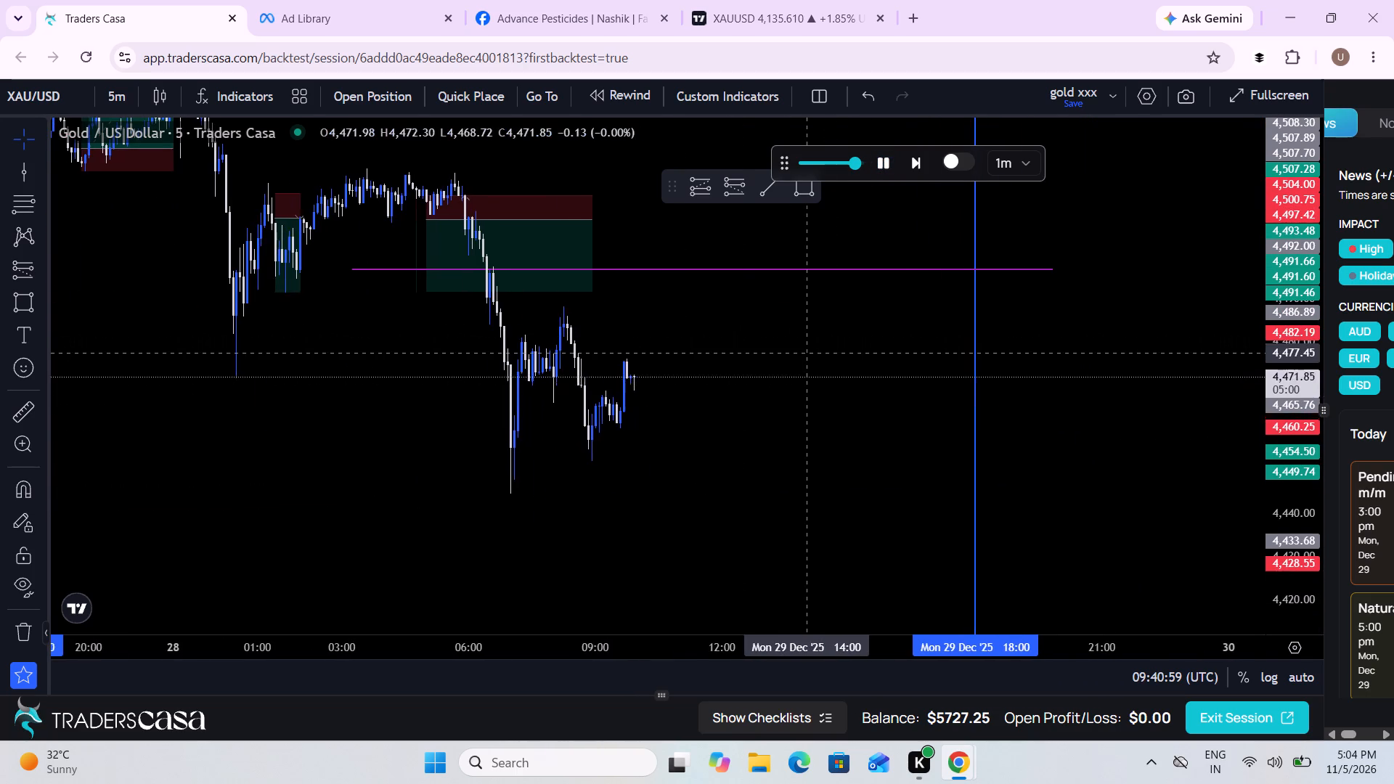
{"action": "left_click_drag", "start_coordinate": [810, 364], "coordinate": [907, 463]}
{"action": "scroll", "coordinate": [907, 463], "scroll_direction": "down", "scroll_amount": 1}
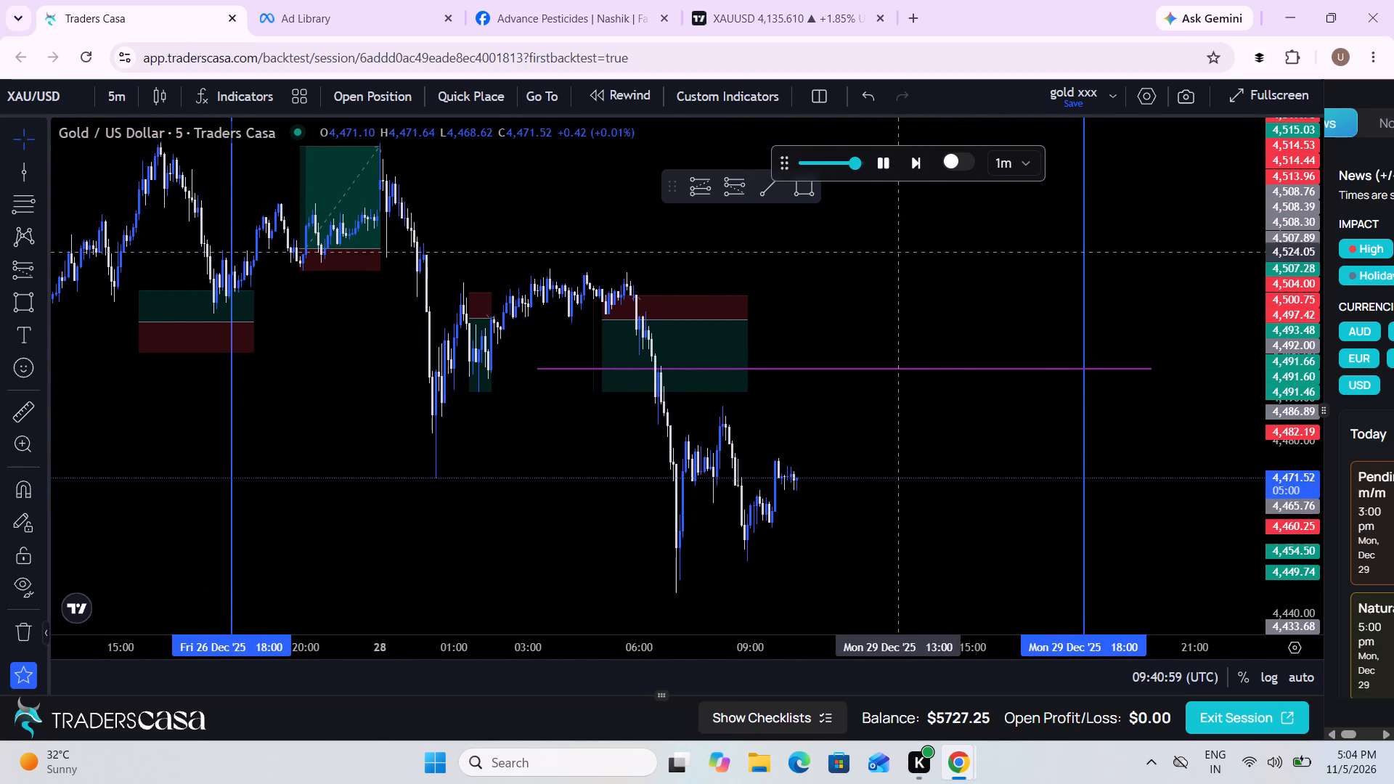
{"action": "left_click_drag", "start_coordinate": [957, 540], "coordinate": [884, 517]}
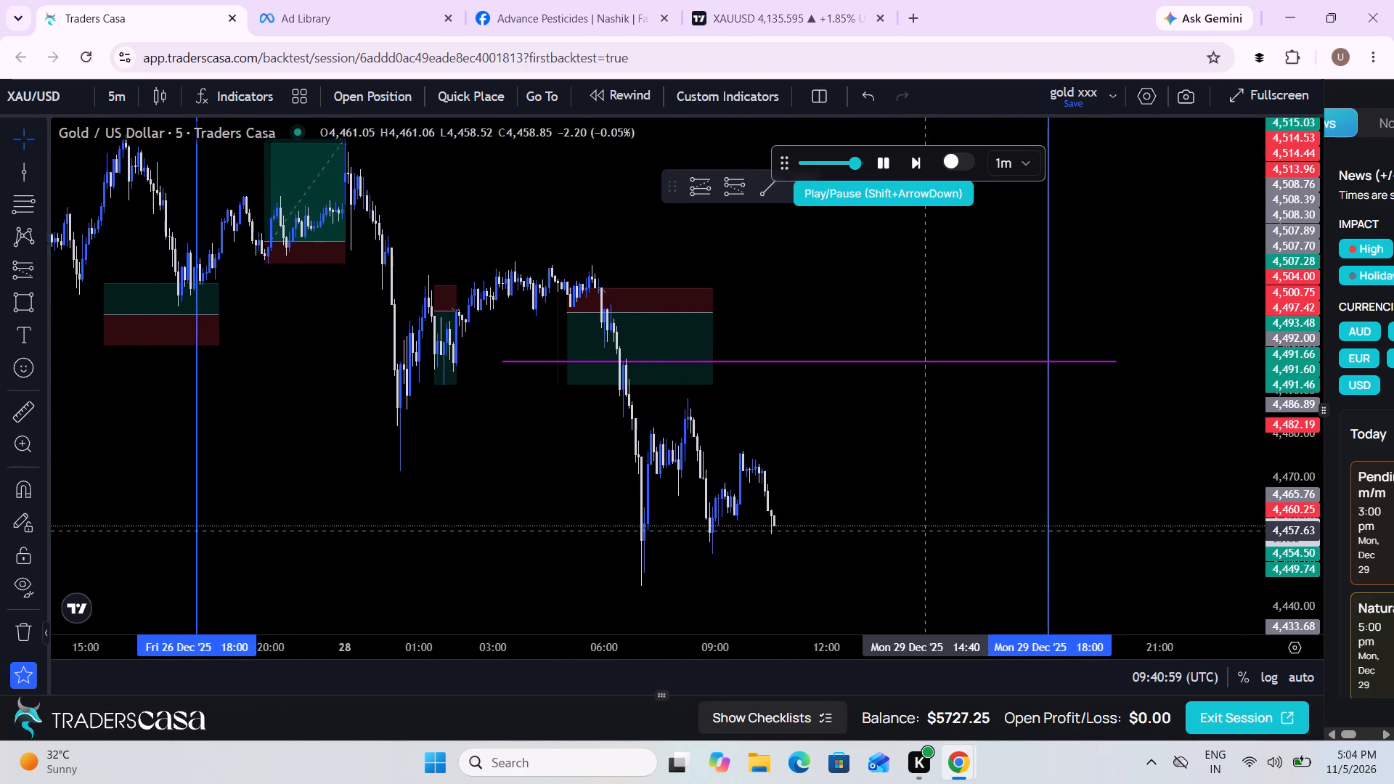
{"action": "left_click_drag", "start_coordinate": [884, 517], "coordinate": [842, 505]}
{"action": "scroll", "coordinate": [842, 505], "scroll_direction": "down", "scroll_amount": 2}
{"action": "scroll", "coordinate": [842, 505], "scroll_direction": "up", "scroll_amount": 2}
{"action": "left_click_drag", "start_coordinate": [842, 505], "coordinate": [907, 511]}
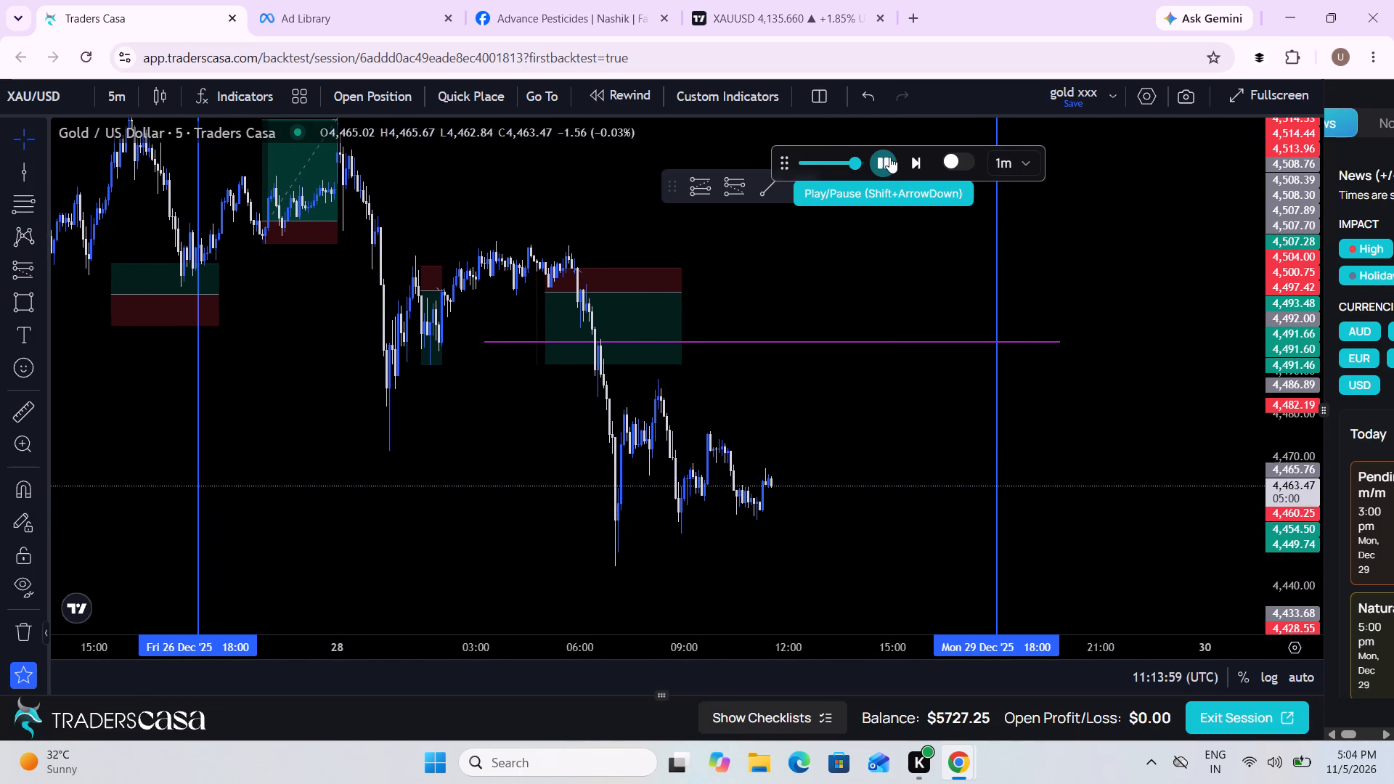
{"action": "left_click", "coordinate": [889, 157]}
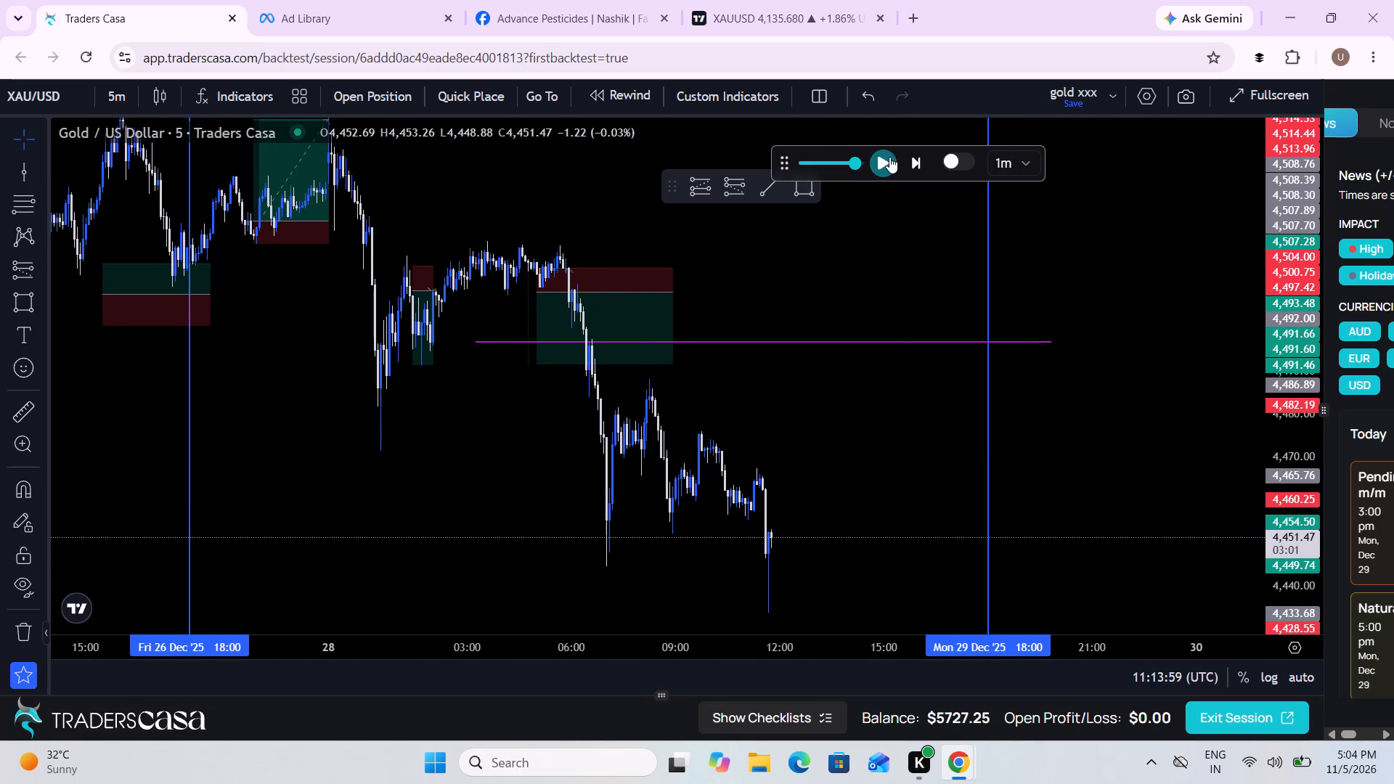
Resume the replay and pause it at 12:35:59 UTC.
{"action": "left_click", "coordinate": [889, 157]}
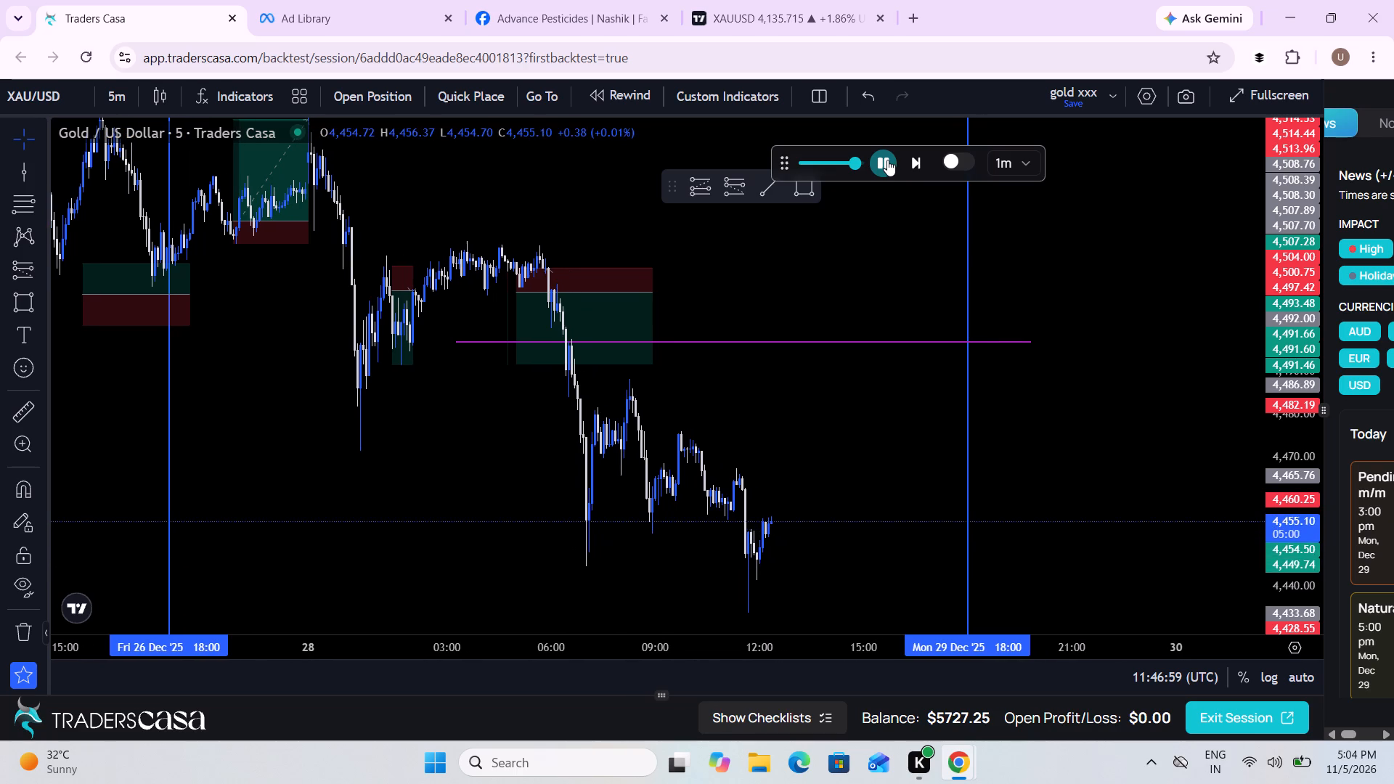
{"action": "left_click", "coordinate": [887, 160]}
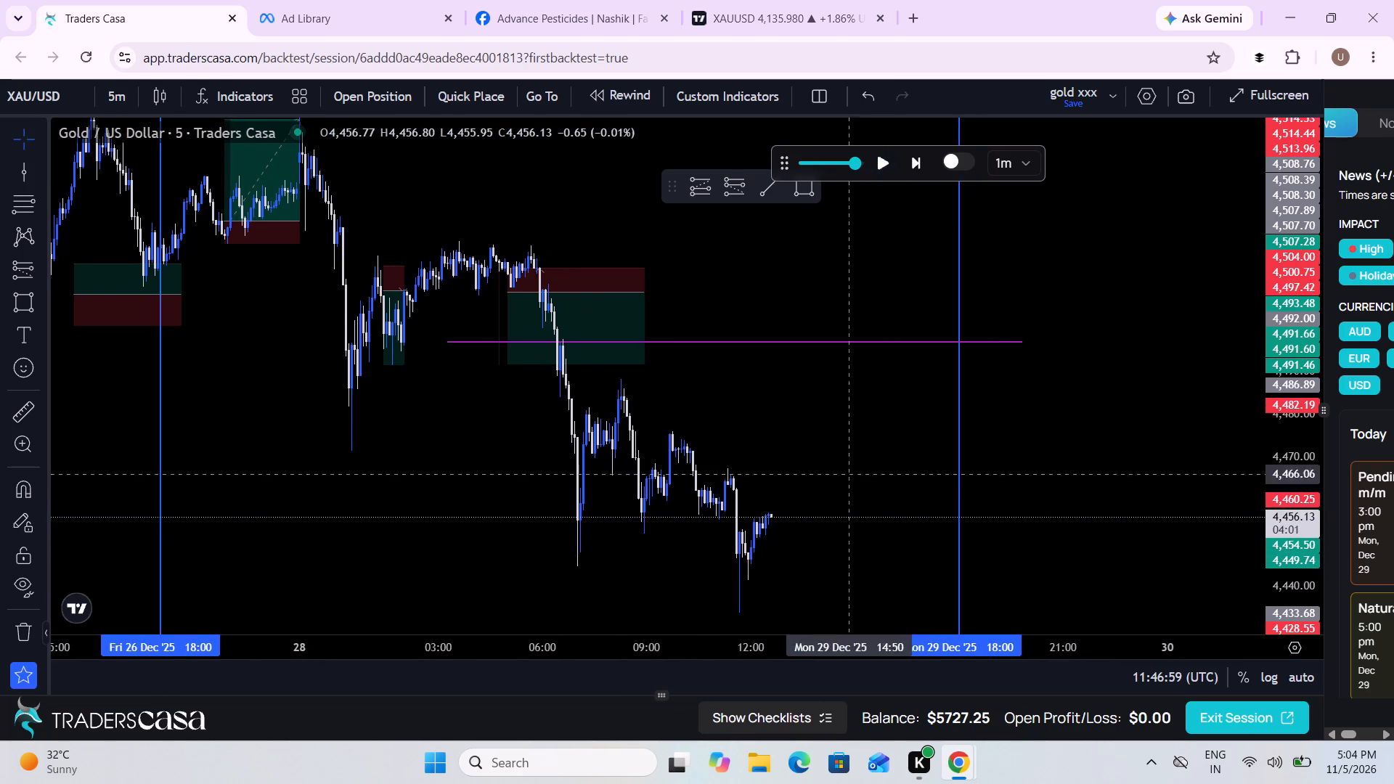
Measure the price range from the high at 4,549.13 down to the new swing low at 4,433.87.
{"action": "scroll", "coordinate": [809, 394], "scroll_direction": "down", "scroll_amount": 2}
{"action": "left_click_drag", "start_coordinate": [1286, 340], "coordinate": [1269, 447]}
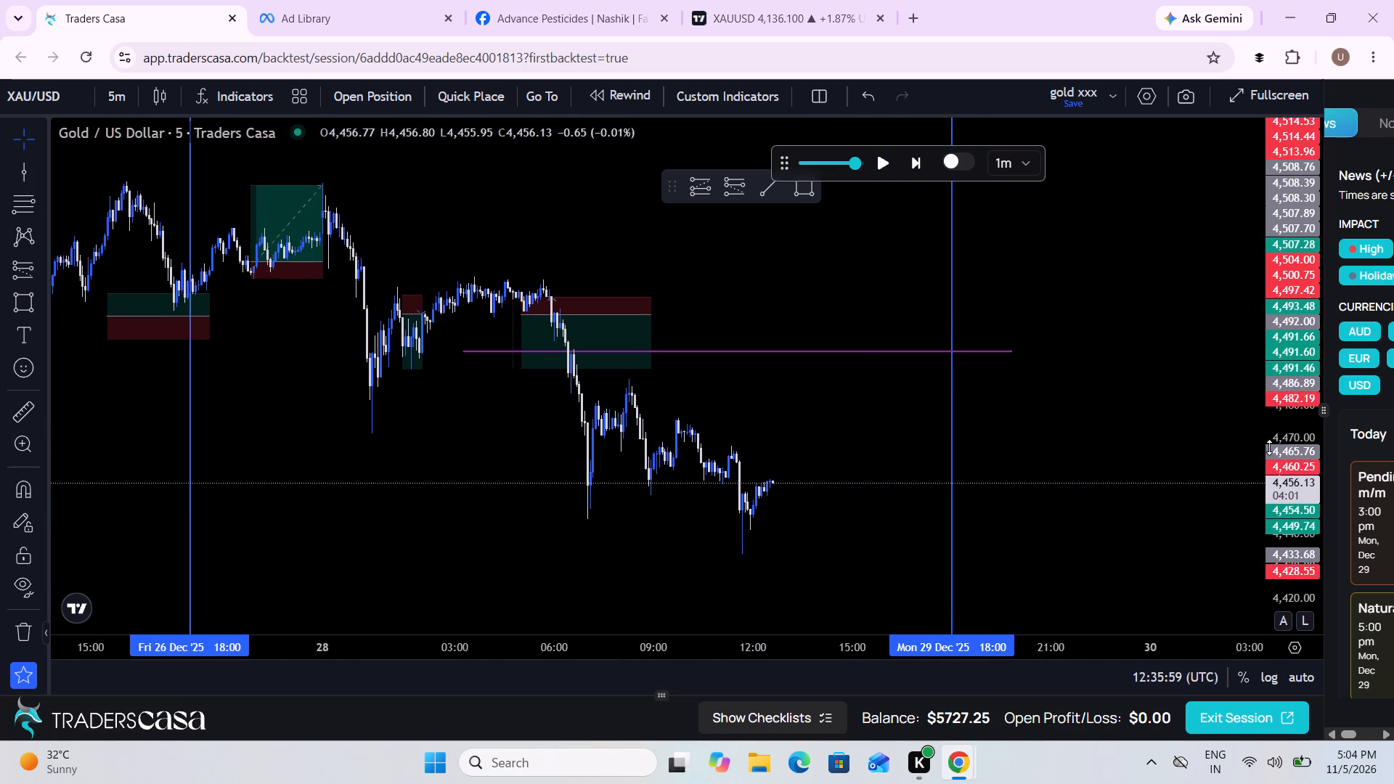
{"action": "left_click_drag", "start_coordinate": [1269, 447], "coordinate": [1268, 456]}
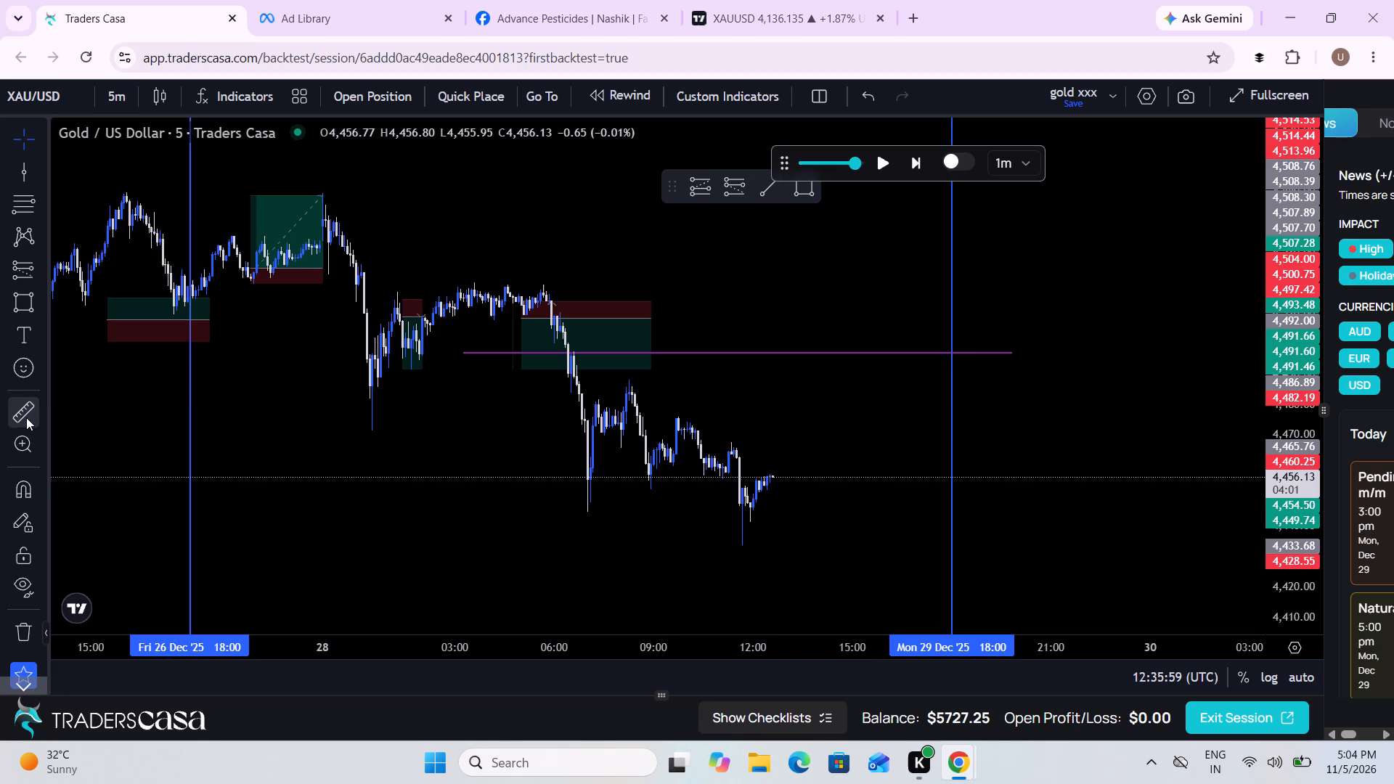
{"action": "left_click", "coordinate": [26, 417]}
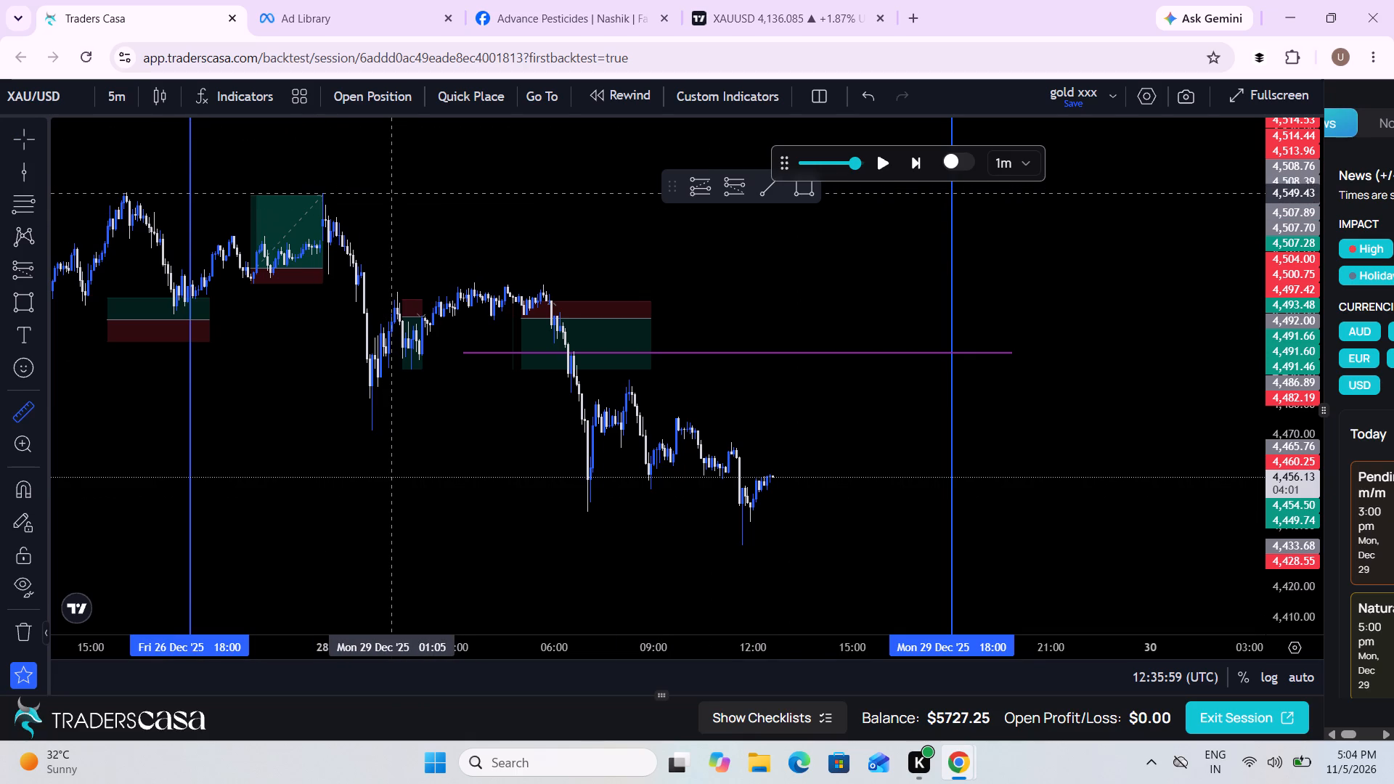
{"action": "left_click", "coordinate": [391, 194]}
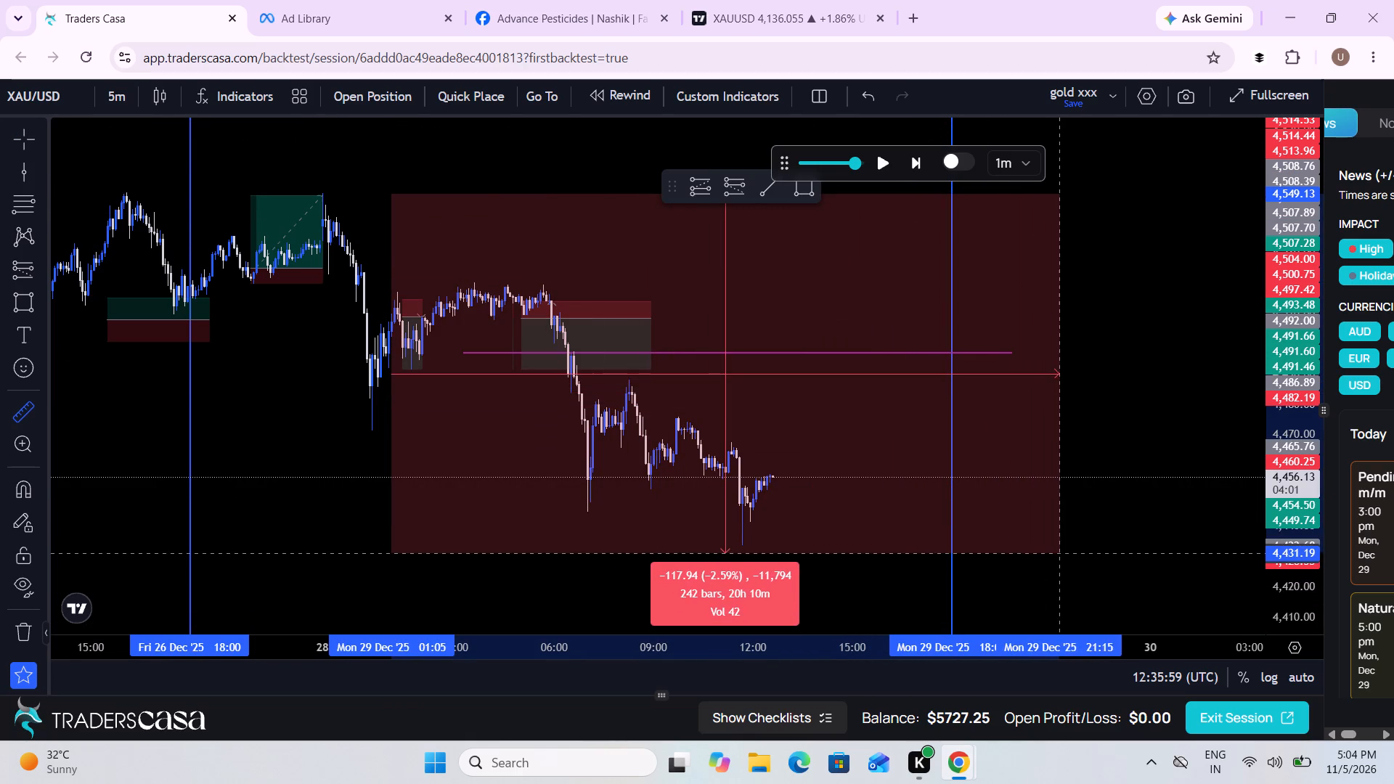
{"action": "left_click", "coordinate": [1131, 545]}
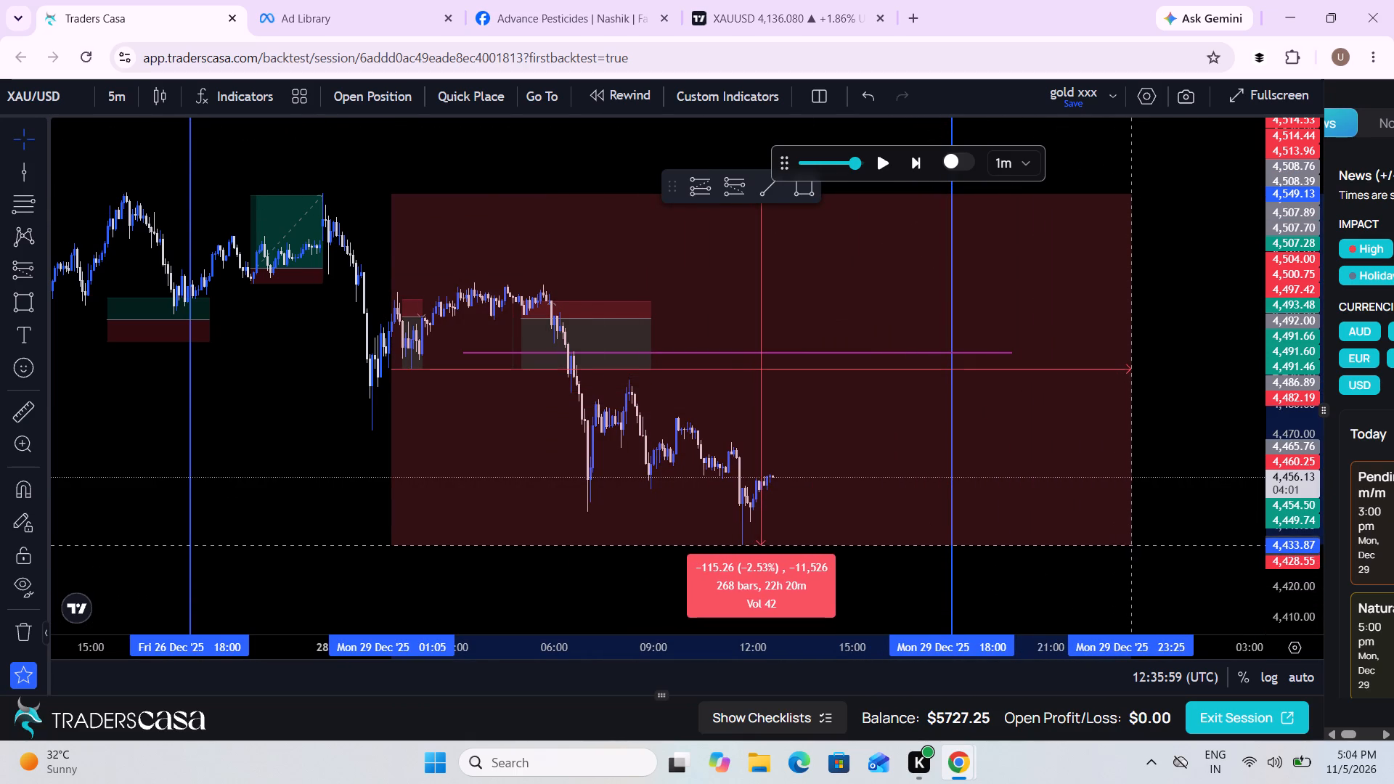
Move the flat magenta midpoint rectangle down to 4,491.45, the midpoint of the measured range.
{"action": "scroll", "coordinate": [1165, 579], "scroll_direction": "up", "scroll_amount": 2}
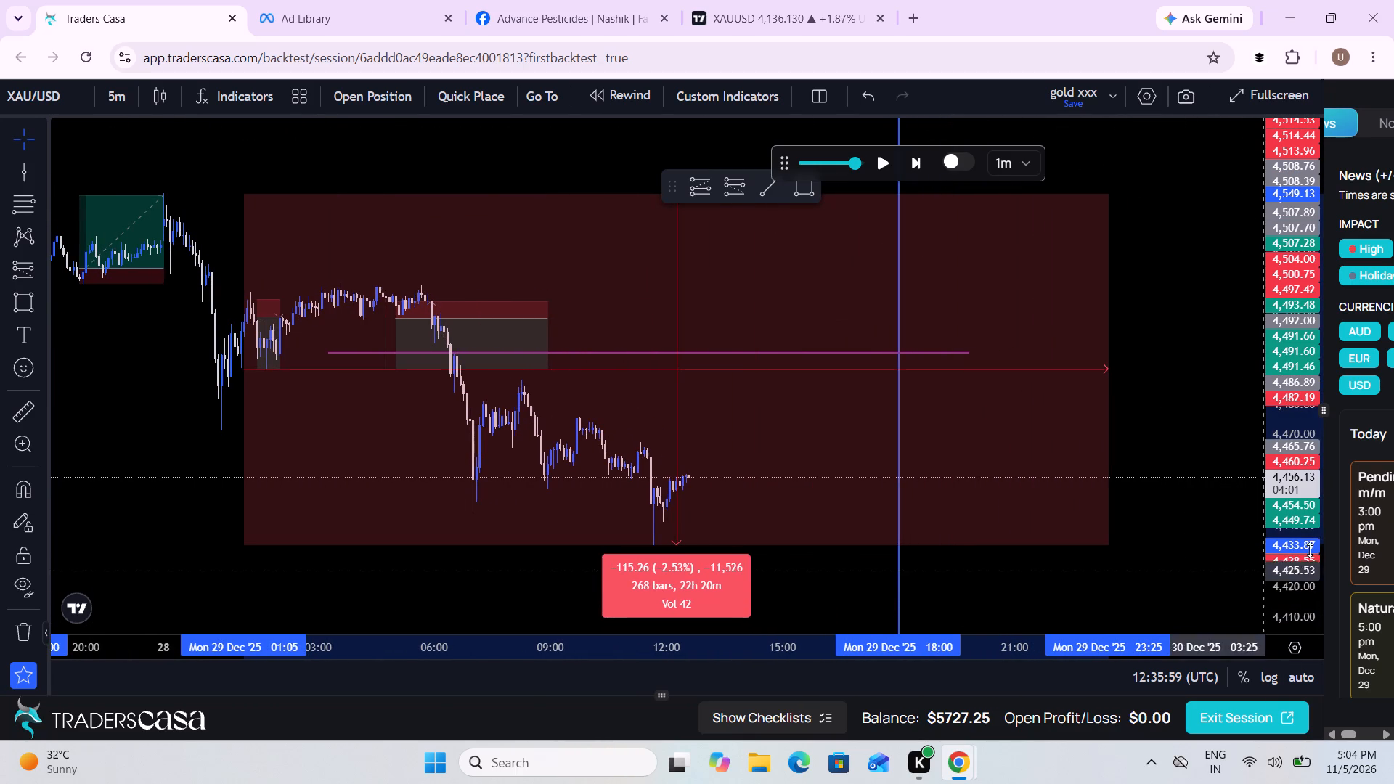
{"action": "left_click_drag", "start_coordinate": [1300, 555], "coordinate": [1244, 293]}
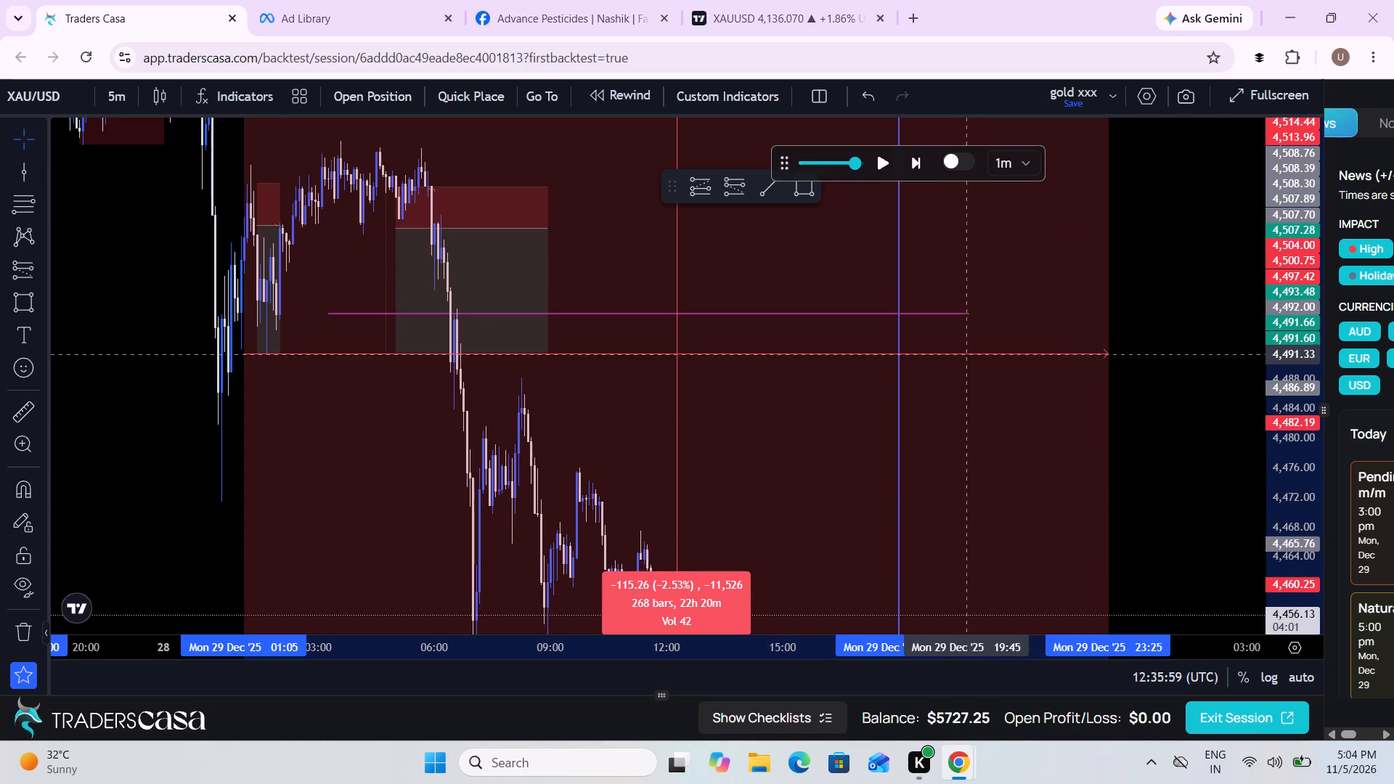
{"action": "left_click_drag", "start_coordinate": [812, 316], "coordinate": [808, 345]}
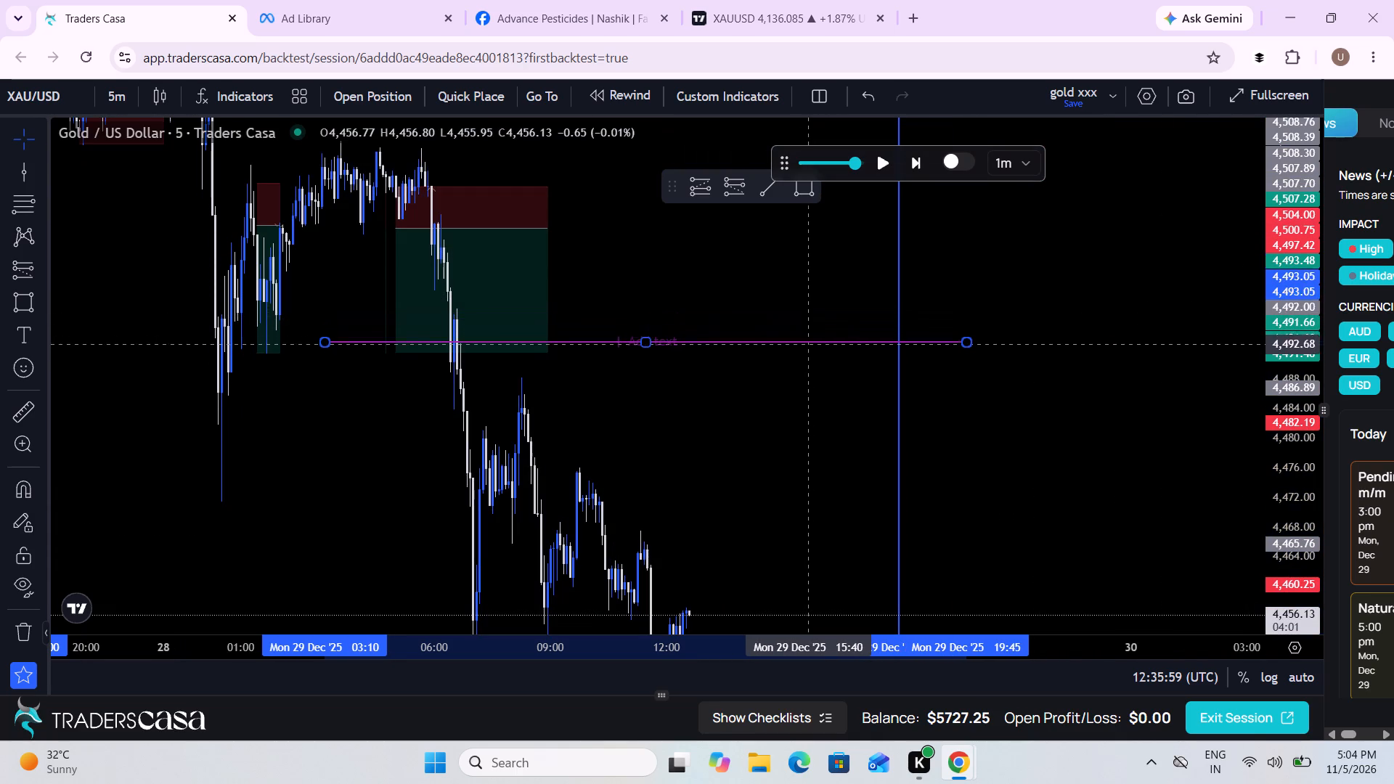
{"action": "left_click_drag", "start_coordinate": [808, 345], "coordinate": [814, 356]}
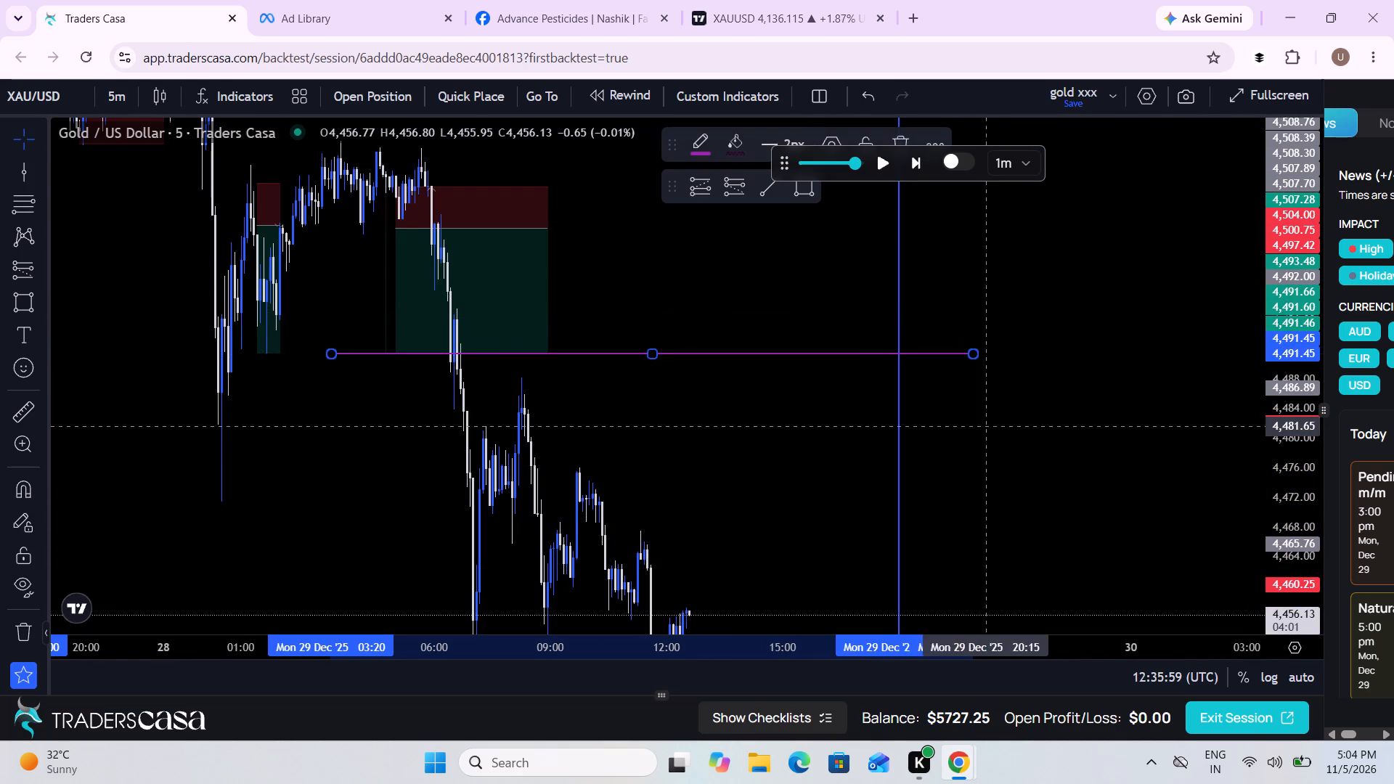
Resume the replay and pause it at 13:48:59 UTC during the sharp drop.
{"action": "left_click_drag", "start_coordinate": [1024, 449], "coordinate": [1004, 415]}
{"action": "left_click_drag", "start_coordinate": [1004, 415], "coordinate": [998, 368]}
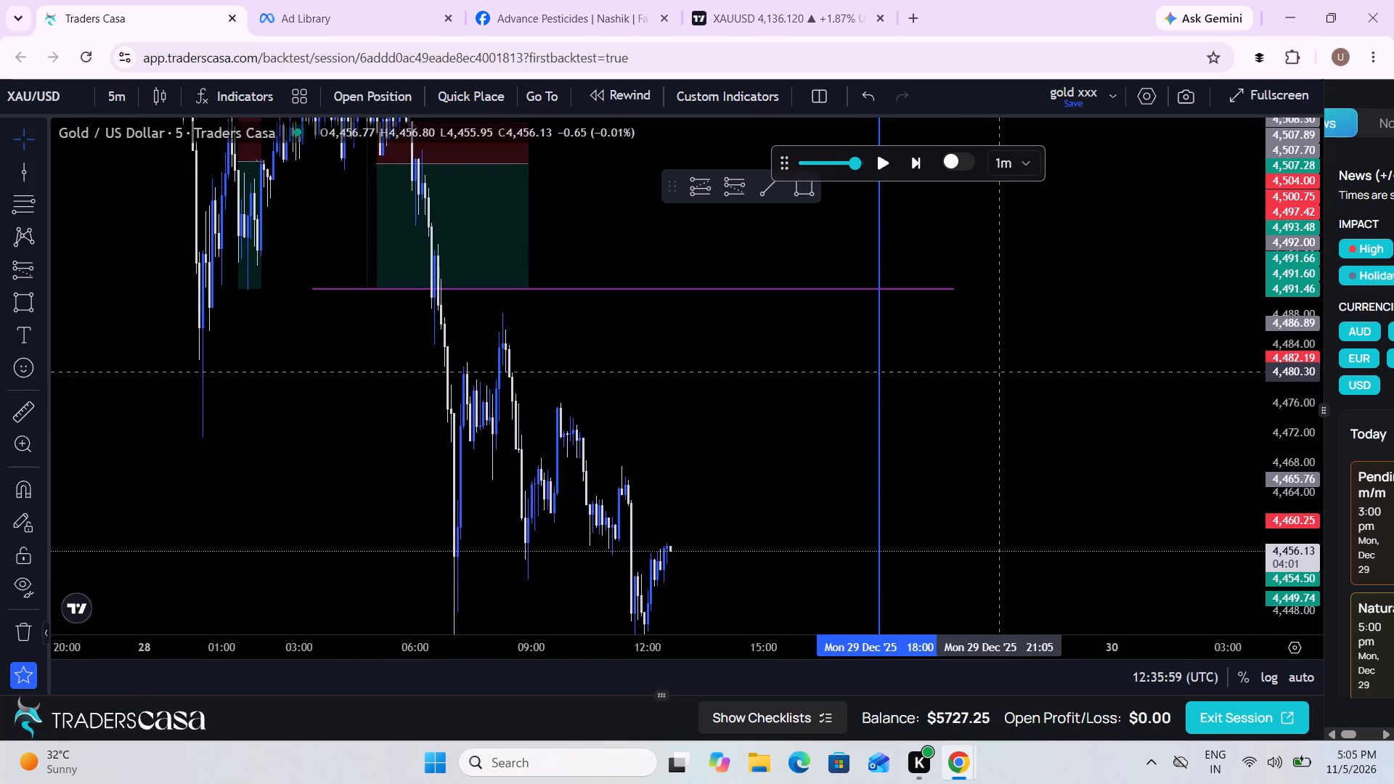
{"action": "left_click_drag", "start_coordinate": [998, 368], "coordinate": [1000, 354]}
{"action": "left_click", "coordinate": [885, 158]}
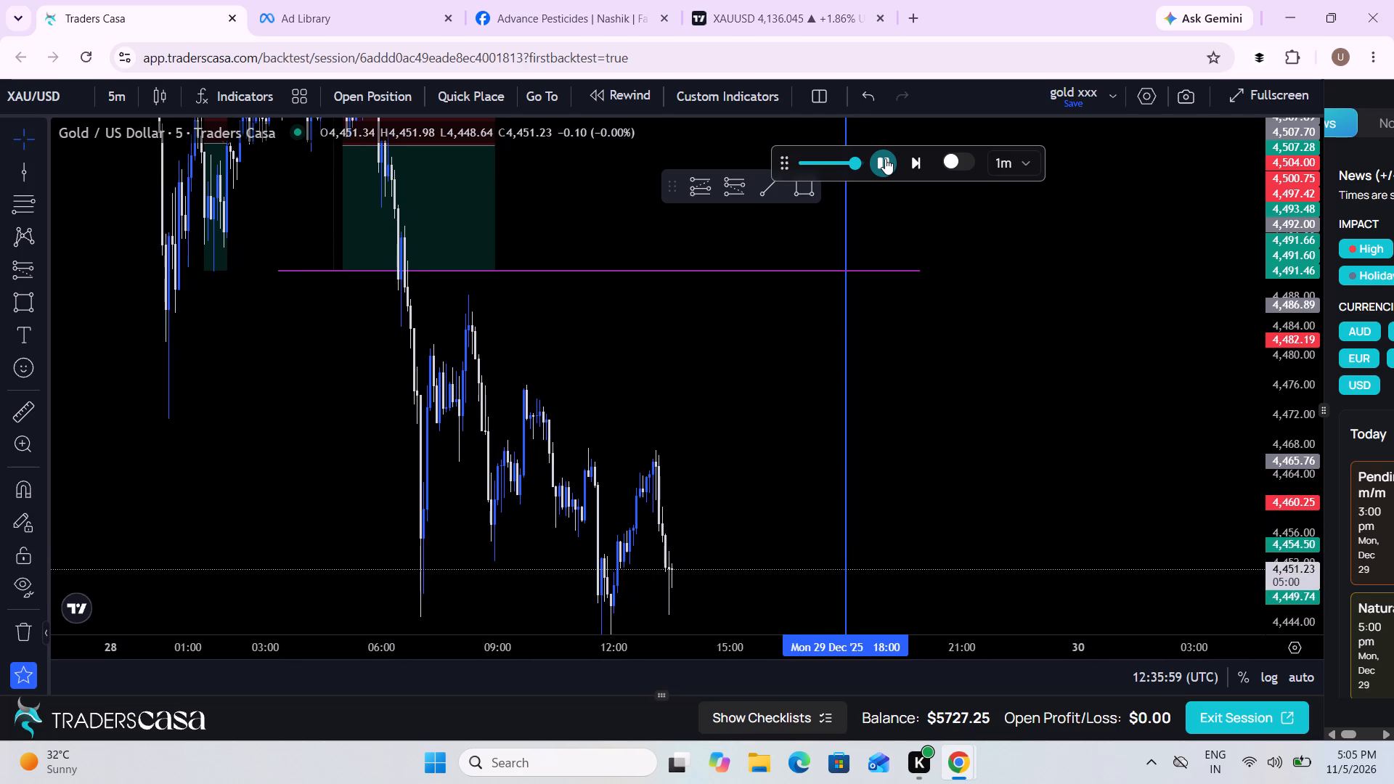
{"action": "left_click", "coordinate": [885, 158]}
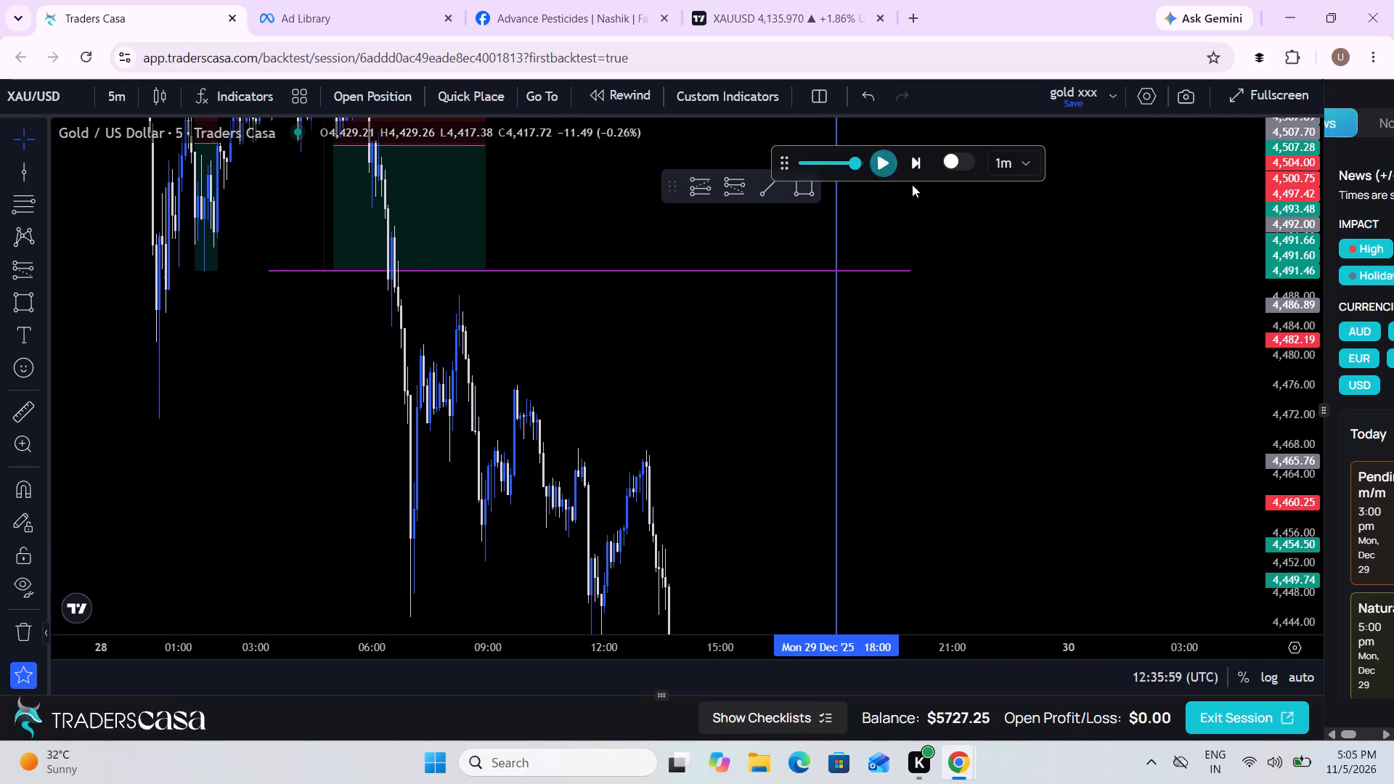
Replay the falling price further and pause at 14:07:59 UTC, keeping the whole decline in view.
{"action": "left_click_drag", "start_coordinate": [1274, 252], "coordinate": [1236, 461]}
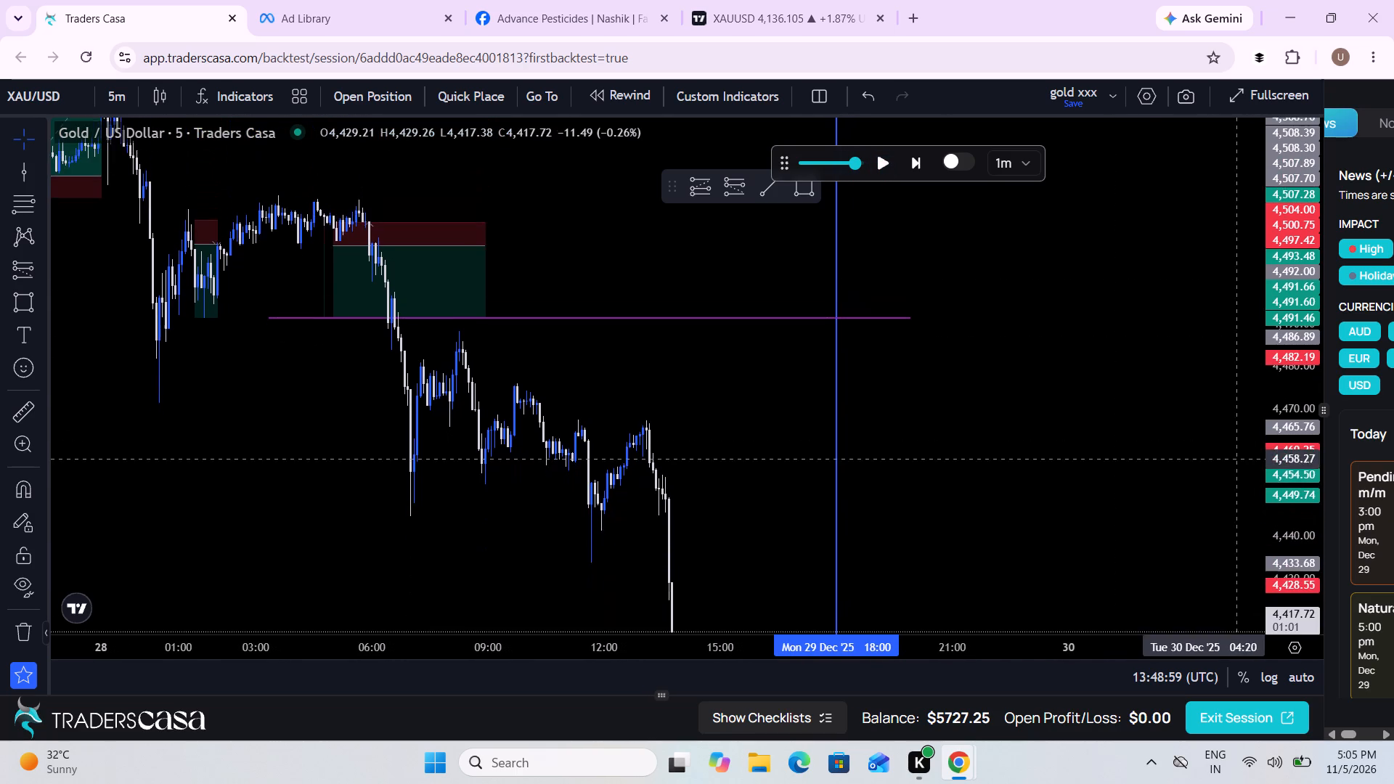
{"action": "left_click_drag", "start_coordinate": [1236, 461], "coordinate": [1232, 520]}
{"action": "scroll", "coordinate": [1081, 499], "scroll_direction": "down", "scroll_amount": 2}
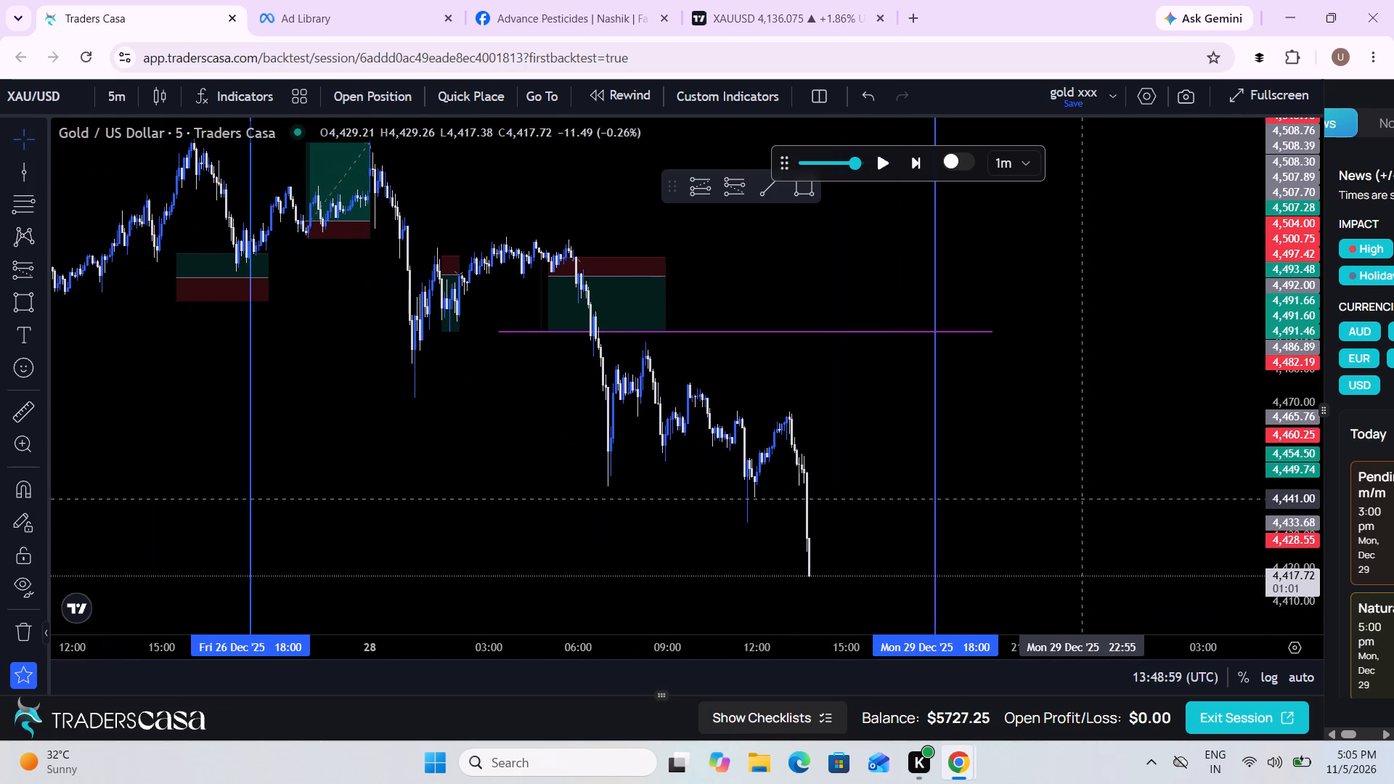
{"action": "left_click_drag", "start_coordinate": [1081, 499], "coordinate": [1065, 515]}
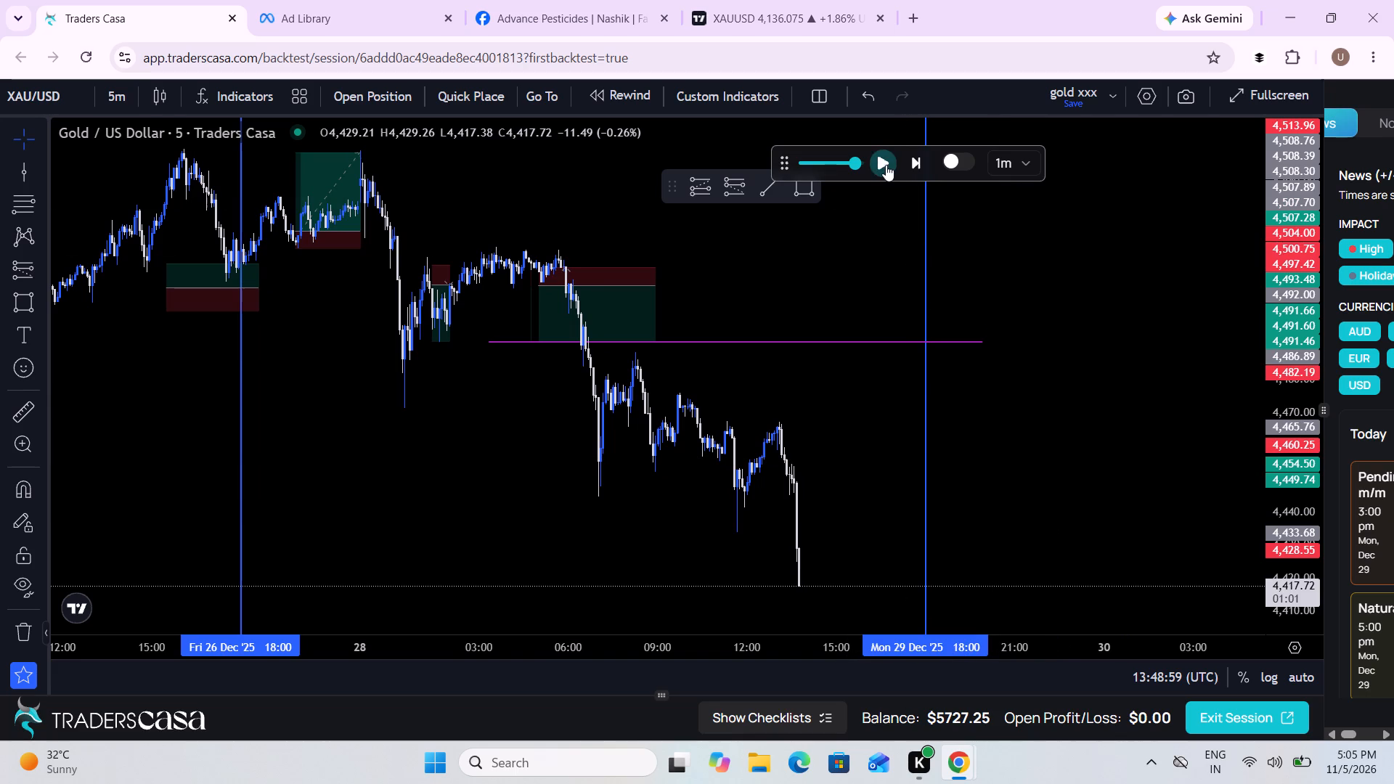
{"action": "left_click", "coordinate": [884, 166]}
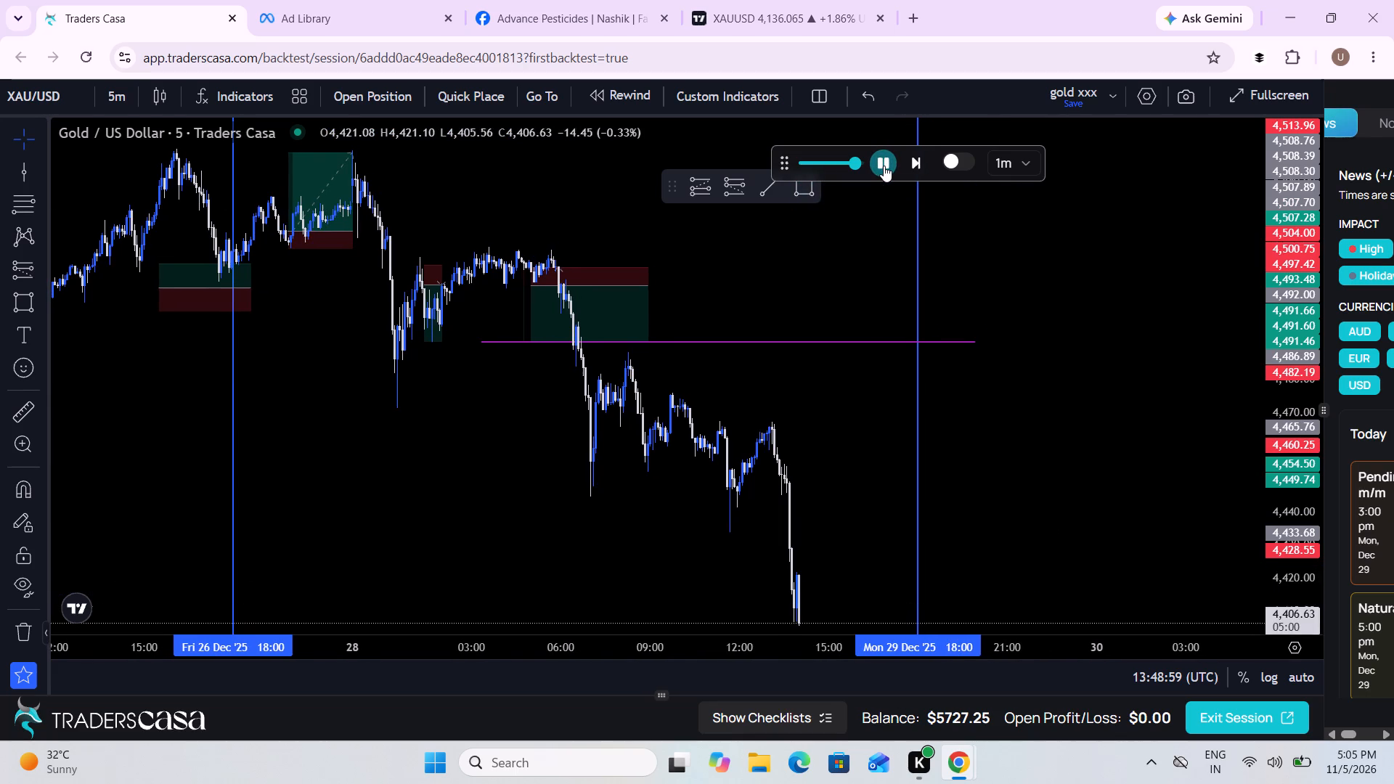
{"action": "left_click", "coordinate": [884, 166]}
{"action": "left_click_drag", "start_coordinate": [1282, 226], "coordinate": [1260, 355]}
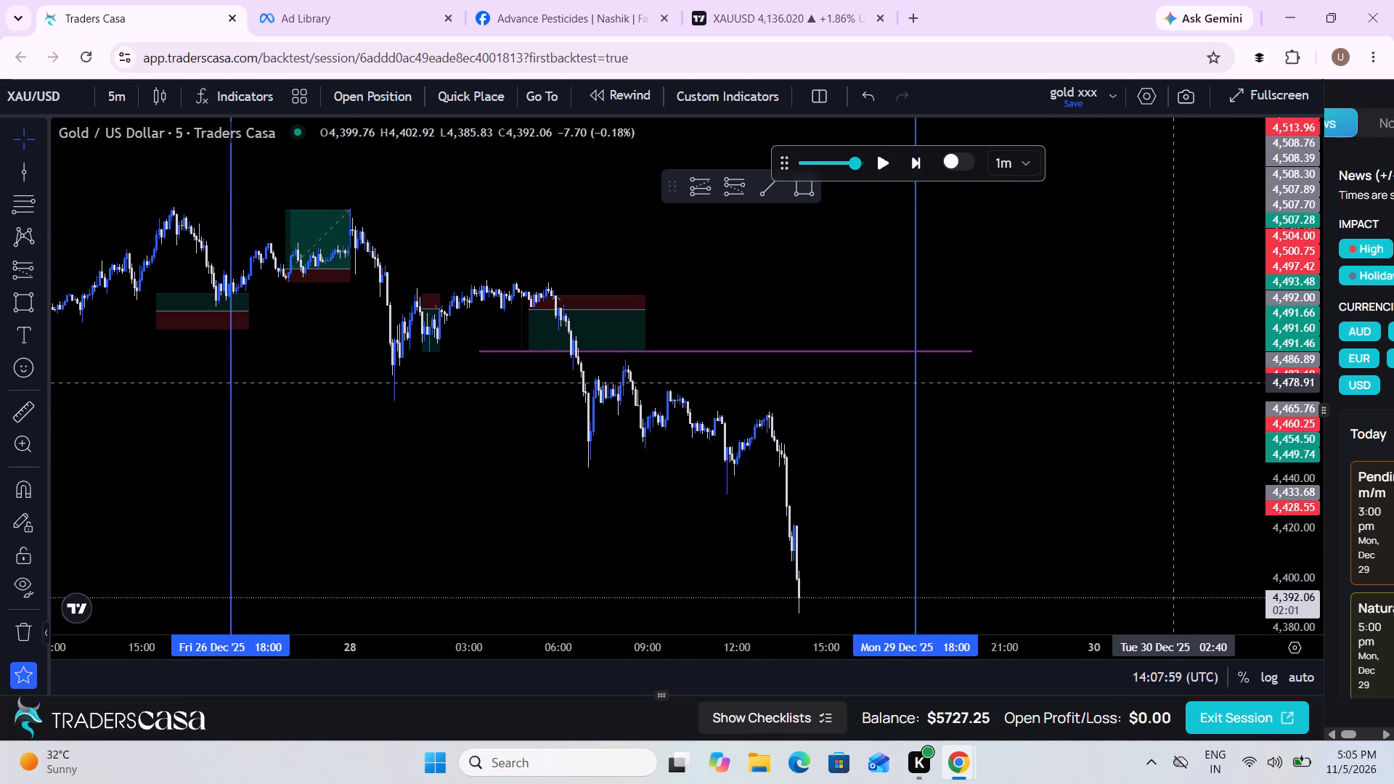
Resume the replay of the sharp decline and pause it at 14:47:59 UTC.
{"action": "left_click_drag", "start_coordinate": [1172, 385], "coordinate": [1094, 361]}
{"action": "scroll", "coordinate": [1094, 361], "scroll_direction": "down", "scroll_amount": 1}
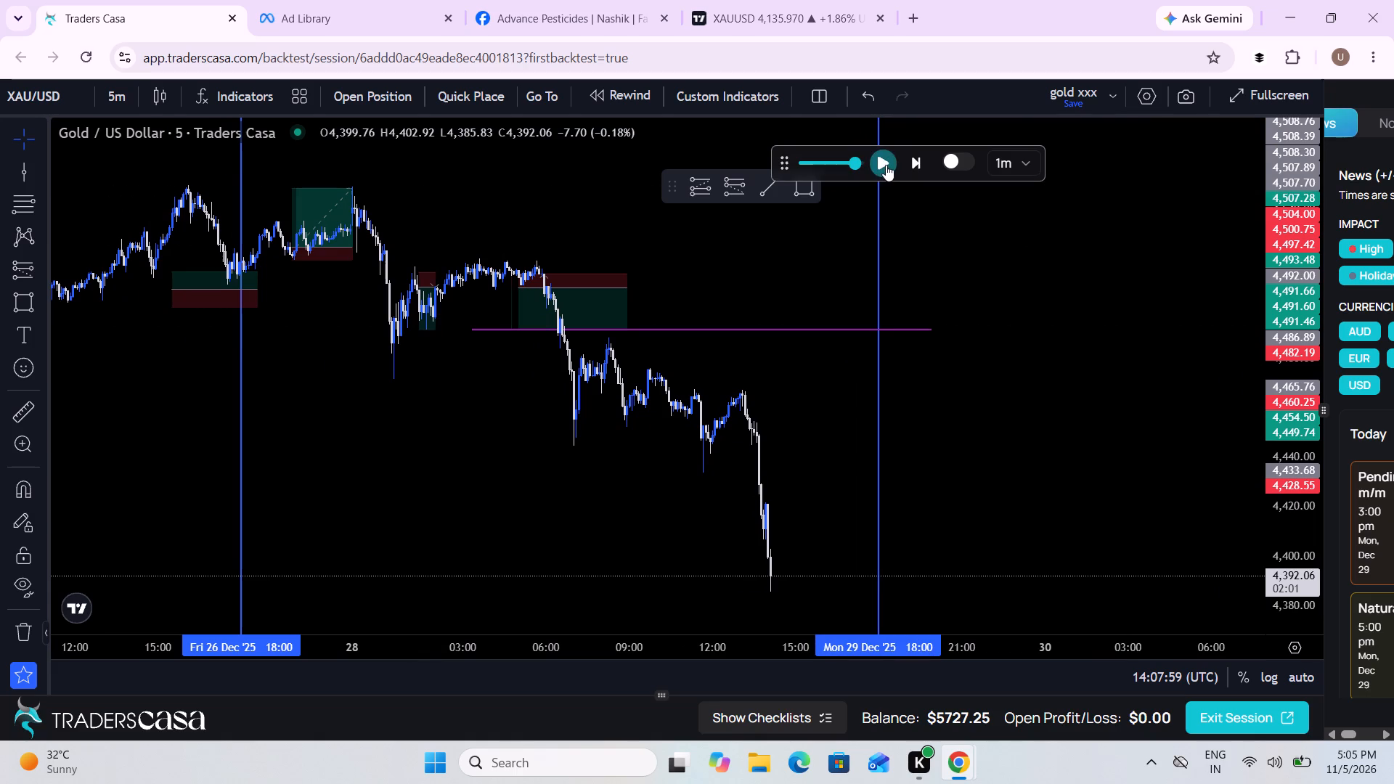
{"action": "left_click", "coordinate": [886, 165]}
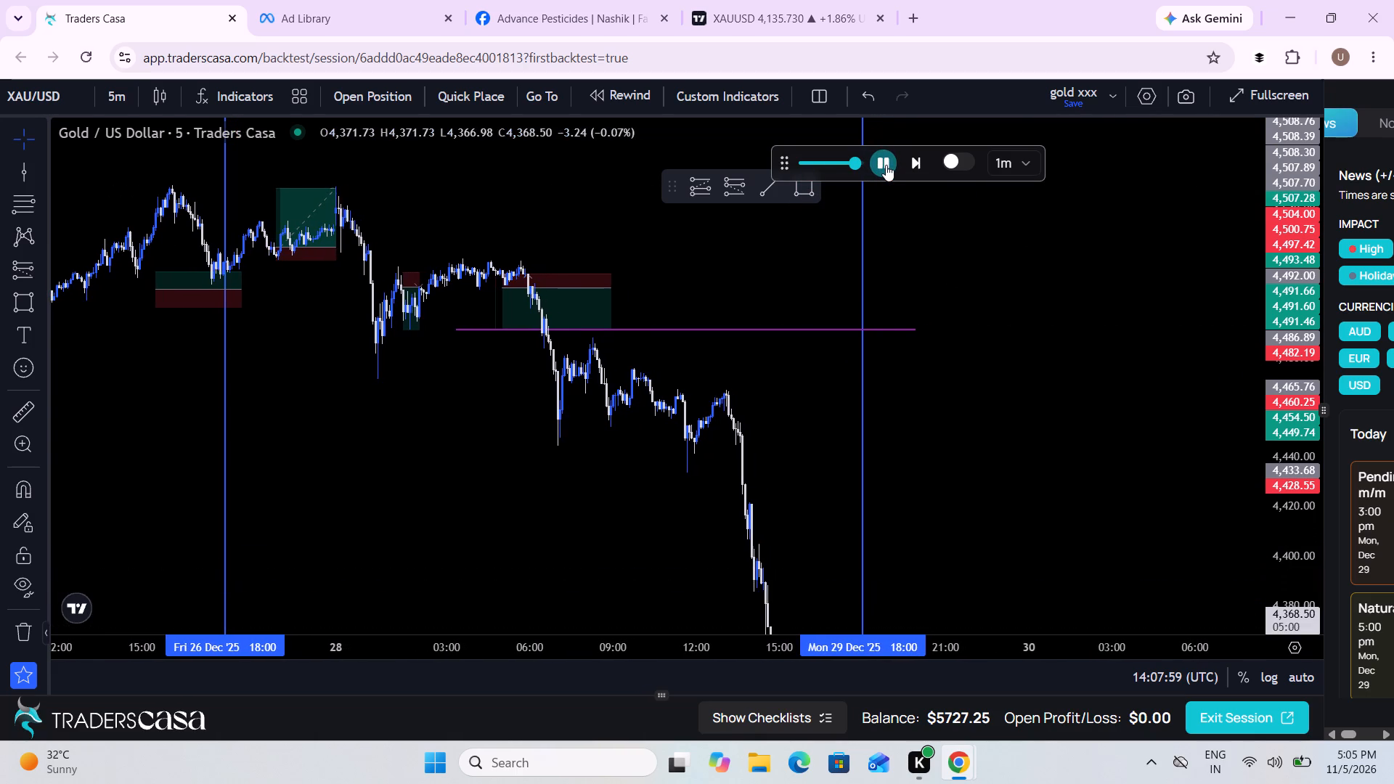
{"action": "left_click", "coordinate": [886, 165]}
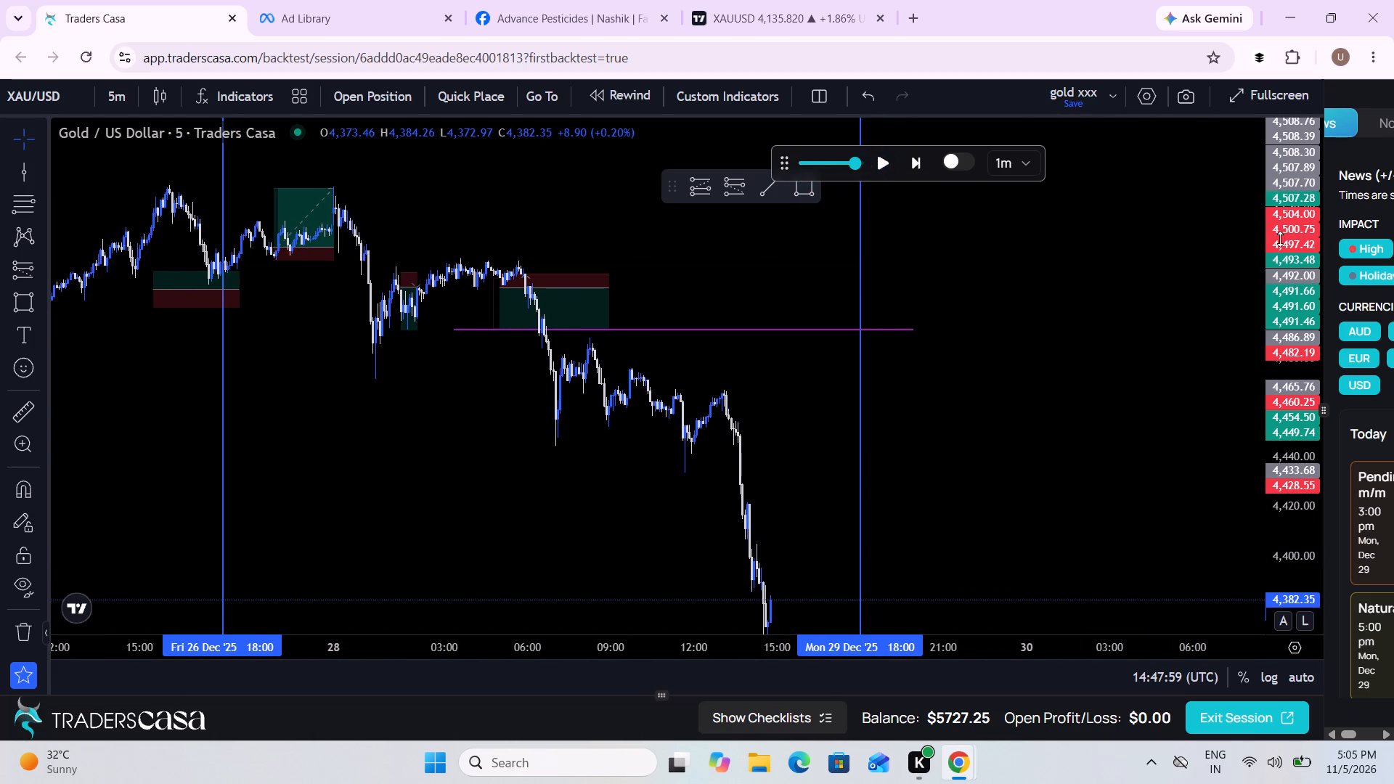
Replay the falling price further and pause shortly after 15:40 UTC, keeping the new low in view.
{"action": "left_click_drag", "start_coordinate": [1284, 237], "coordinate": [1284, 340]}
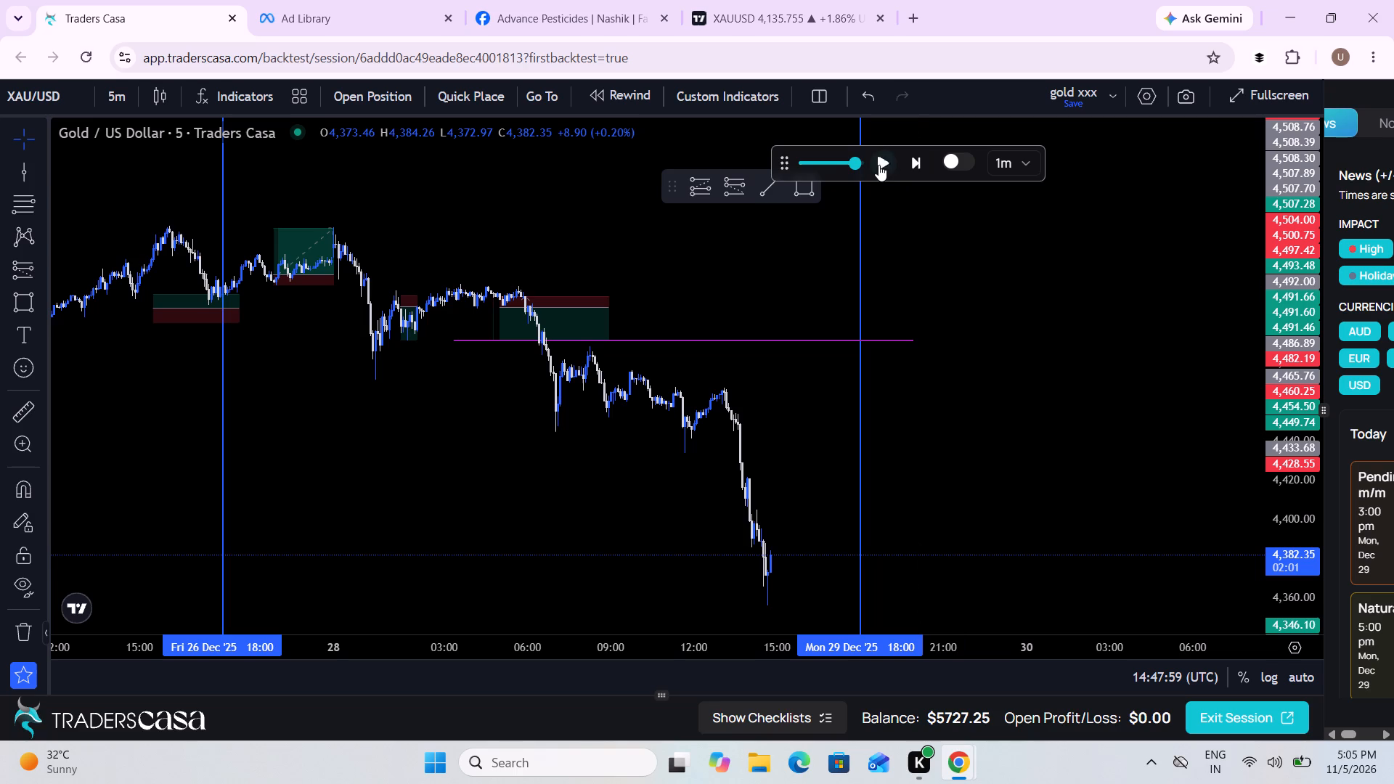
{"action": "left_click", "coordinate": [883, 162]}
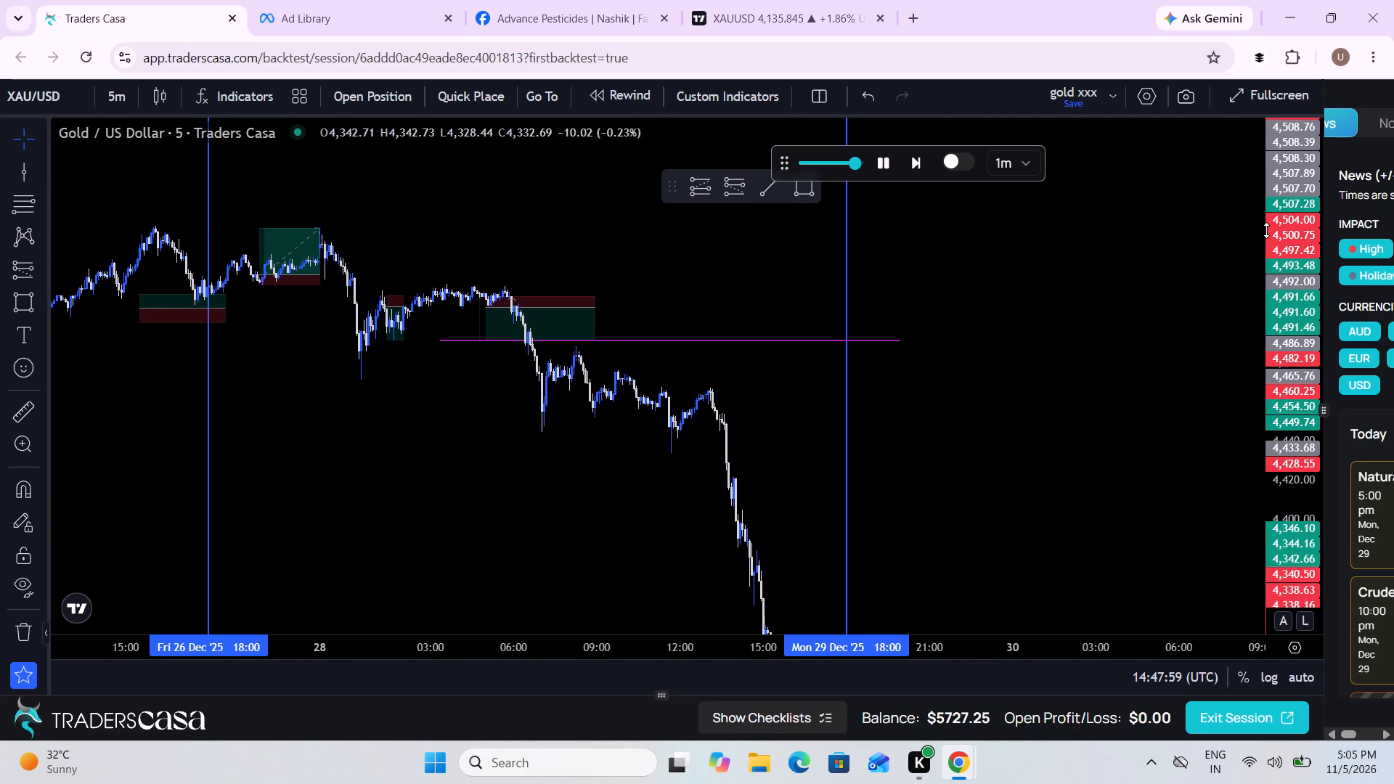
{"action": "left_click_drag", "start_coordinate": [1266, 230], "coordinate": [1239, 372]}
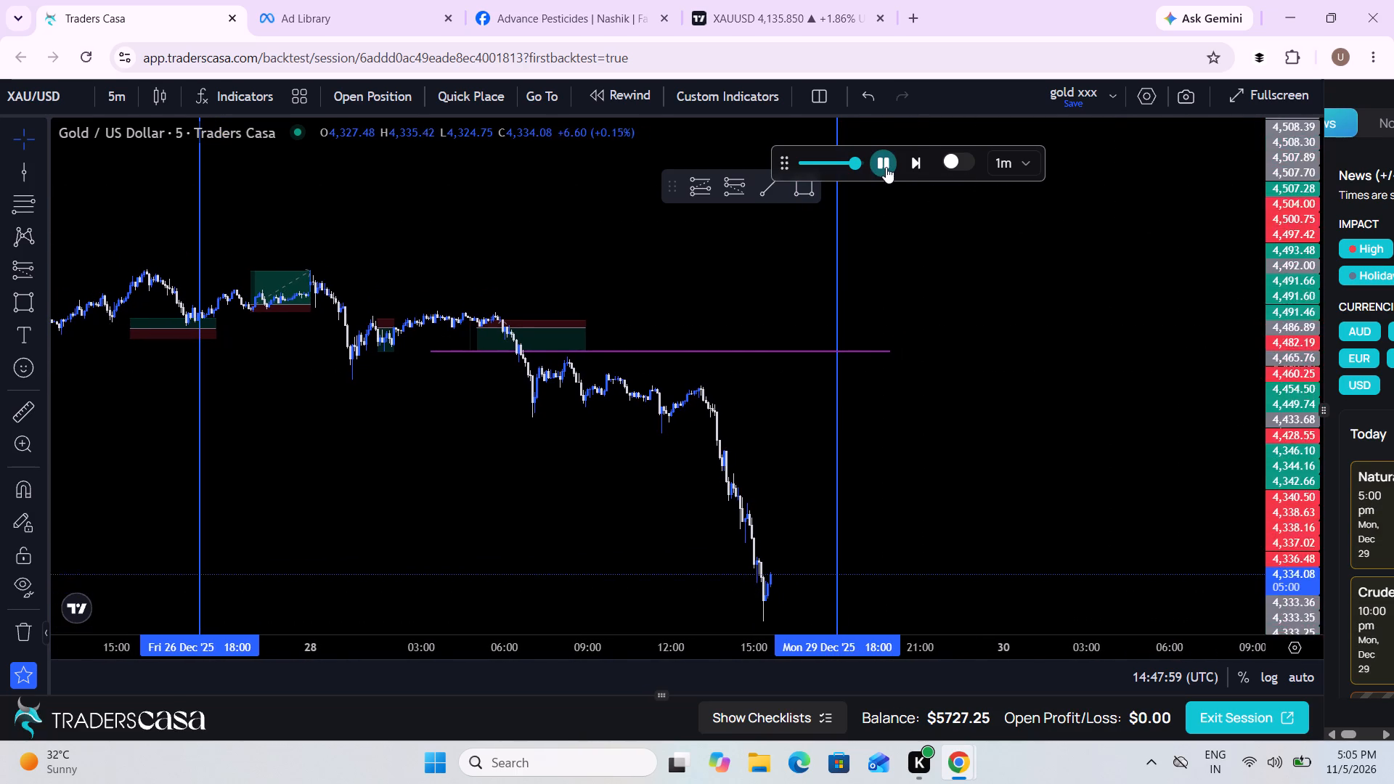
{"action": "left_click", "coordinate": [886, 167]}
Measure the price range from the high at 4,549.15 down to the new swing low at 4,302.04.
{"action": "left_click_drag", "start_coordinate": [990, 409], "coordinate": [980, 323]}
{"action": "scroll", "coordinate": [980, 323], "scroll_direction": "up", "scroll_amount": 1}
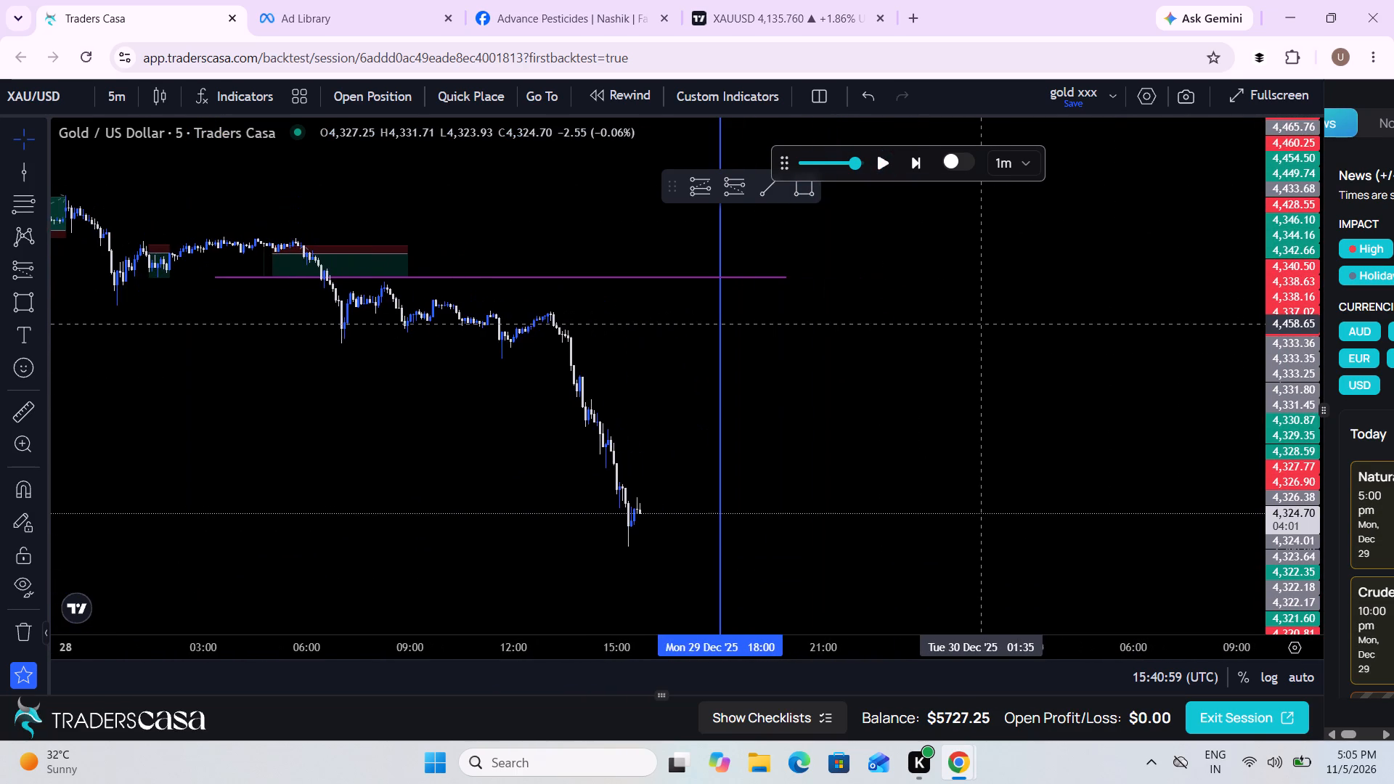
{"action": "scroll", "coordinate": [980, 323], "scroll_direction": "up", "scroll_amount": 1}
{"action": "left_click_drag", "start_coordinate": [980, 323], "coordinate": [1107, 349]}
{"action": "scroll", "coordinate": [1120, 380], "scroll_direction": "up", "scroll_amount": 1}
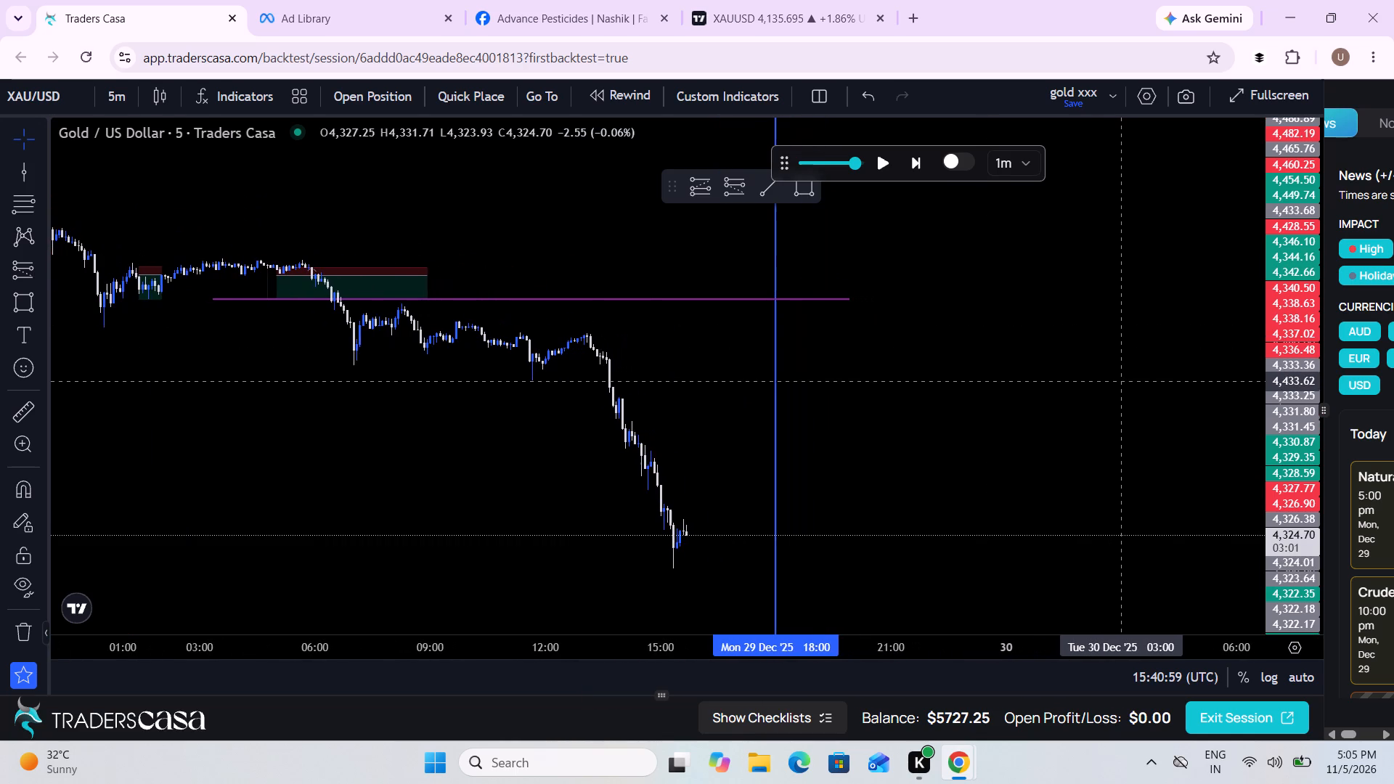
{"action": "scroll", "coordinate": [1120, 380], "scroll_direction": "up", "scroll_amount": 3}
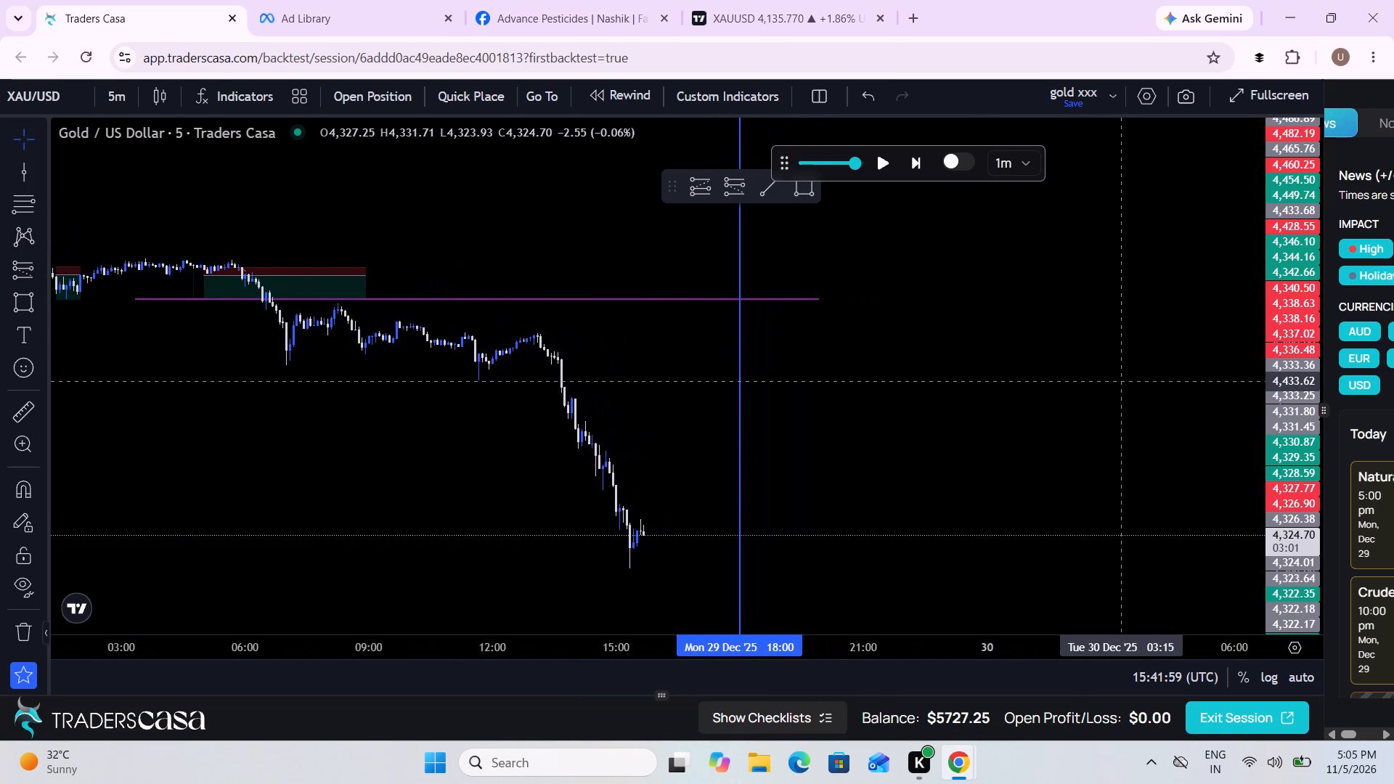
{"action": "scroll", "coordinate": [1120, 380], "scroll_direction": "down", "scroll_amount": 2}
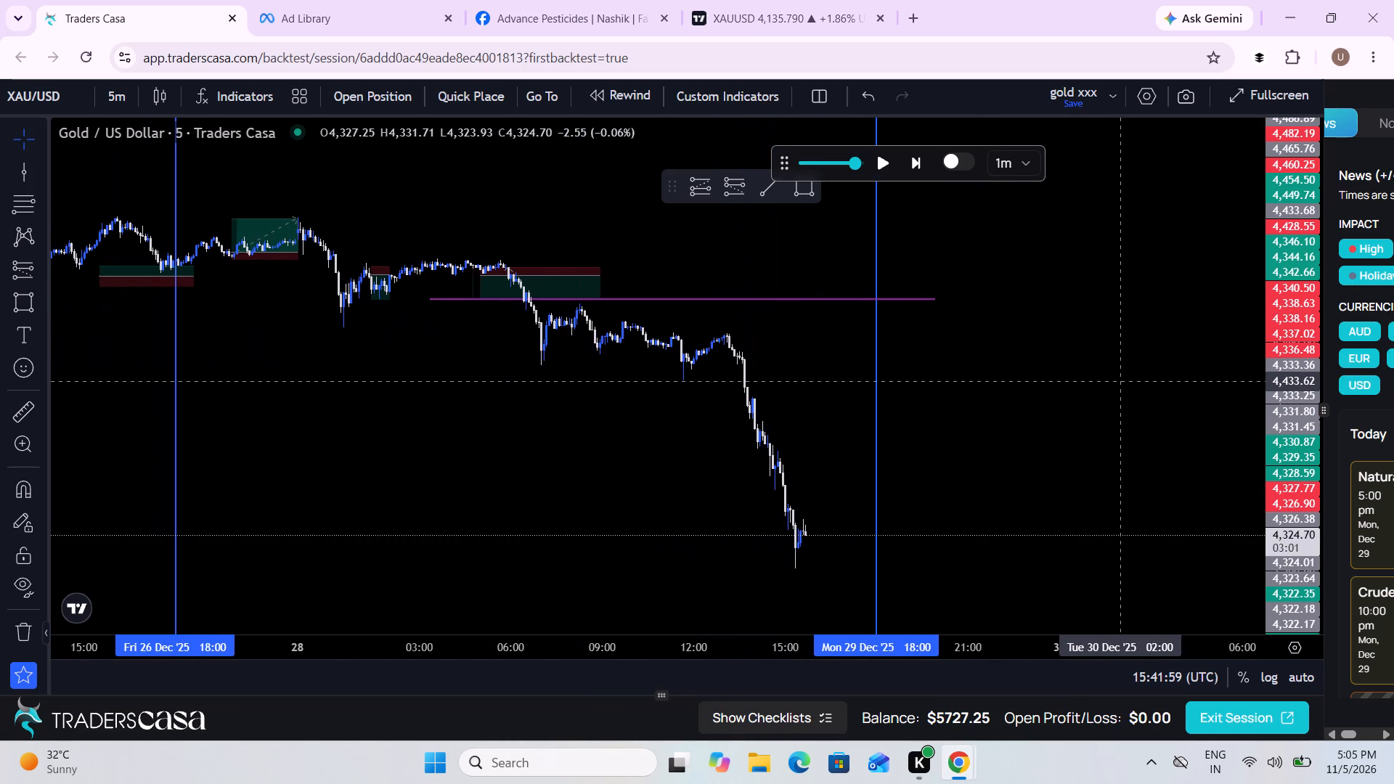
{"action": "left_click", "coordinate": [1120, 380]}
{"action": "left_click", "coordinate": [8, 410]}
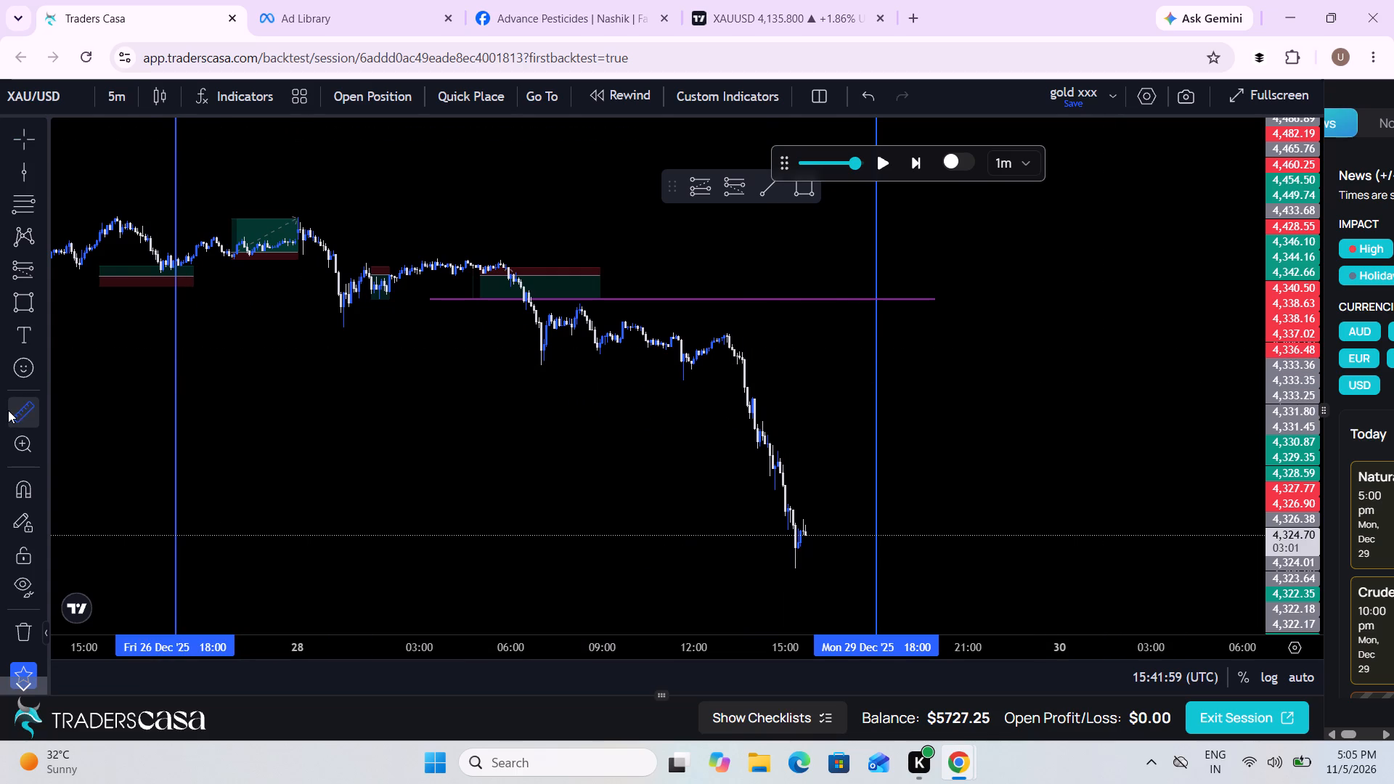
{"action": "left_click", "coordinate": [425, 217]}
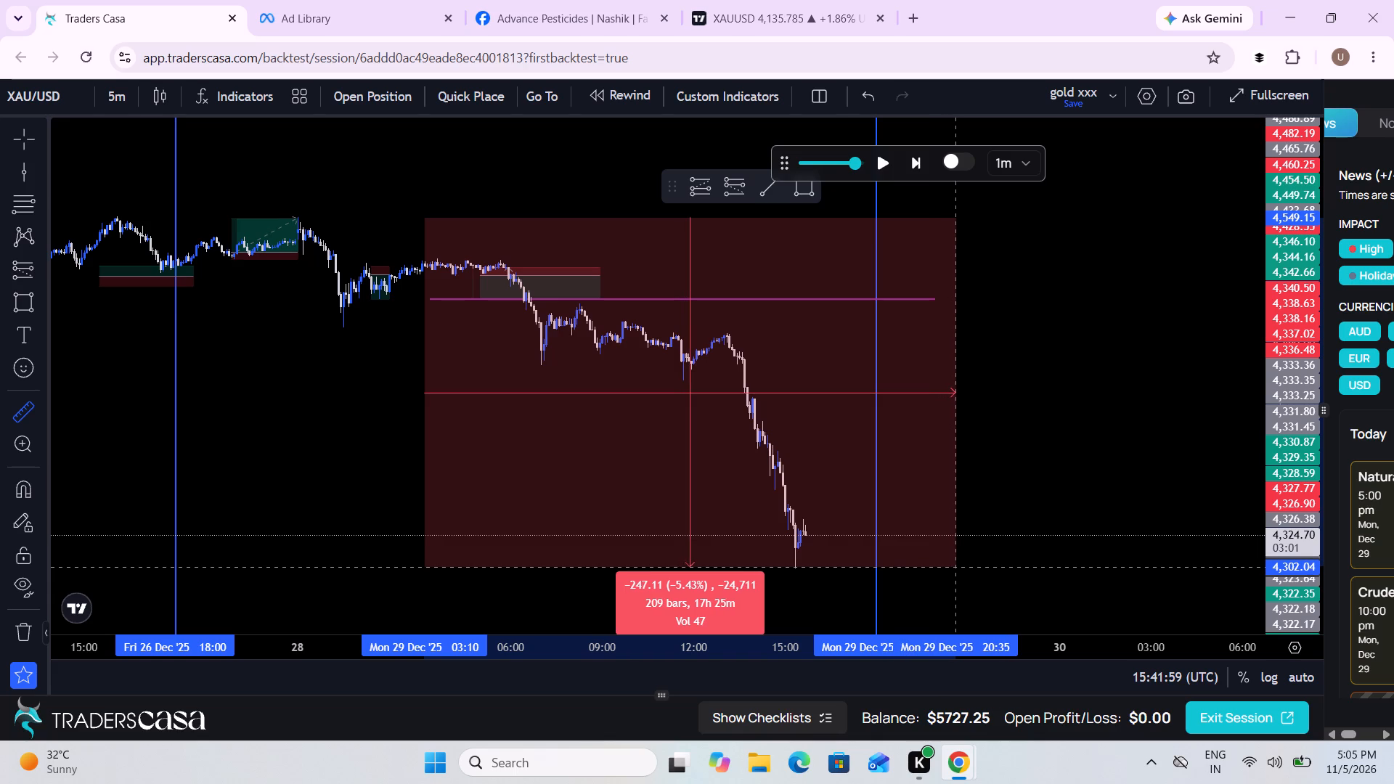
{"action": "left_click", "coordinate": [955, 567]}
Resume the replay past the 29 Dec 18:00 session line and pause it at 18:33:59 UTC.
{"action": "left_click", "coordinate": [884, 162]}
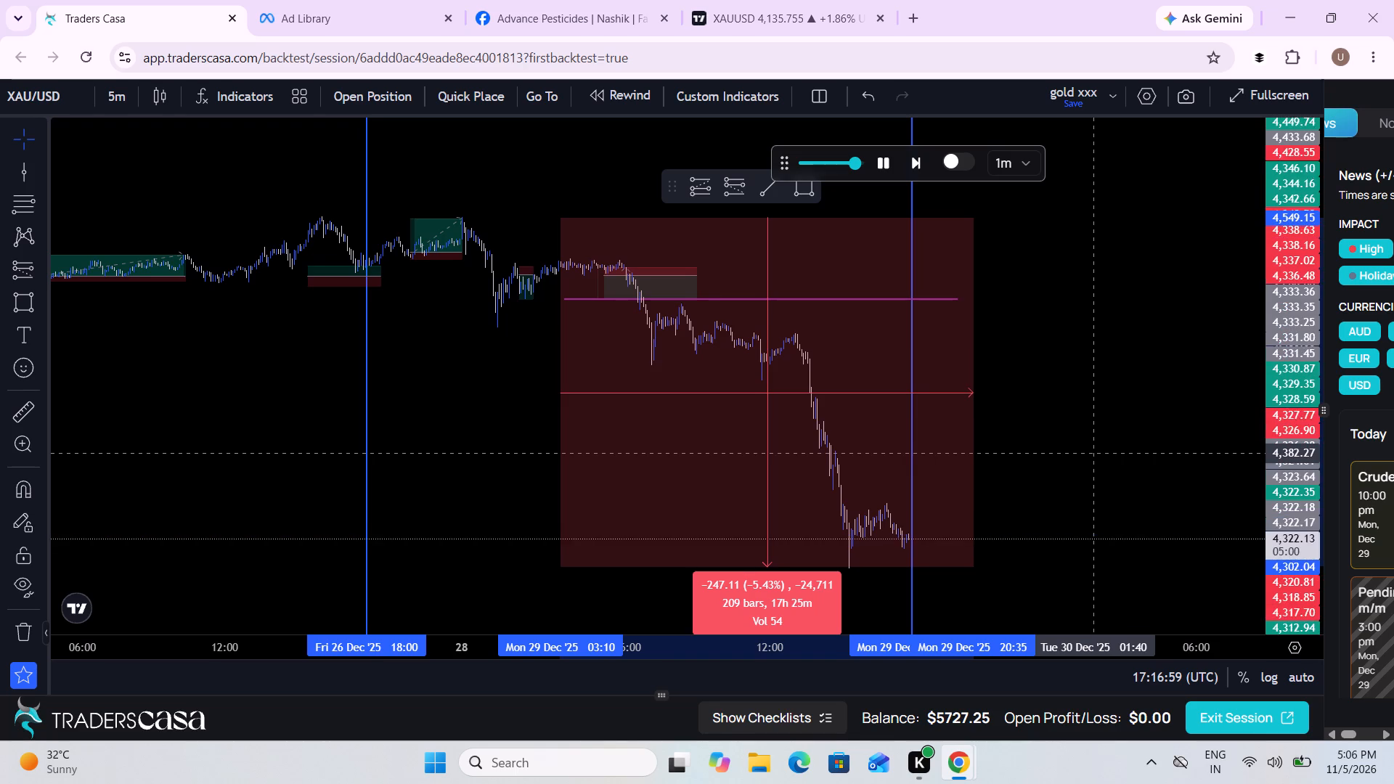
{"action": "scroll", "coordinate": [1093, 453], "scroll_direction": "up", "scroll_amount": 1}
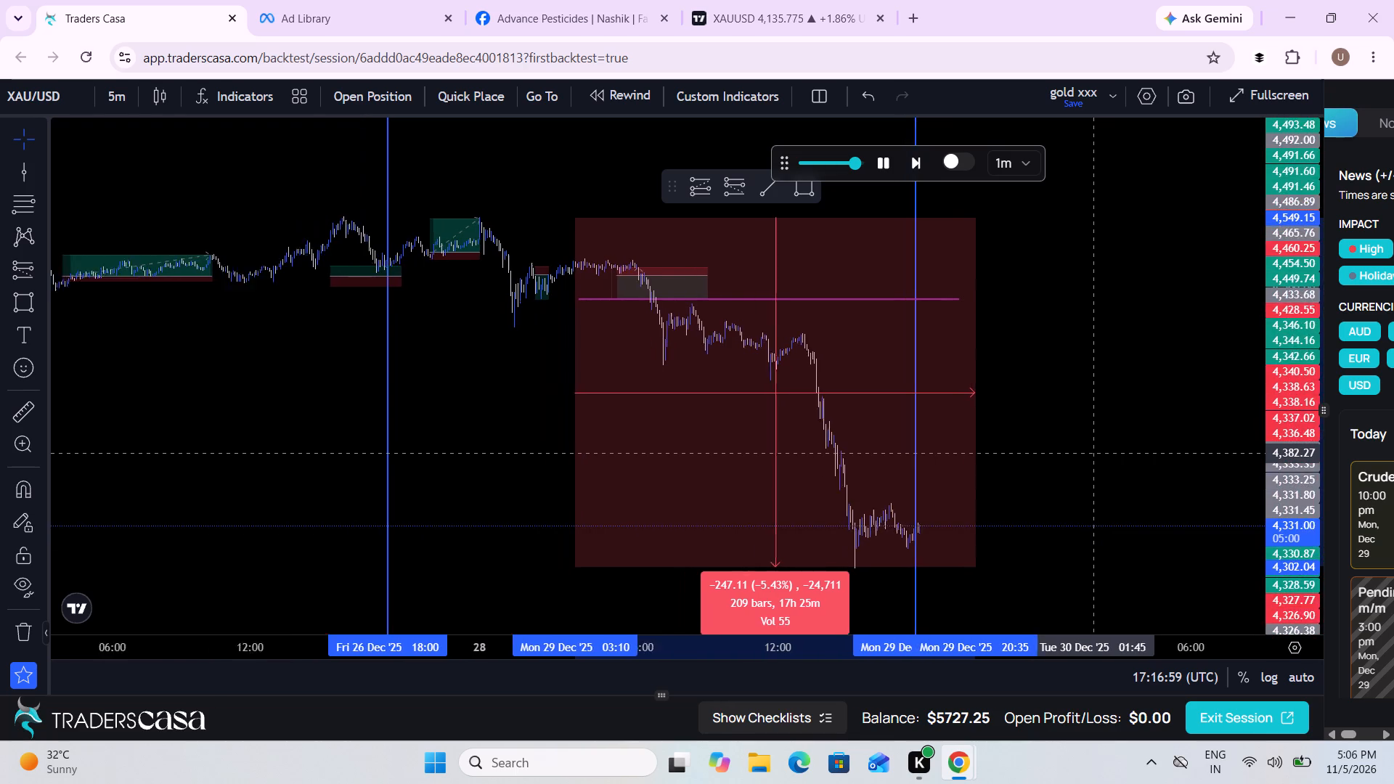
{"action": "scroll", "coordinate": [1093, 453], "scroll_direction": "up", "scroll_amount": 1}
{"action": "left_click", "coordinate": [886, 157]}
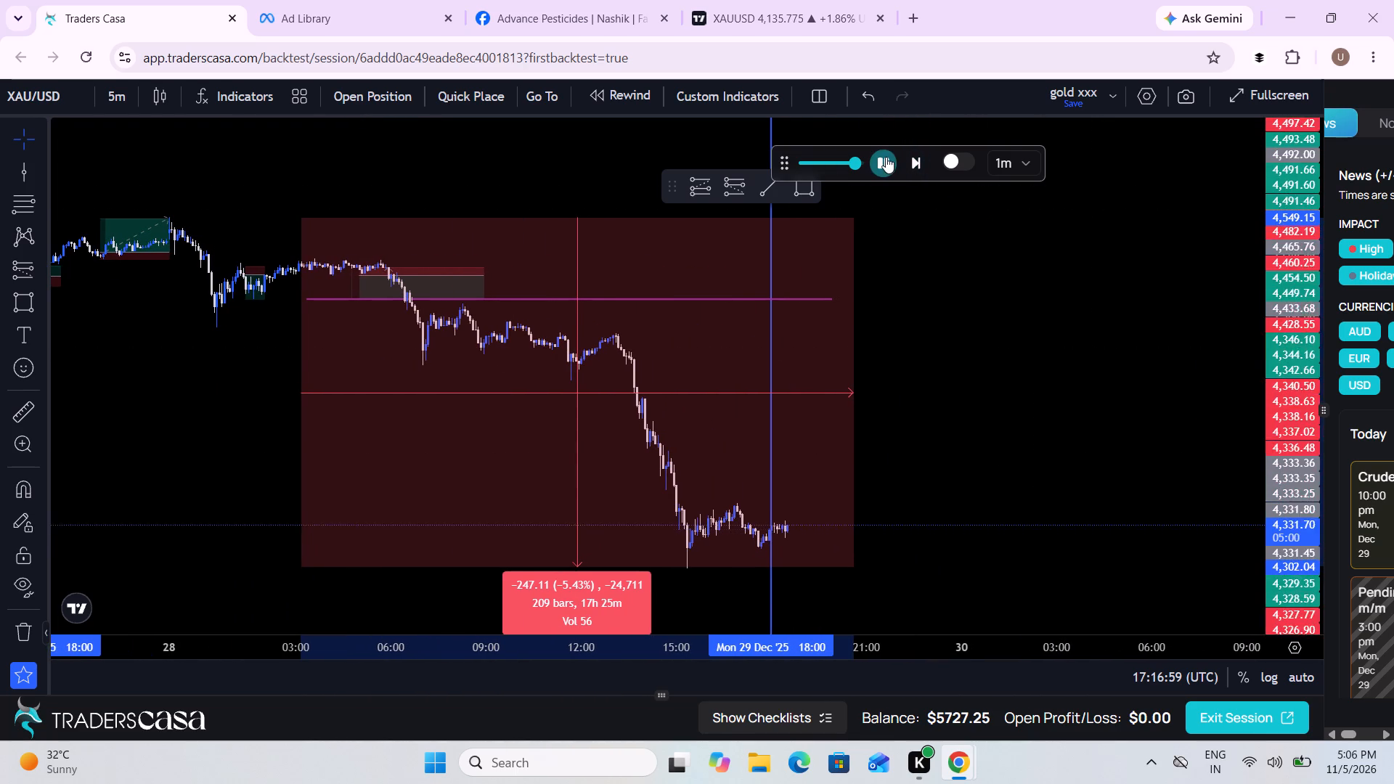
Draw a flat magenta rectangle at 4,425.28, the measured range's midpoint, from 29 Dec 02:05 to 30 Dec 07:15.
{"action": "left_click", "coordinate": [13, 292]}
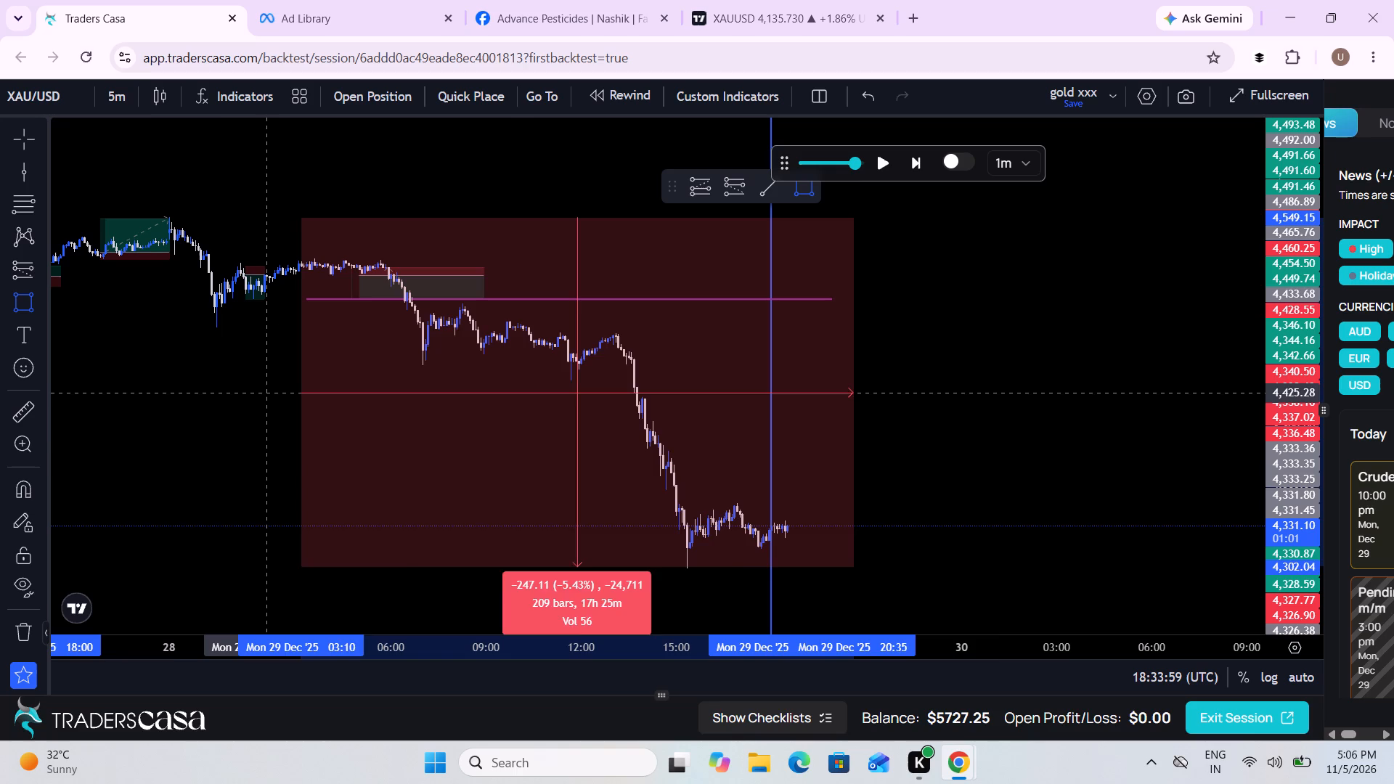
{"action": "left_click", "coordinate": [266, 392]}
{"action": "left_click", "coordinate": [1191, 392]}
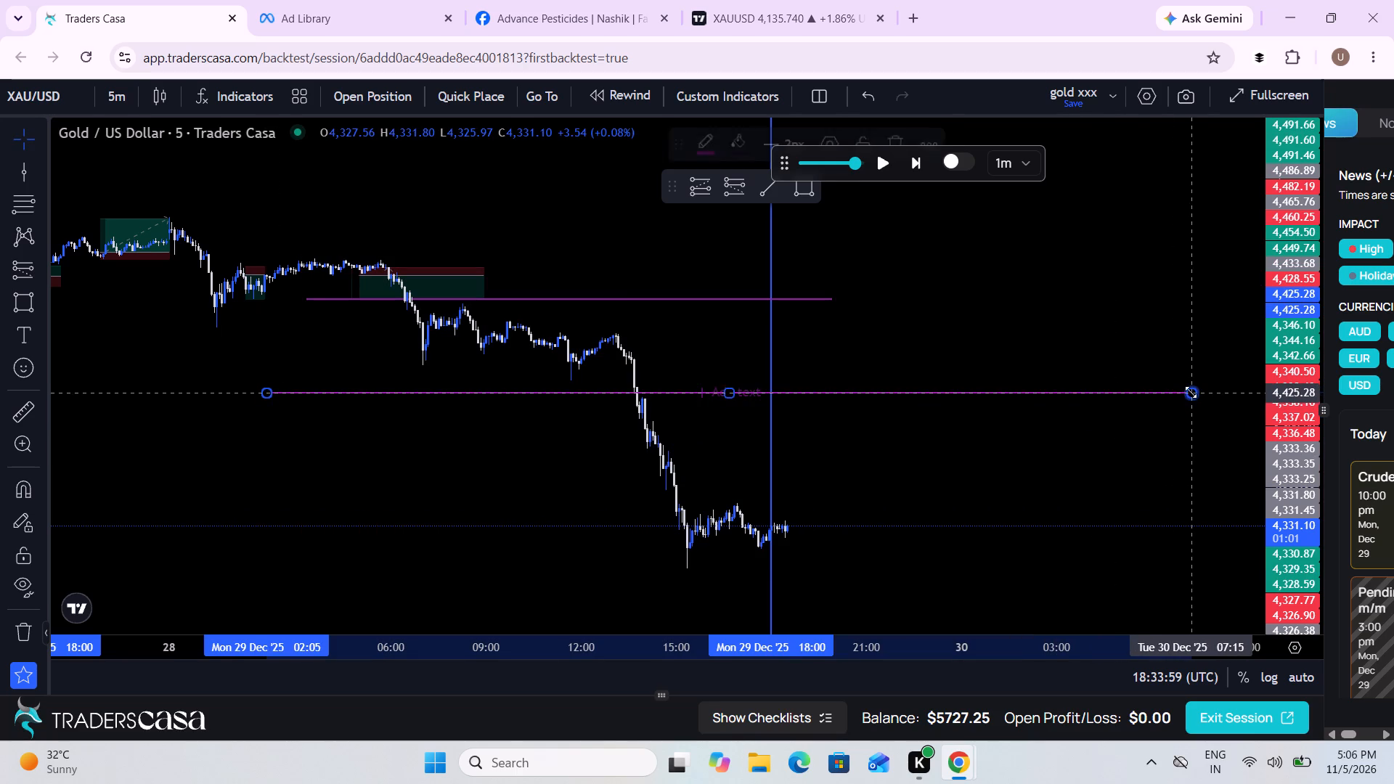
Delete the previous magenta midpoint rectangle at 4,491.45.
{"action": "left_click_drag", "start_coordinate": [1109, 508], "coordinate": [977, 463]}
{"action": "scroll", "coordinate": [977, 463], "scroll_direction": "down", "scroll_amount": 3}
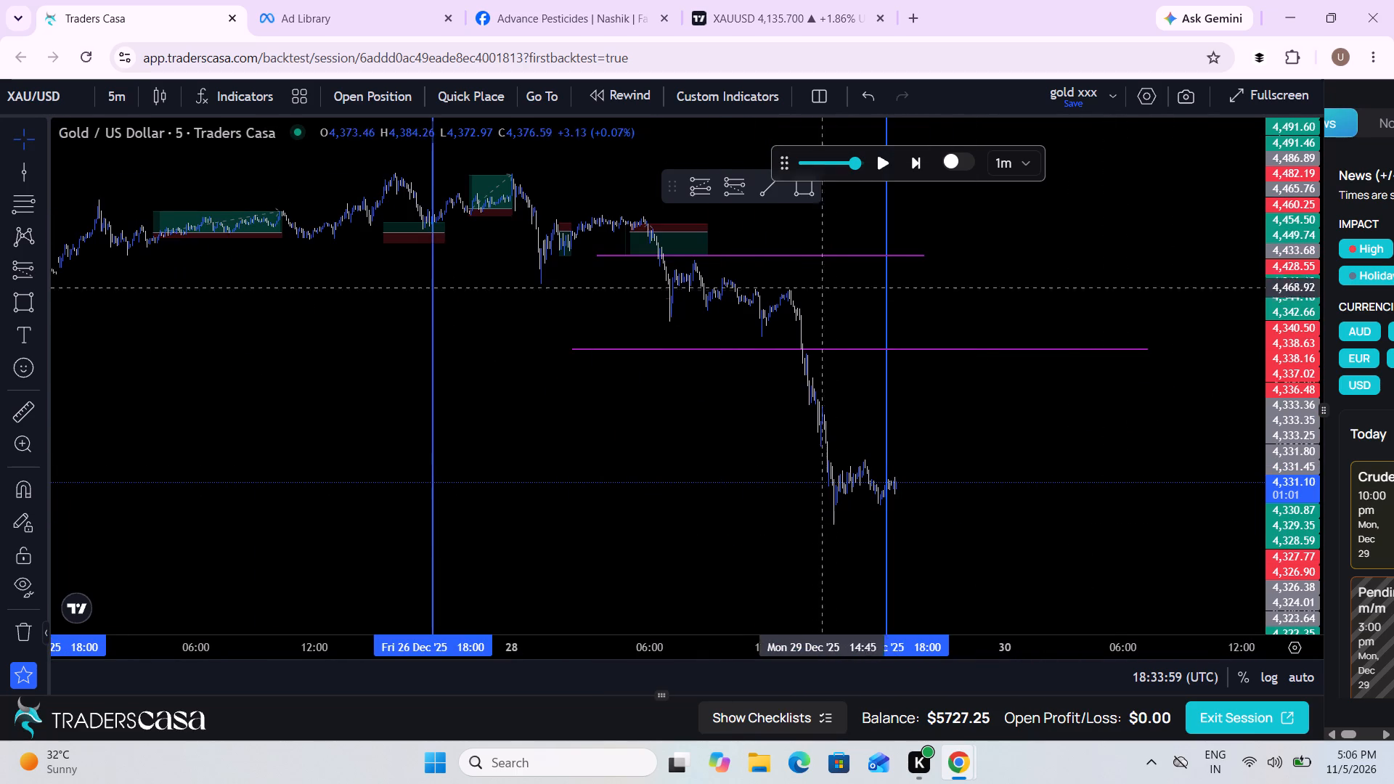
{"action": "left_click", "coordinate": [812, 257]}
{"action": "left_click", "coordinate": [905, 144]}
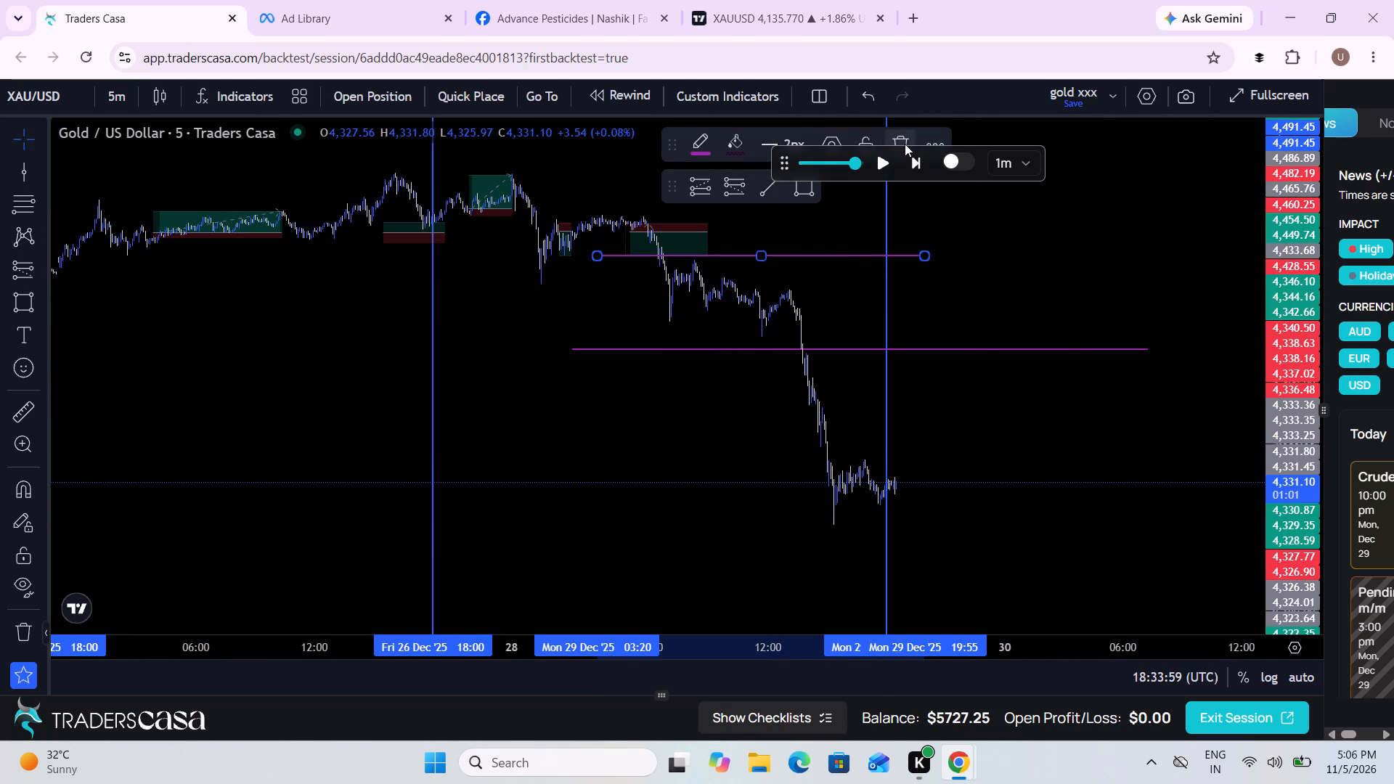
Frame the candles around the 29 Dec 18:00 session line closely, replay the price and pause at 20:46:59 UTC.
{"action": "scroll", "coordinate": [1001, 457], "scroll_direction": "down", "scroll_amount": 7}
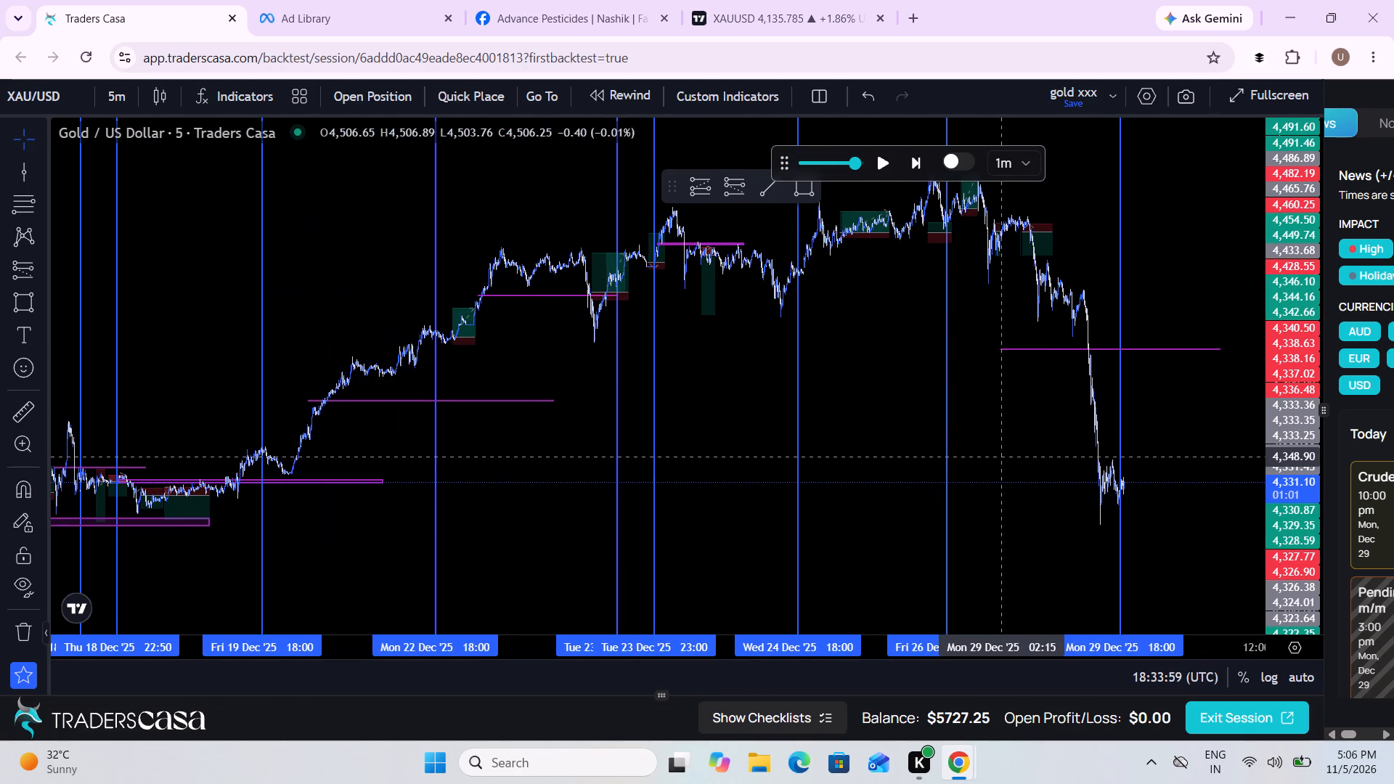
{"action": "scroll", "coordinate": [1001, 457], "scroll_direction": "up", "scroll_amount": 11}
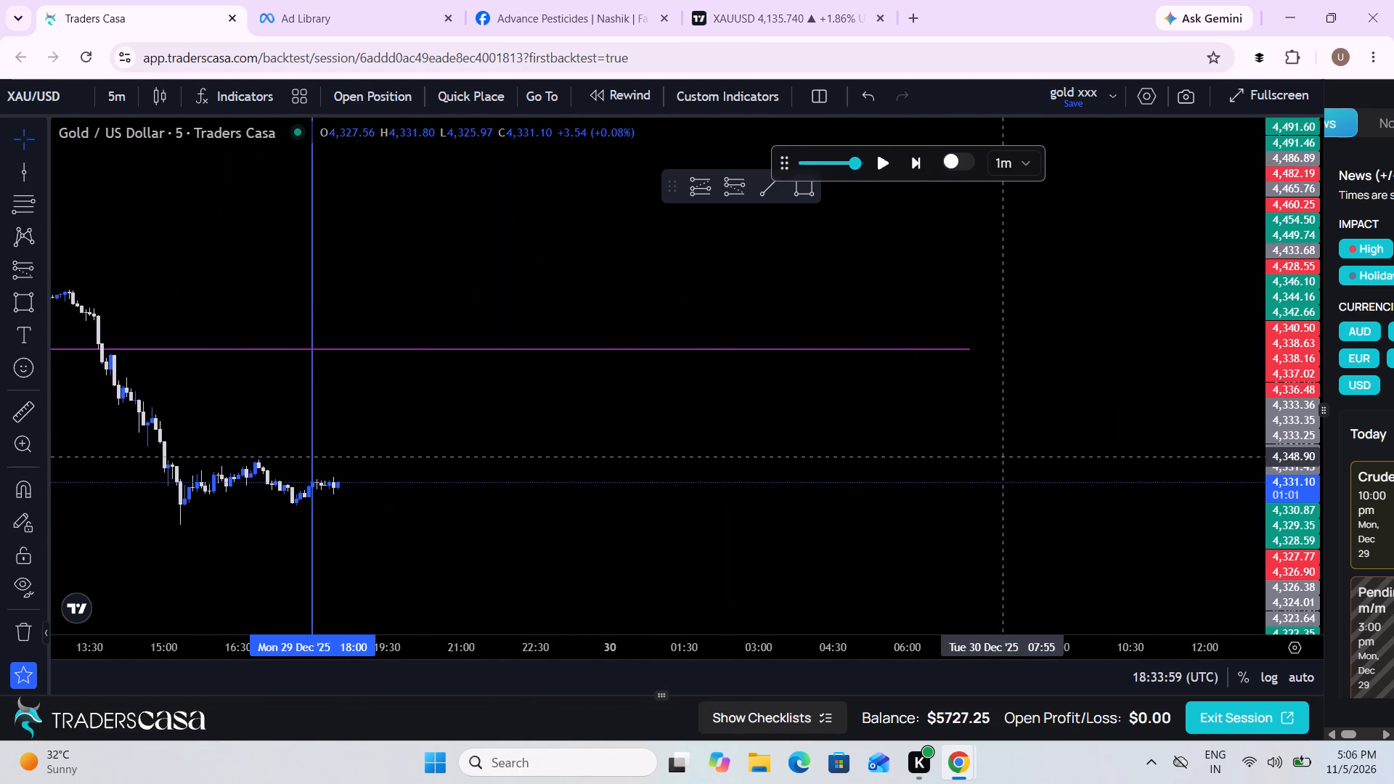
{"action": "scroll", "coordinate": [1001, 457], "scroll_direction": "up", "scroll_amount": 1}
{"action": "left_click_drag", "start_coordinate": [684, 533], "coordinate": [1124, 458]}
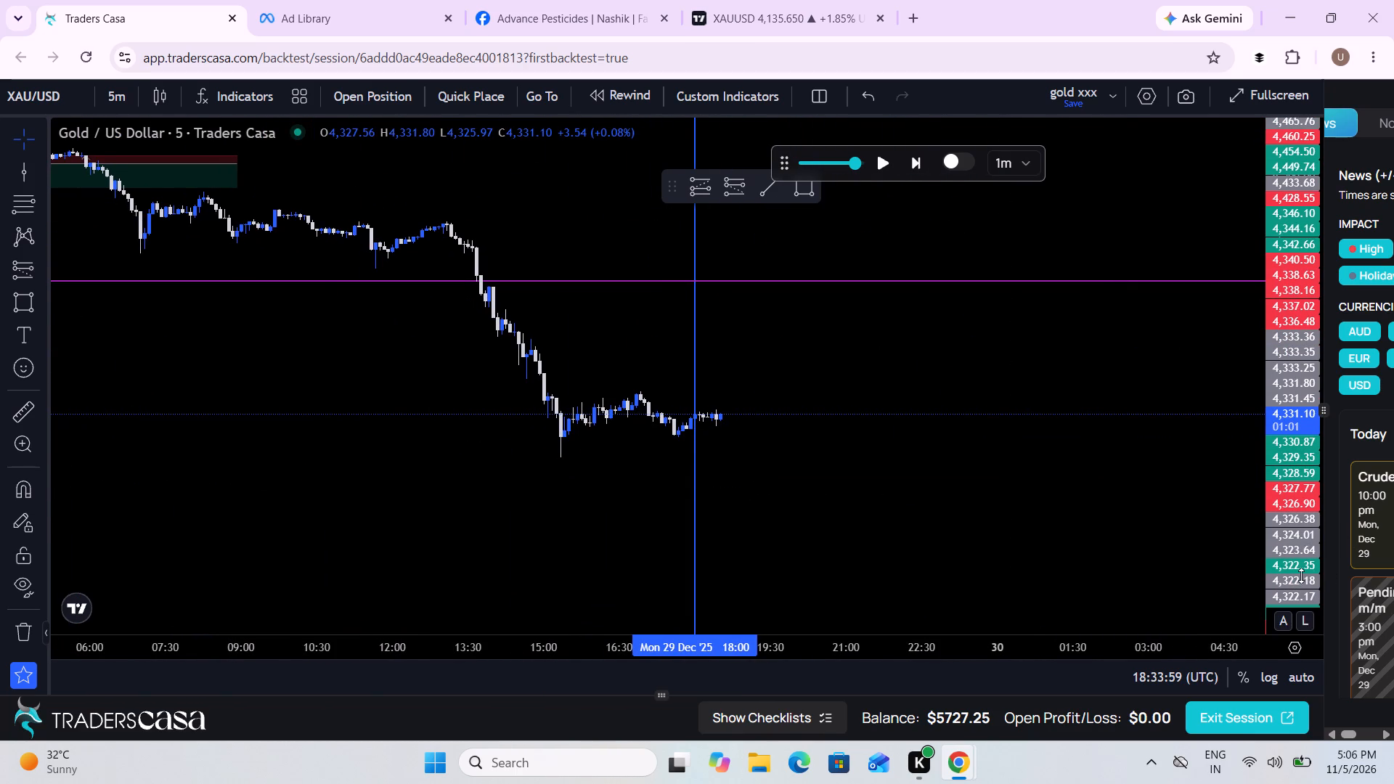
{"action": "left_click_drag", "start_coordinate": [1301, 576], "coordinate": [1251, 232]}
{"action": "left_click_drag", "start_coordinate": [872, 510], "coordinate": [1019, 503]}
{"action": "scroll", "coordinate": [1019, 503], "scroll_direction": "up", "scroll_amount": 2}
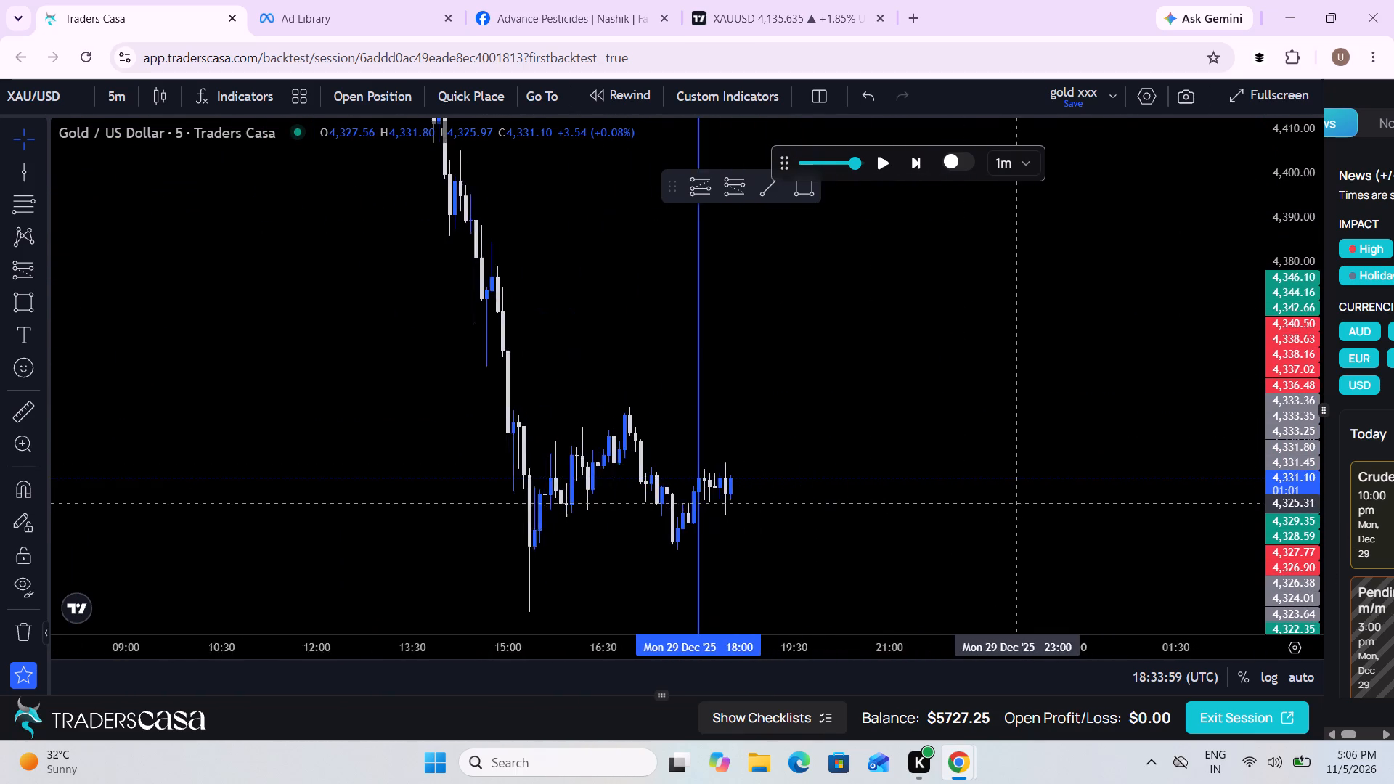
{"action": "scroll", "coordinate": [1019, 503], "scroll_direction": "up", "scroll_amount": 3}
{"action": "left_click_drag", "start_coordinate": [807, 518], "coordinate": [950, 478]}
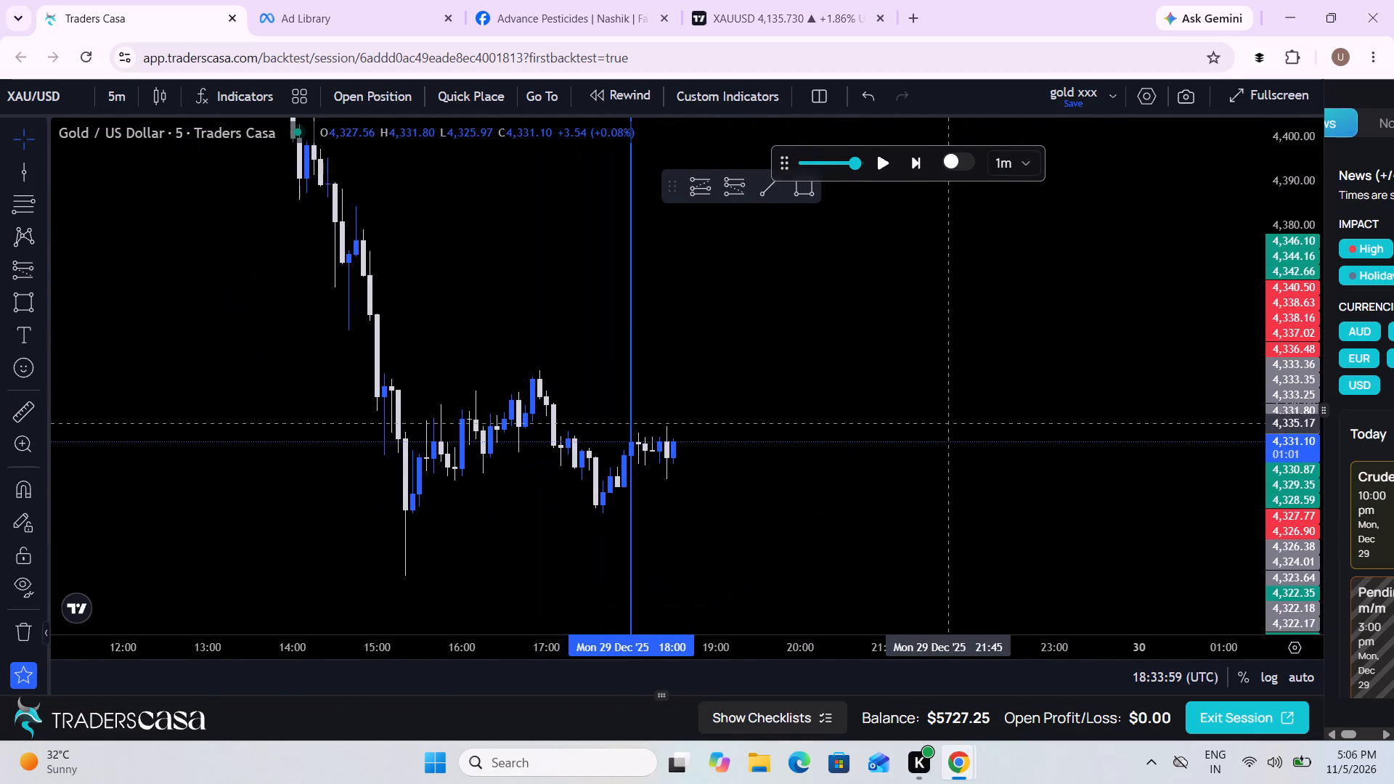
{"action": "left_click", "coordinate": [882, 168]}
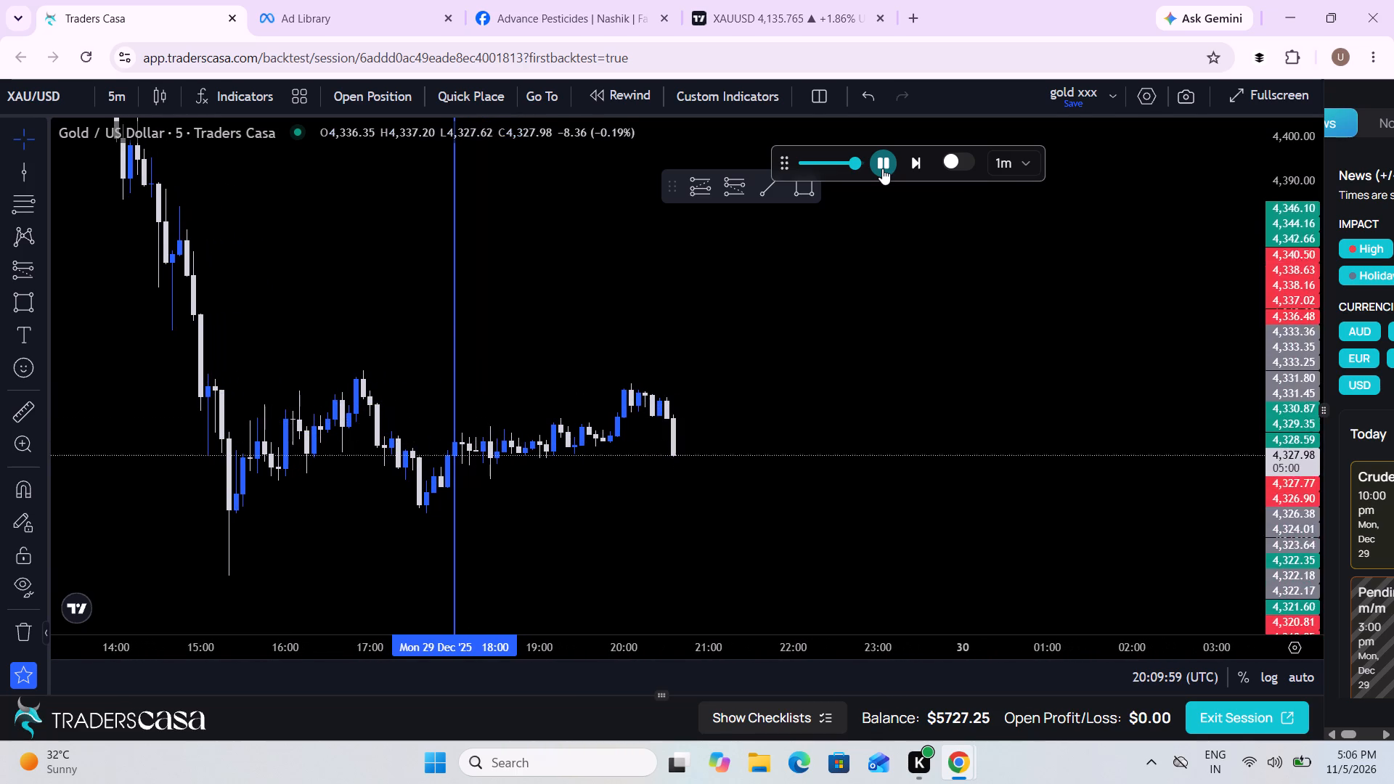
{"action": "left_click", "coordinate": [882, 168]}
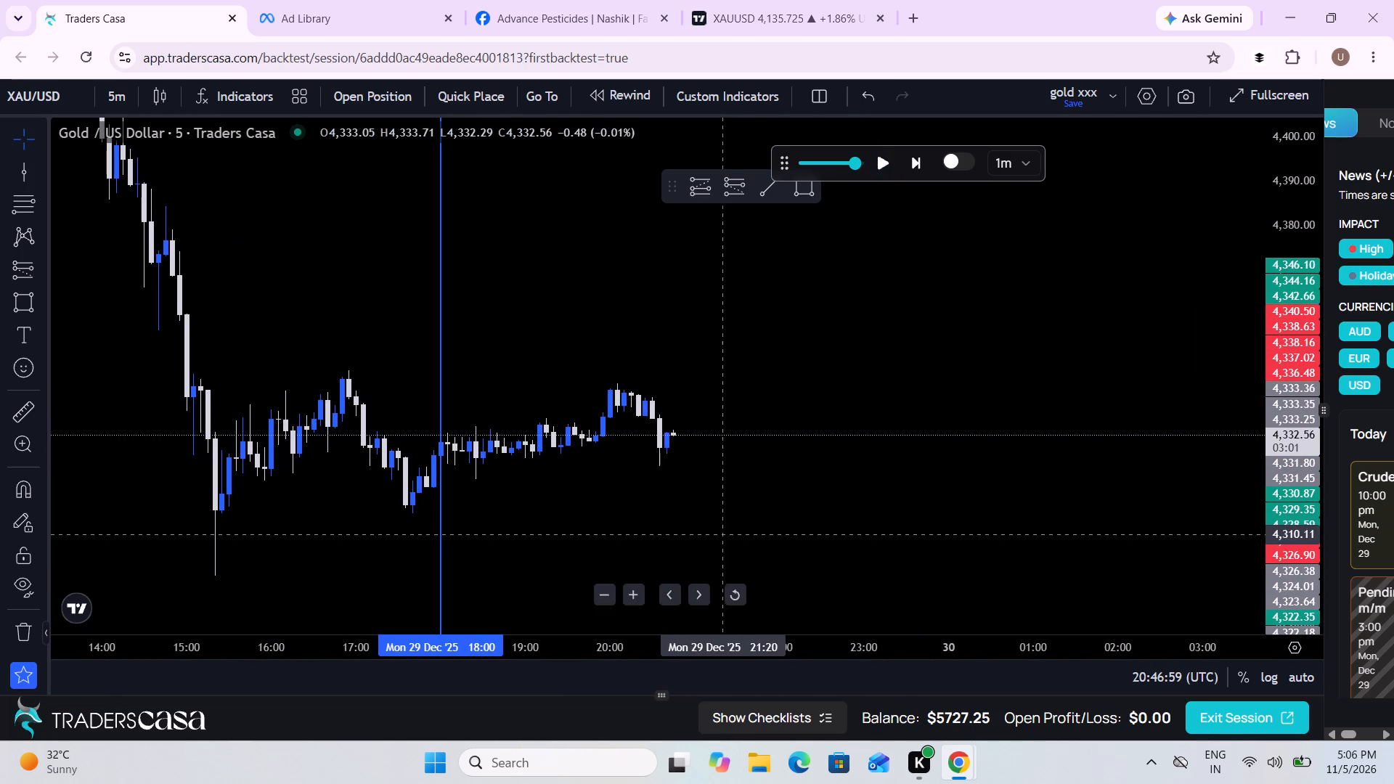
Replay the price a little further and pause at 21:15:59 UTC.
{"action": "scroll", "coordinate": [721, 534], "scroll_direction": "up", "scroll_amount": 2}
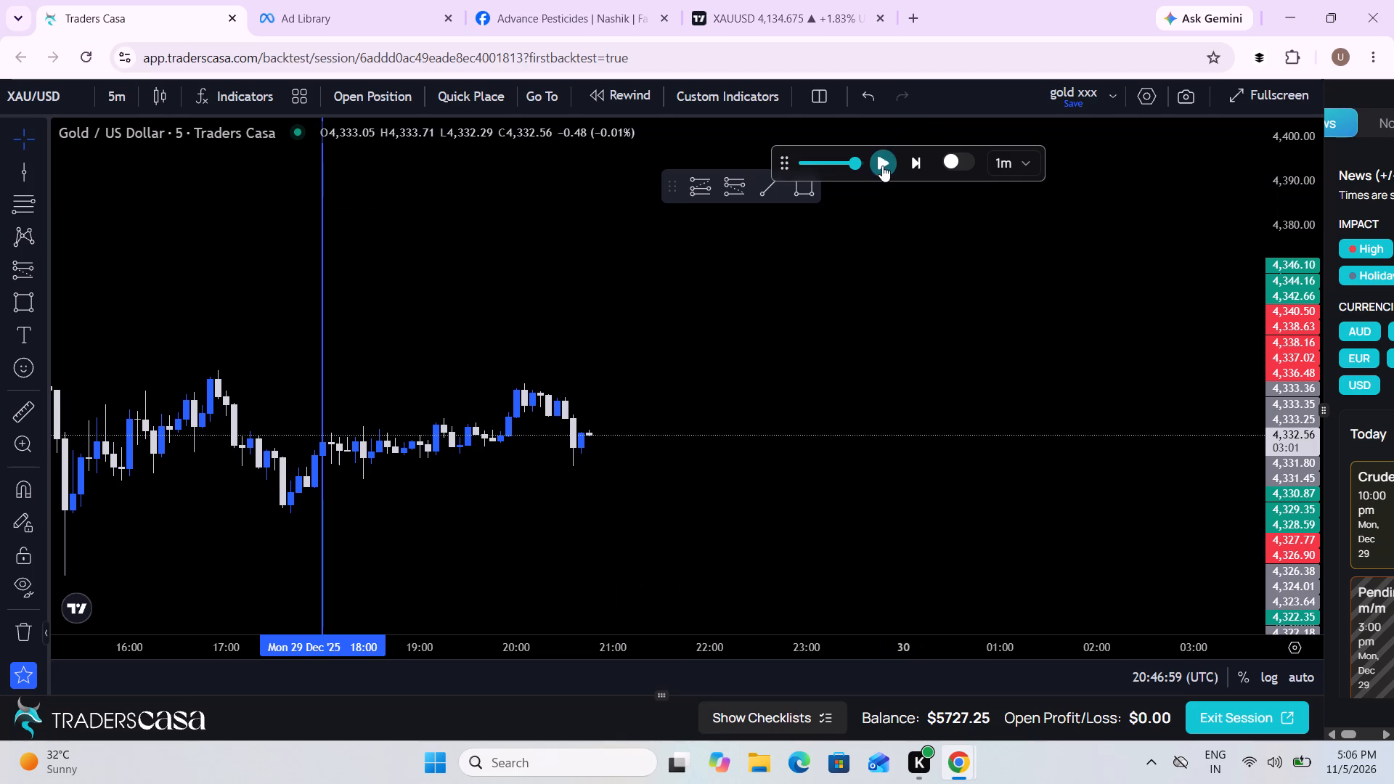
{"action": "left_click", "coordinate": [882, 166]}
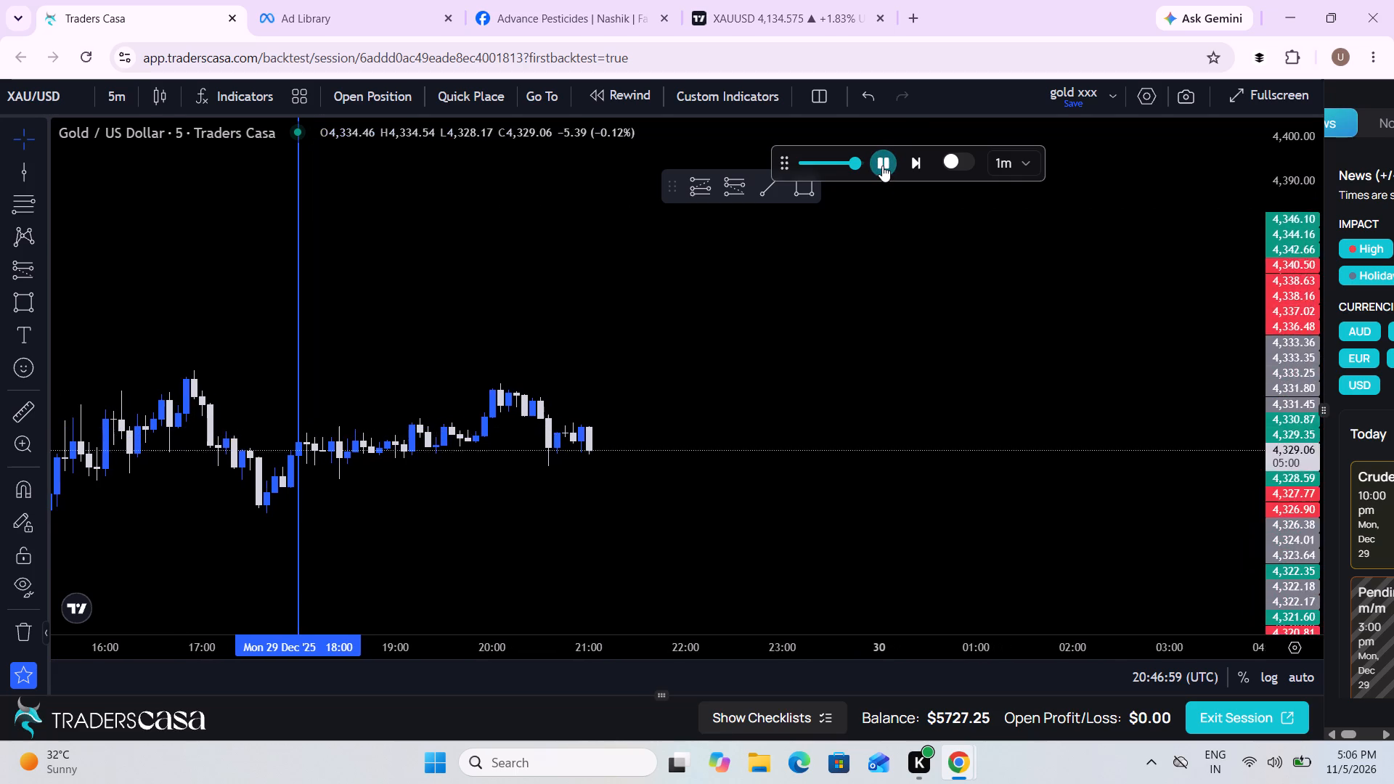
{"action": "left_click", "coordinate": [882, 166]}
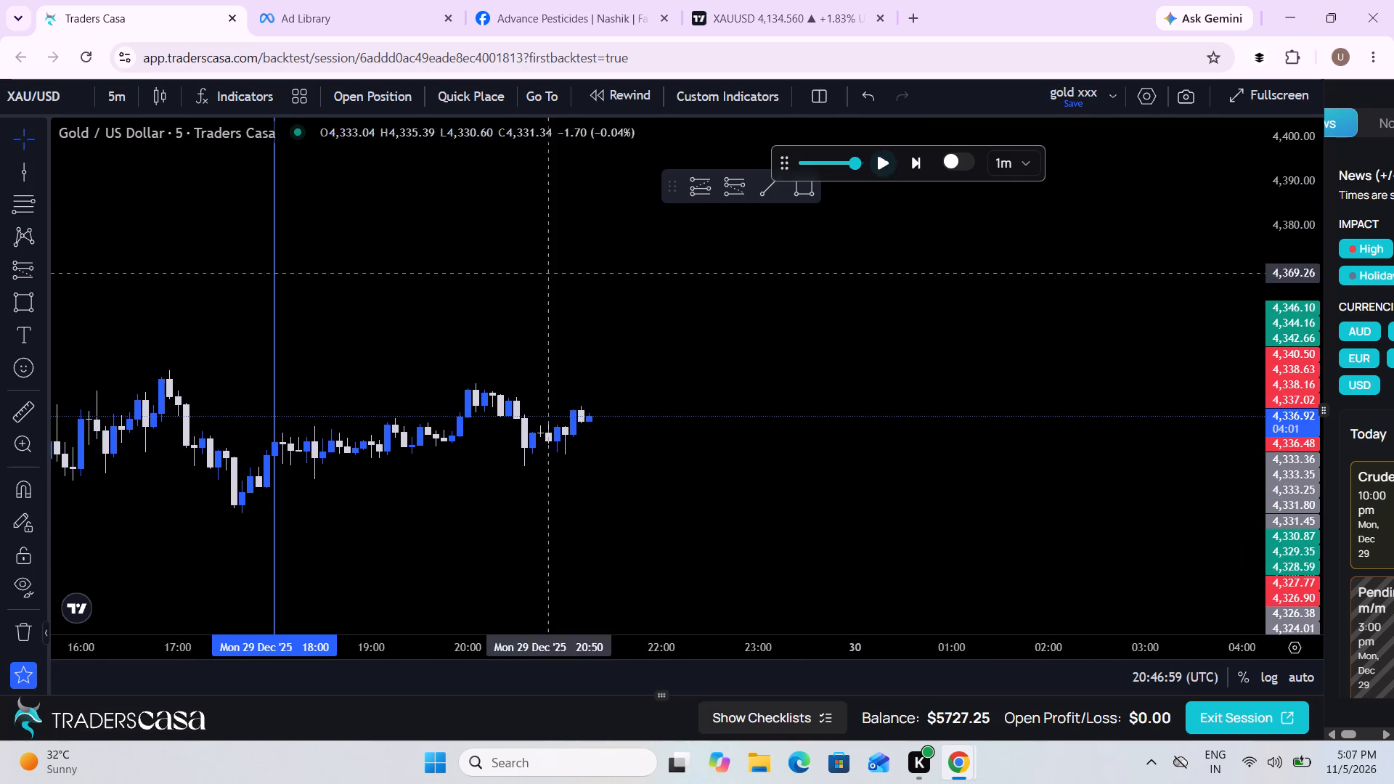
Draw a short position at the latest candle with entry 4,335.58, stop 4,342.04 and target 4,329.12.
{"action": "left_click", "coordinate": [30, 271]}
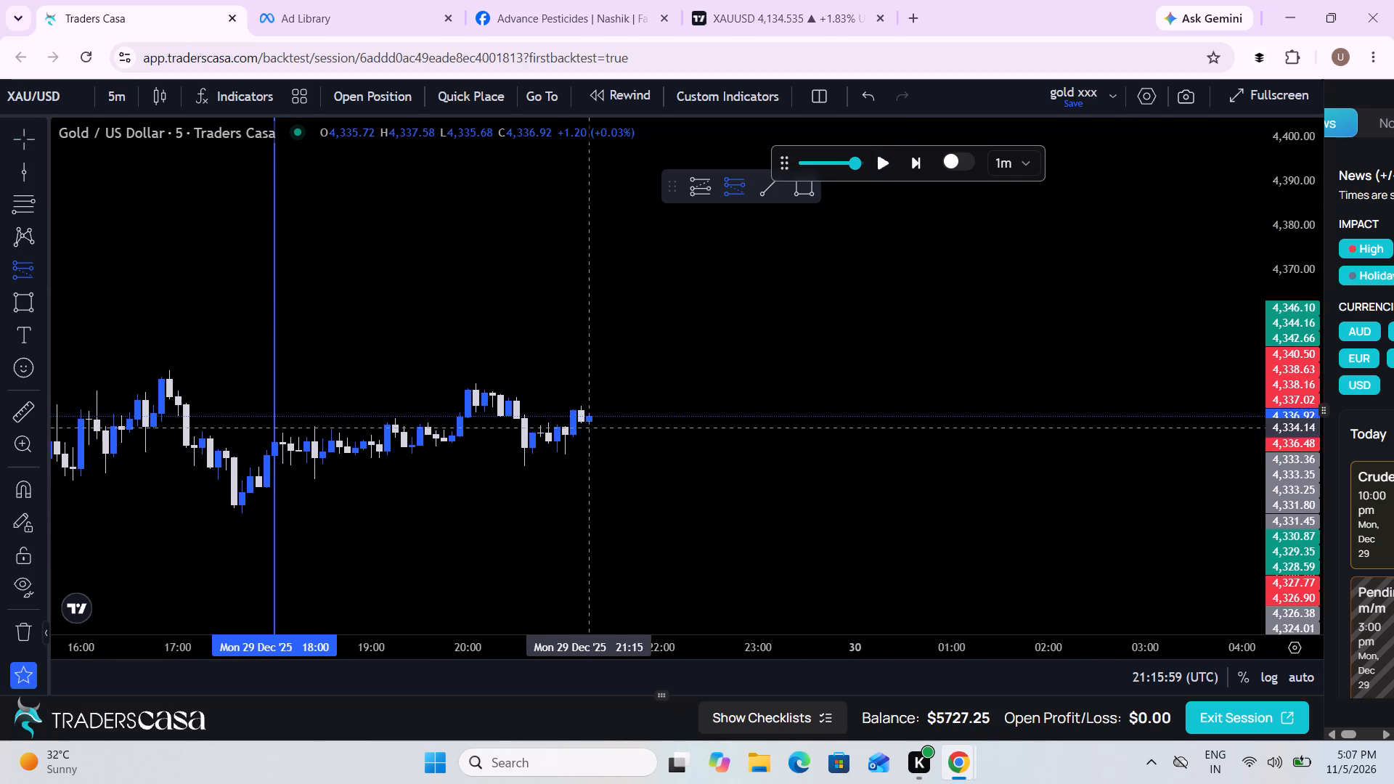
{"action": "left_click", "coordinate": [592, 422]}
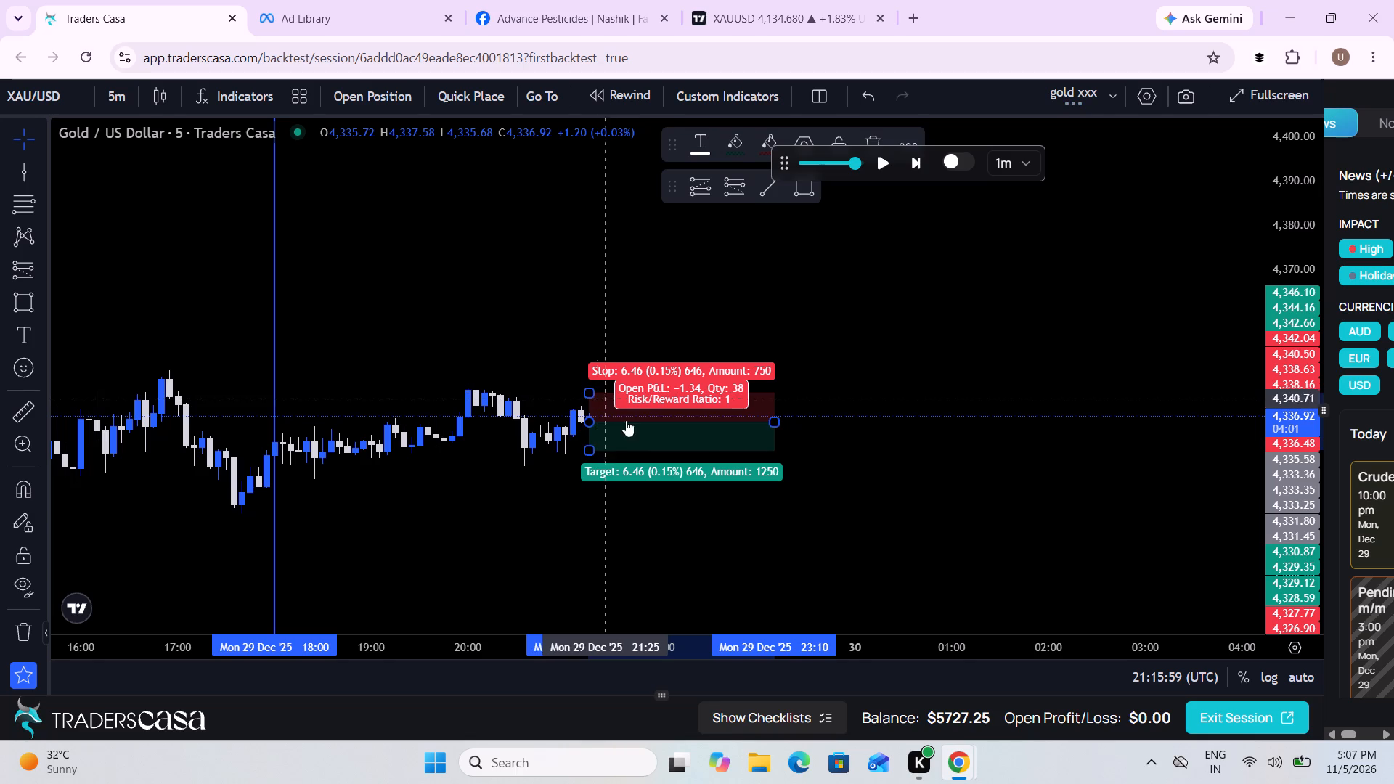
{"action": "left_click", "coordinate": [656, 481]}
Resume the replay to test the short setup and pause it at 22:14:59 UTC.
{"action": "scroll", "coordinate": [656, 481], "scroll_direction": "down", "scroll_amount": 4}
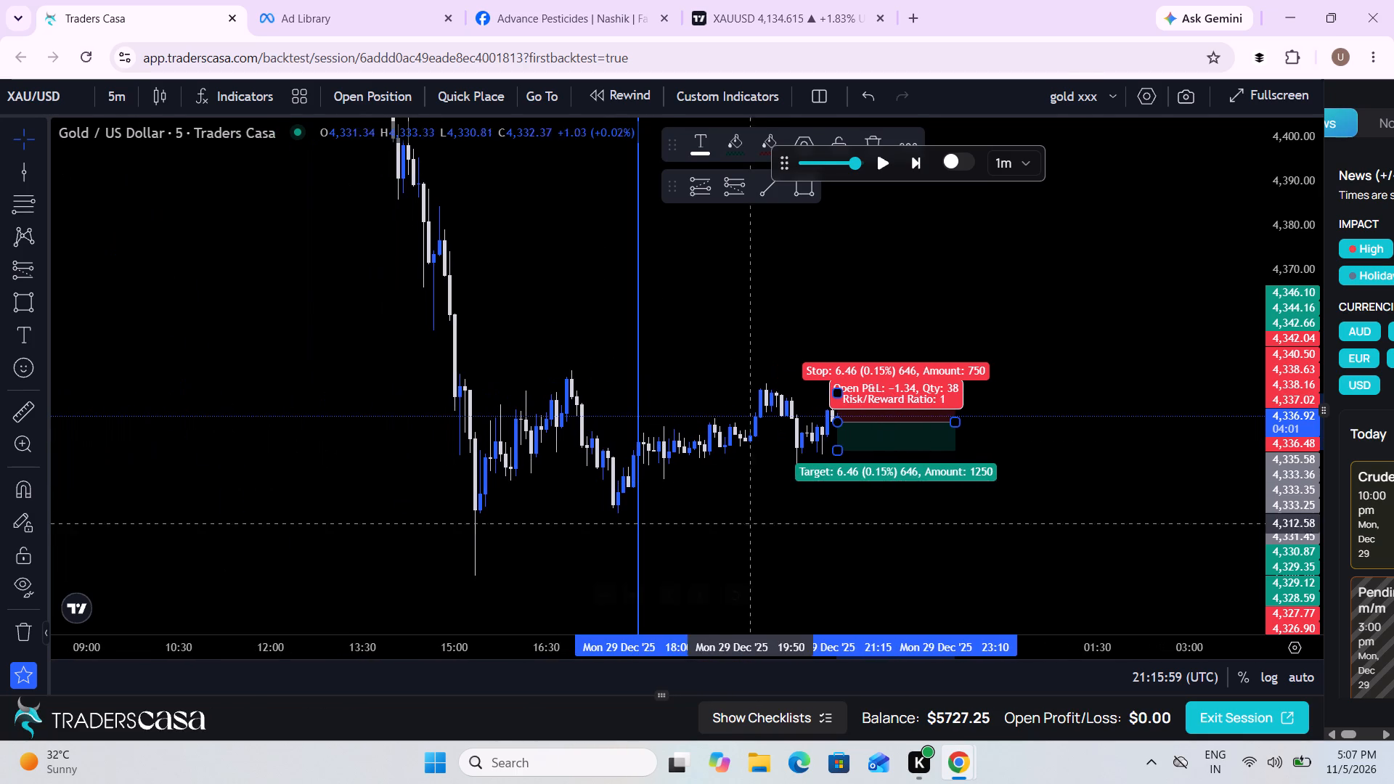
{"action": "left_click_drag", "start_coordinate": [773, 536], "coordinate": [760, 534]}
{"action": "left_click", "coordinate": [884, 171]}
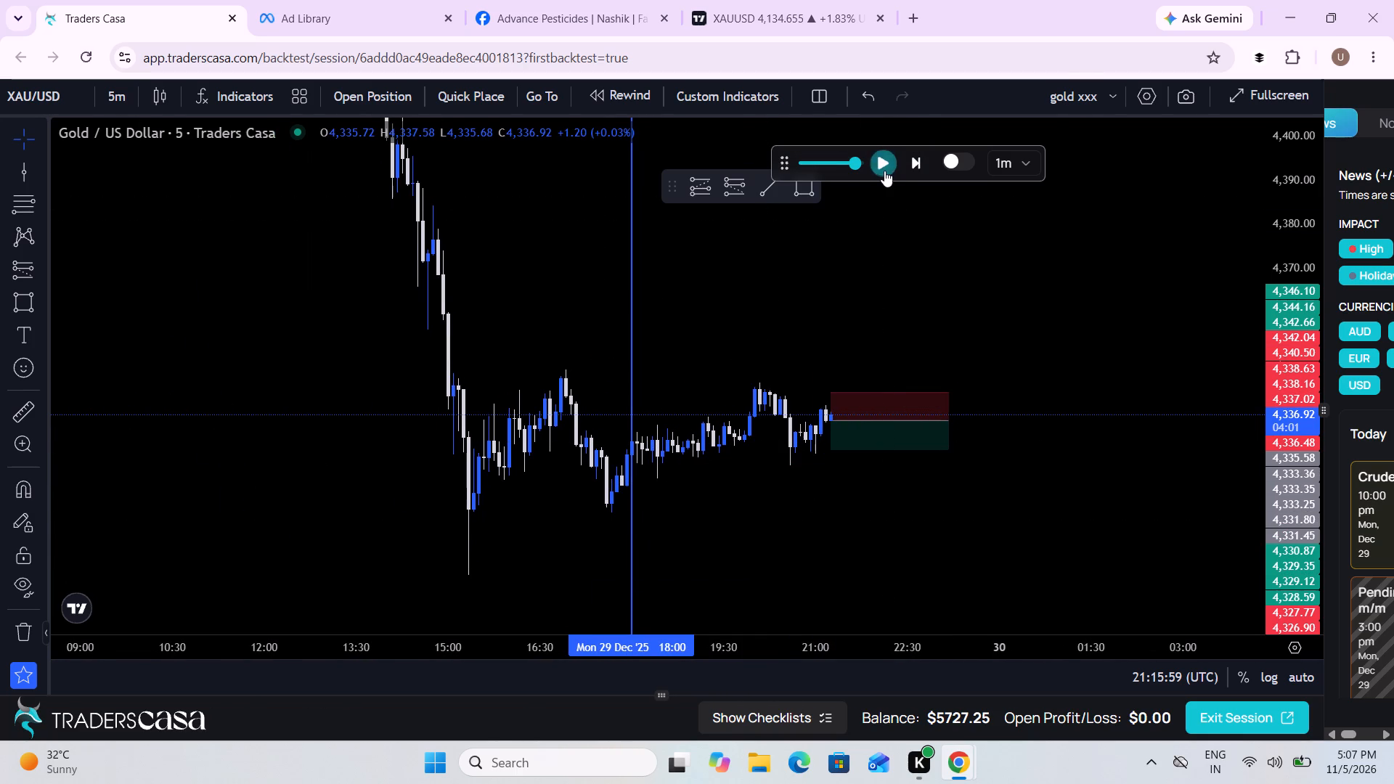
{"action": "left_click", "coordinate": [884, 171]}
{"action": "left_click", "coordinate": [884, 171]}
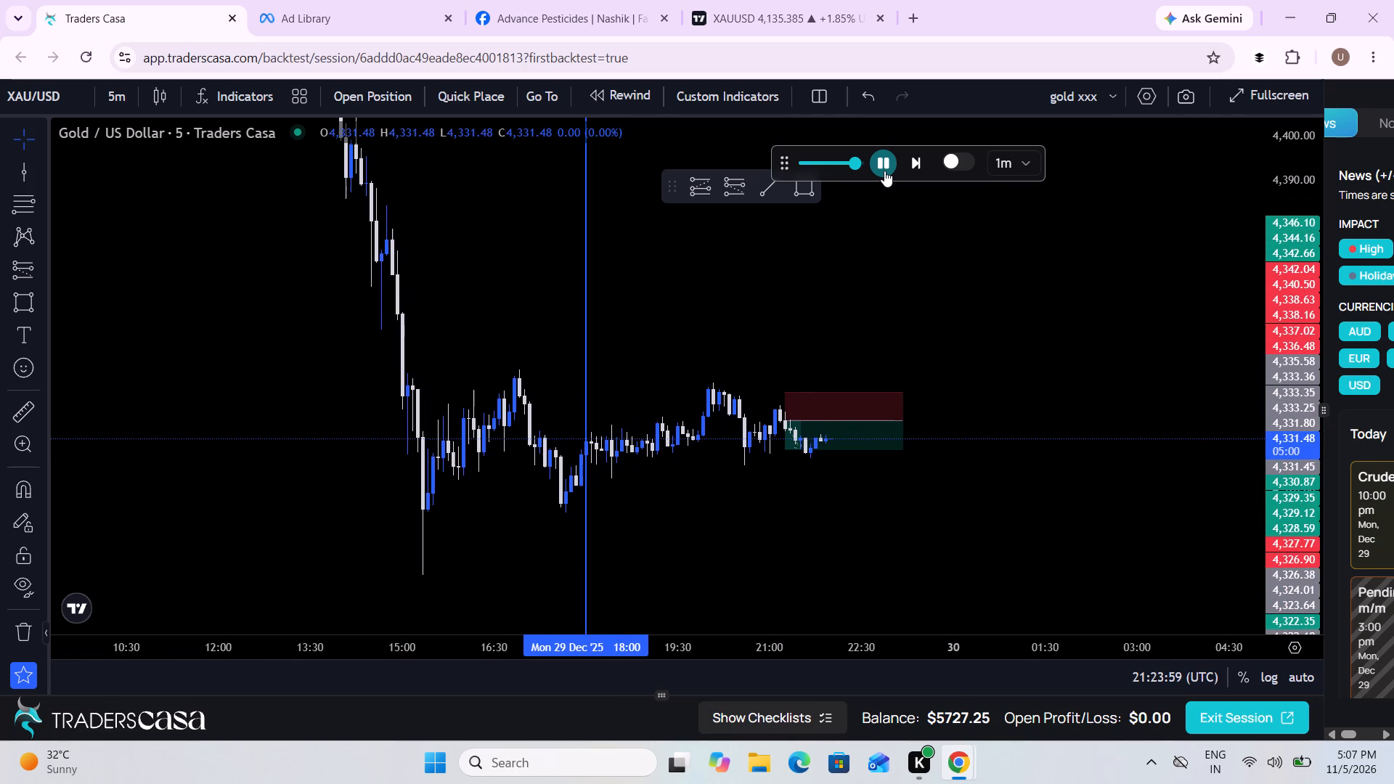
{"action": "left_click", "coordinate": [884, 171]}
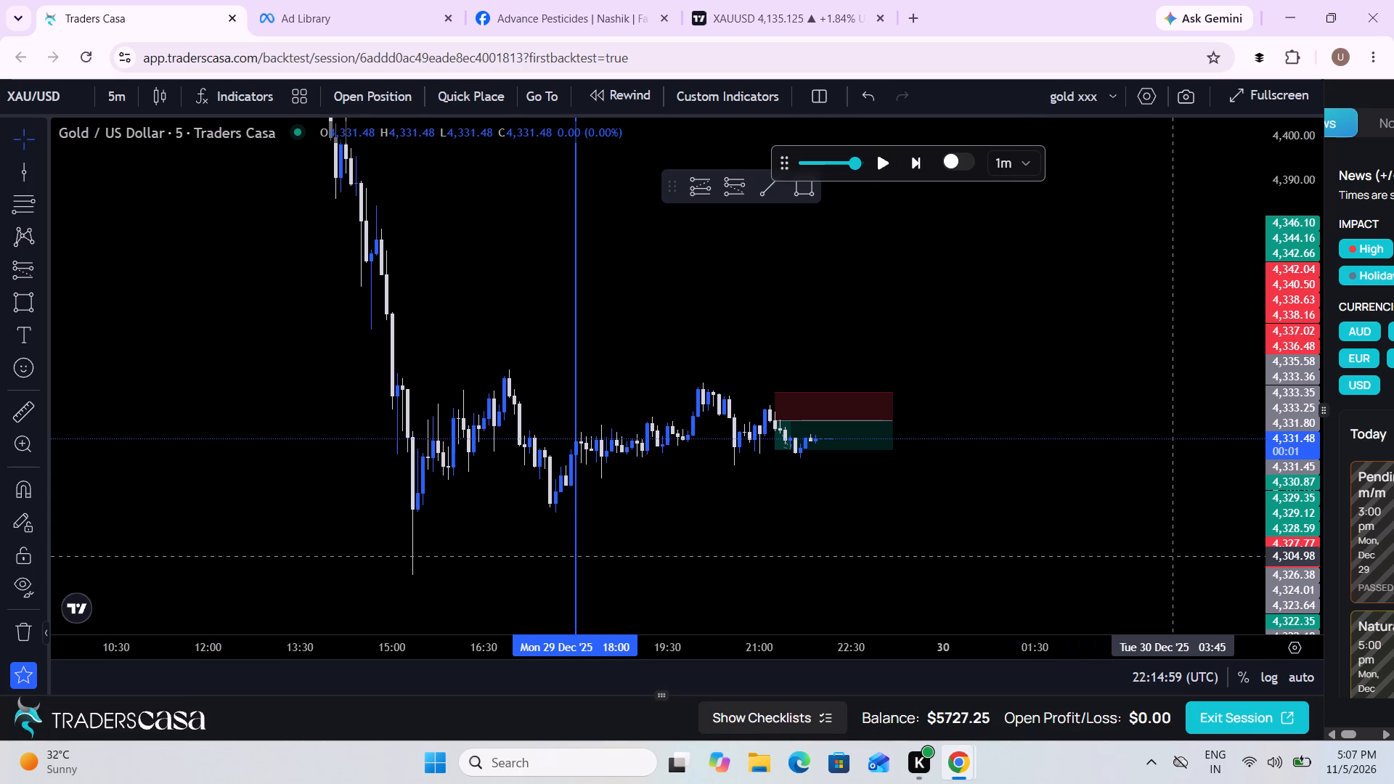
Mark the 29 Dec 23:00 session start with a vertical line on the gold chart.
{"action": "left_click_drag", "start_coordinate": [1028, 623], "coordinate": [873, 601]}
{"action": "scroll", "coordinate": [873, 601], "scroll_direction": "down", "scroll_amount": 1}
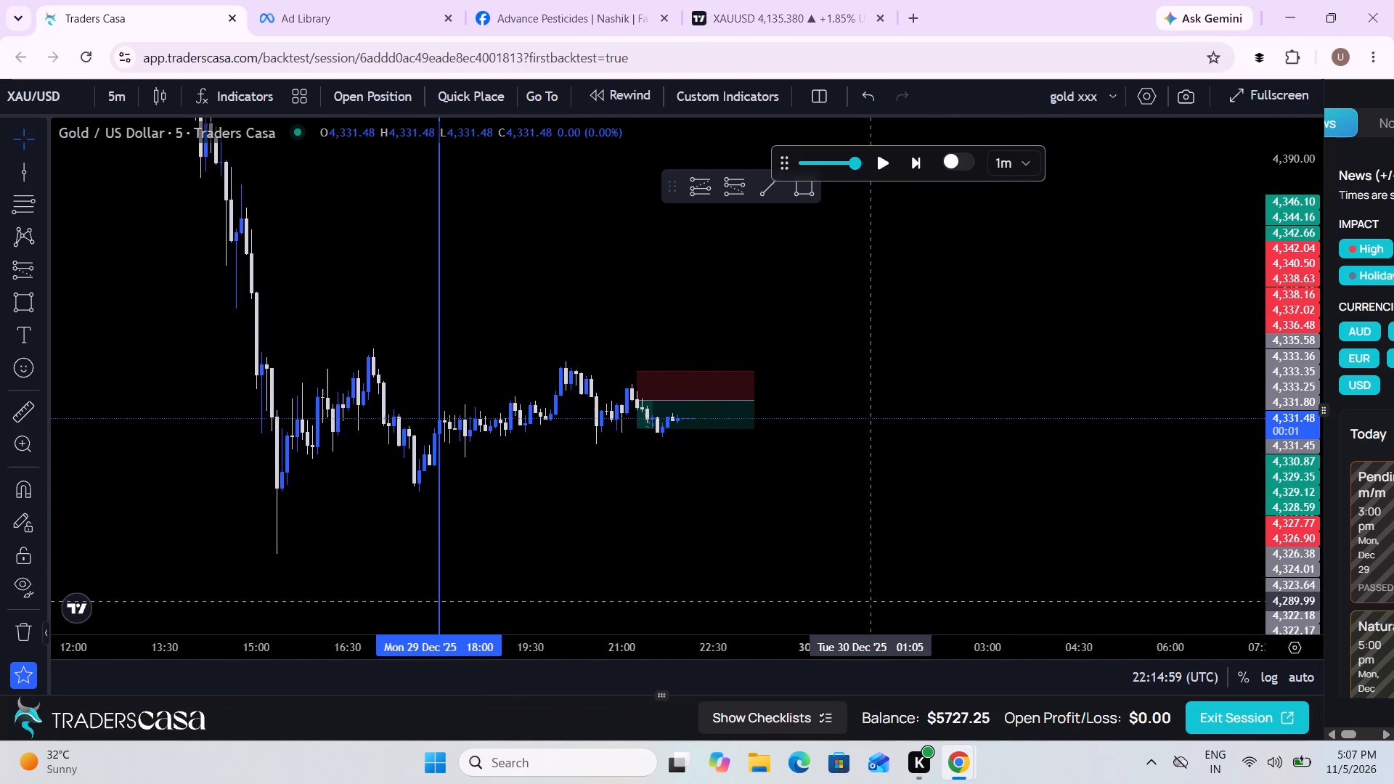
{"action": "scroll", "coordinate": [873, 601], "scroll_direction": "down", "scroll_amount": 1}
{"action": "left_click_drag", "start_coordinate": [1298, 575], "coordinate": [1283, 451]}
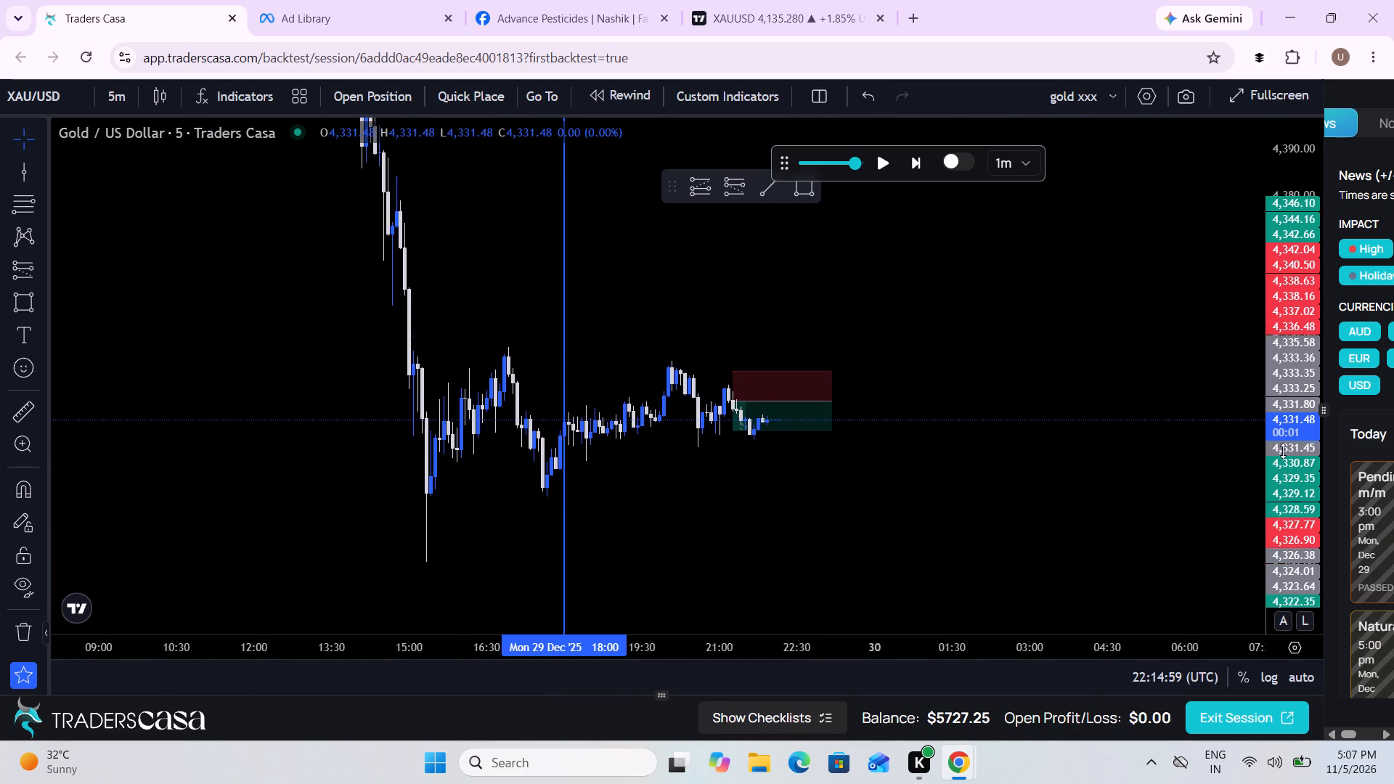
{"action": "left_click_drag", "start_coordinate": [1283, 451], "coordinate": [1267, 369]}
{"action": "left_click_drag", "start_coordinate": [932, 517], "coordinate": [904, 434]}
{"action": "scroll", "coordinate": [904, 434], "scroll_direction": "up", "scroll_amount": 3}
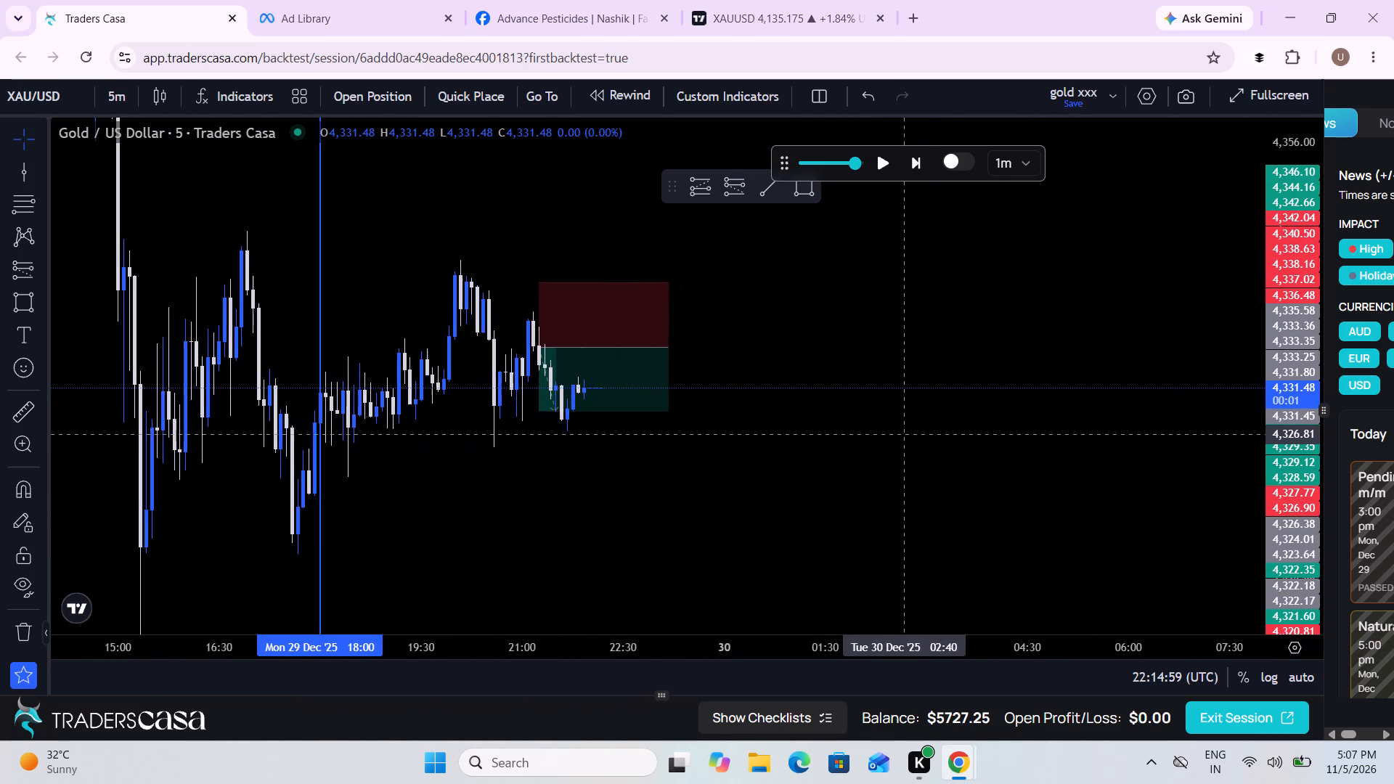
{"action": "left_click_drag", "start_coordinate": [904, 434], "coordinate": [940, 424]}
{"action": "left_click", "coordinate": [25, 181]}
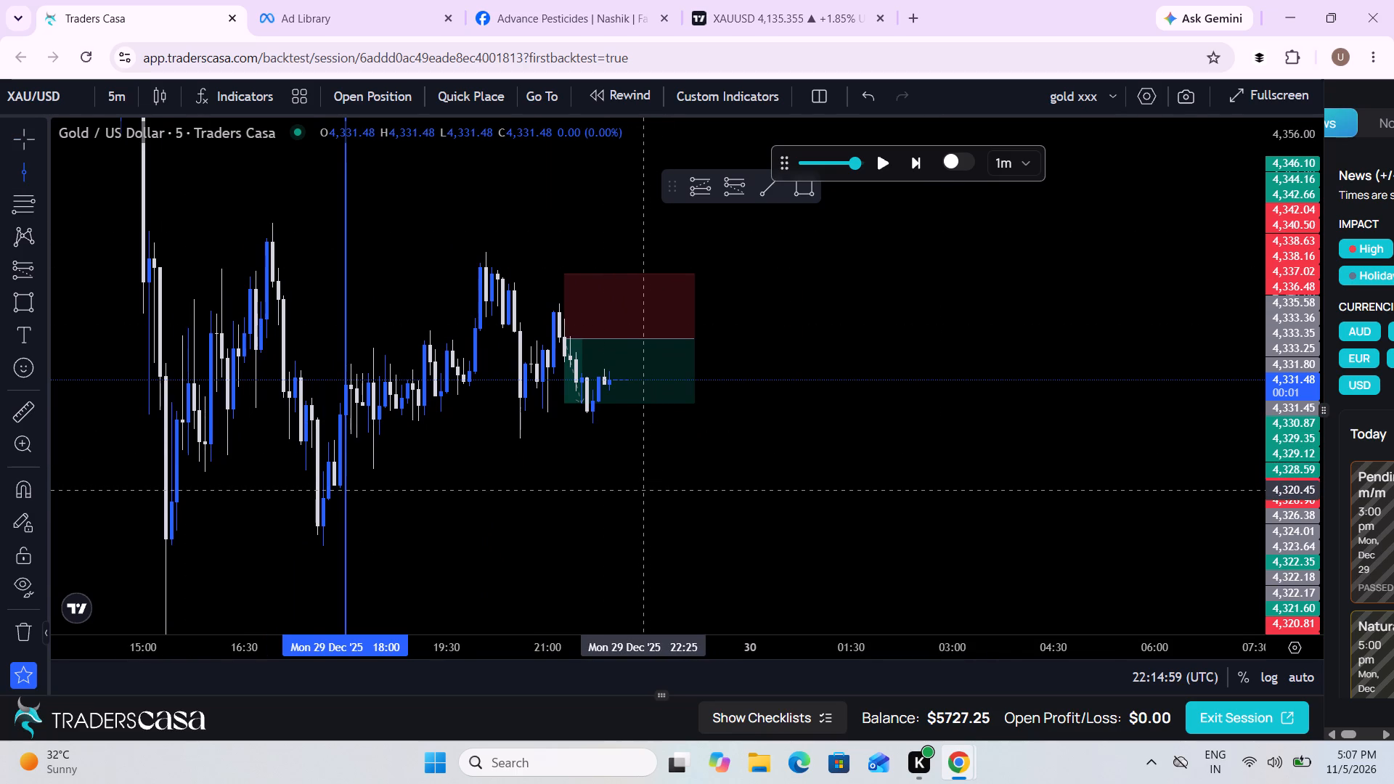
{"action": "left_click", "coordinate": [680, 483]}
Resume the replay past the 23:00 session line and pause it at 23:07:59 UTC.
{"action": "left_click_drag", "start_coordinate": [735, 481], "coordinate": [714, 483]}
{"action": "scroll", "coordinate": [714, 483], "scroll_direction": "down", "scroll_amount": 1}
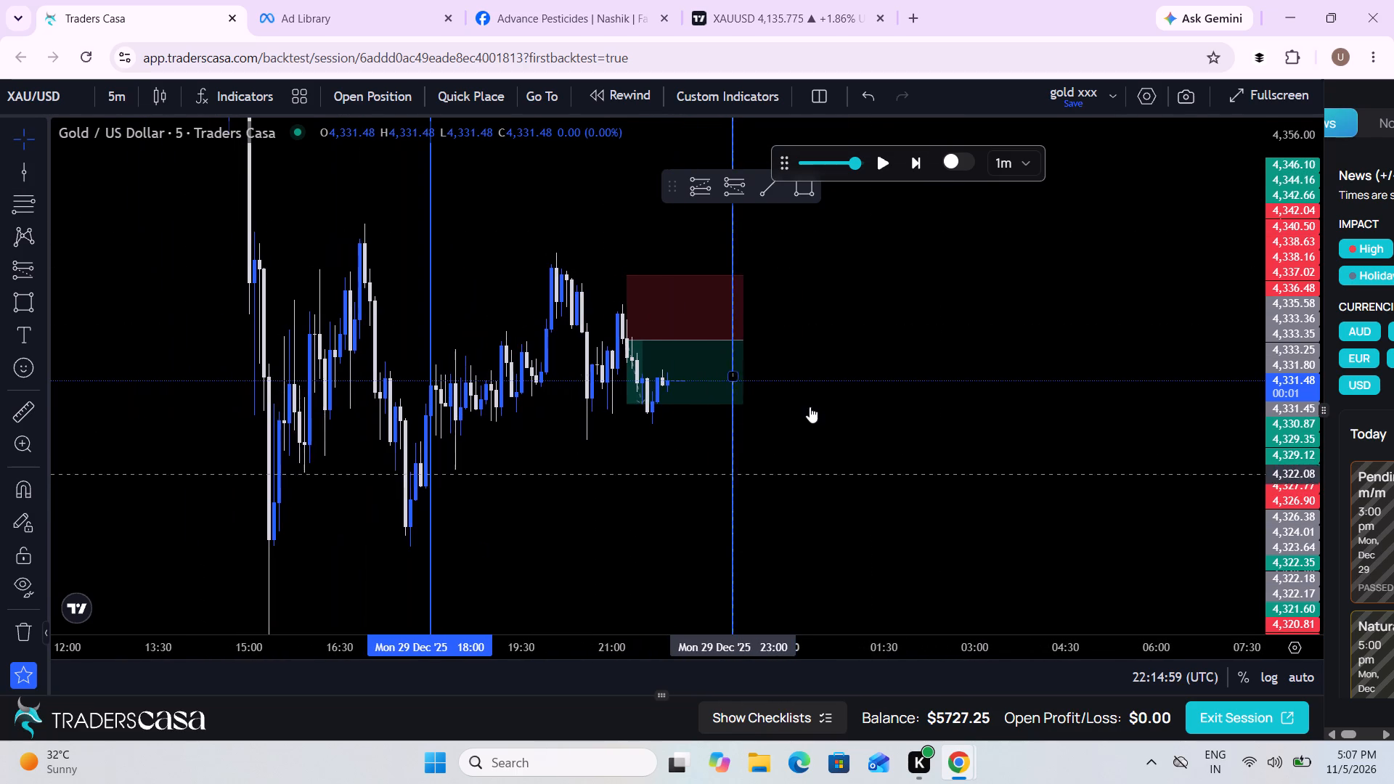
{"action": "left_click", "coordinate": [884, 158]}
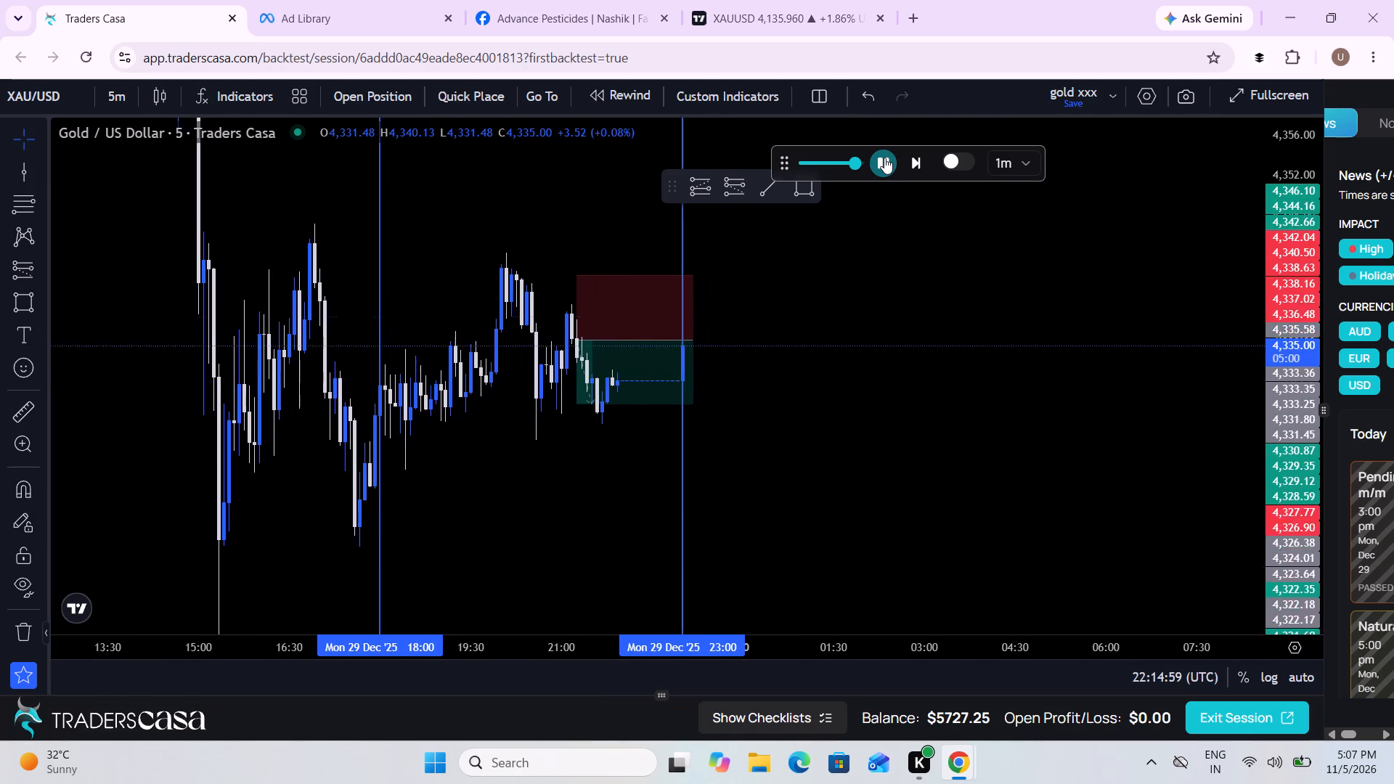
{"action": "left_click", "coordinate": [884, 158]}
Replay the price further into the new session and pause at 23:31:59 UTC.
{"action": "left_click_drag", "start_coordinate": [930, 456], "coordinate": [886, 469]}
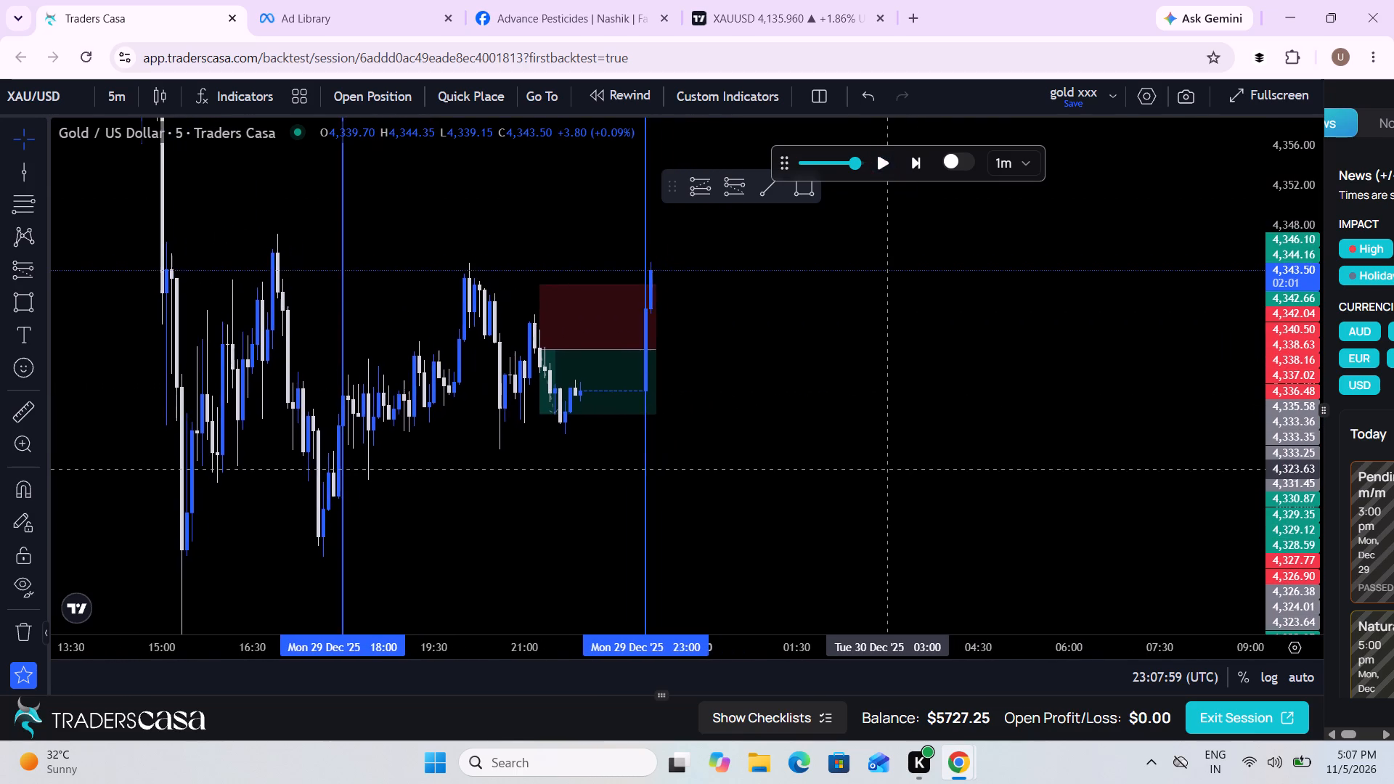
{"action": "scroll", "coordinate": [886, 469], "scroll_direction": "down", "scroll_amount": 1}
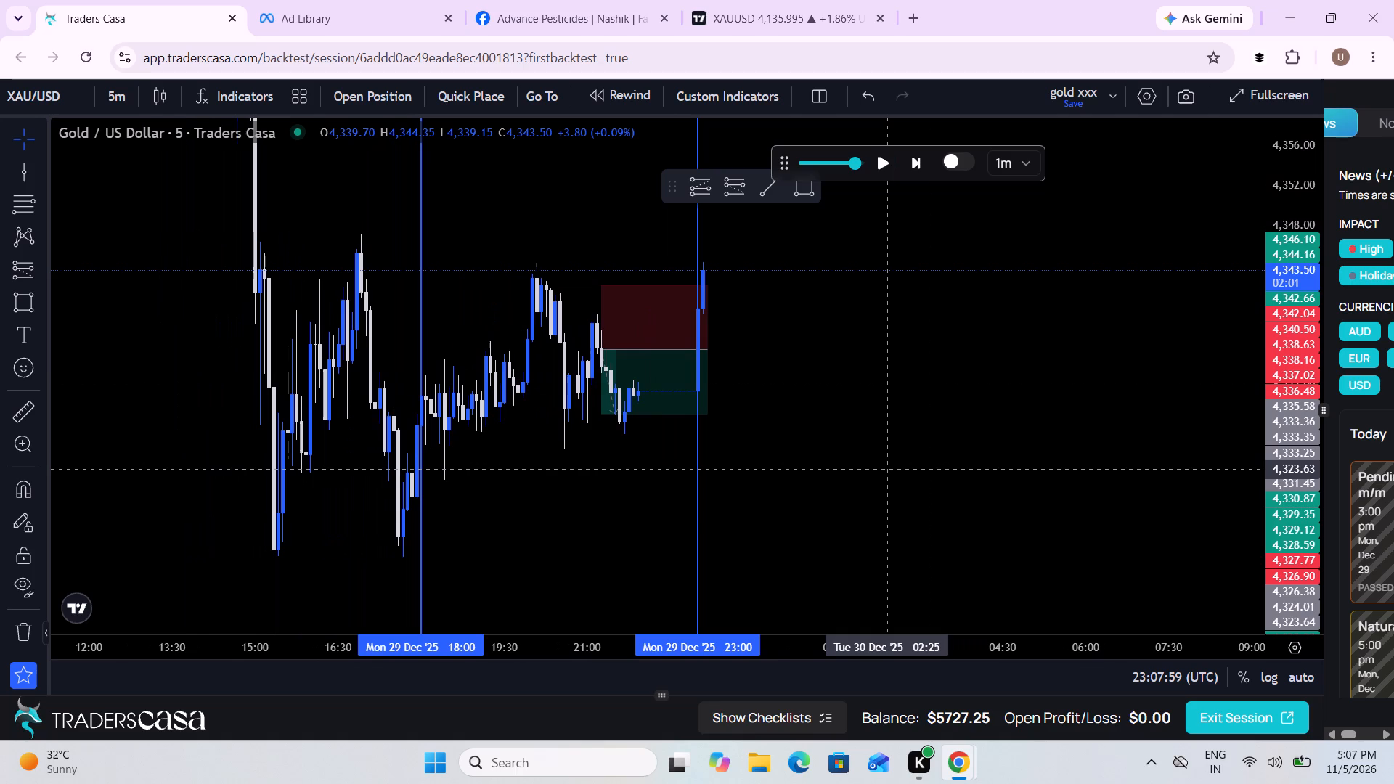
{"action": "left_click_drag", "start_coordinate": [886, 469], "coordinate": [881, 540]}
{"action": "left_click", "coordinate": [878, 156]}
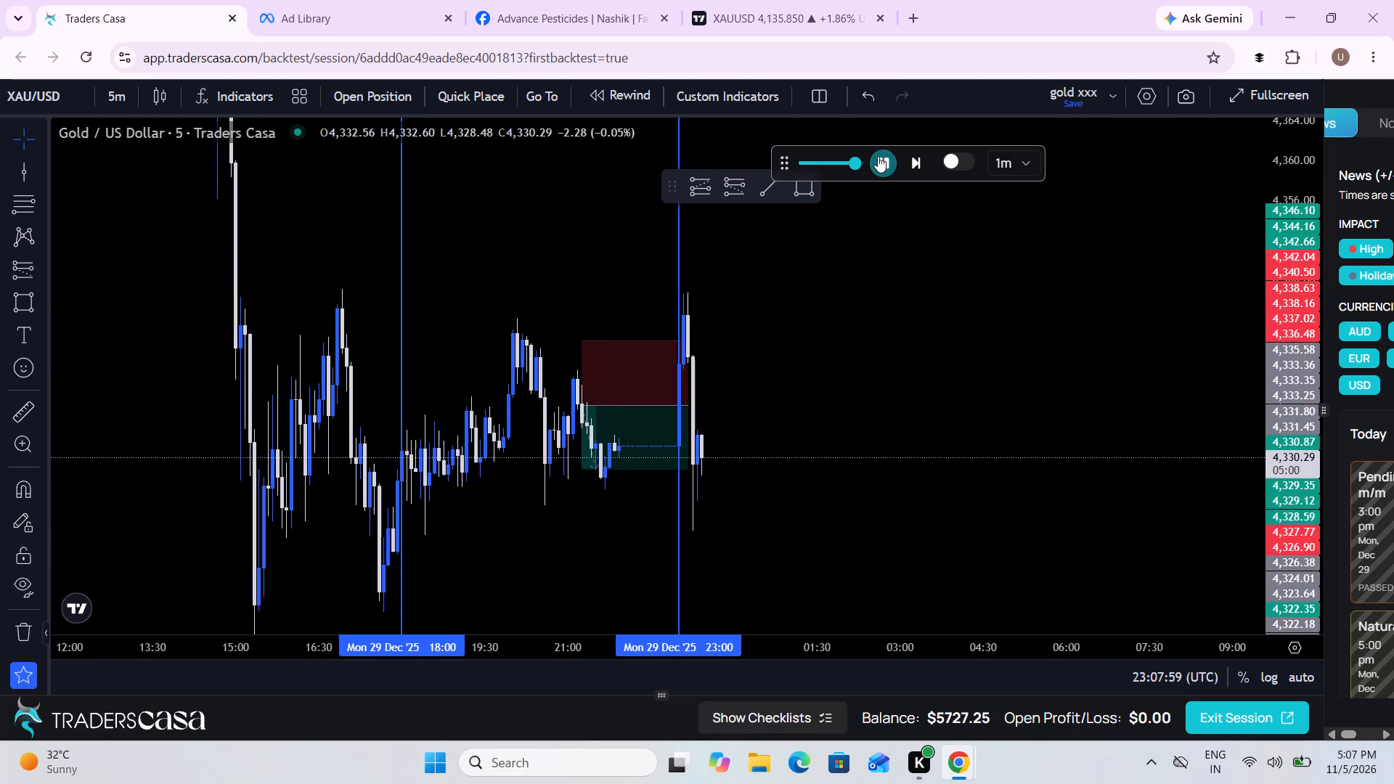
{"action": "left_click", "coordinate": [878, 156]}
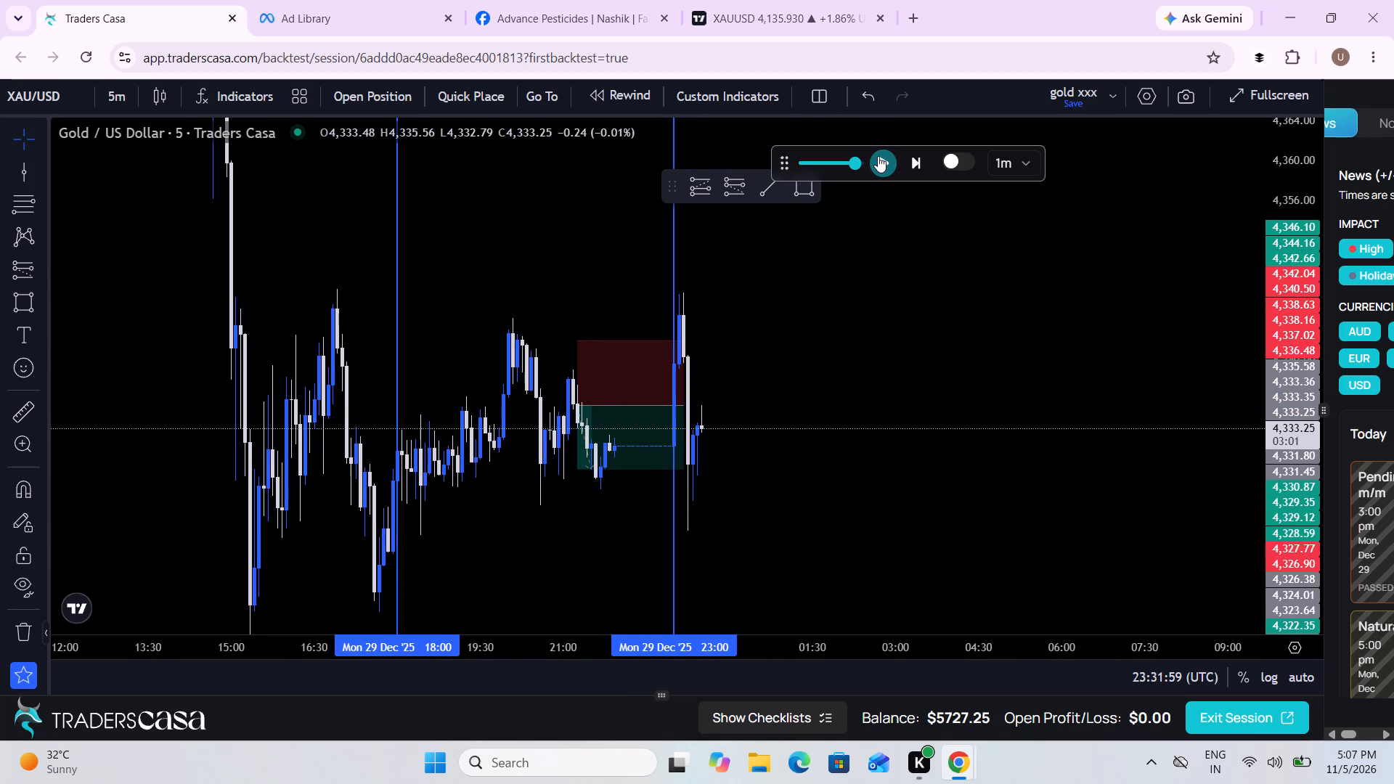
Measure the price range after the 23:00 line from the high at 4,346.98 down to the low at 4,322.99.
{"action": "scroll", "coordinate": [756, 443], "scroll_direction": "up", "scroll_amount": 2}
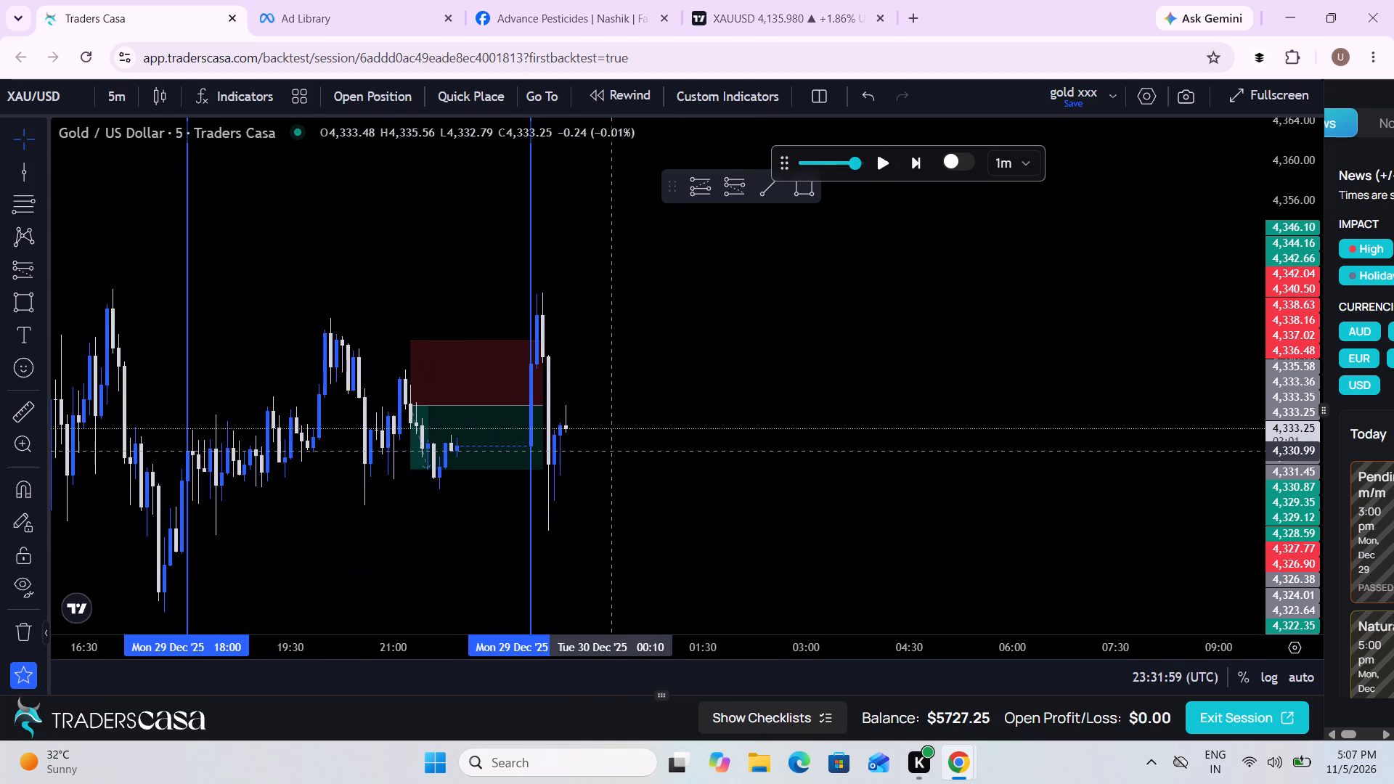
{"action": "scroll", "coordinate": [576, 446], "scroll_direction": "up", "scroll_amount": 3}
{"action": "left_click_drag", "start_coordinate": [461, 461], "coordinate": [731, 460]}
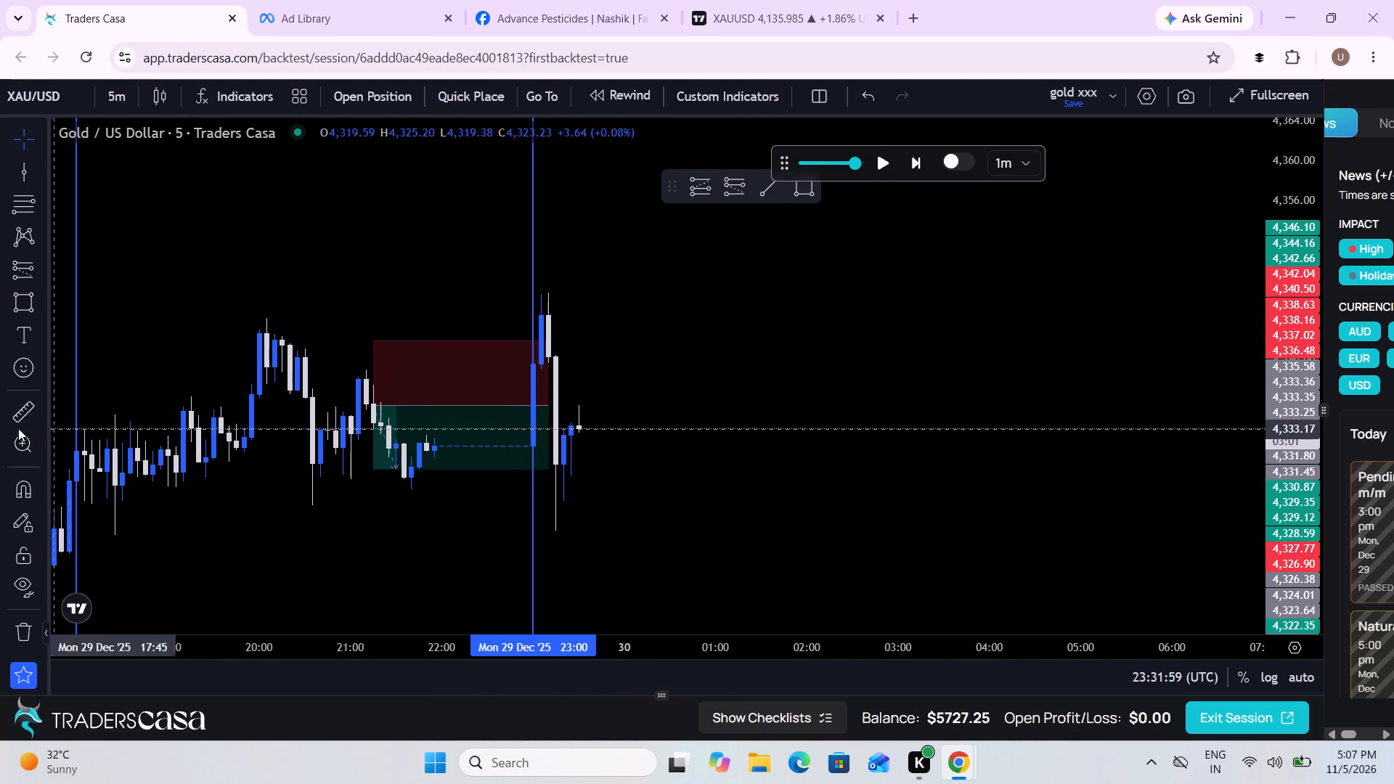
{"action": "left_click", "coordinate": [20, 415]}
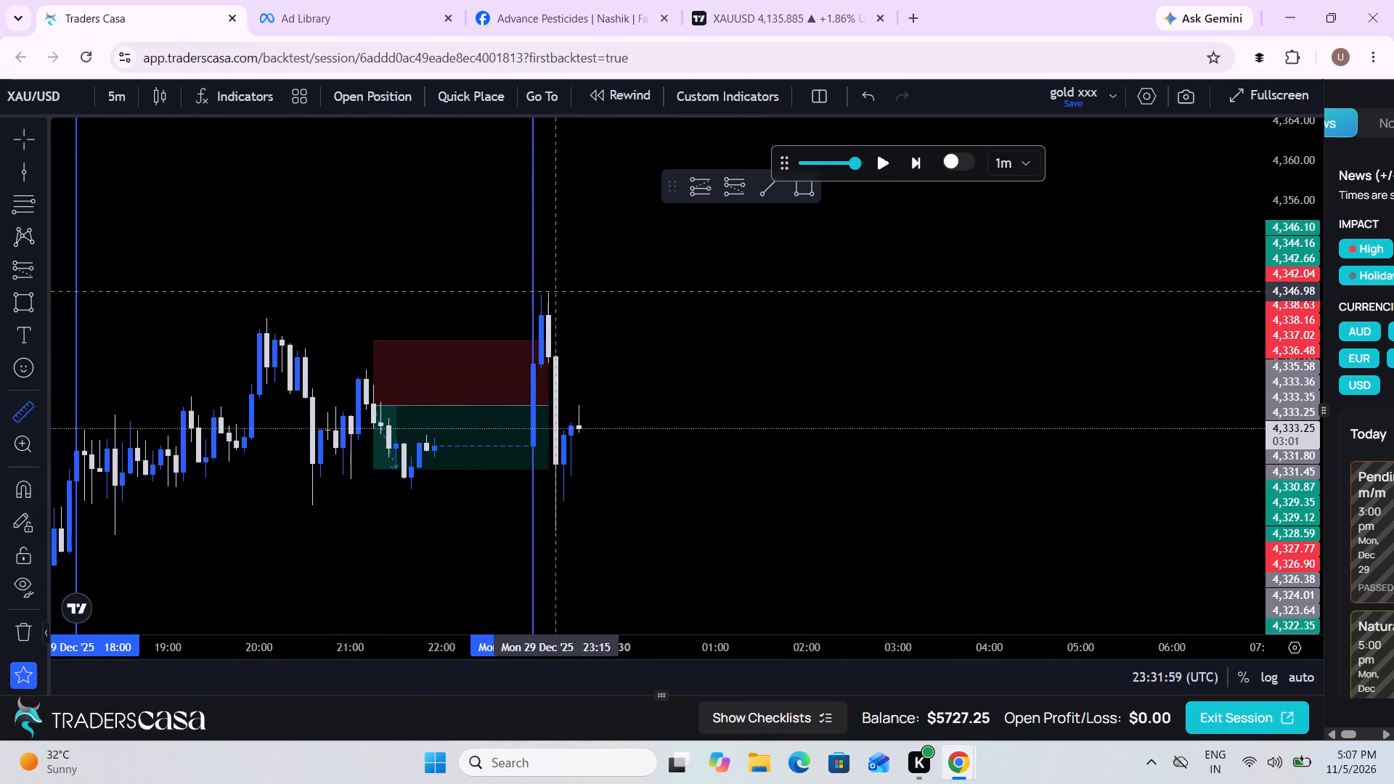
{"action": "left_click", "coordinate": [589, 291]}
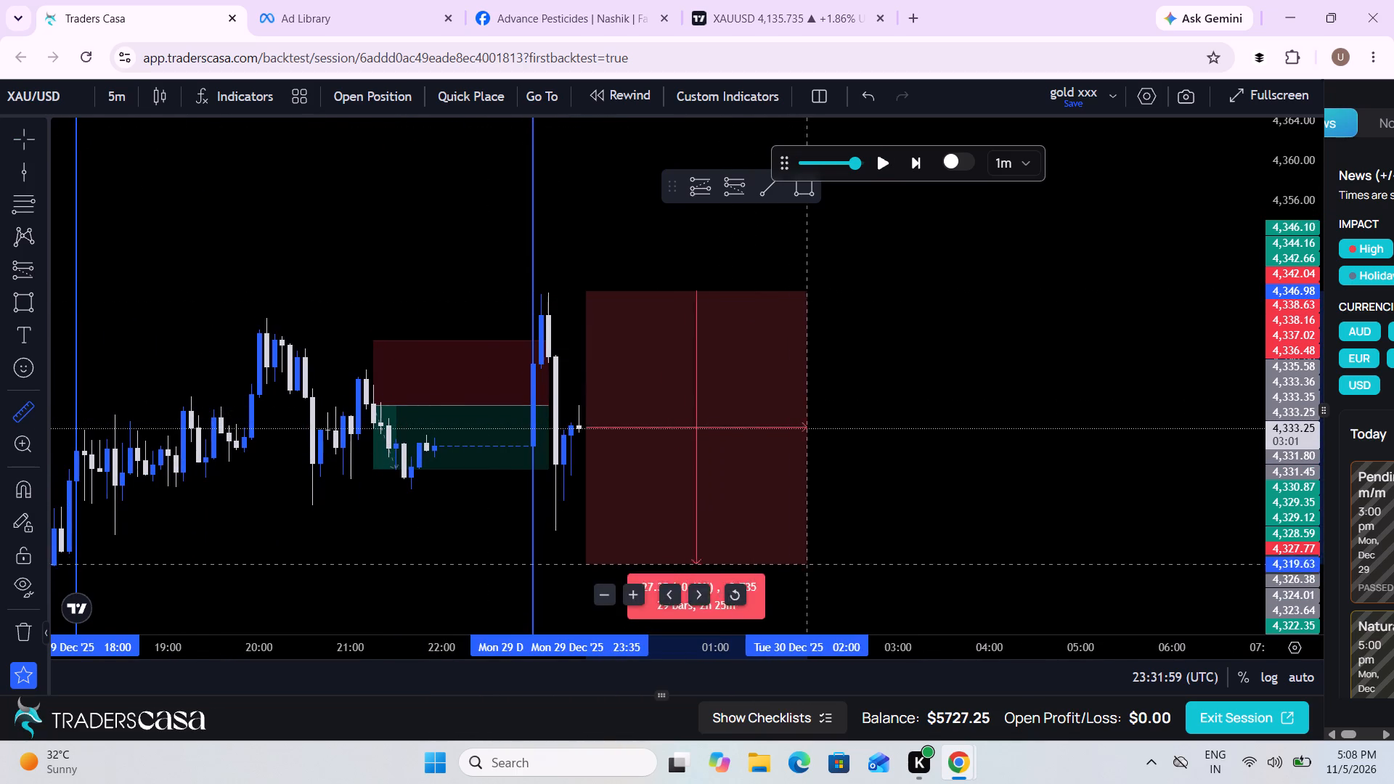
{"action": "left_click", "coordinate": [907, 531]}
Resume the replay with the range measurement in place and pause it at 23:50:59 UTC.
{"action": "scroll", "coordinate": [907, 531], "scroll_direction": "up", "scroll_amount": 3}
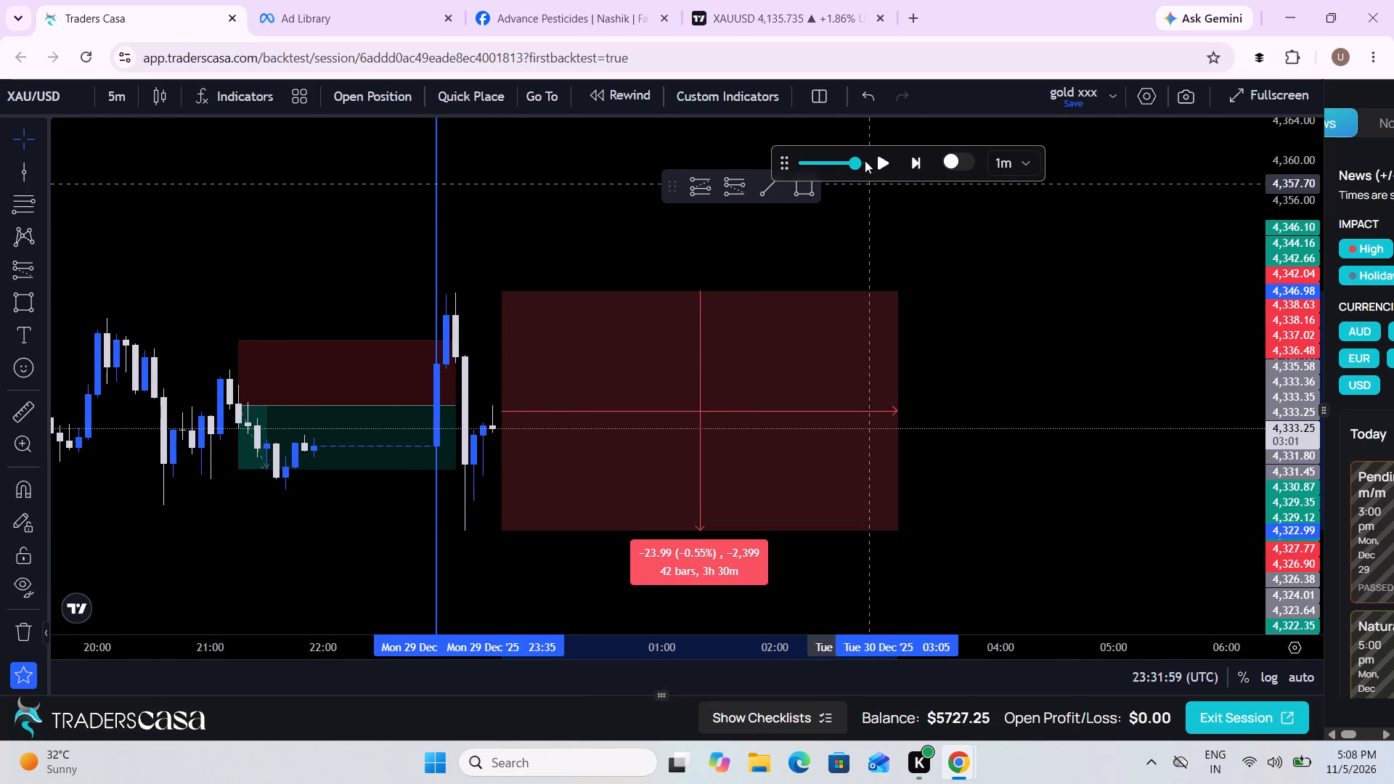
{"action": "left_click", "coordinate": [877, 163]}
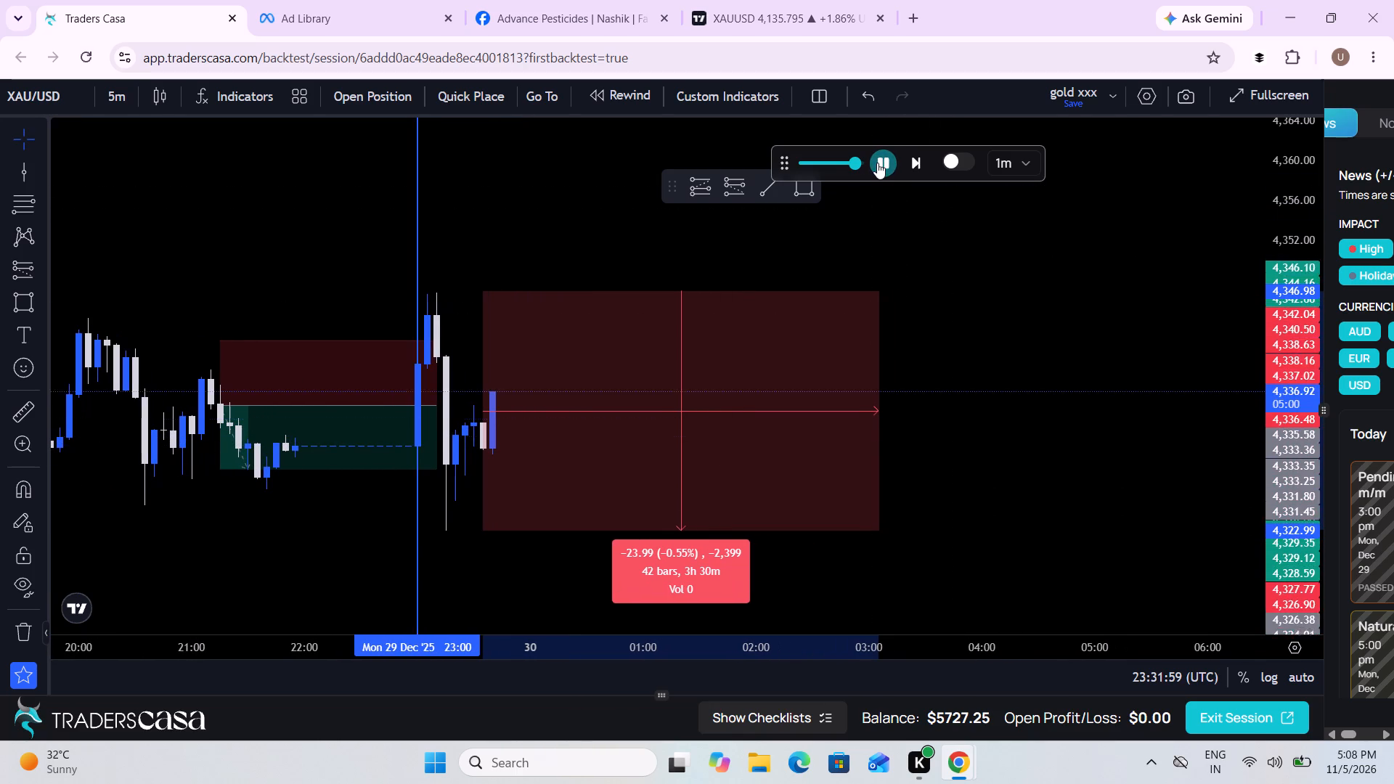
{"action": "left_click", "coordinate": [877, 163]}
Draw a short position beside the latest candle with entry 4,334.98 at the measured range's midpoint and stop 4,339.80.
{"action": "scroll", "coordinate": [763, 444], "scroll_direction": "down", "scroll_amount": 2}
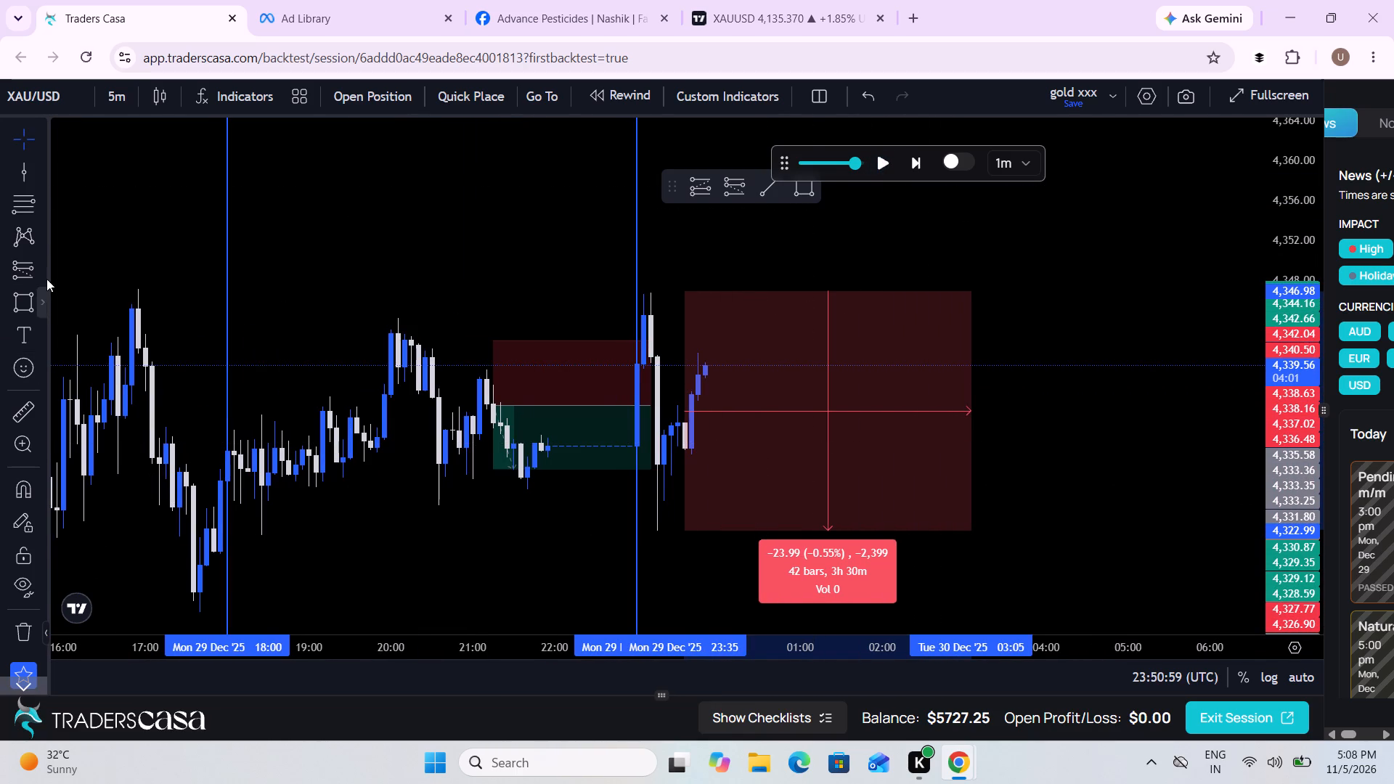
{"action": "left_click", "coordinate": [24, 266]}
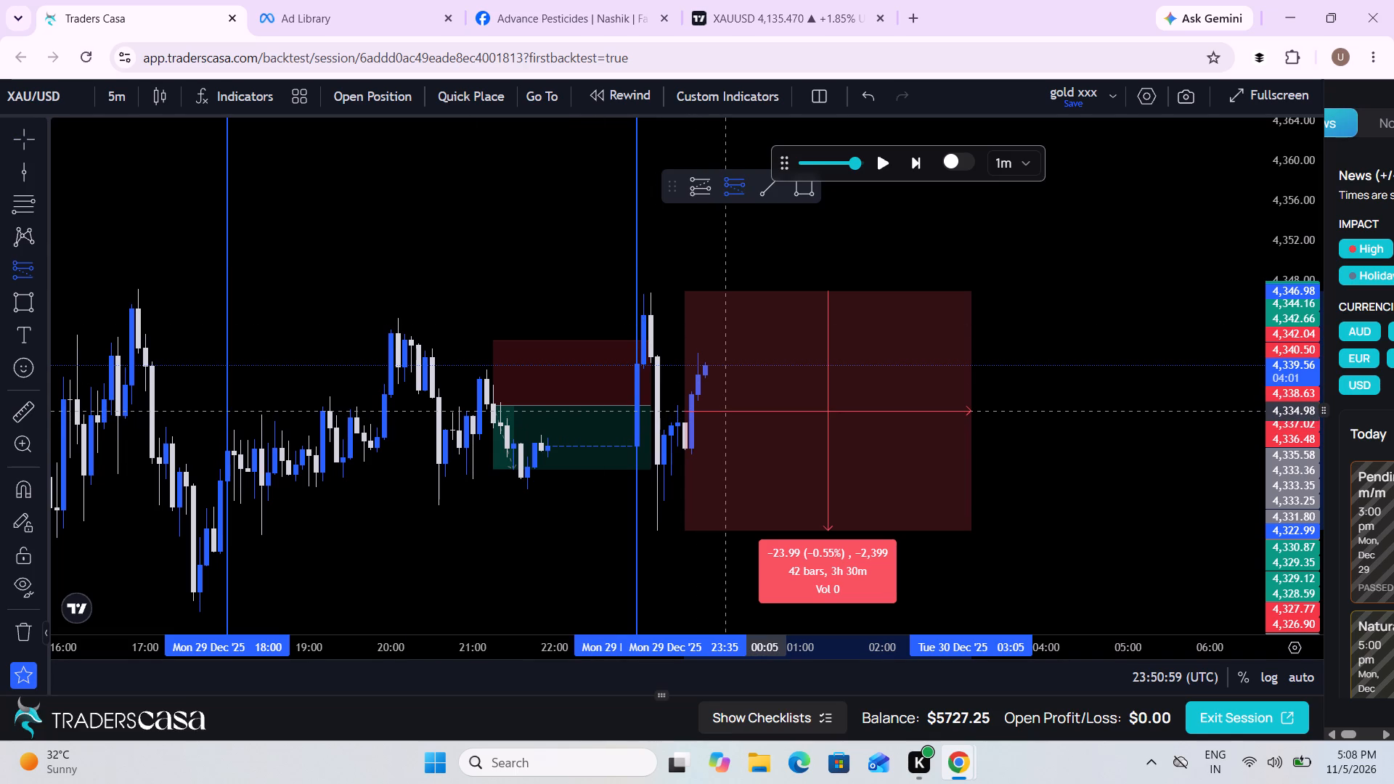
{"action": "left_click", "coordinate": [725, 411]}
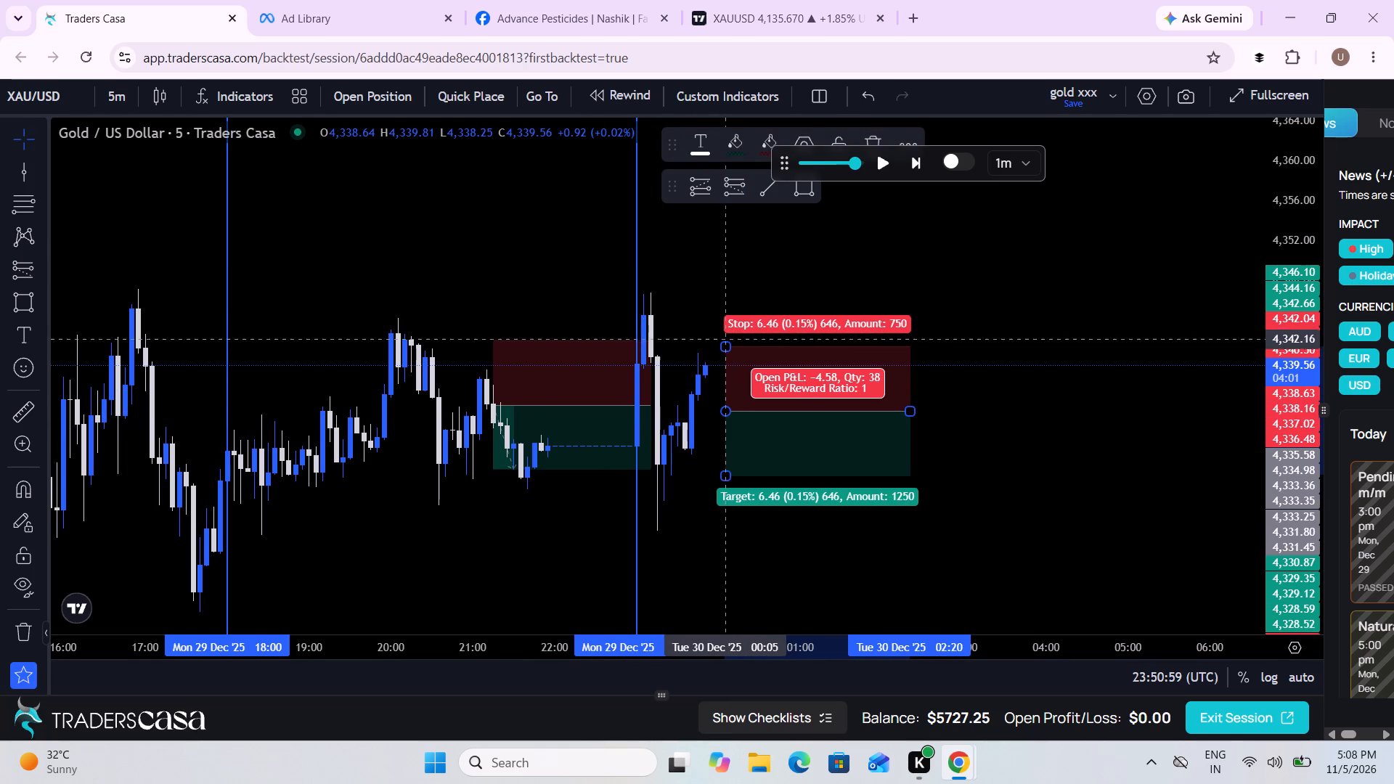
{"action": "left_click_drag", "start_coordinate": [728, 346], "coordinate": [719, 362]}
{"action": "double_click", "coordinate": [648, 361]}
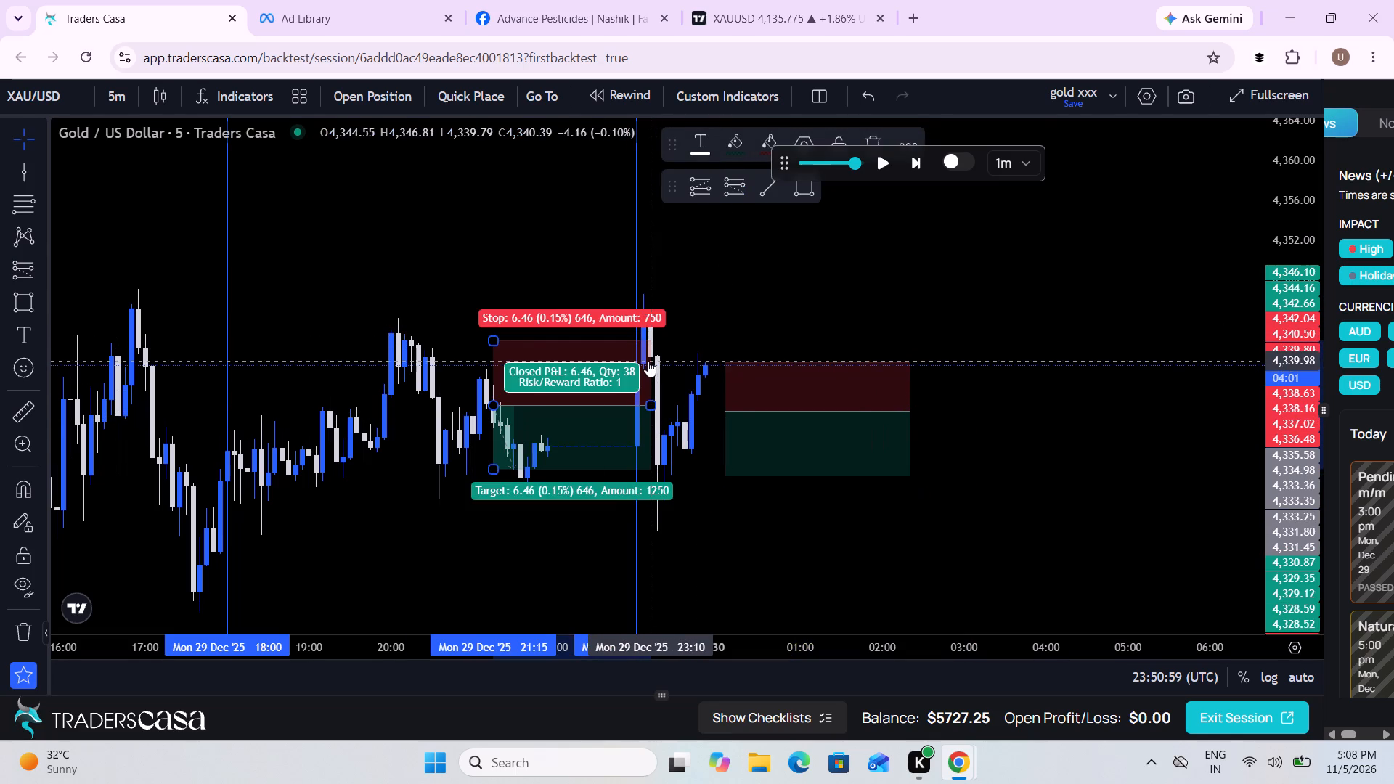
{"action": "left_click", "coordinate": [888, 303]}
Extend the new short position's target down to 4,316.45, near the lows before the 18:00 line.
{"action": "left_click_drag", "start_coordinate": [888, 303], "coordinate": [830, 240]}
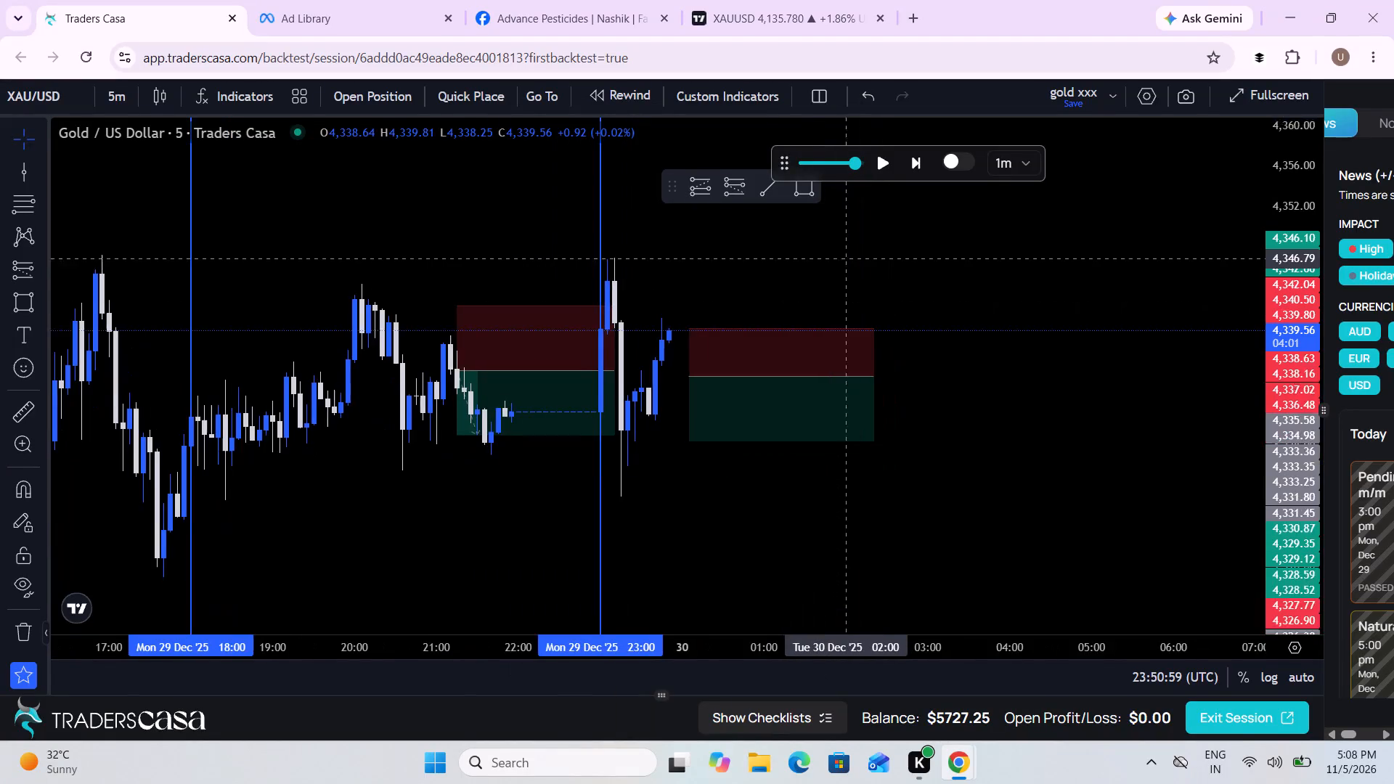
{"action": "left_click_drag", "start_coordinate": [830, 240], "coordinate": [823, 234]}
{"action": "scroll", "coordinate": [823, 234], "scroll_direction": "down", "scroll_amount": 3}
{"action": "left_click_drag", "start_coordinate": [676, 441], "coordinate": [655, 345]}
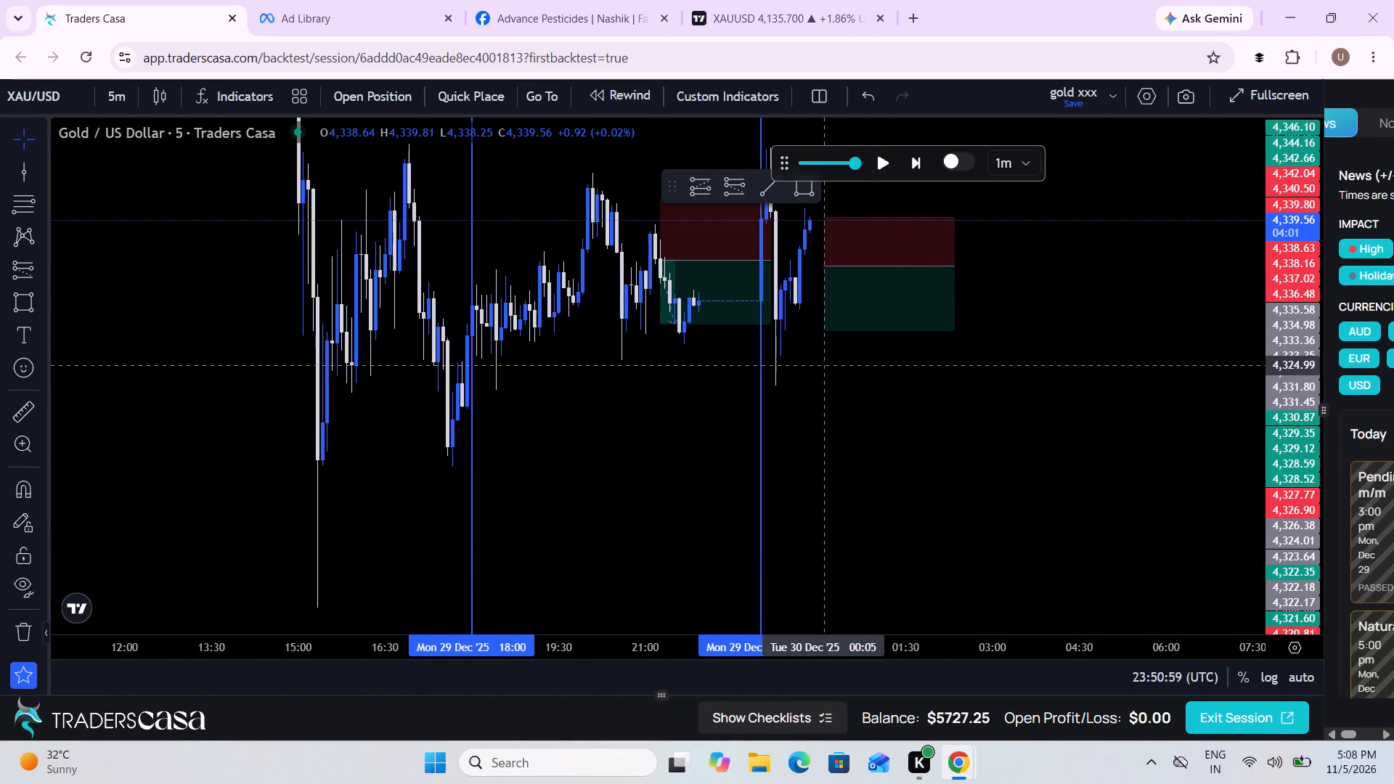
{"action": "left_click_drag", "start_coordinate": [823, 325], "coordinate": [824, 444]}
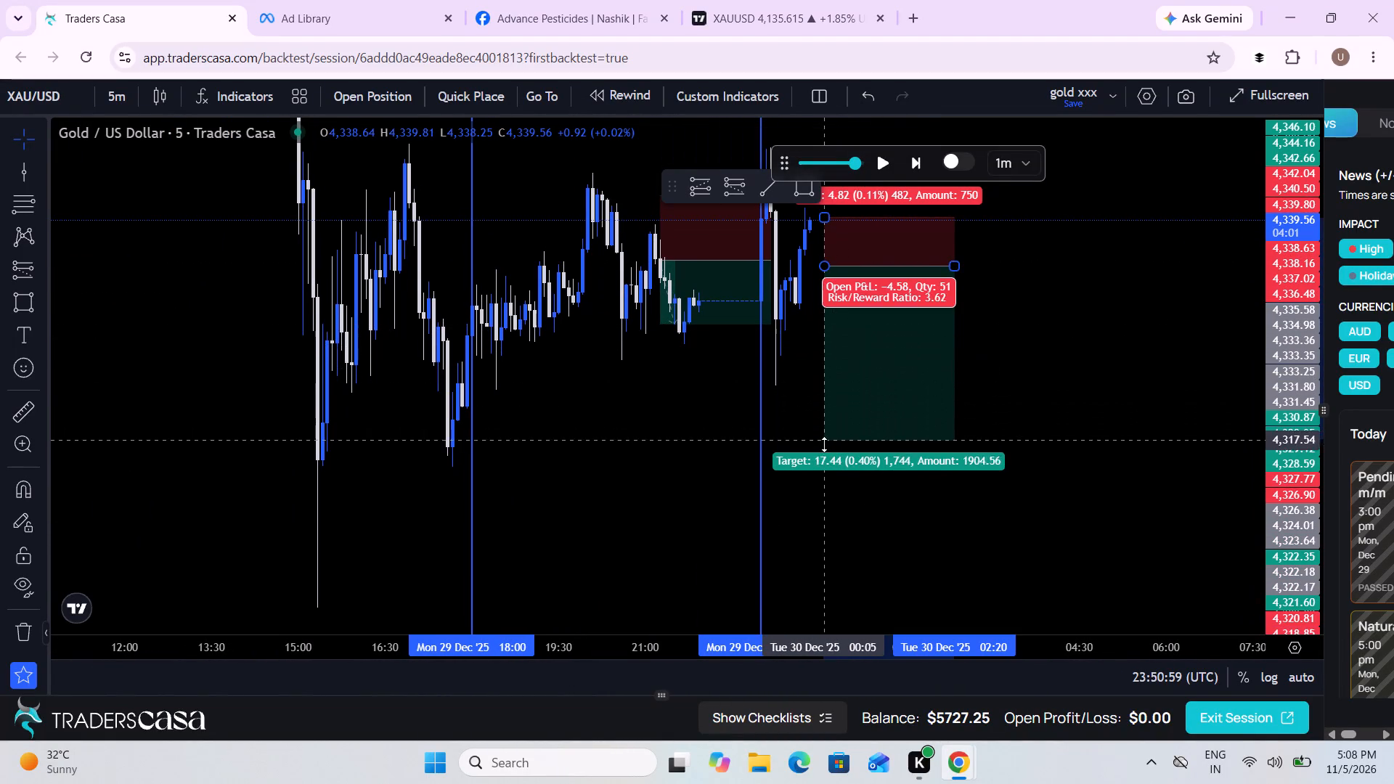
{"action": "left_click_drag", "start_coordinate": [824, 444], "coordinate": [821, 451]}
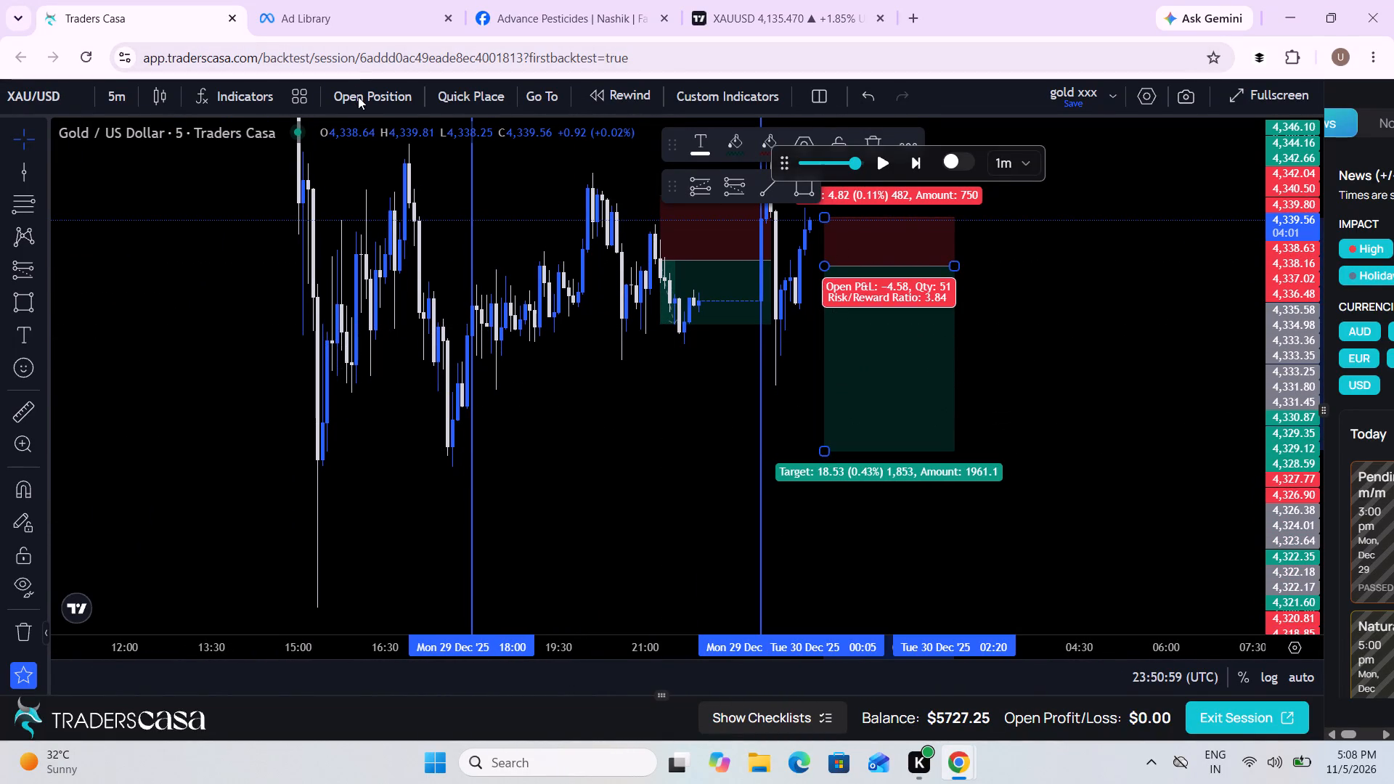
Place a sell stop order with entry 4334.98, take profit 4316.45, stop loss 4339.8 and 2.2% risk.
{"action": "left_click", "coordinate": [358, 97]}
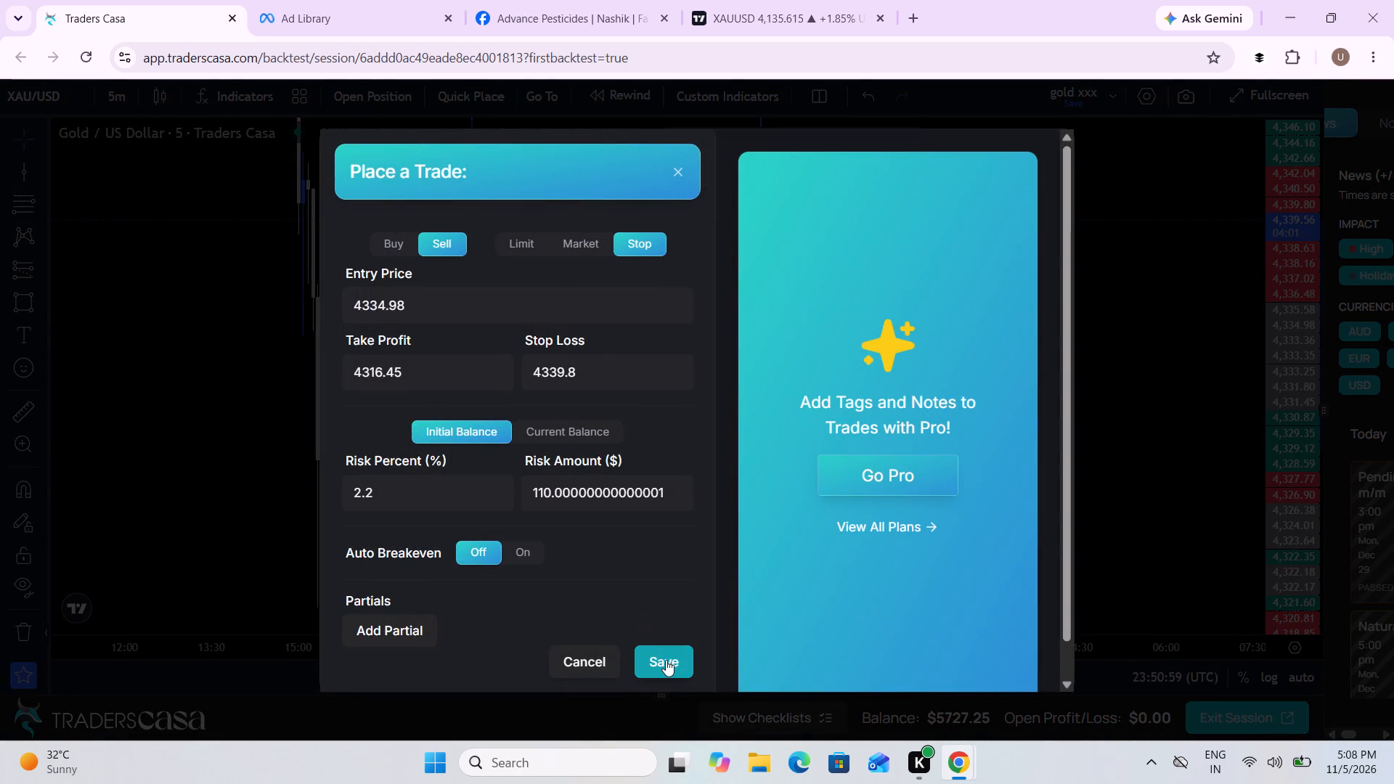
{"action": "left_click", "coordinate": [666, 660]}
Resume the replay with the sell stop order pending and pause it at 00:25:59 UTC.
{"action": "left_click_drag", "start_coordinate": [1010, 534], "coordinate": [1059, 611]}
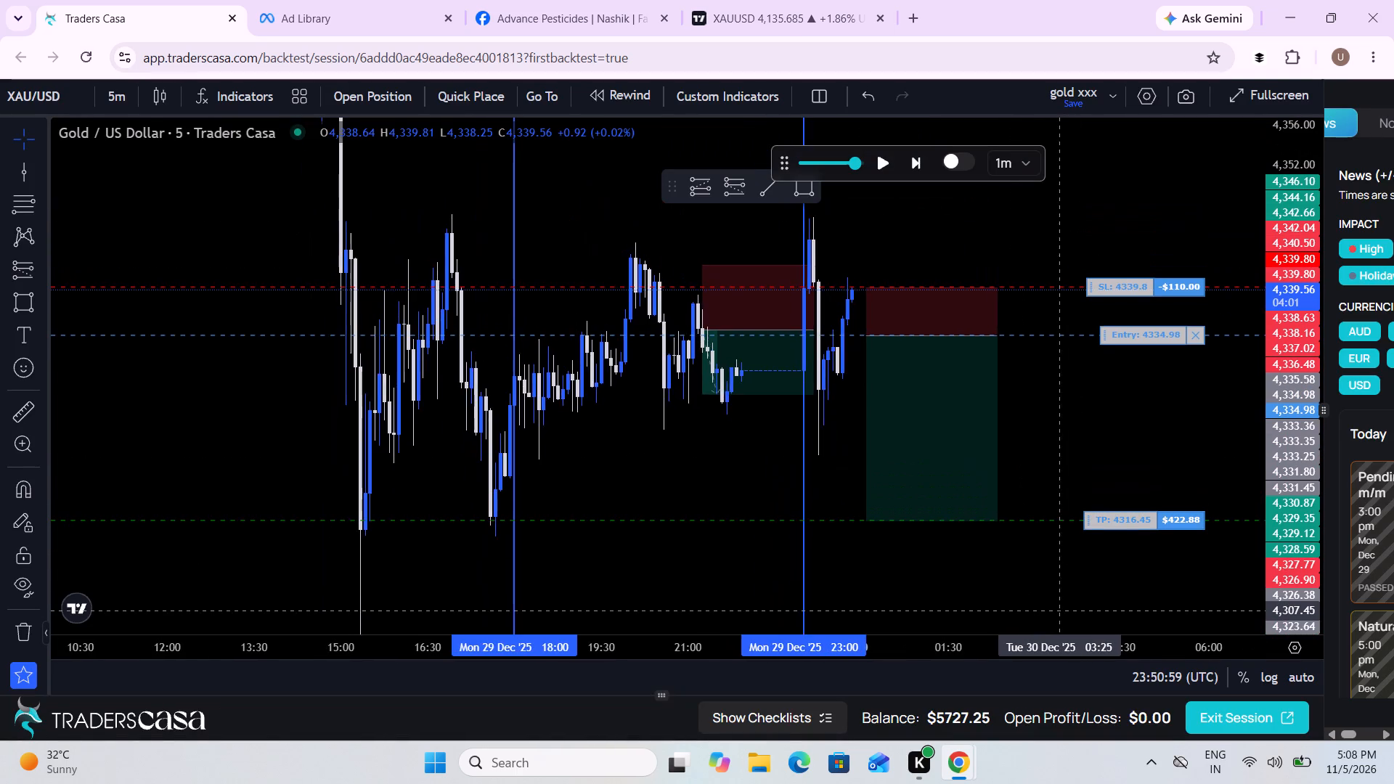
{"action": "scroll", "coordinate": [1059, 611], "scroll_direction": "up", "scroll_amount": 3}
{"action": "left_click", "coordinate": [886, 158]}
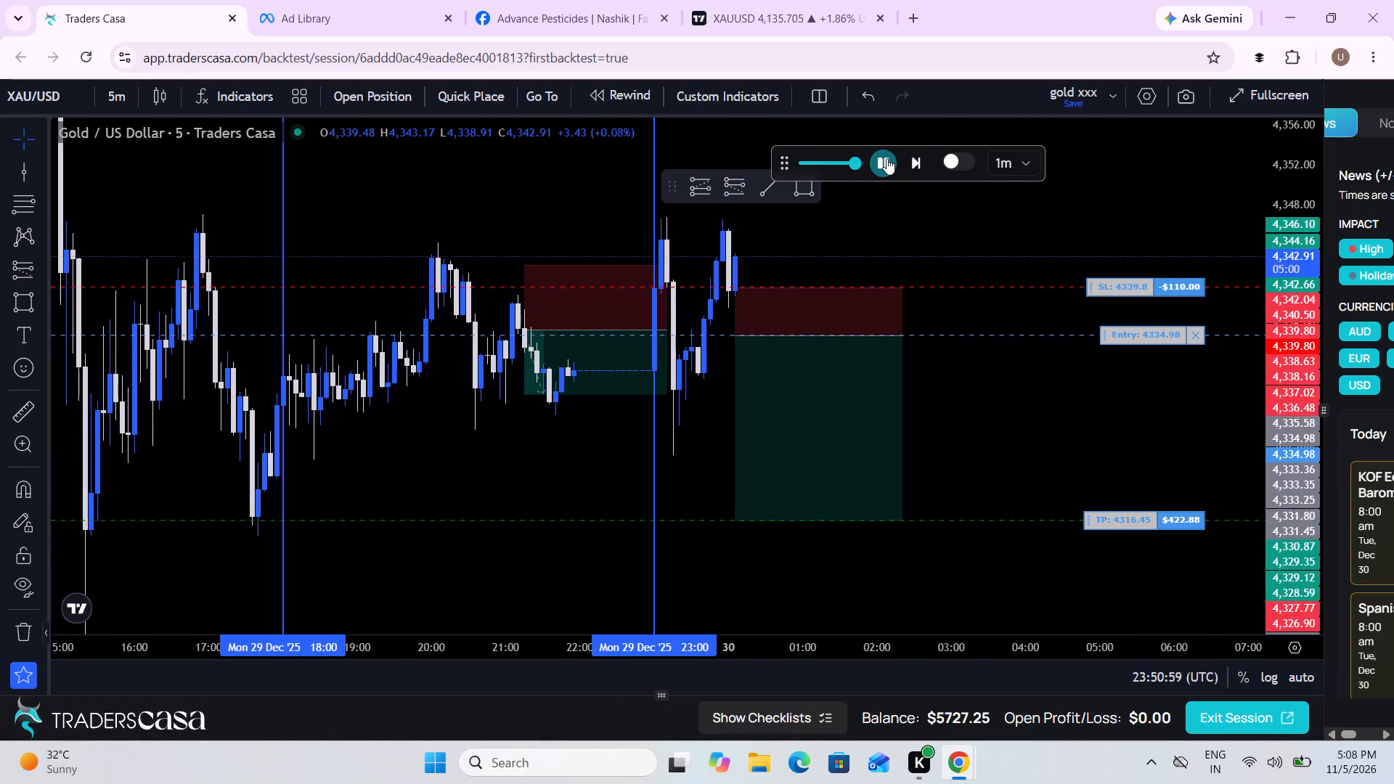
{"action": "left_click", "coordinate": [886, 158]}
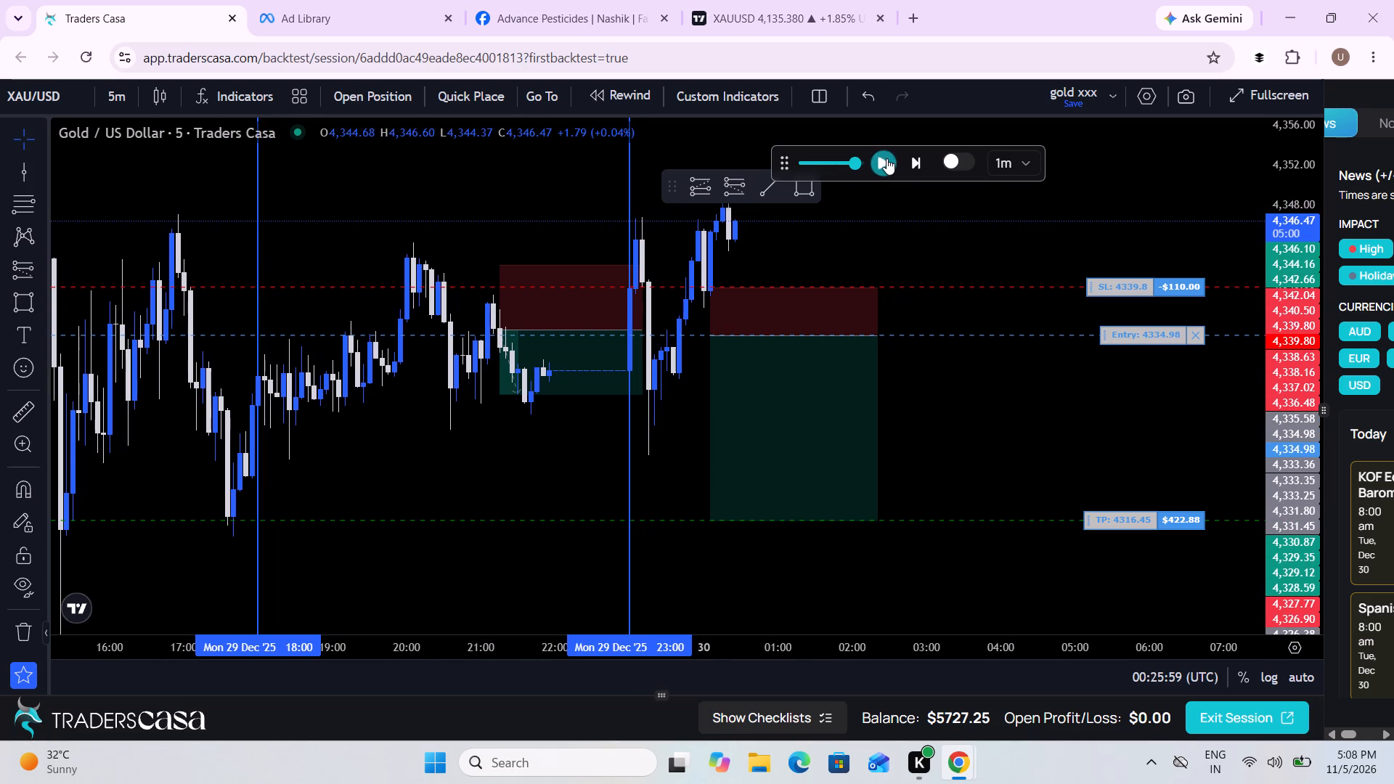
Replay the price to play out the sell trade, pausing at 01:09:59 and again at 01:18:59 UTC.
{"action": "left_click_drag", "start_coordinate": [995, 450], "coordinate": [1011, 568]}
{"action": "scroll", "coordinate": [1011, 568], "scroll_direction": "up", "scroll_amount": 1}
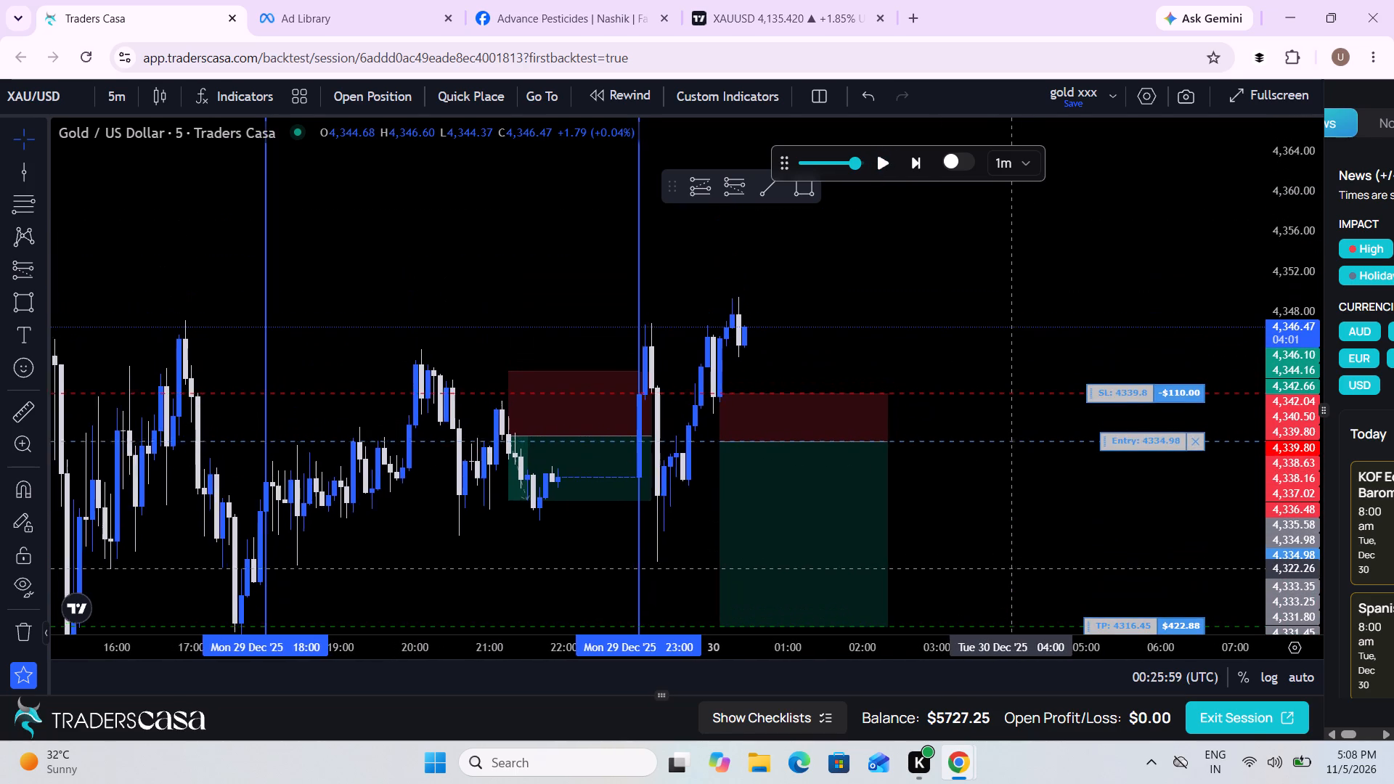
{"action": "scroll", "coordinate": [1011, 568], "scroll_direction": "up", "scroll_amount": 2}
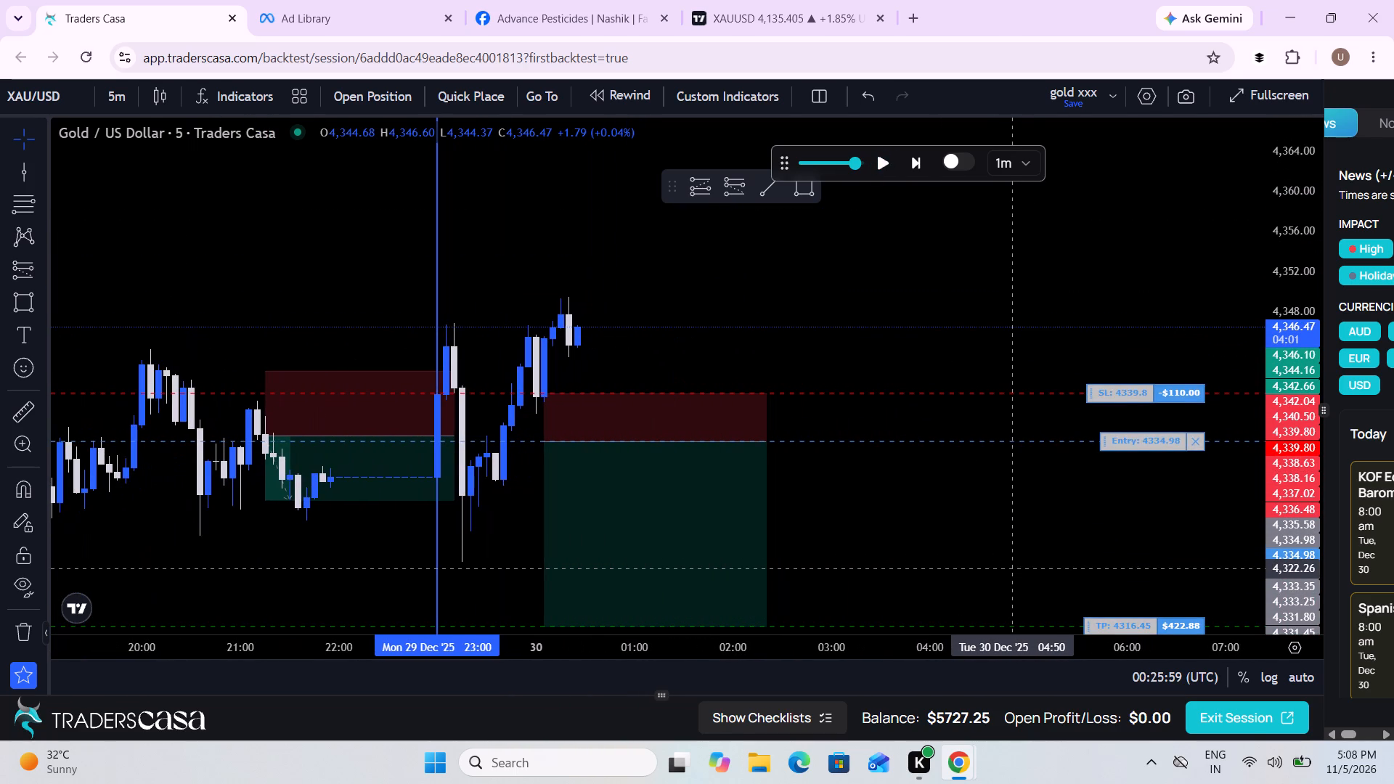
{"action": "scroll", "coordinate": [1011, 568], "scroll_direction": "up", "scroll_amount": 2}
{"action": "left_click", "coordinate": [887, 156]}
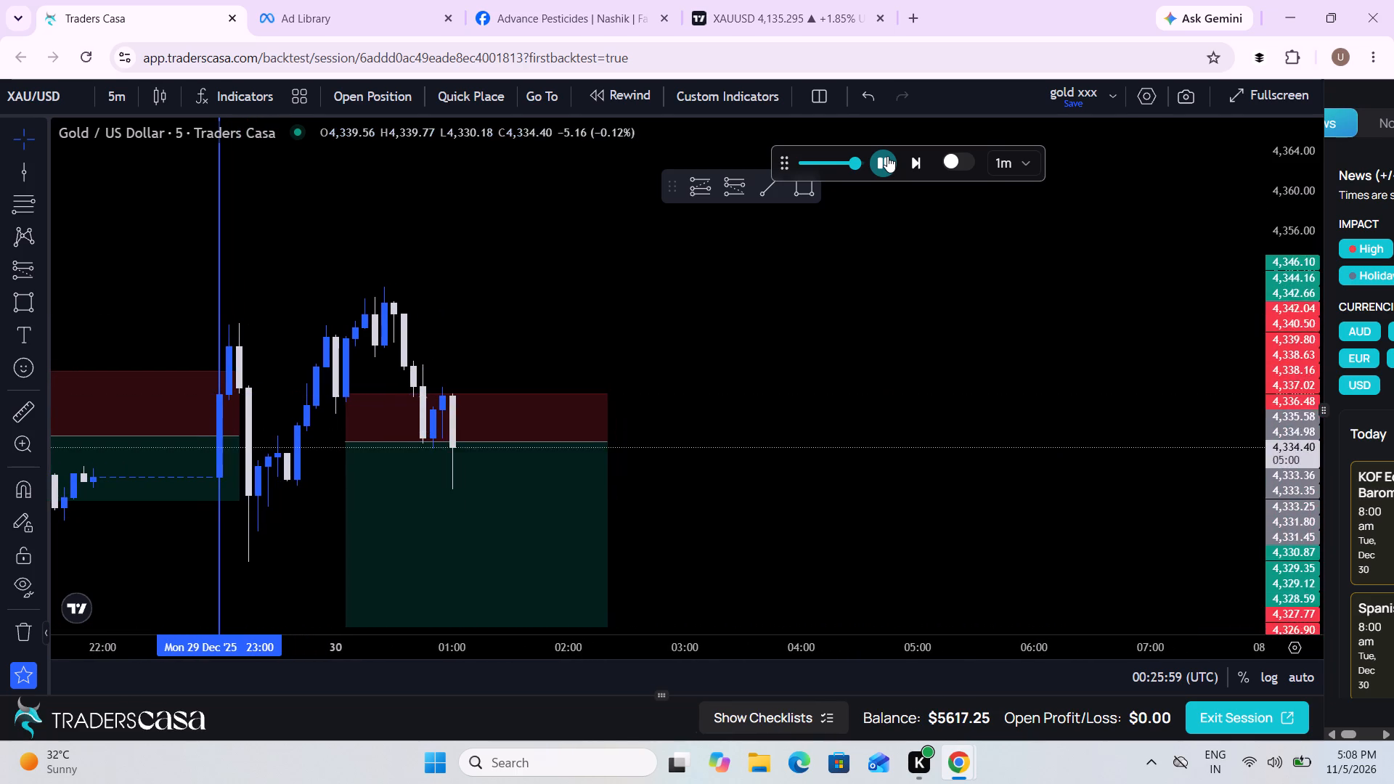
{"action": "left_click", "coordinate": [887, 156]}
{"action": "left_click", "coordinate": [887, 156]}
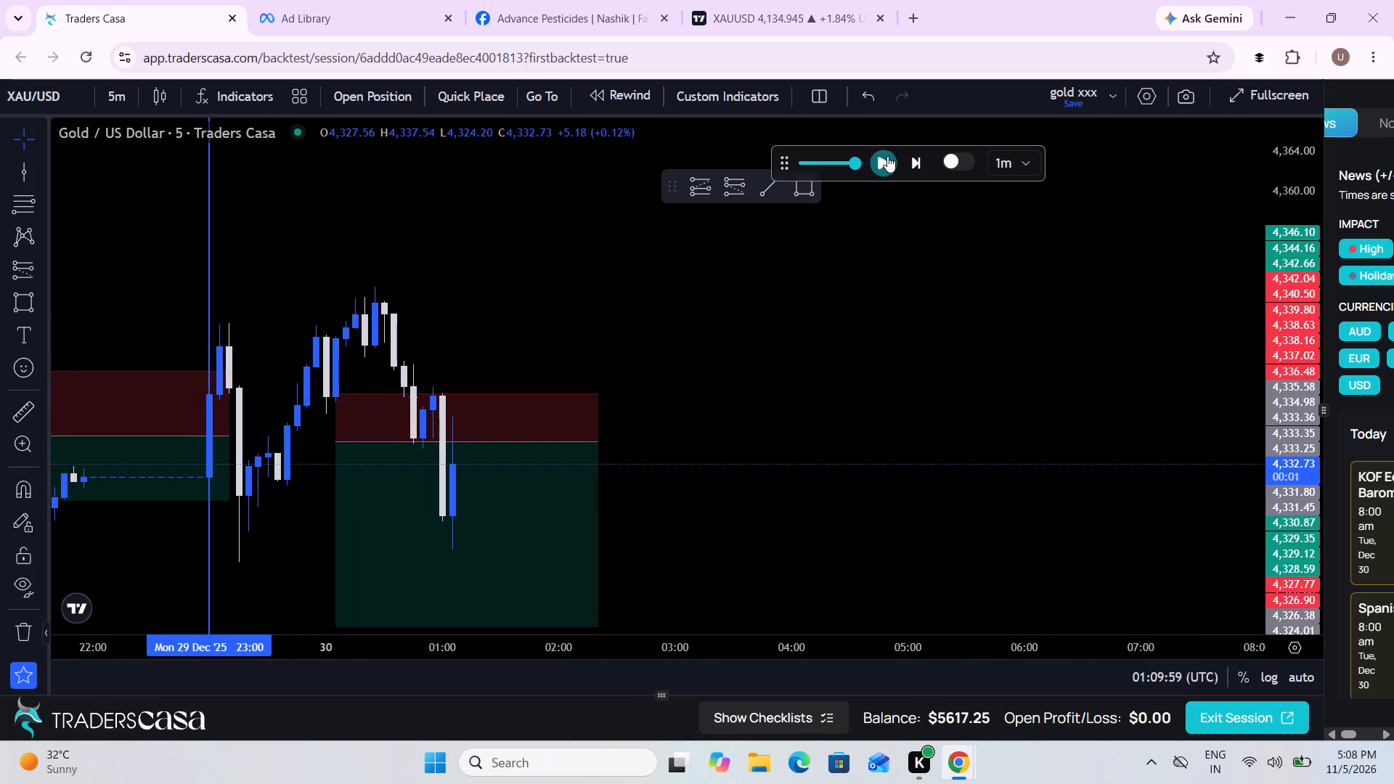
{"action": "left_click", "coordinate": [887, 156]}
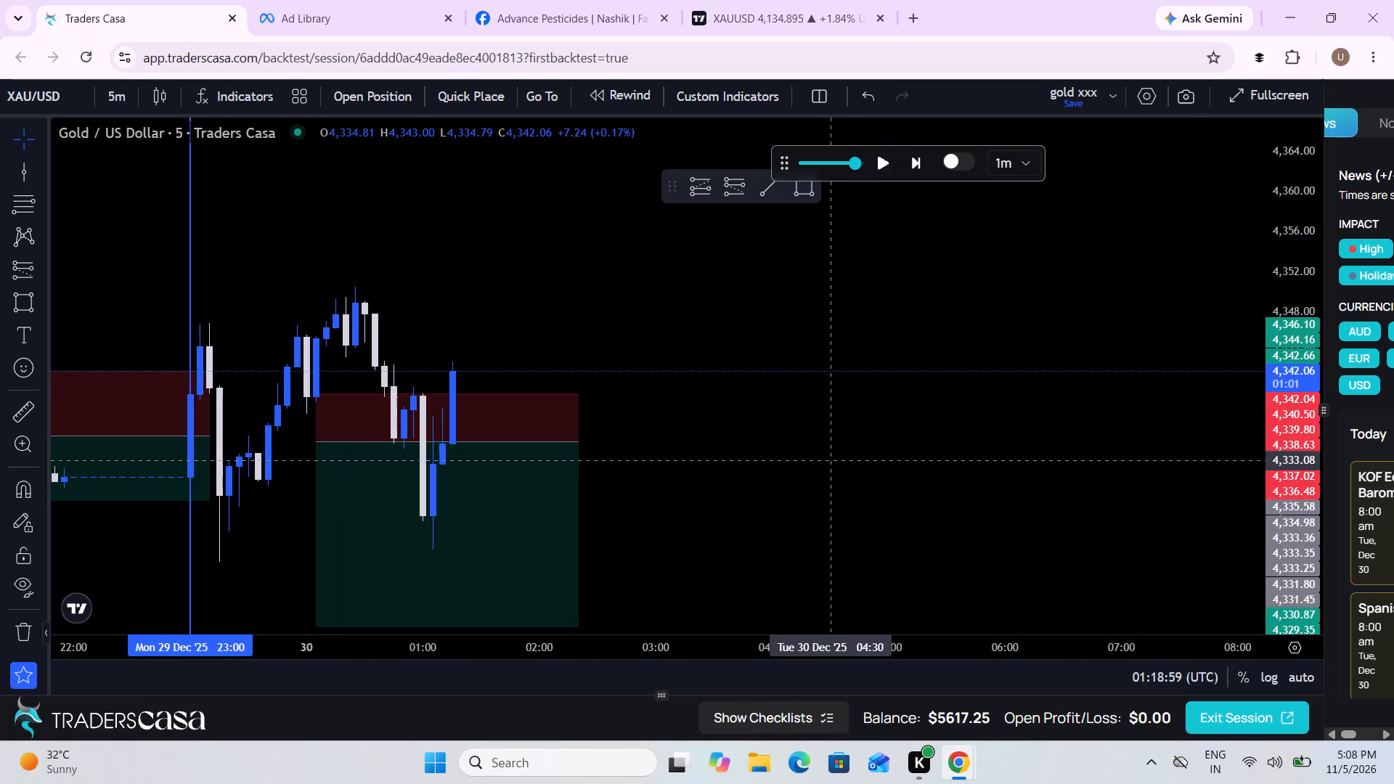
Measure the price range from the recent high at 4,350.52 down to about 4,323.17, near the lows.
{"action": "left_click_drag", "start_coordinate": [831, 461], "coordinate": [867, 412]}
{"action": "scroll", "coordinate": [867, 412], "scroll_direction": "down", "scroll_amount": 1}
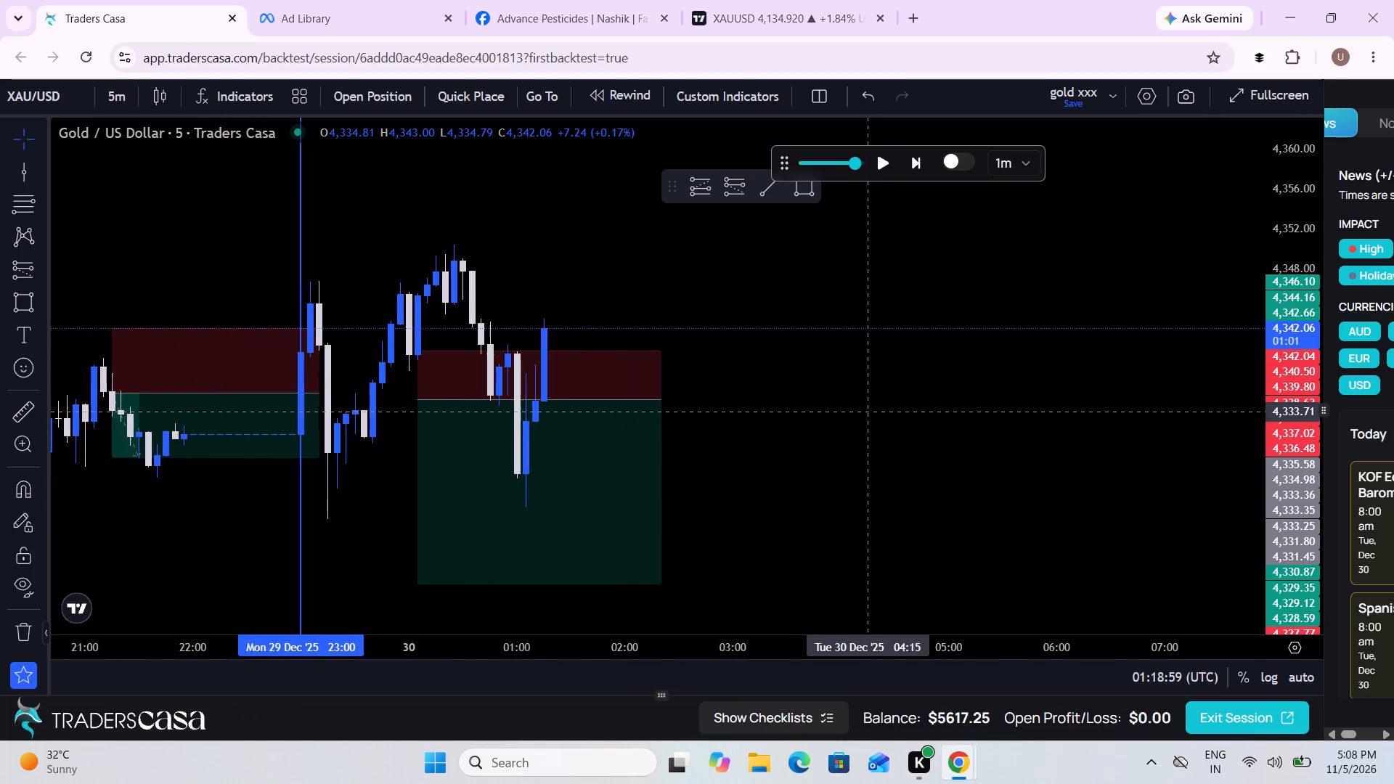
{"action": "scroll", "coordinate": [867, 412], "scroll_direction": "down", "scroll_amount": 1}
{"action": "left_click", "coordinate": [23, 409]}
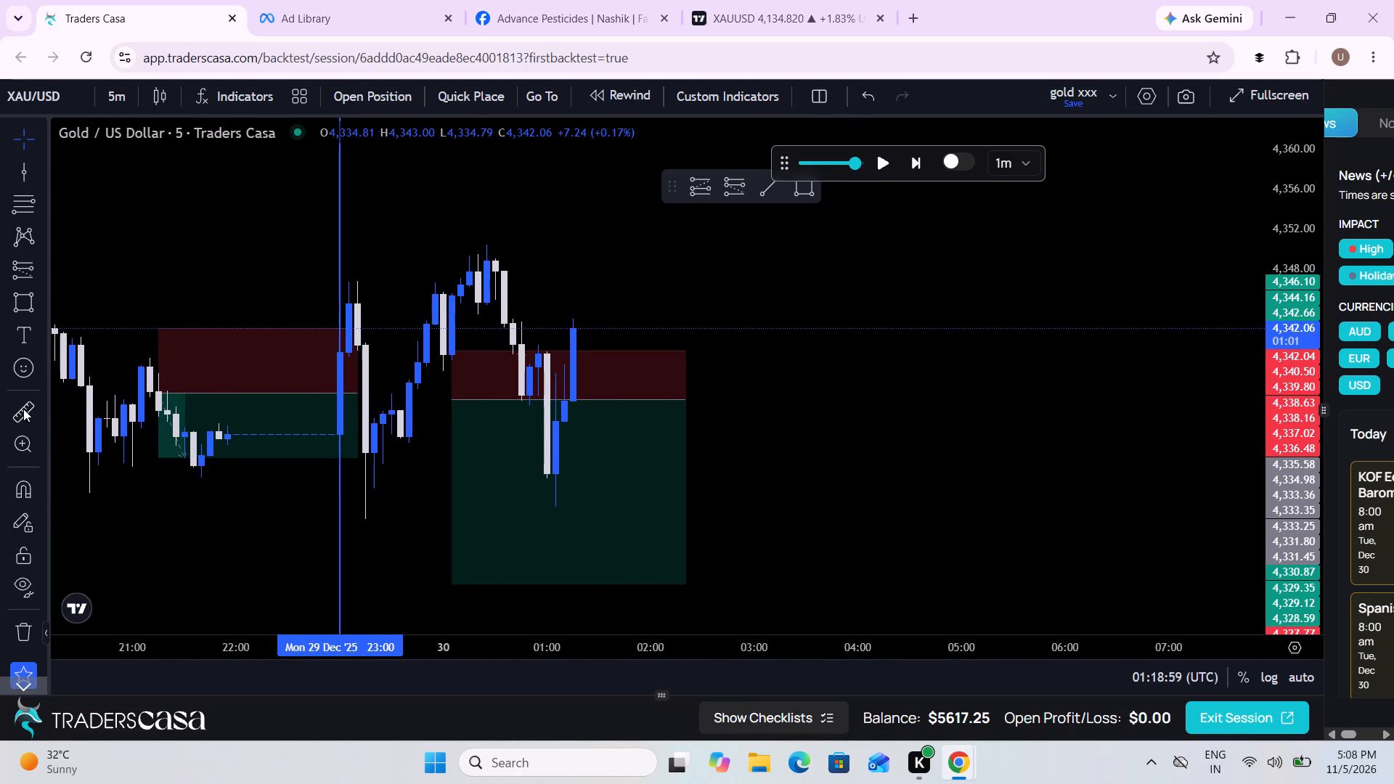
{"action": "left_click", "coordinate": [648, 244]}
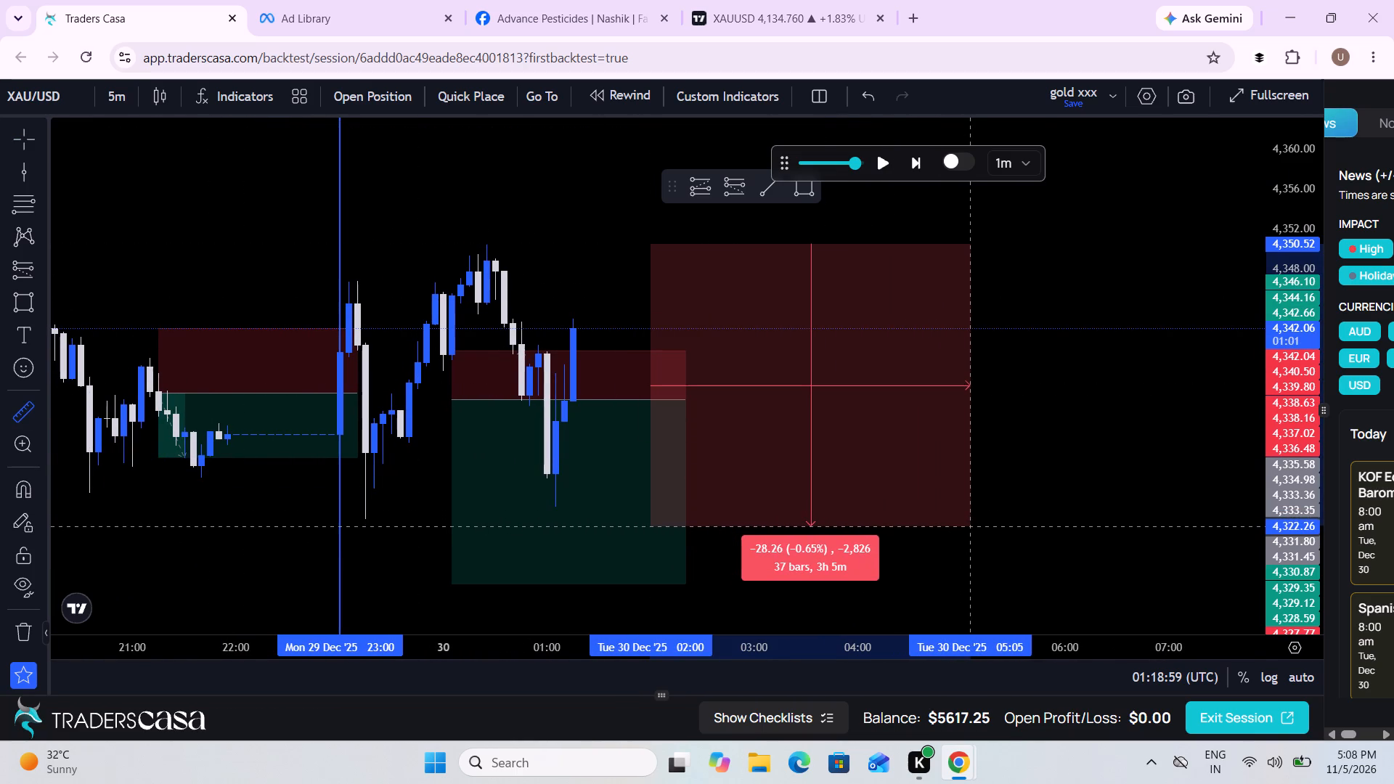
{"action": "left_click", "coordinate": [992, 517]}
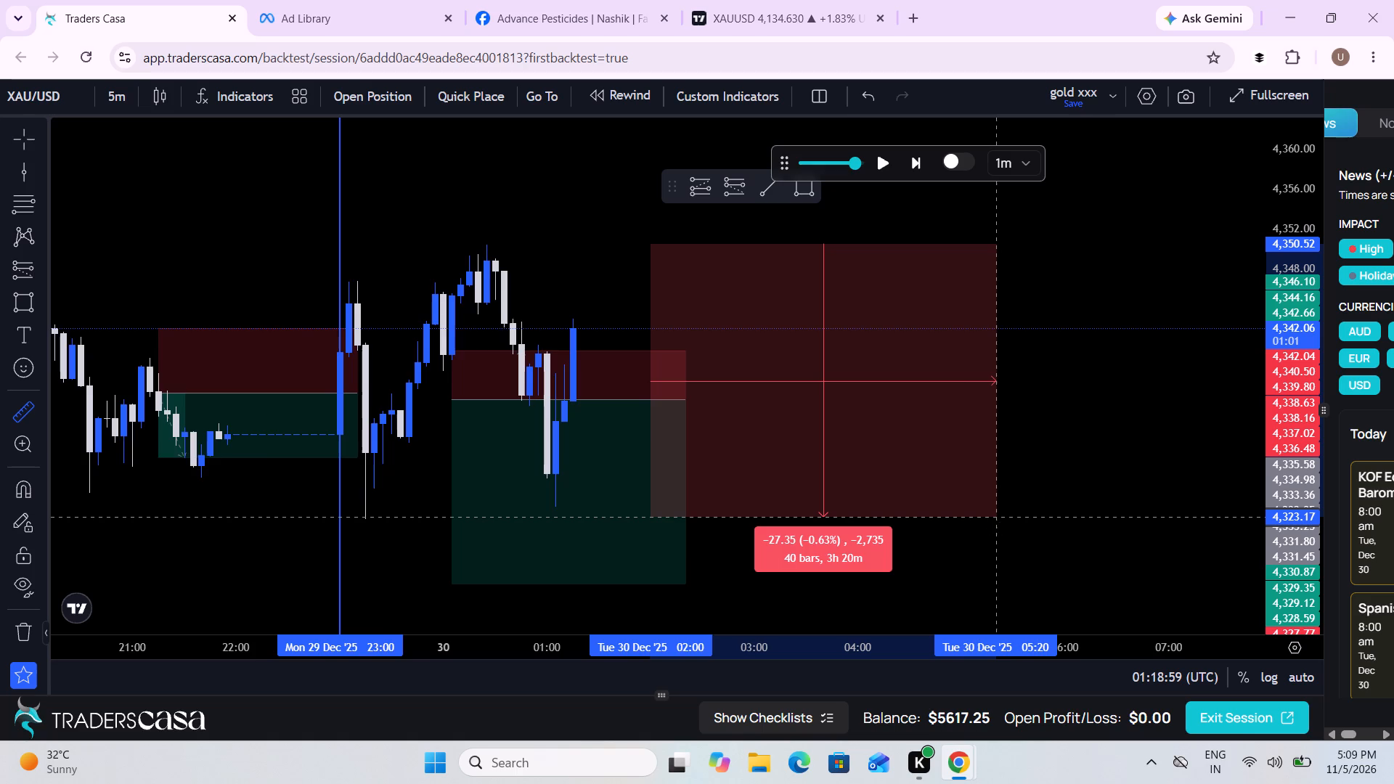
Move the short position drawing to start at 01:20 on 30 Dec with entry 4,337.25 and stop 4,342.07.
{"action": "scroll", "coordinate": [992, 517], "scroll_direction": "up", "scroll_amount": 2}
{"action": "left_click_drag", "start_coordinate": [561, 499], "coordinate": [583, 489]}
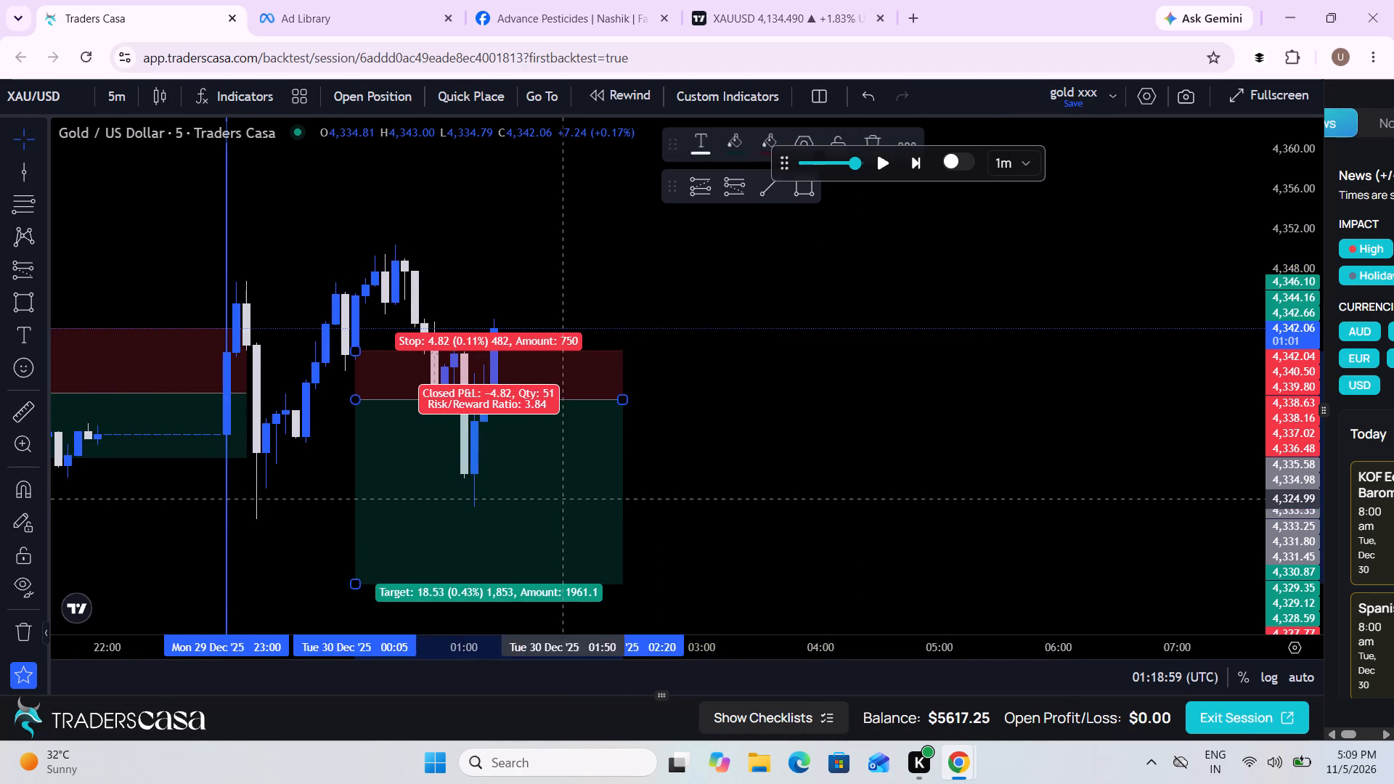
{"action": "left_click_drag", "start_coordinate": [583, 489], "coordinate": [709, 476]}
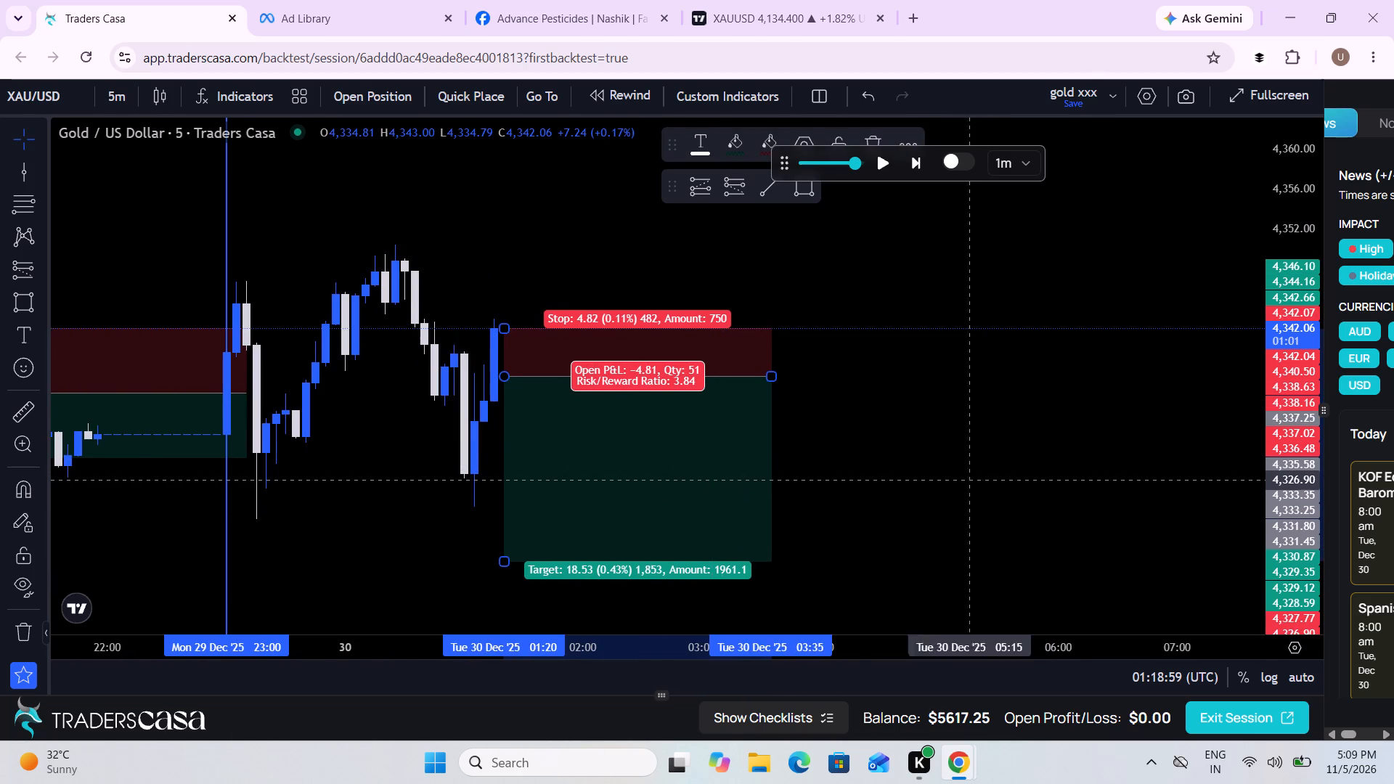
{"action": "left_click_drag", "start_coordinate": [989, 480], "coordinate": [966, 480]}
{"action": "scroll", "coordinate": [966, 480], "scroll_direction": "down", "scroll_amount": 2}
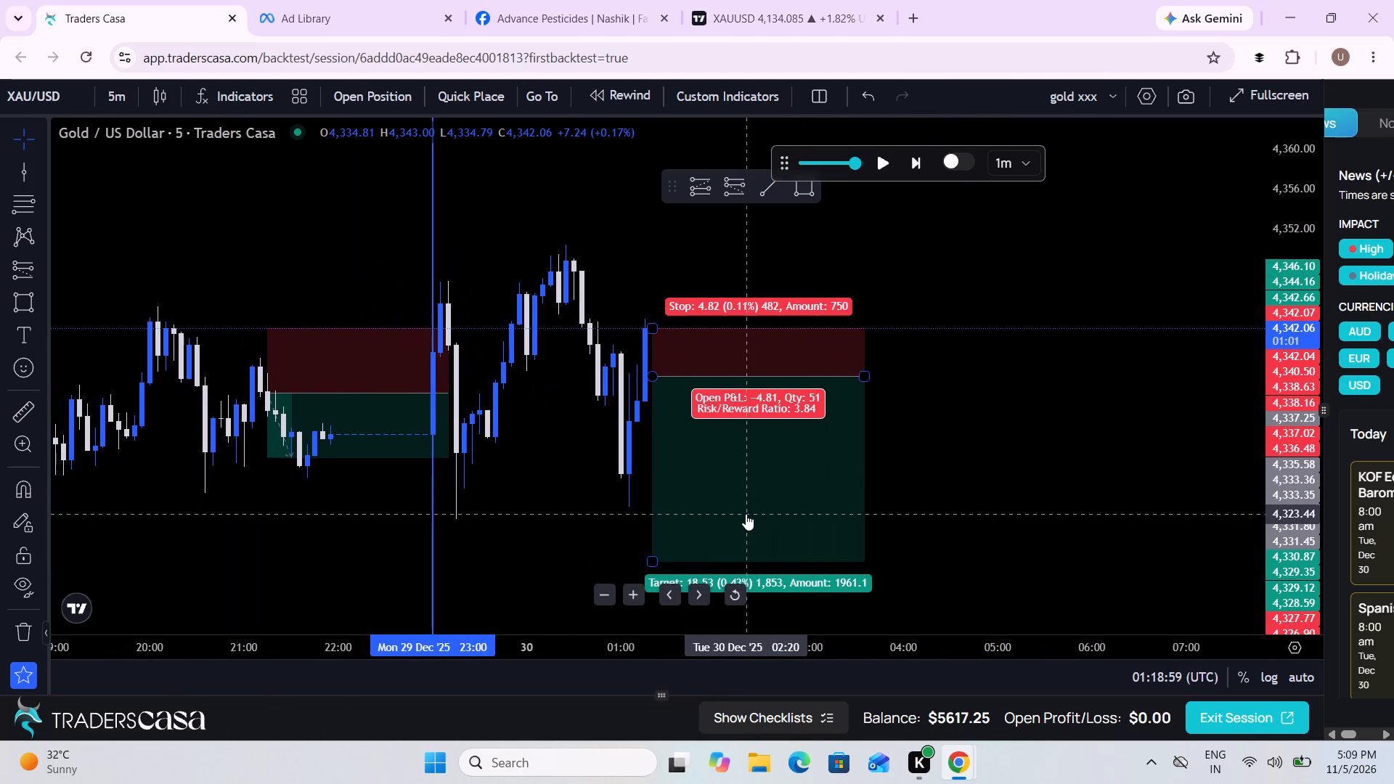
Place a sell stop order from the short position with entry 4337.25, take profit 4318.72, stop loss 4342.07 and 2.2% risk.
{"action": "left_click", "coordinate": [697, 502]}
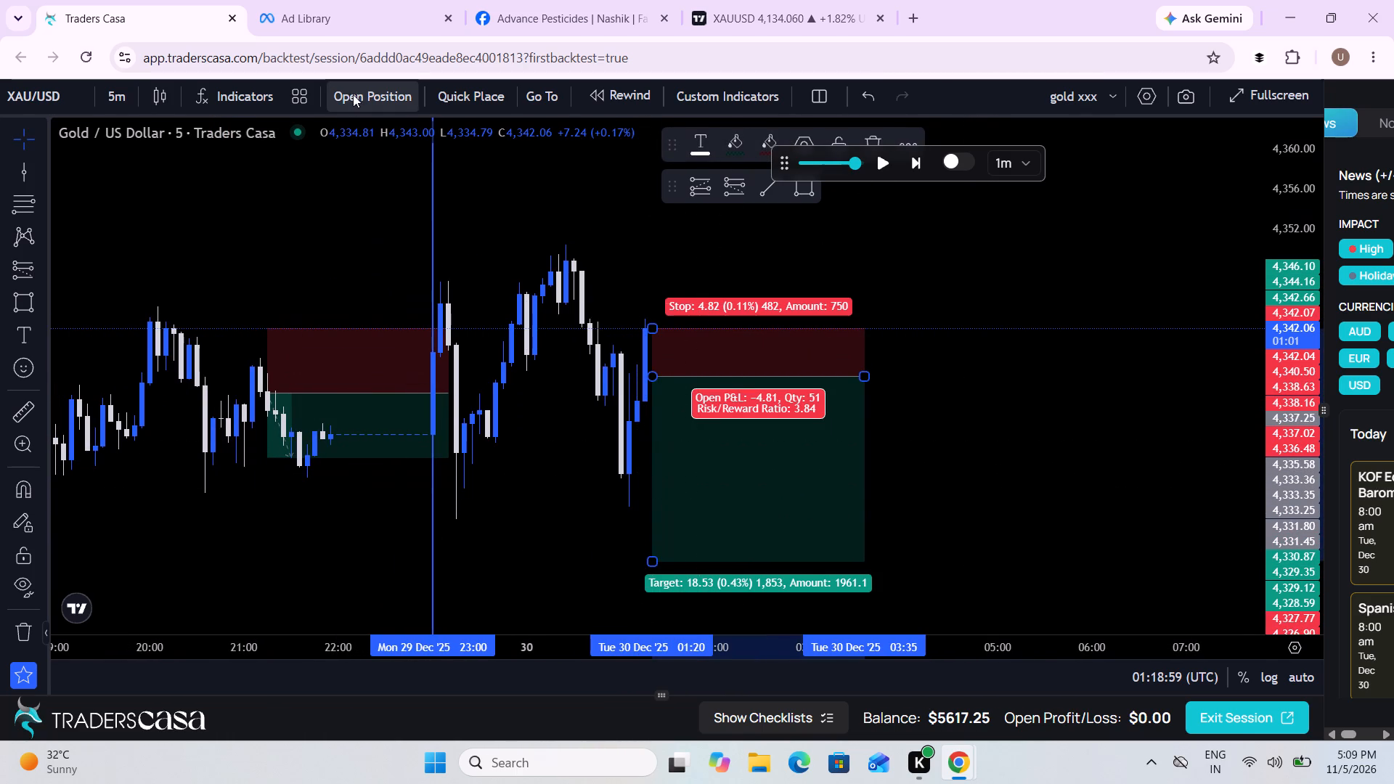
{"action": "left_click", "coordinate": [354, 94]}
{"action": "left_click", "coordinate": [652, 674]}
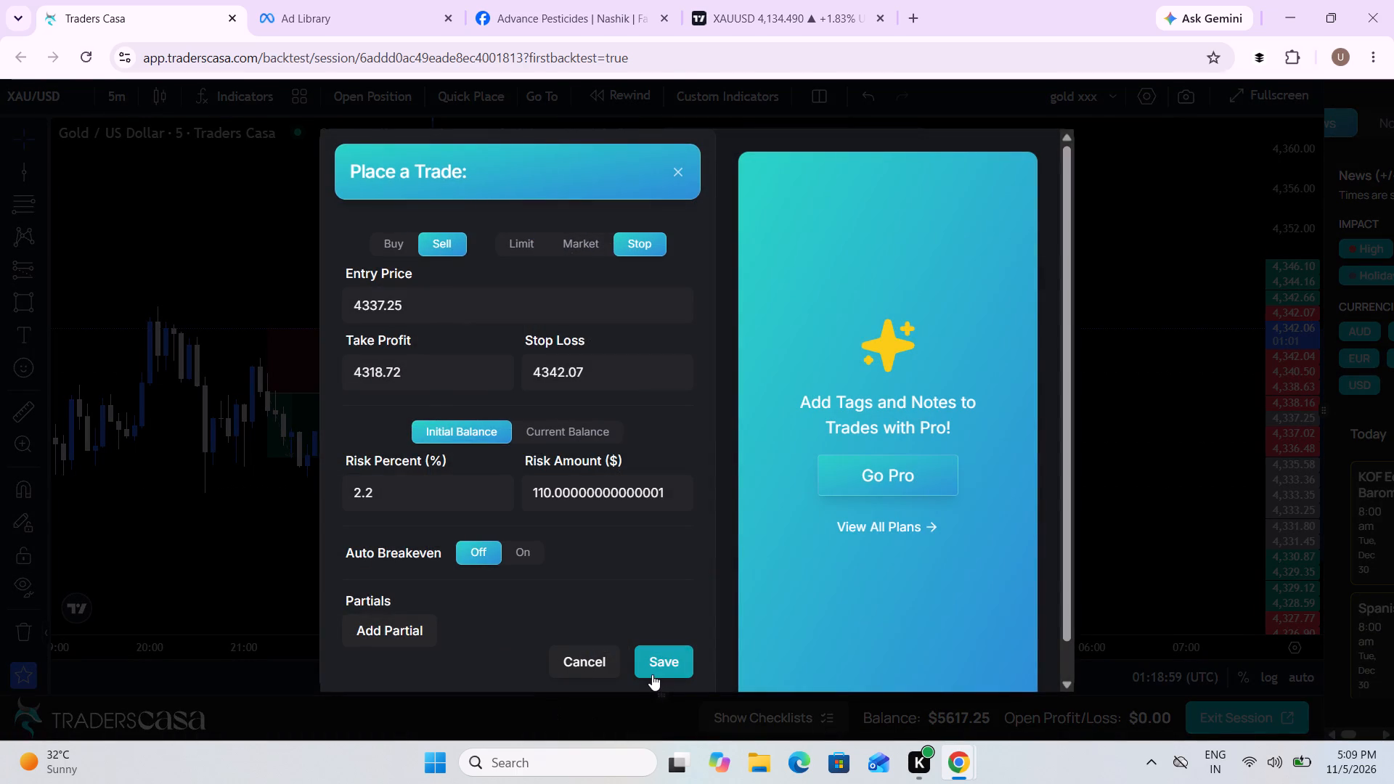
Replay the price to play out the sell order, pausing at 01:37:59 and again at 01:48:59 UTC.
{"action": "left_click_drag", "start_coordinate": [503, 574], "coordinate": [521, 572]}
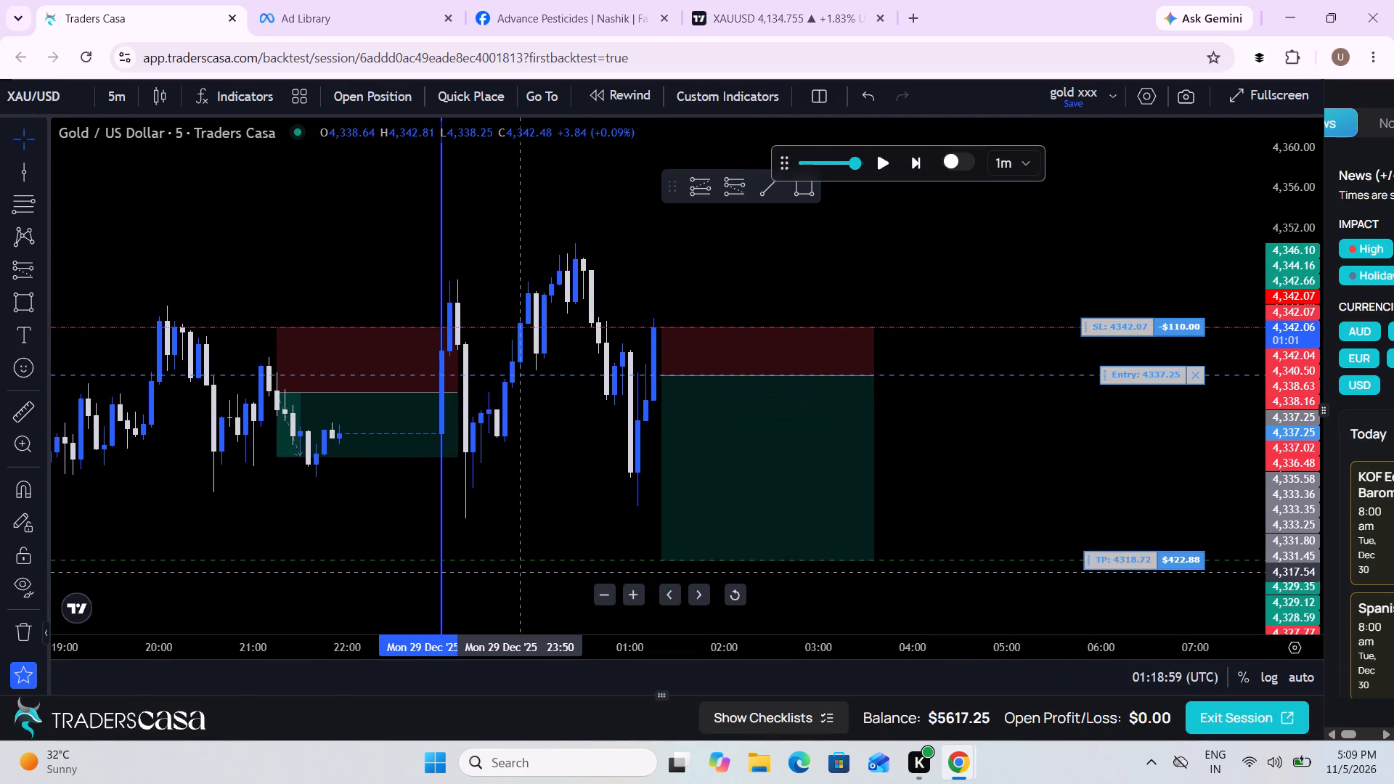
{"action": "left_click_drag", "start_coordinate": [997, 478], "coordinate": [1070, 459]}
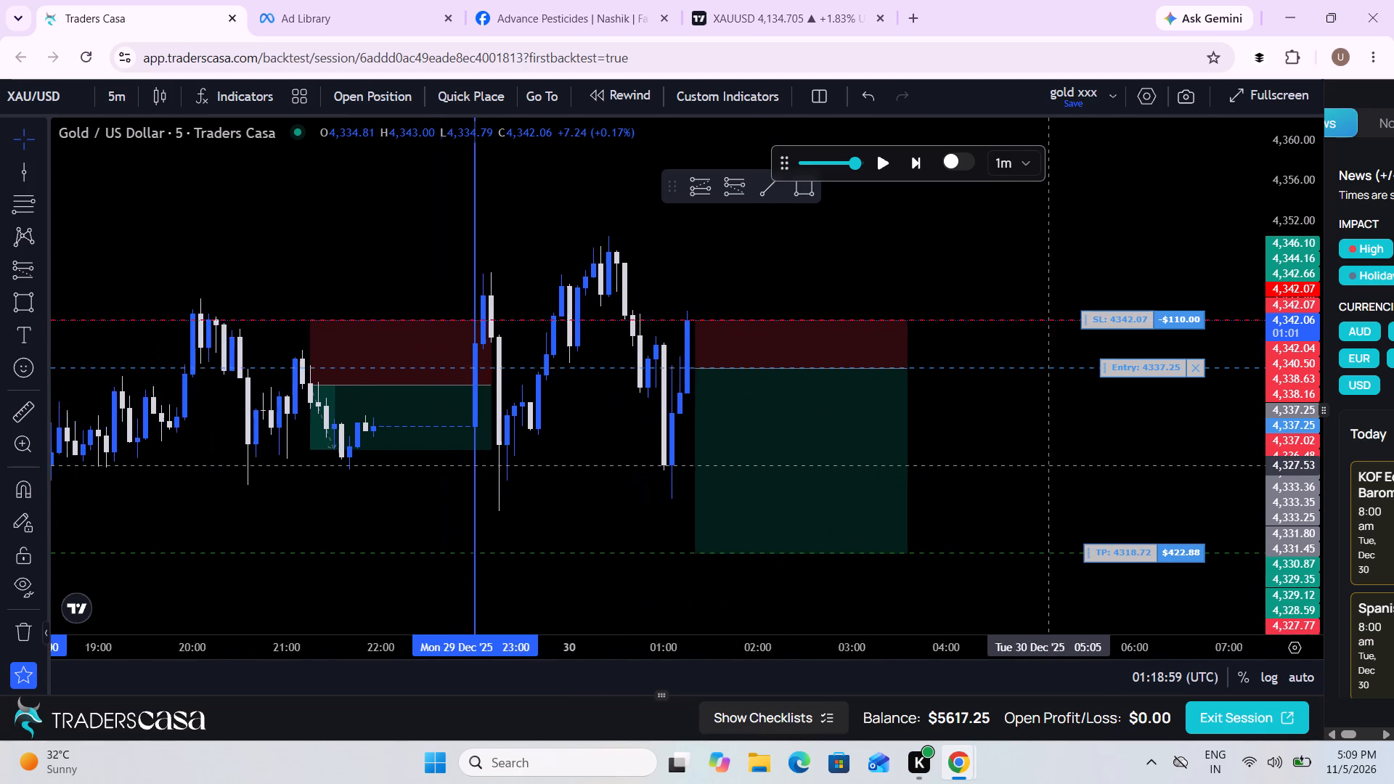
{"action": "left_click_drag", "start_coordinate": [1070, 459], "coordinate": [1072, 458]}
{"action": "scroll", "coordinate": [1072, 458], "scroll_direction": "up", "scroll_amount": 3}
{"action": "left_click", "coordinate": [882, 171]}
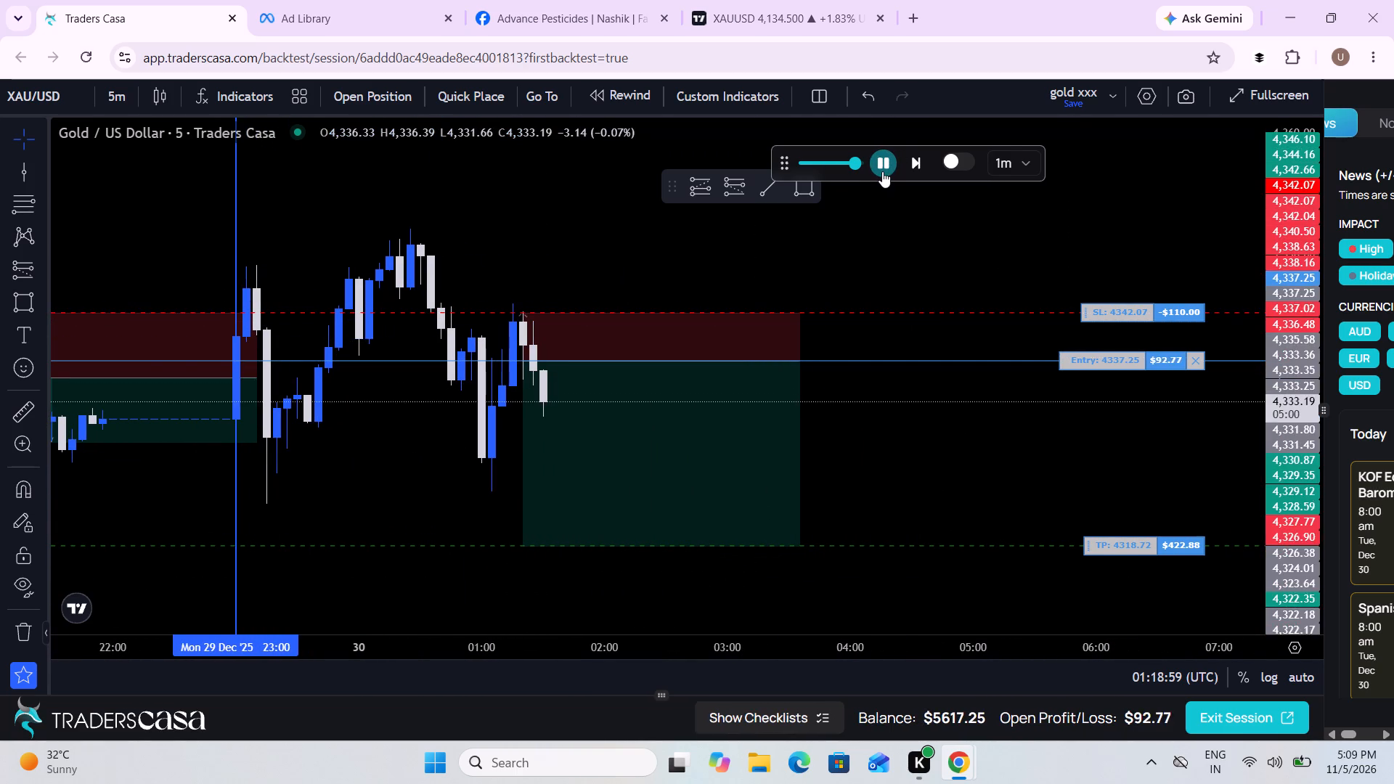
{"action": "left_click", "coordinate": [882, 171]}
{"action": "left_click", "coordinate": [882, 171]}
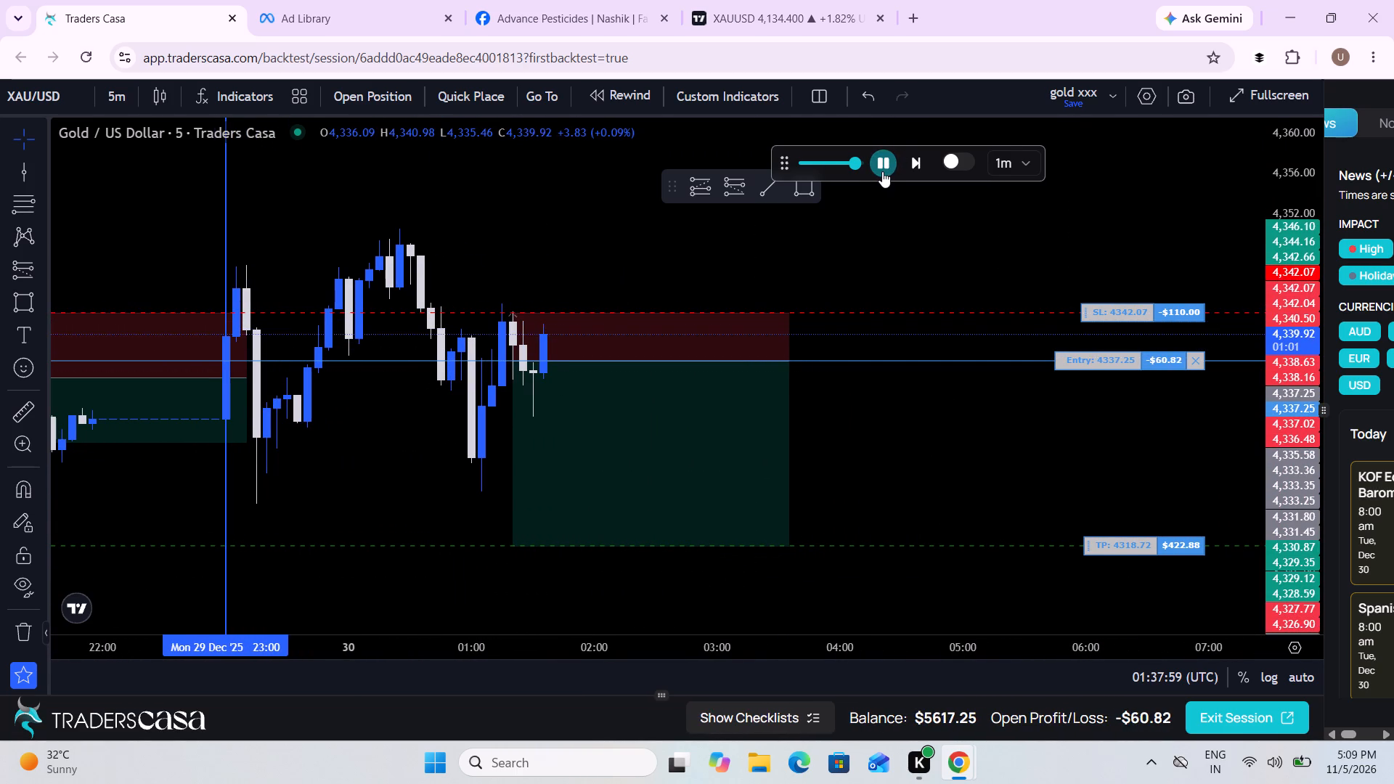
{"action": "left_click", "coordinate": [882, 171]}
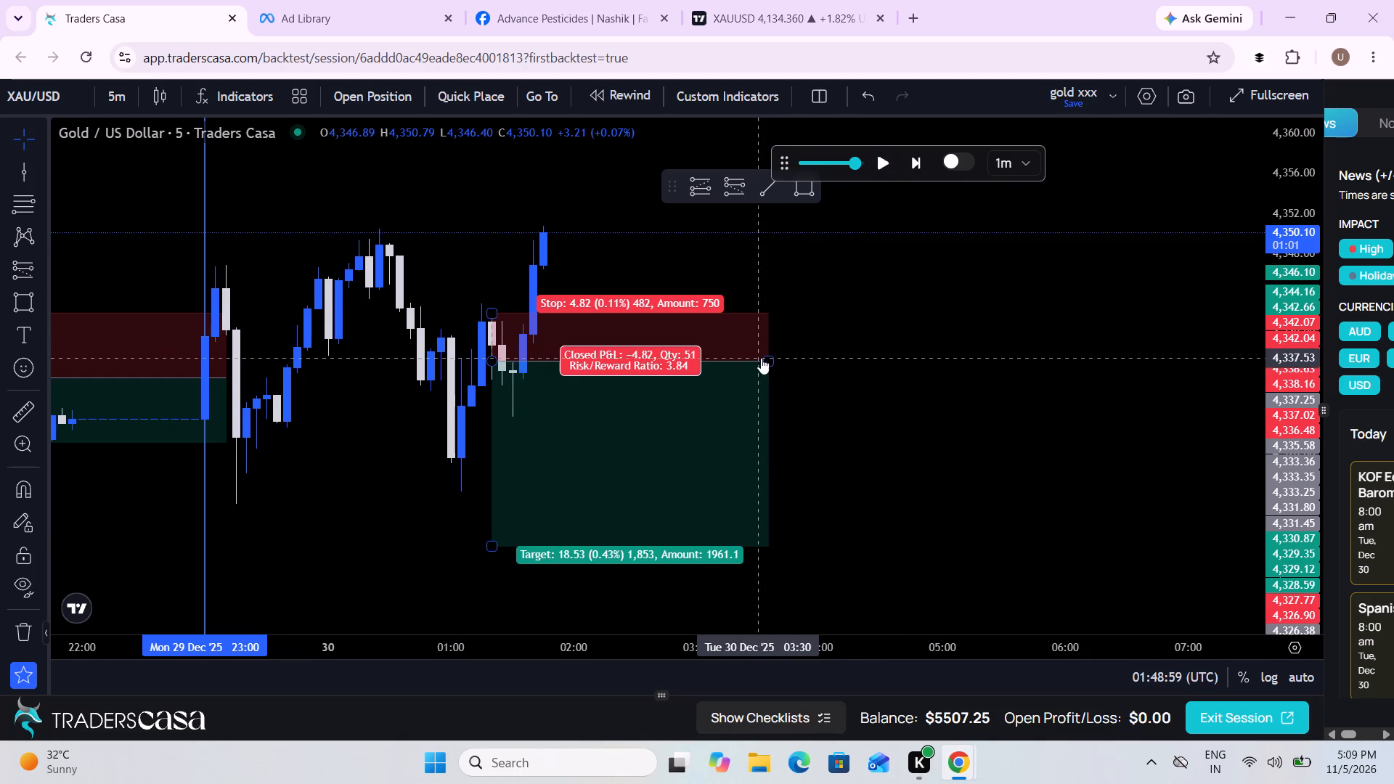
Shorten the latest short position drawing to end at the newest candle and raise its target to 4,331.80.
{"action": "left_click", "coordinate": [761, 358]}
{"action": "left_click_drag", "start_coordinate": [771, 362], "coordinate": [563, 363]}
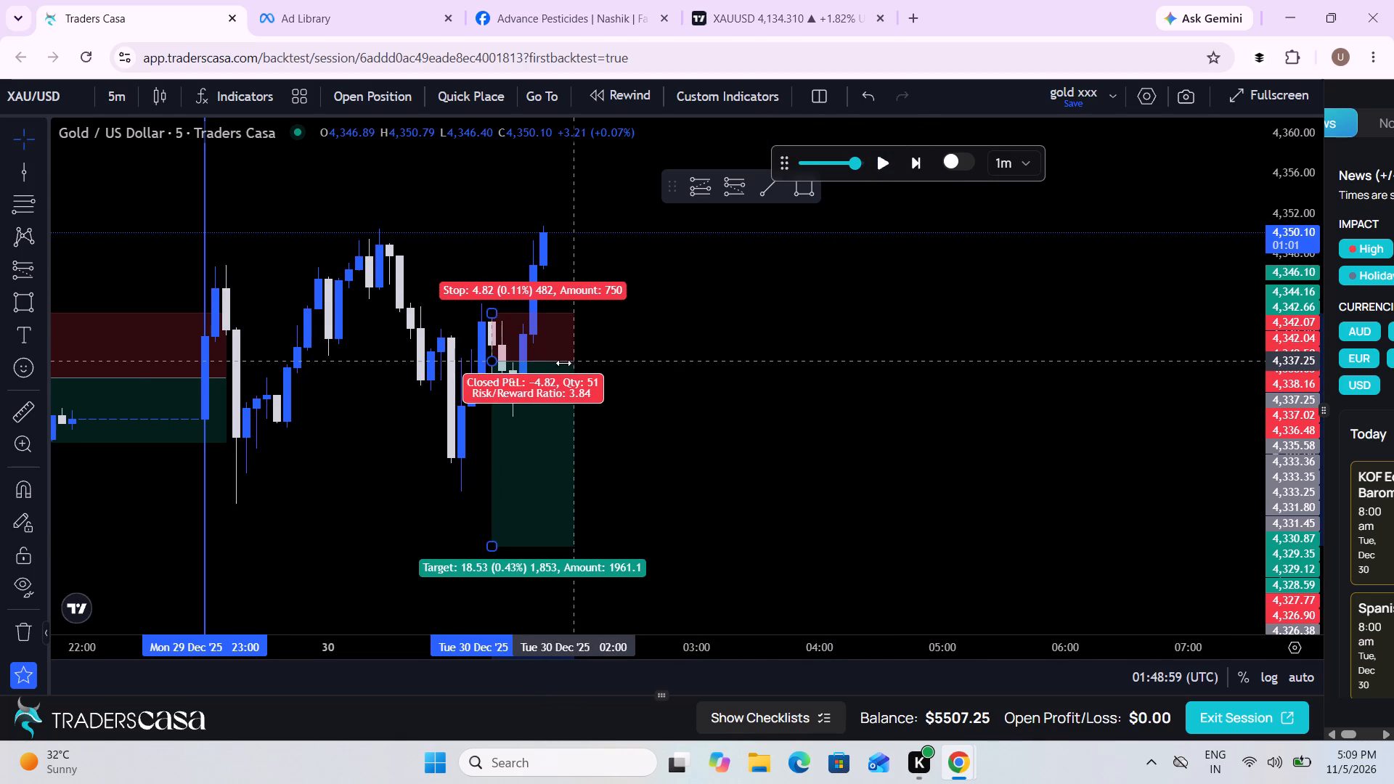
{"action": "left_click_drag", "start_coordinate": [563, 363], "coordinate": [544, 364]}
{"action": "left_click_drag", "start_coordinate": [489, 550], "coordinate": [513, 415]}
{"action": "left_click", "coordinate": [640, 409]}
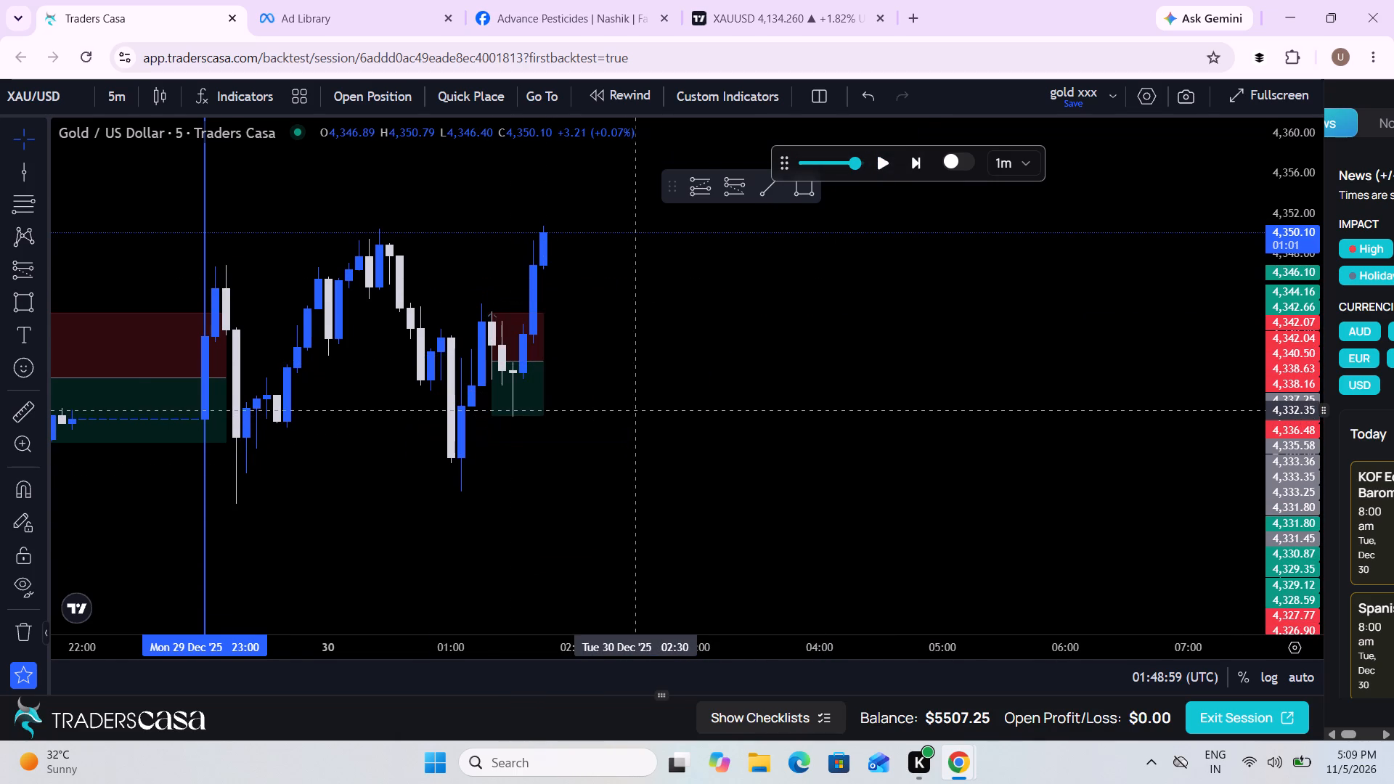
Replay the price onward with no open trade and pause it at 03:50:59 UTC.
{"action": "left_click_drag", "start_coordinate": [640, 409], "coordinate": [667, 482]}
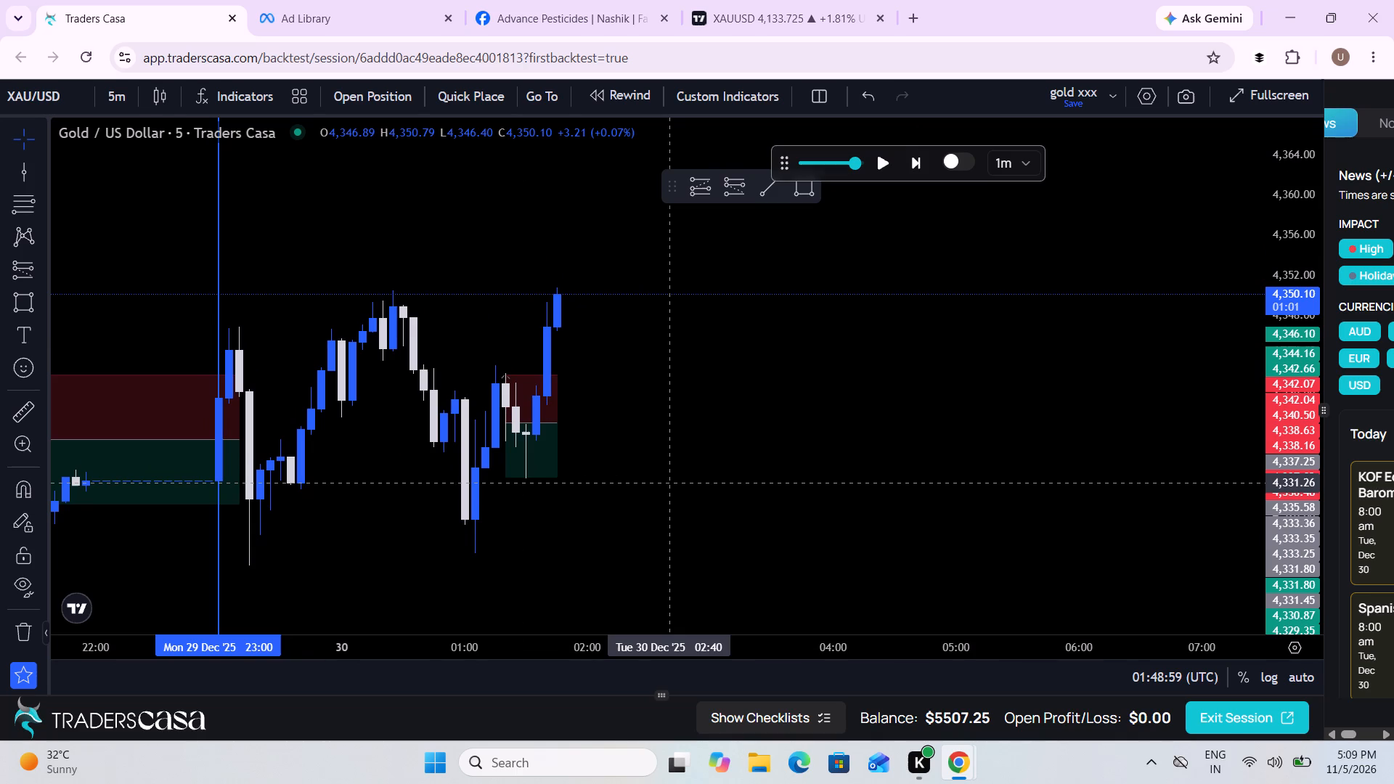
{"action": "left_click_drag", "start_coordinate": [667, 482], "coordinate": [651, 487]}
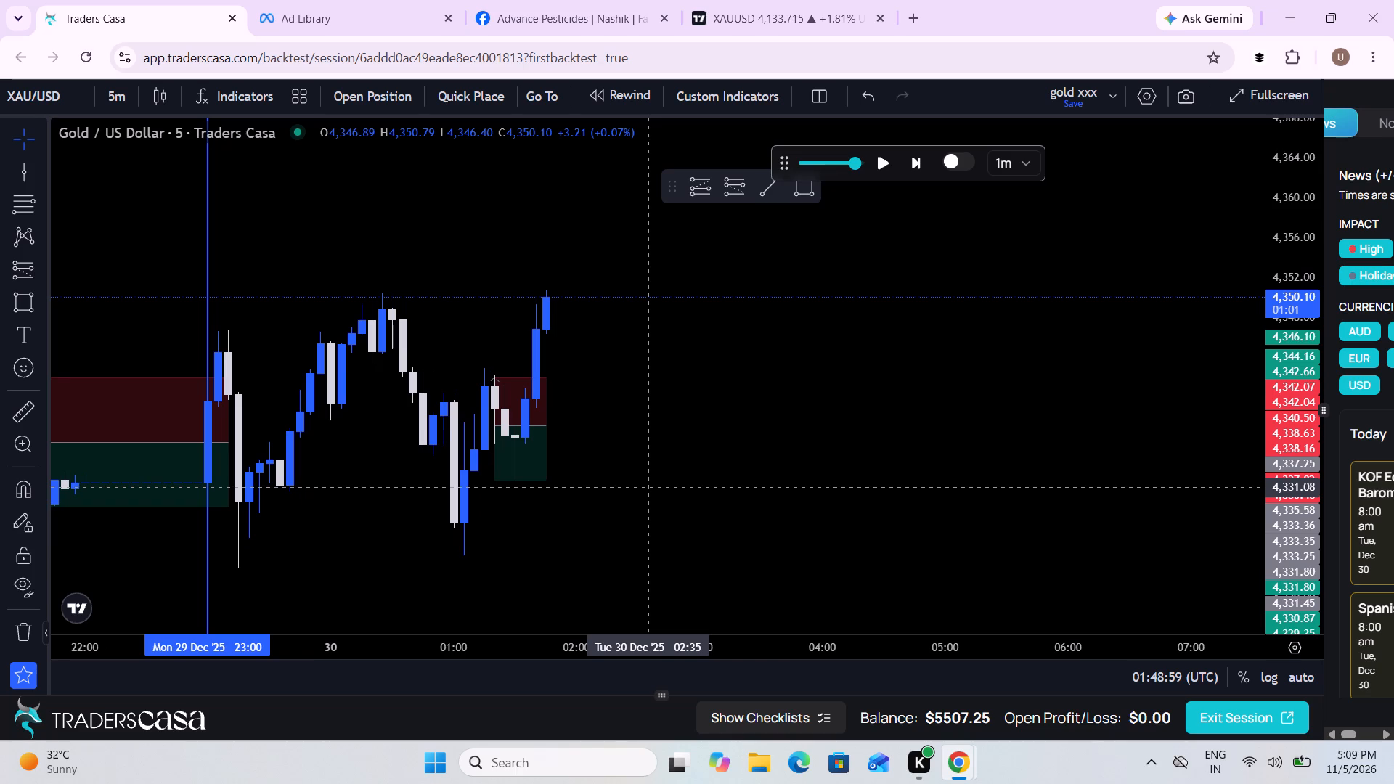
{"action": "left_click_drag", "start_coordinate": [651, 487], "coordinate": [637, 491]}
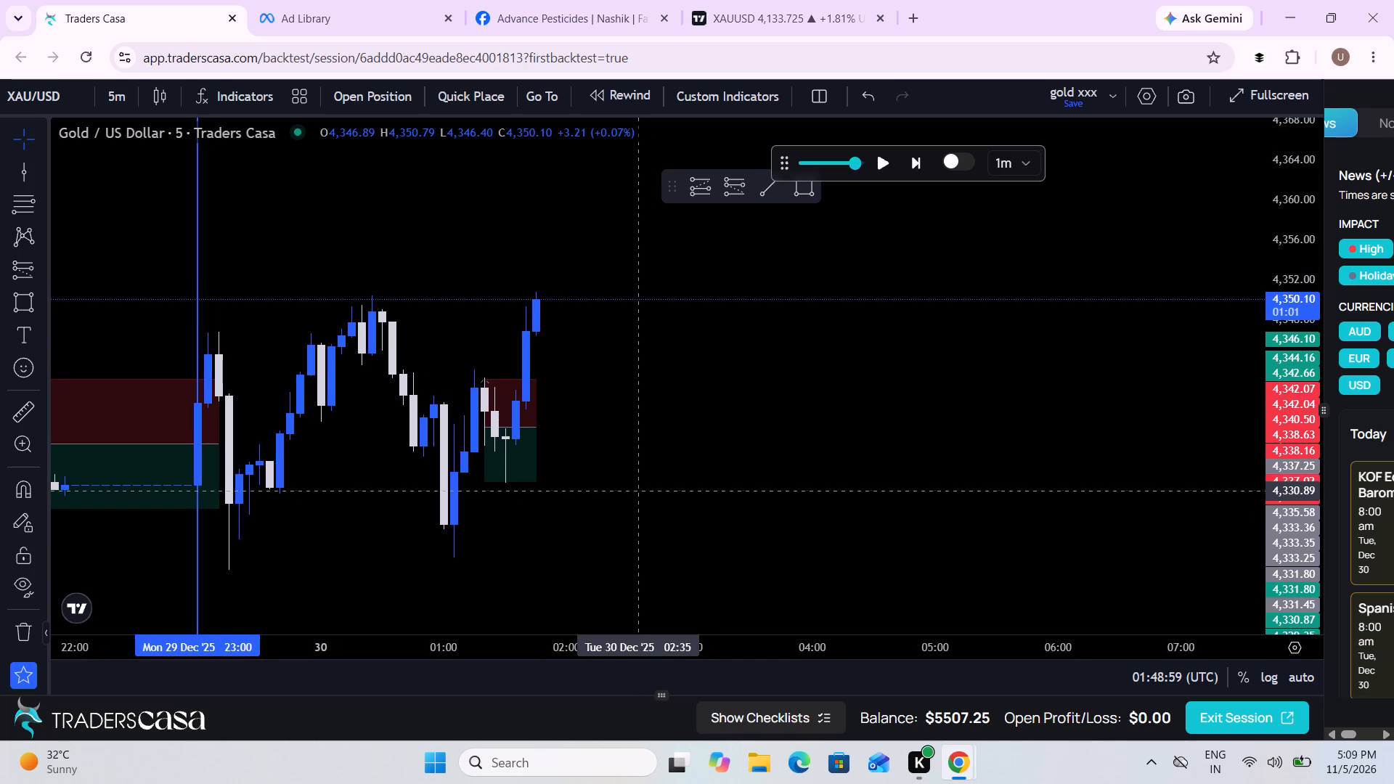
{"action": "scroll", "coordinate": [486, 587], "scroll_direction": "down", "scroll_amount": 6}
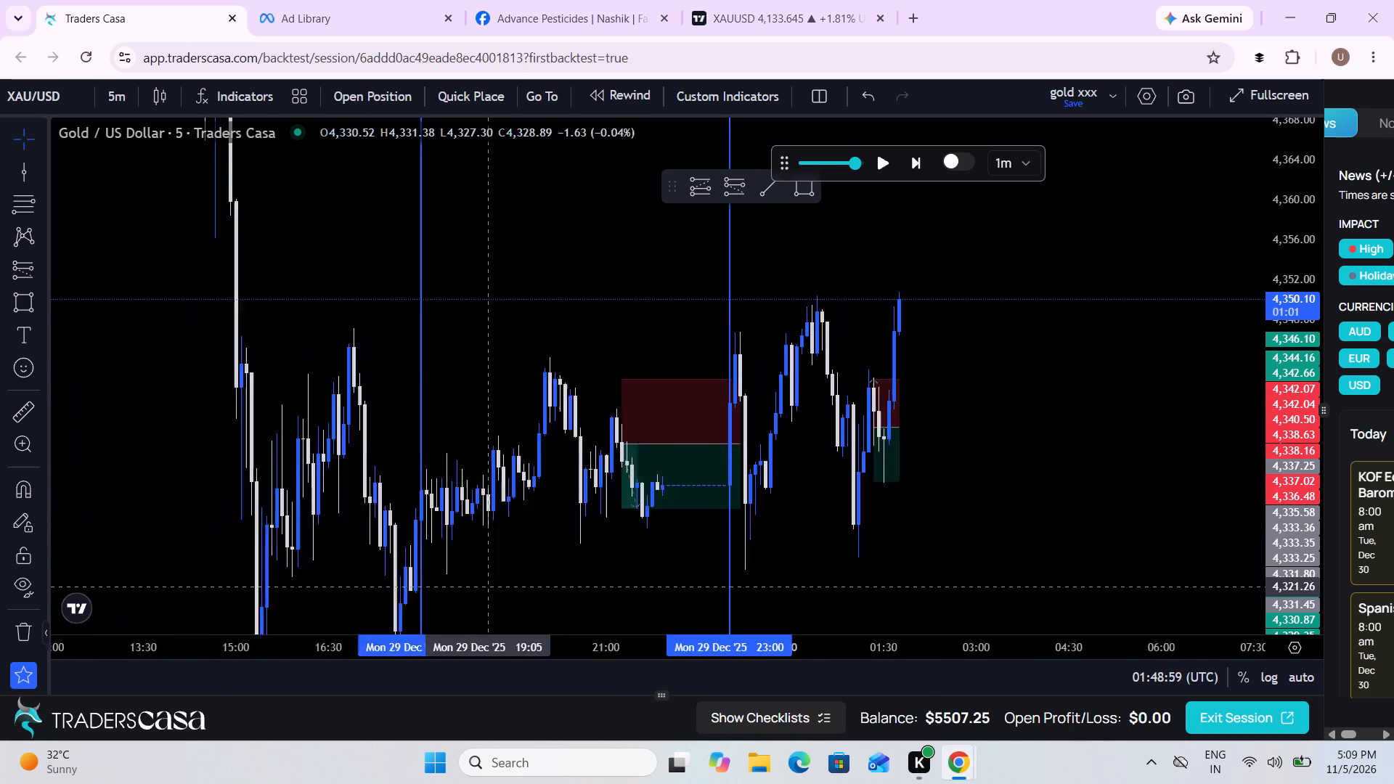
{"action": "left_click_drag", "start_coordinate": [722, 579], "coordinate": [600, 686]}
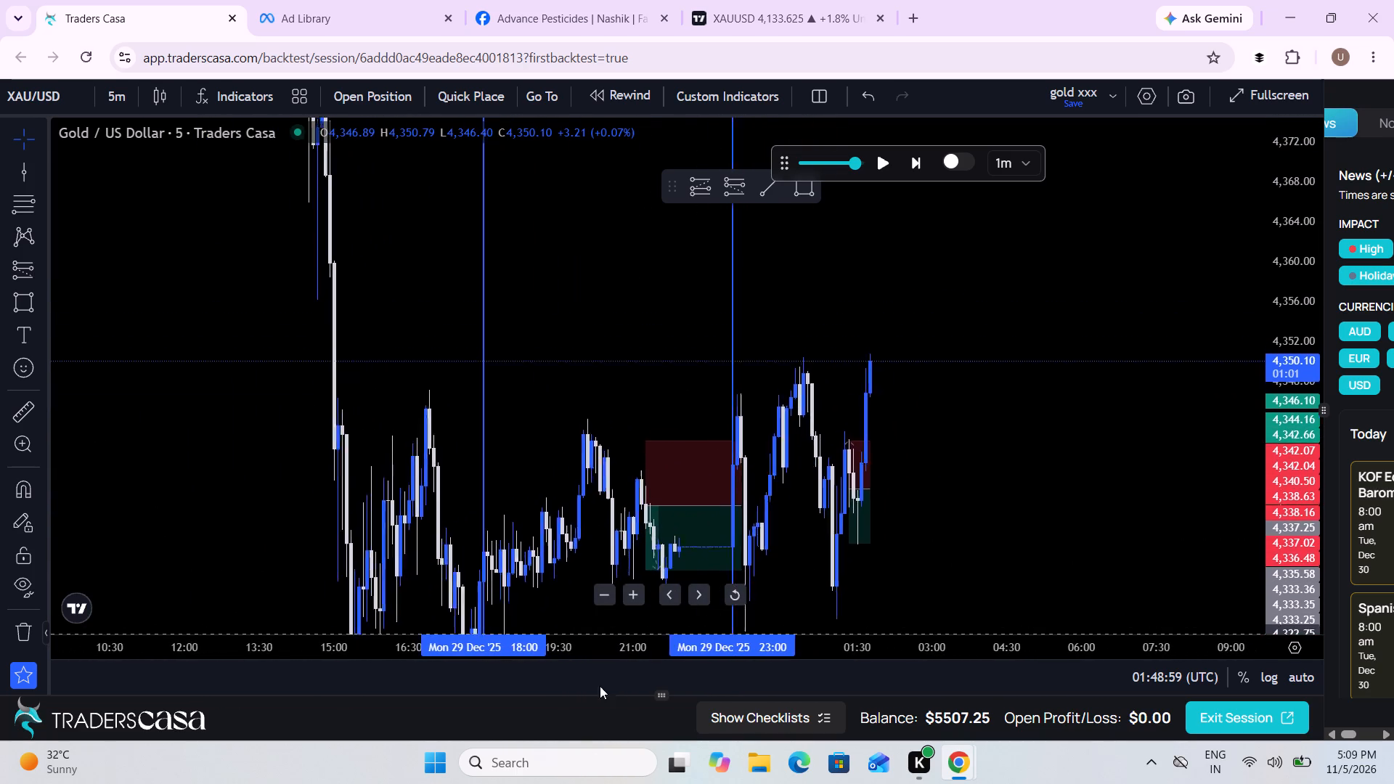
{"action": "left_click_drag", "start_coordinate": [600, 686], "coordinate": [518, 542]}
{"action": "scroll", "coordinate": [518, 542], "scroll_direction": "up", "scroll_amount": 6}
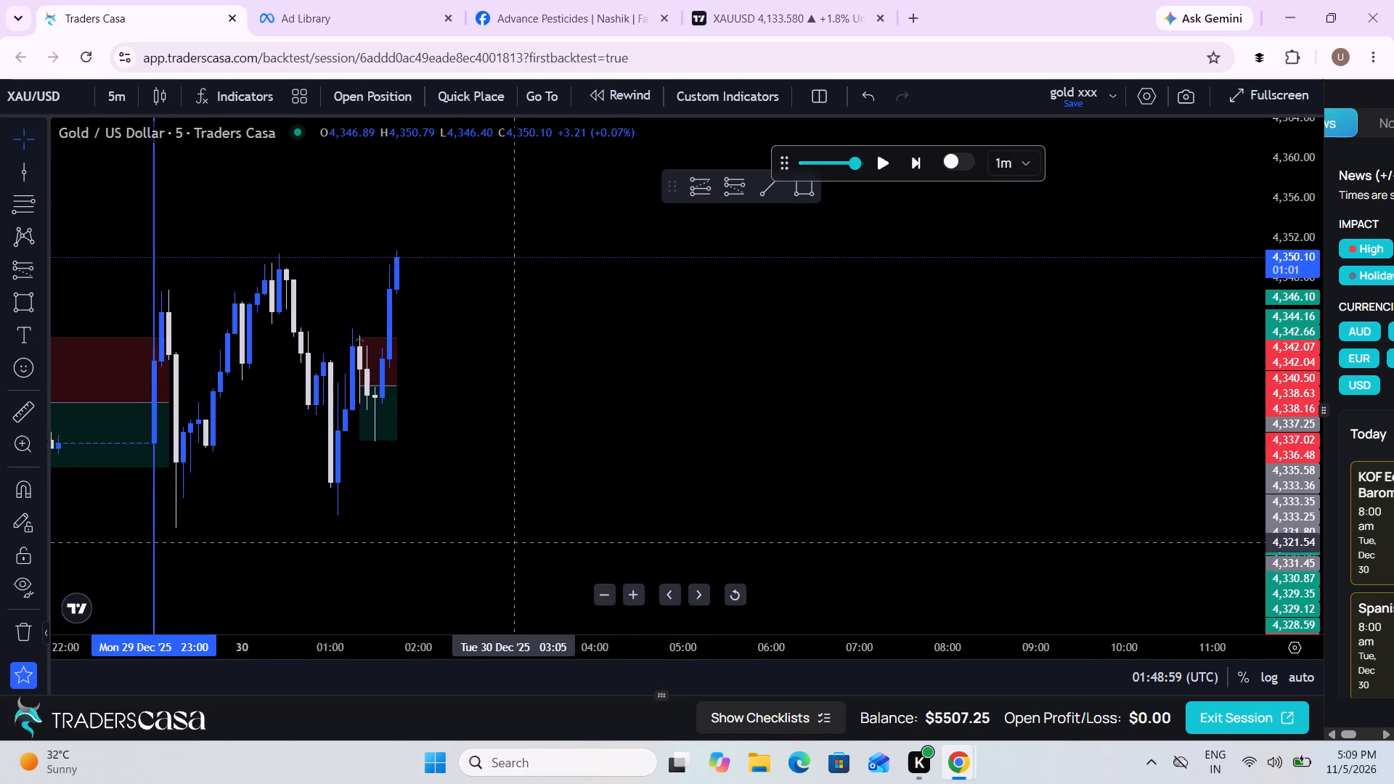
{"action": "left_click_drag", "start_coordinate": [534, 439], "coordinate": [742, 464]}
{"action": "left_click", "coordinate": [879, 163]}
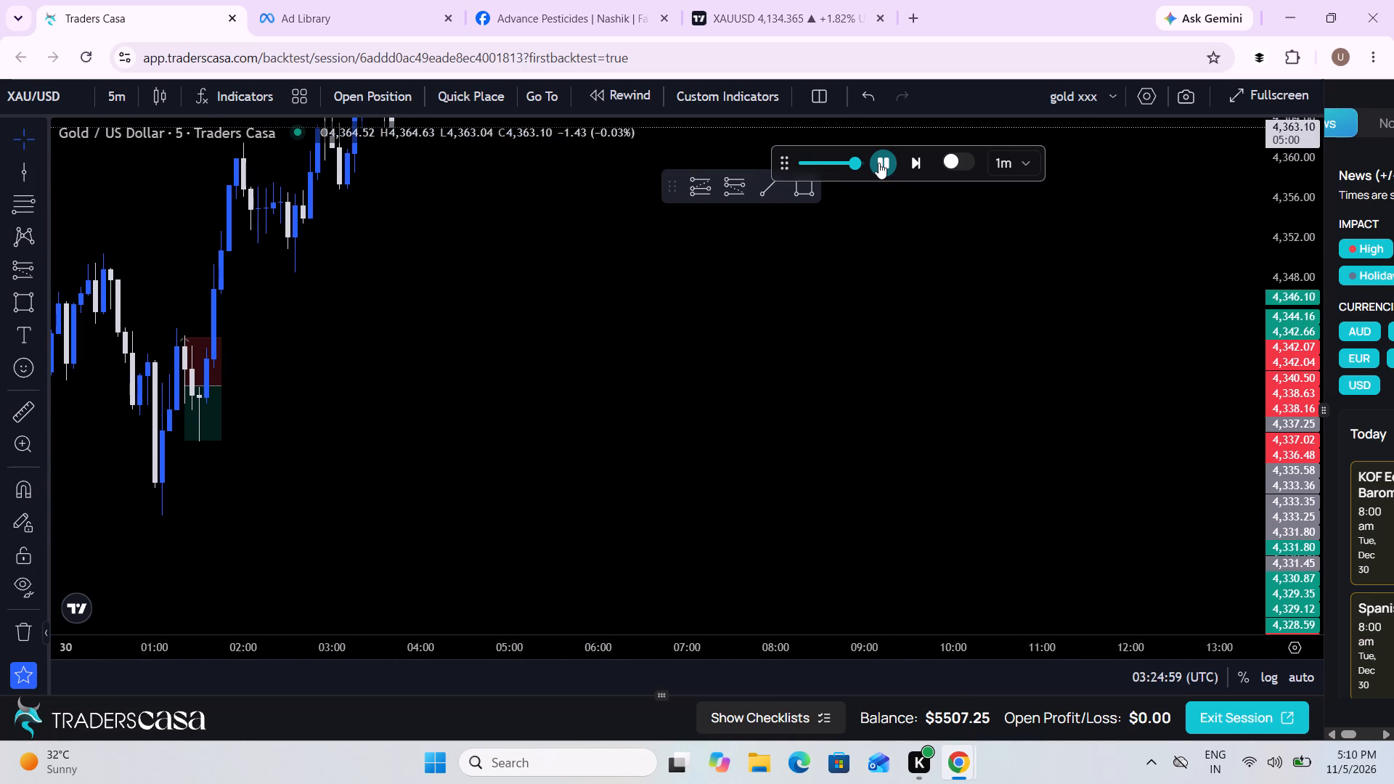
{"action": "left_click", "coordinate": [879, 163]}
Switch the gold chart from the 5-minute to the 1-hour timeframe.
{"action": "left_click_drag", "start_coordinate": [627, 323], "coordinate": [644, 538]}
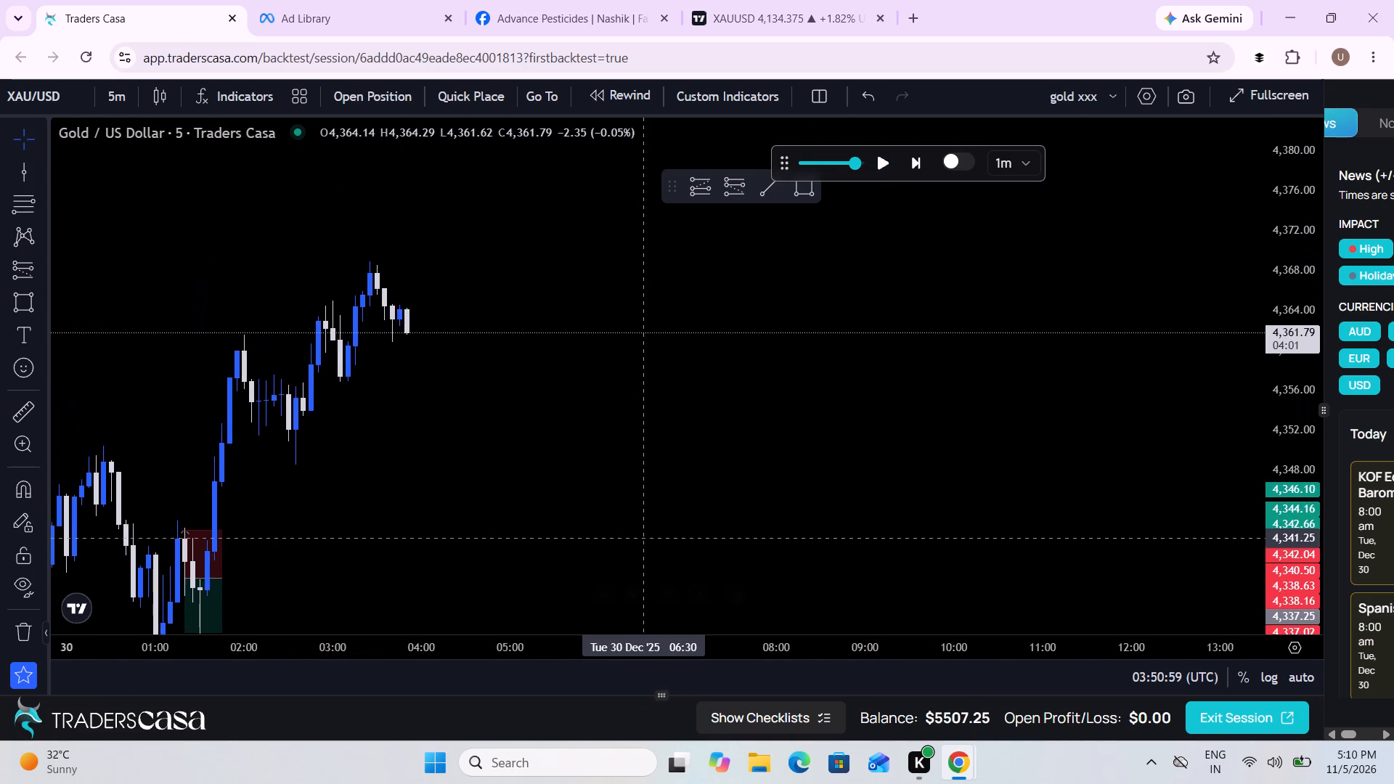
{"action": "scroll", "coordinate": [644, 538], "scroll_direction": "down", "scroll_amount": 5}
{"action": "left_click_drag", "start_coordinate": [733, 494], "coordinate": [708, 384]}
{"action": "scroll", "coordinate": [708, 384], "scroll_direction": "up", "scroll_amount": 2}
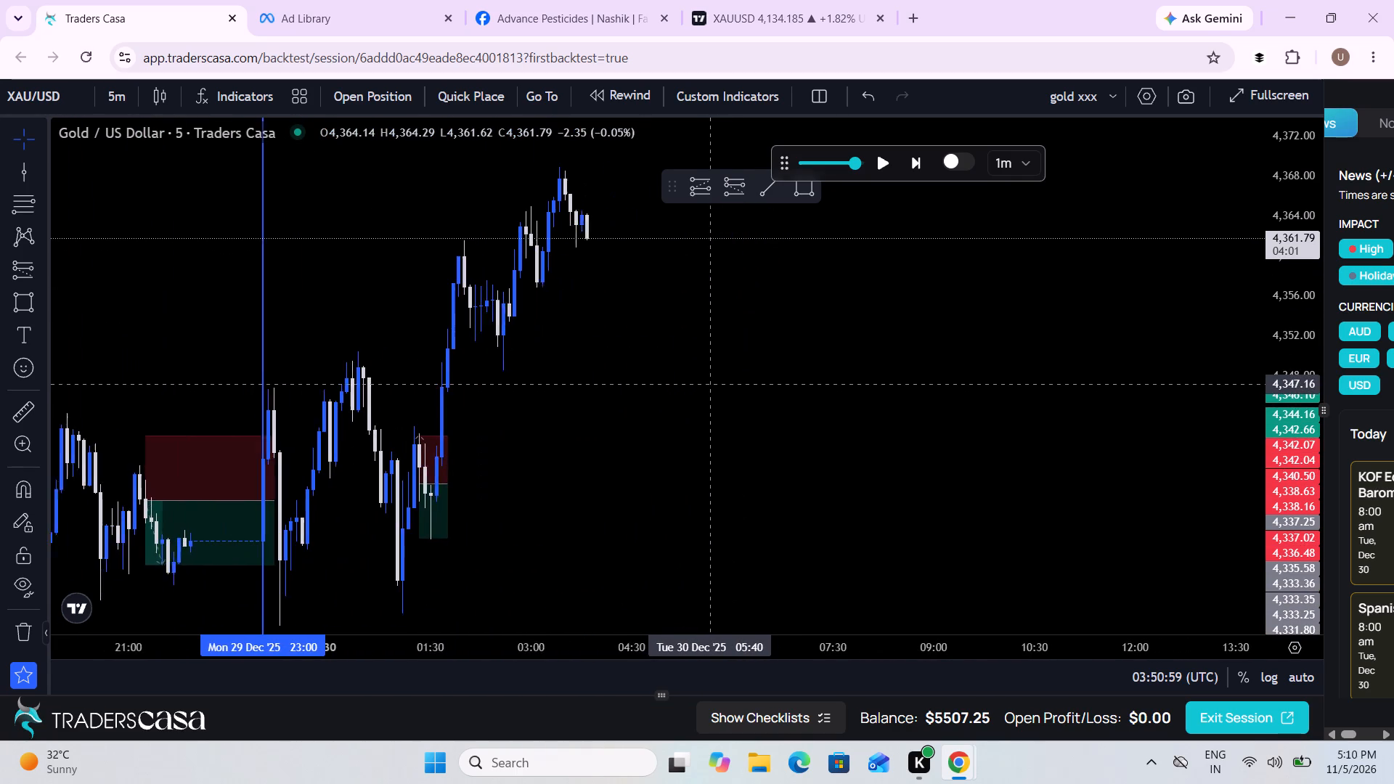
{"action": "scroll", "coordinate": [708, 384], "scroll_direction": "up", "scroll_amount": 1}
{"action": "left_click_drag", "start_coordinate": [708, 384], "coordinate": [728, 453]}
{"action": "left_click_drag", "start_coordinate": [728, 453], "coordinate": [705, 388]}
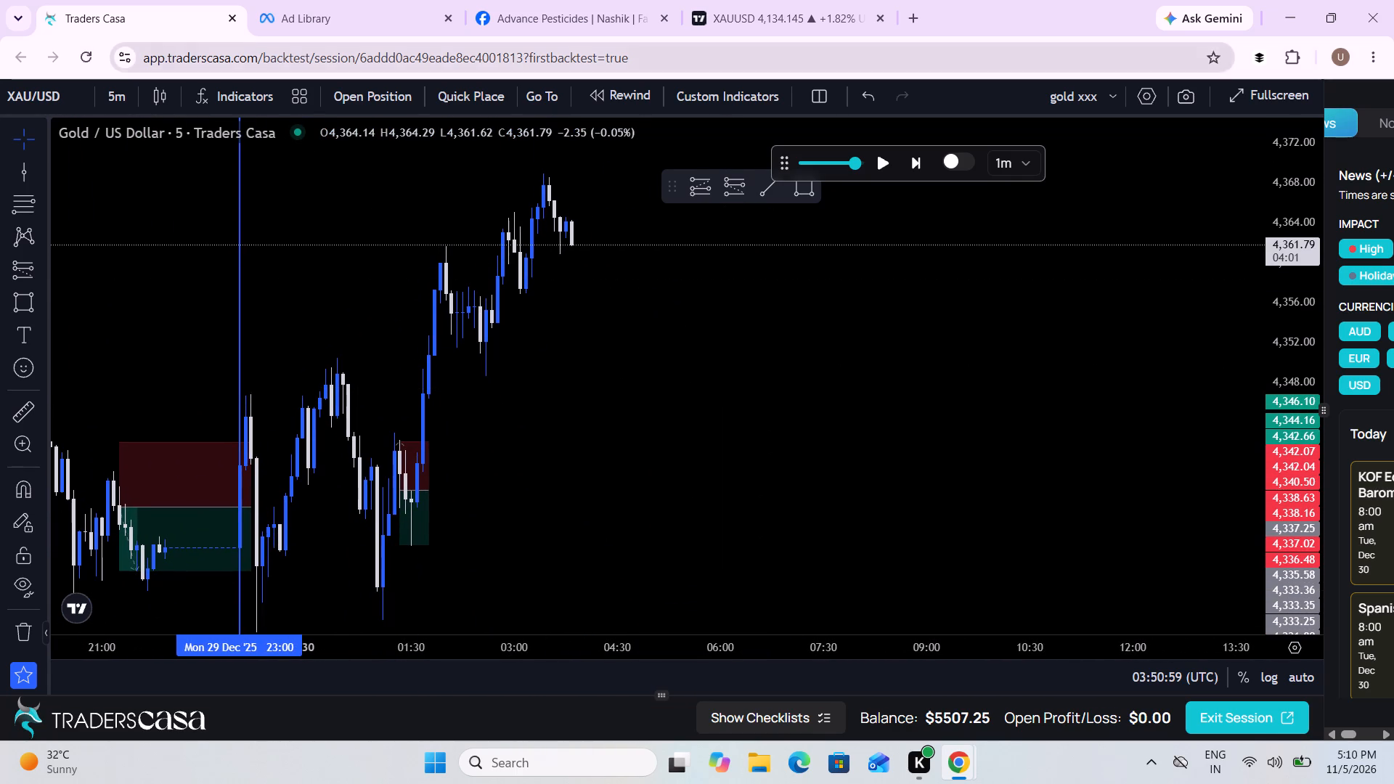
{"action": "left_click", "coordinate": [107, 96]}
{"action": "left_click", "coordinate": [152, 445]}
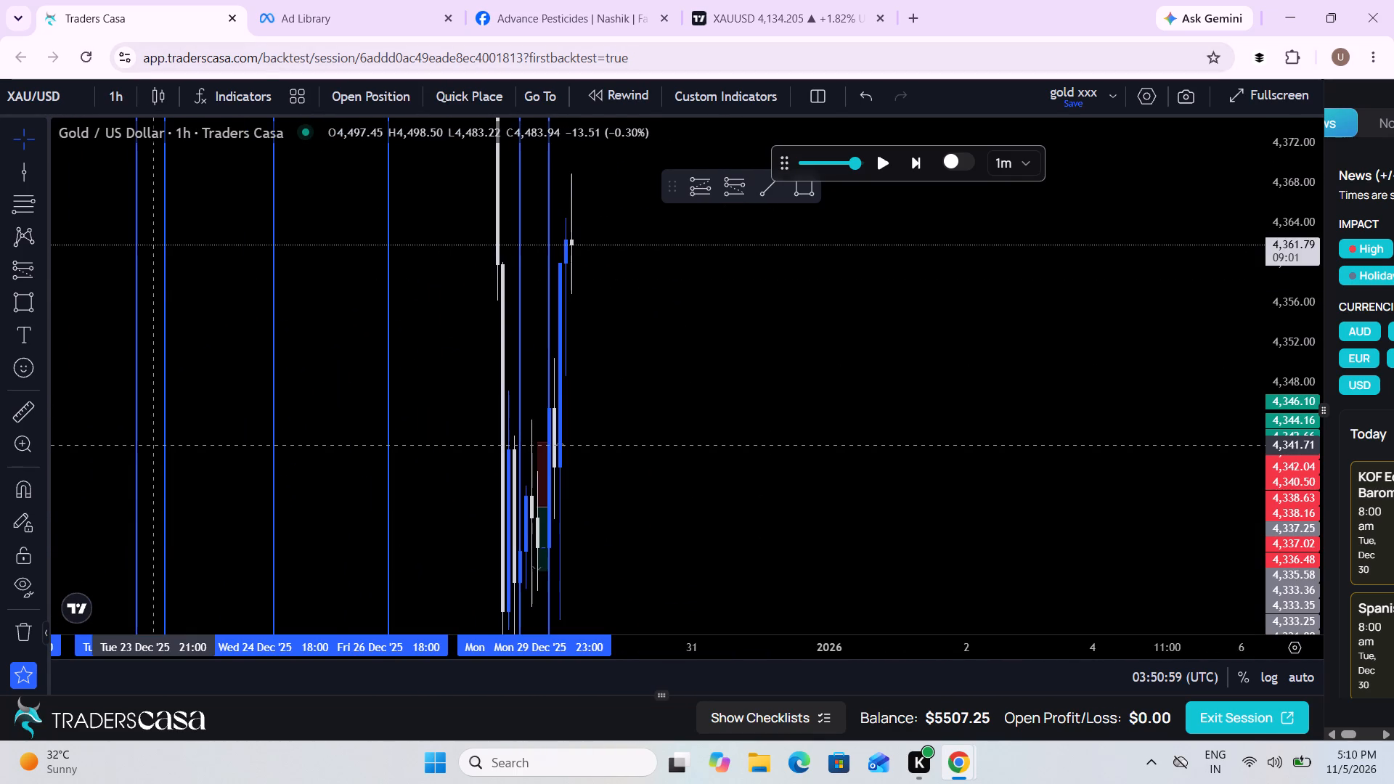
Examine the 1-hour candles around the 29 Dec 18:00 and 23:00 session lines and the latest price action.
{"action": "scroll", "coordinate": [399, 542], "scroll_direction": "up", "scroll_amount": 5}
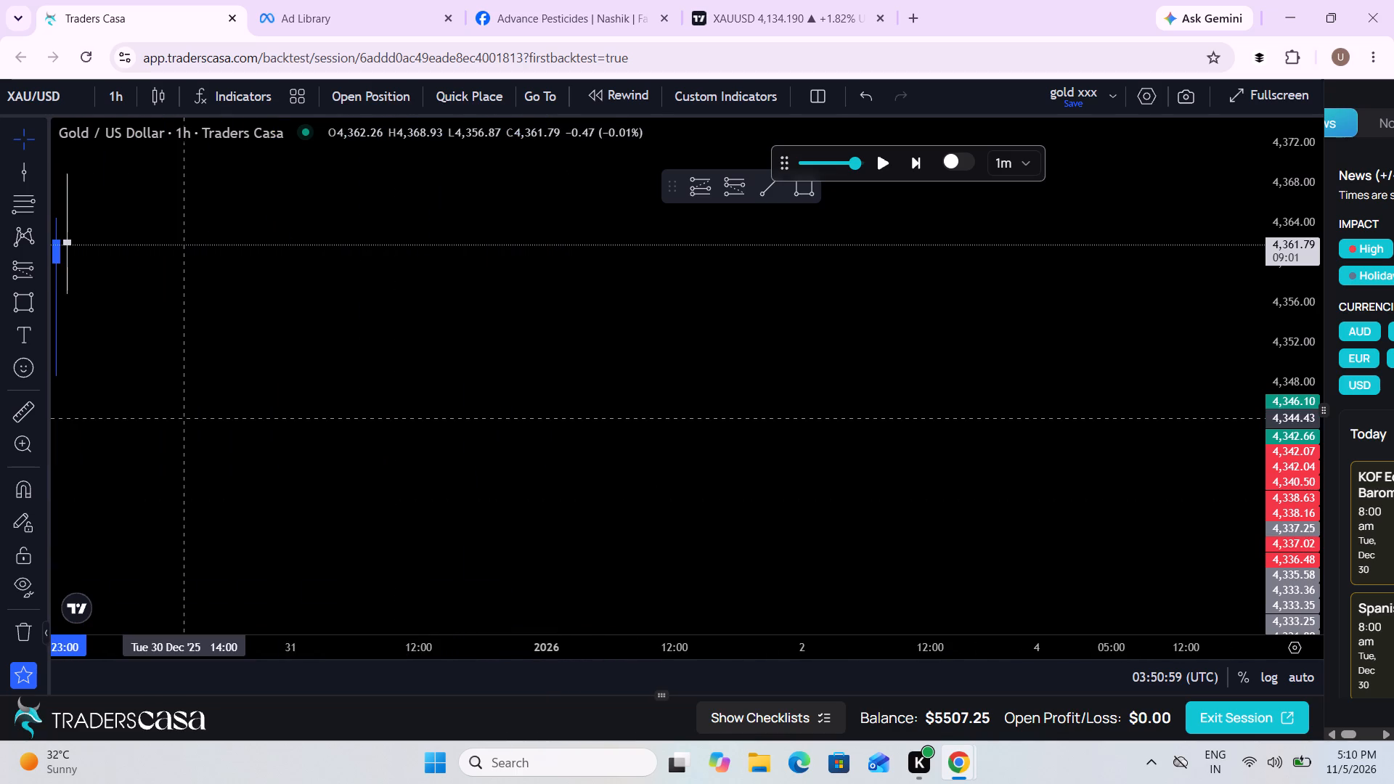
{"action": "left_click_drag", "start_coordinate": [180, 418], "coordinate": [920, 450]}
{"action": "scroll", "coordinate": [920, 450], "scroll_direction": "up", "scroll_amount": 4}
{"action": "left_click_drag", "start_coordinate": [593, 481], "coordinate": [632, 465]}
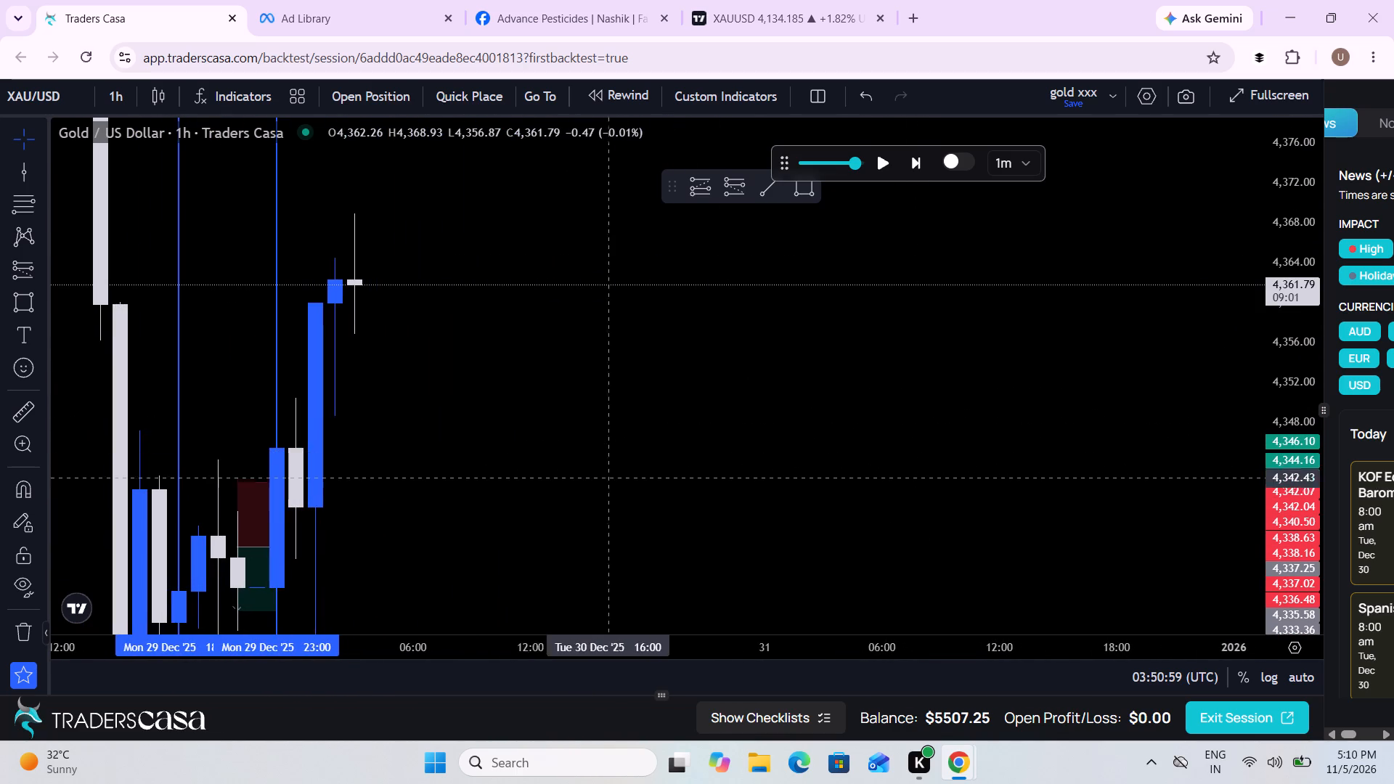
{"action": "left_click_drag", "start_coordinate": [632, 465], "coordinate": [873, 338]}
{"action": "left_click_drag", "start_coordinate": [885, 393], "coordinate": [894, 395]}
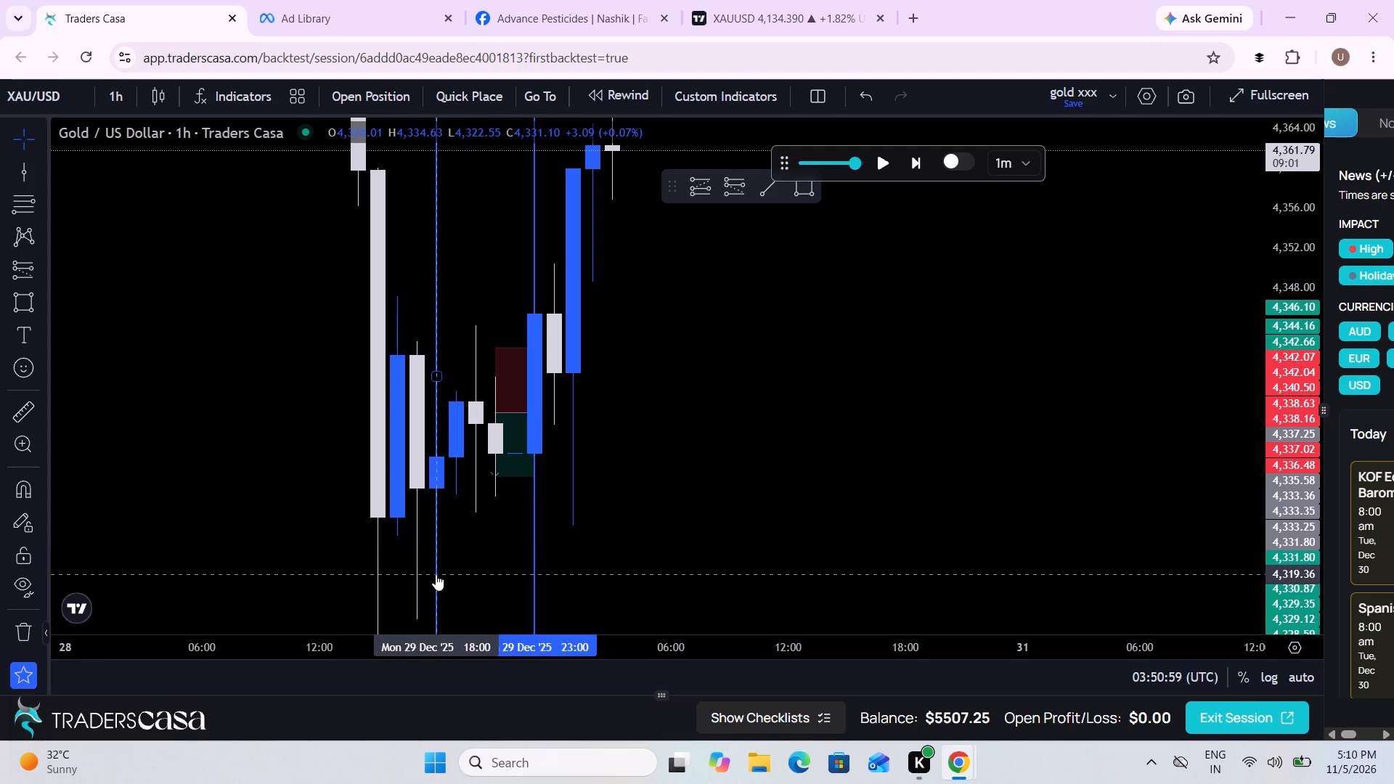
{"action": "left_click", "coordinate": [808, 538]}
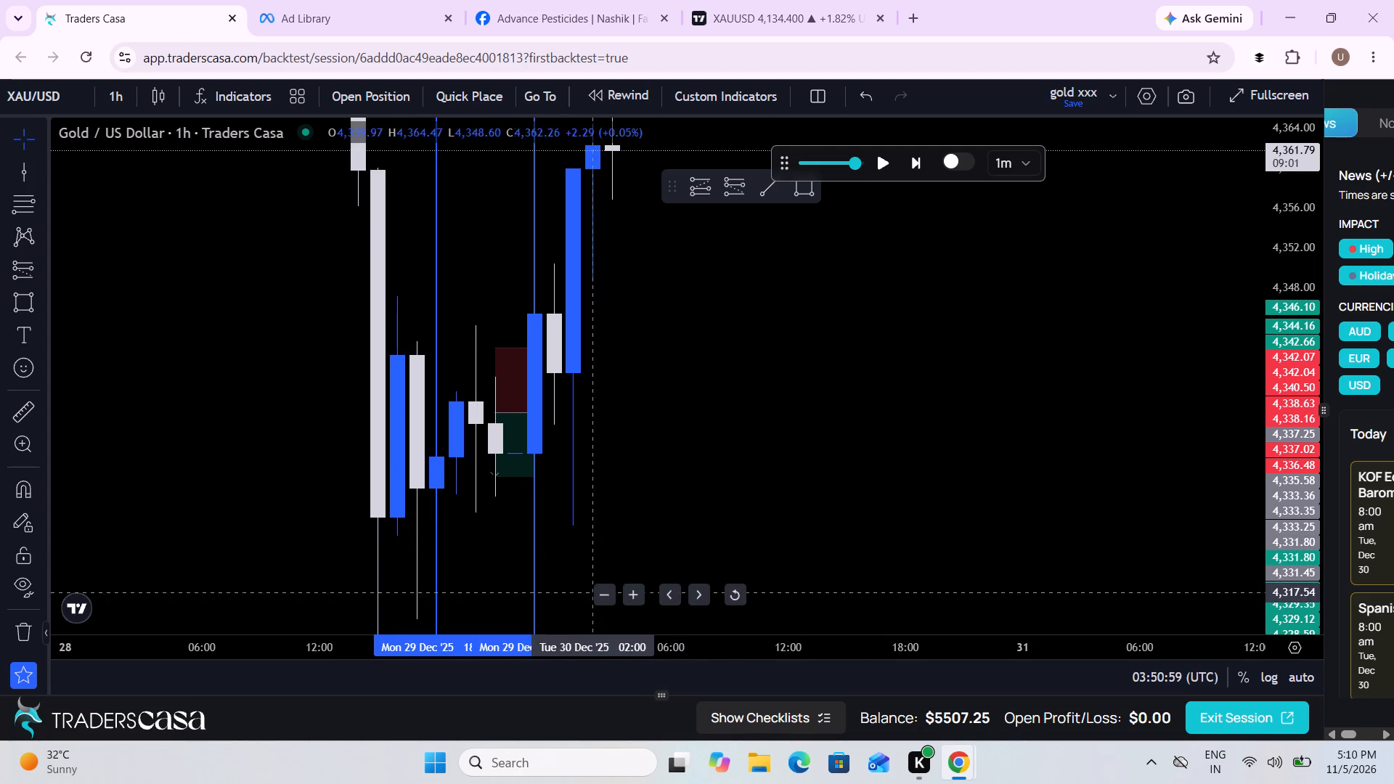
{"action": "left_click_drag", "start_coordinate": [780, 485], "coordinate": [734, 741]}
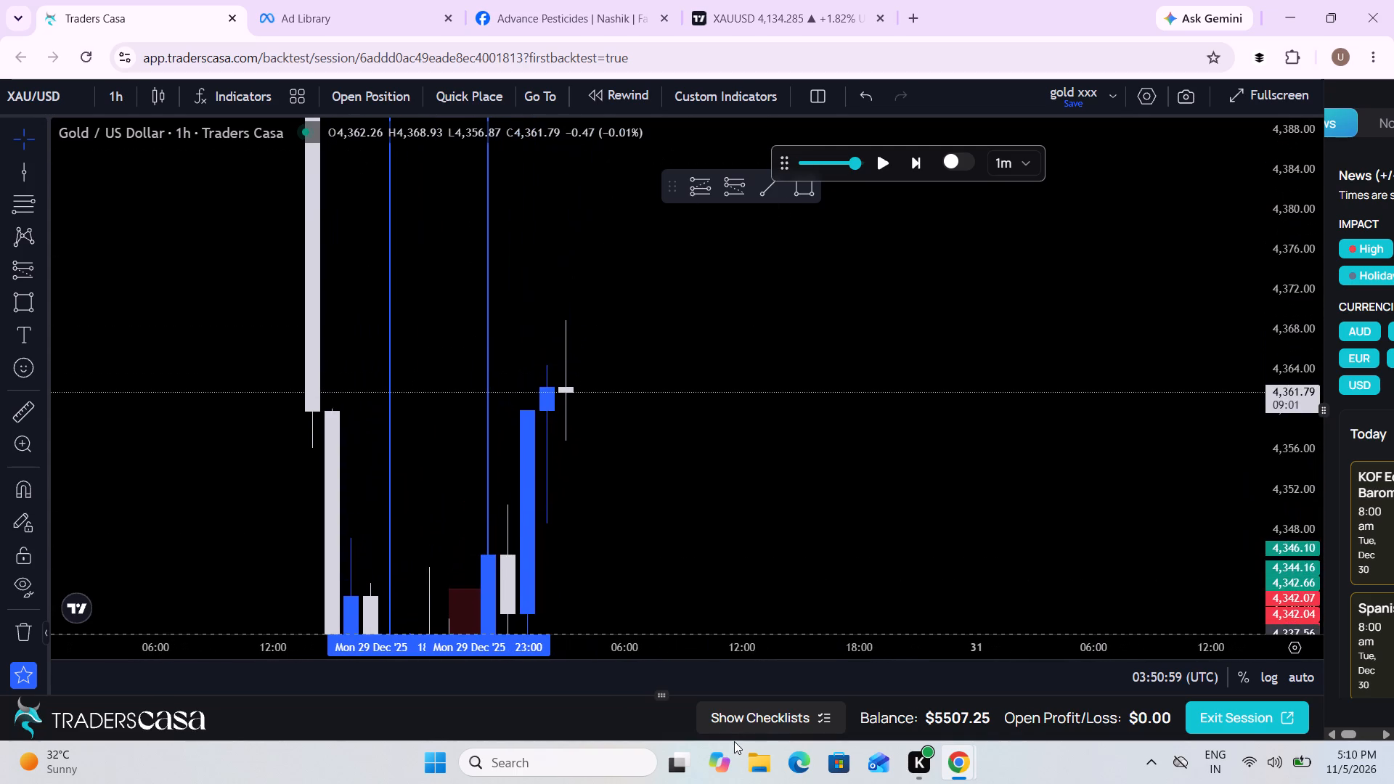
{"action": "left_click_drag", "start_coordinate": [734, 741], "coordinate": [726, 628]}
{"action": "left_click_drag", "start_coordinate": [558, 421], "coordinate": [637, 535]}
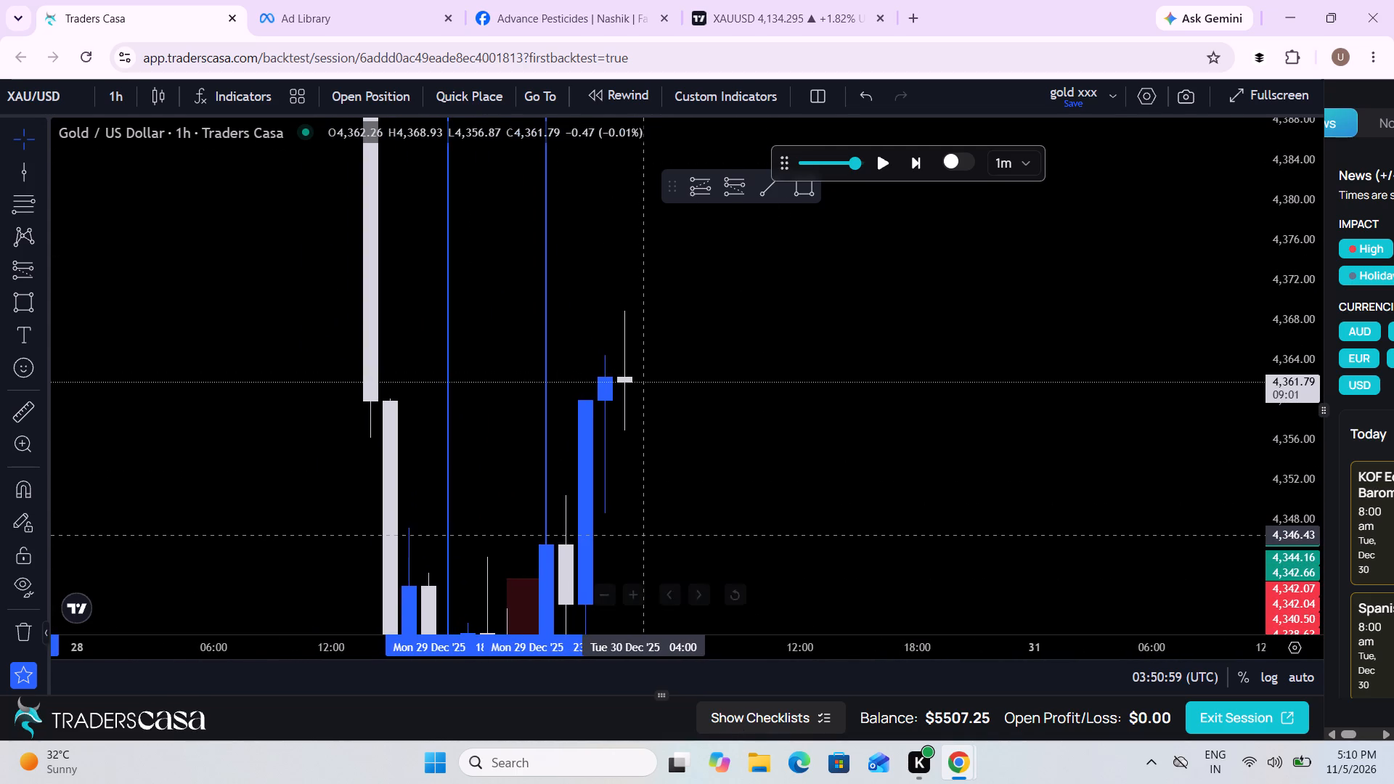
{"action": "scroll", "coordinate": [637, 535], "scroll_direction": "up", "scroll_amount": 1}
Switch the gold chart back to the 5-minute timeframe.
{"action": "left_click", "coordinate": [116, 89]}
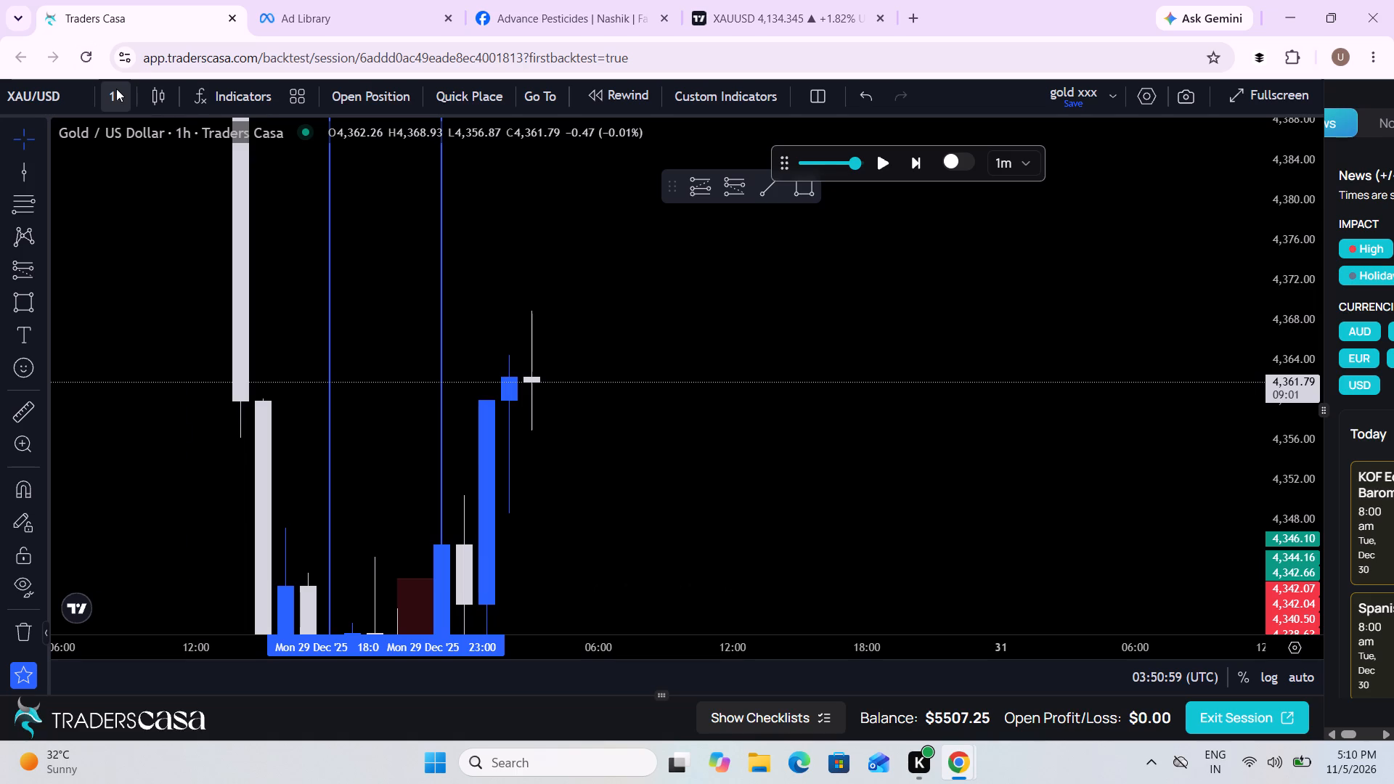
{"action": "left_click", "coordinate": [152, 293]}
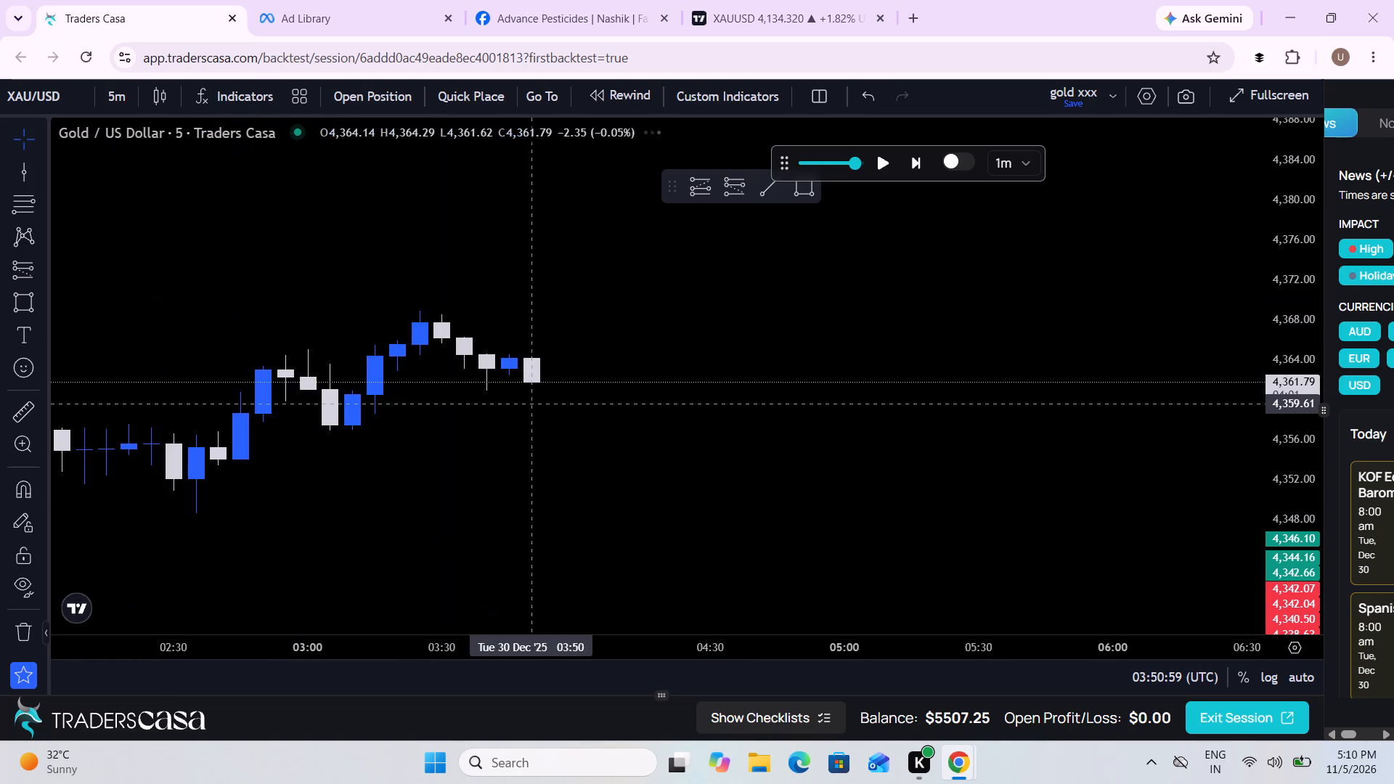
Examine the 5-minute gold candles from the 29 Dec 18:00 session line up to the latest price.
{"action": "scroll", "coordinate": [526, 404], "scroll_direction": "down", "scroll_amount": 8}
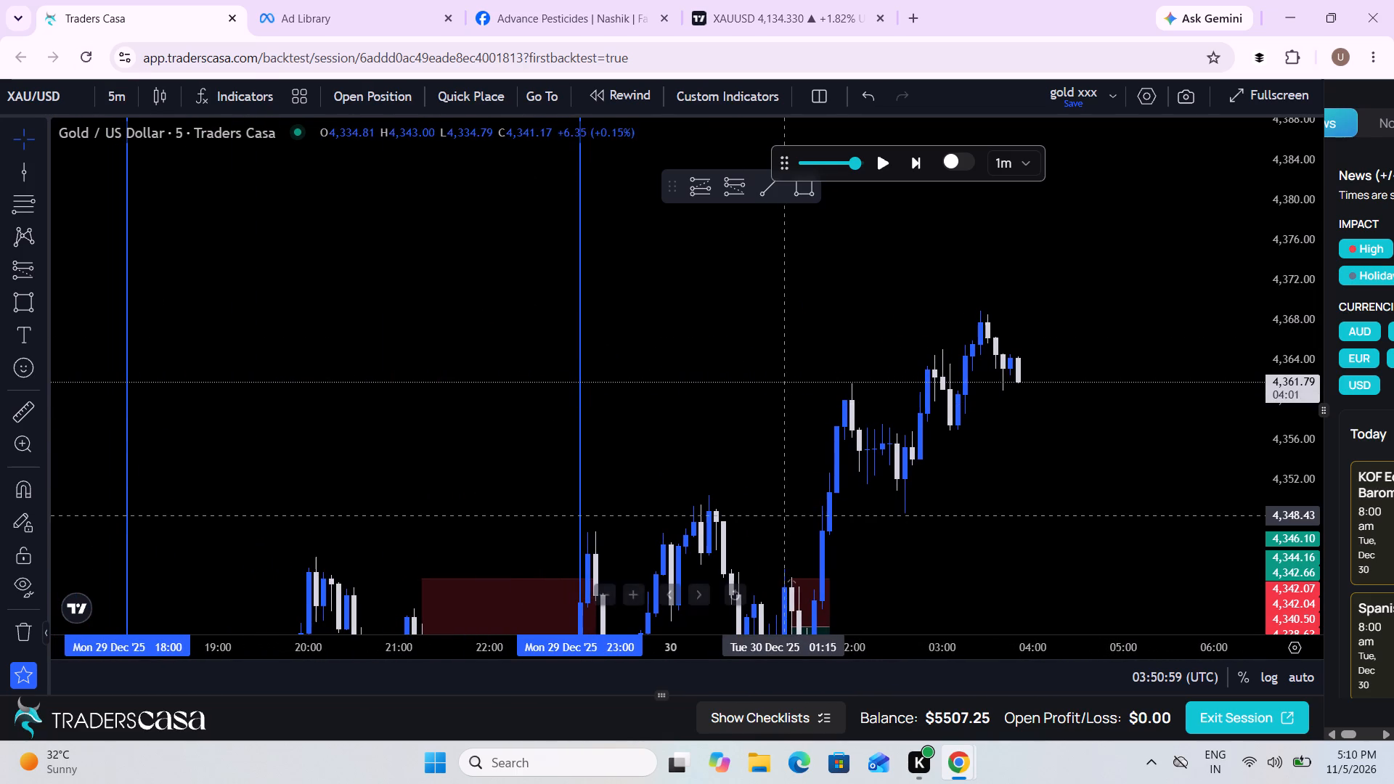
{"action": "scroll", "coordinate": [816, 508], "scroll_direction": "down", "scroll_amount": 1}
{"action": "left_click_drag", "start_coordinate": [897, 517], "coordinate": [891, 518]}
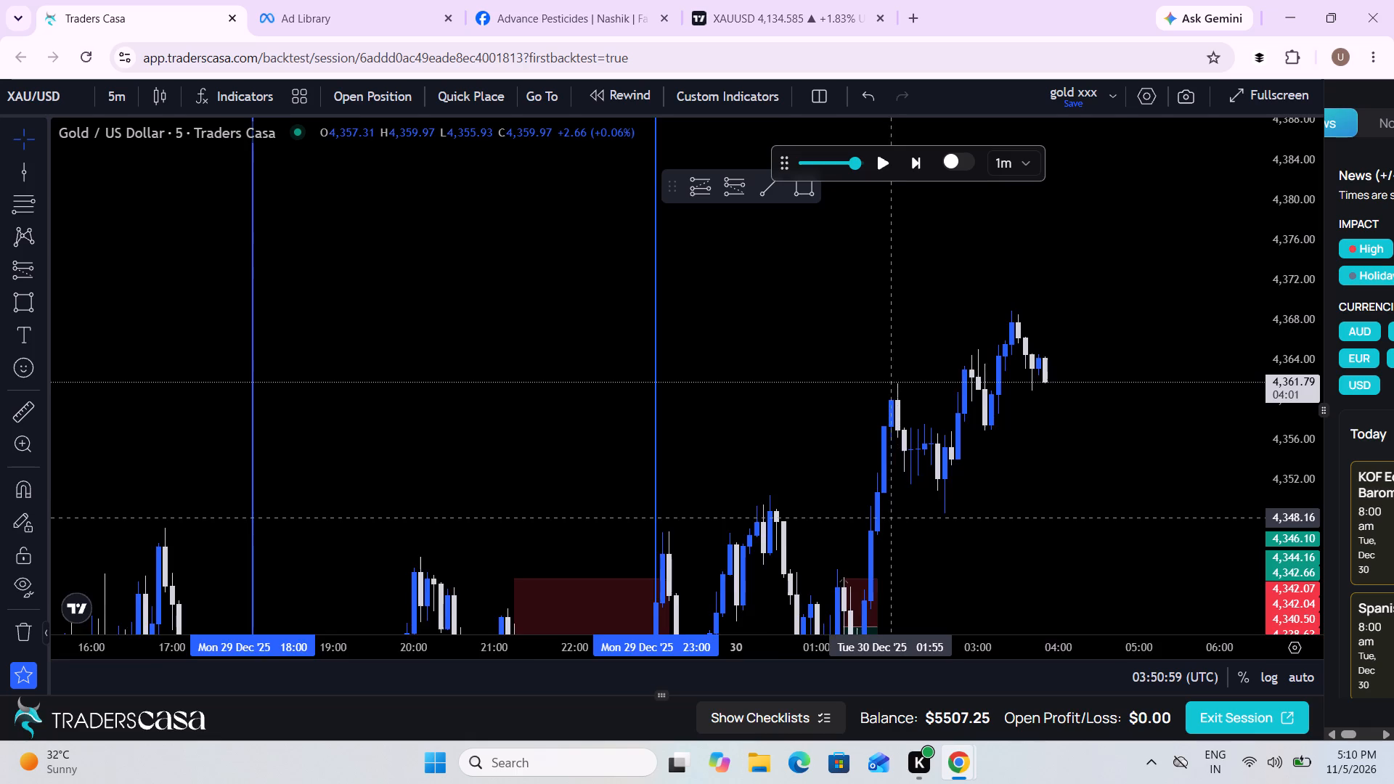
{"action": "left_click_drag", "start_coordinate": [891, 518], "coordinate": [788, 528]}
{"action": "scroll", "coordinate": [788, 528], "scroll_direction": "down", "scroll_amount": 3}
{"action": "left_click_drag", "start_coordinate": [1035, 531], "coordinate": [854, 510]}
{"action": "scroll", "coordinate": [854, 510], "scroll_direction": "up", "scroll_amount": 4}
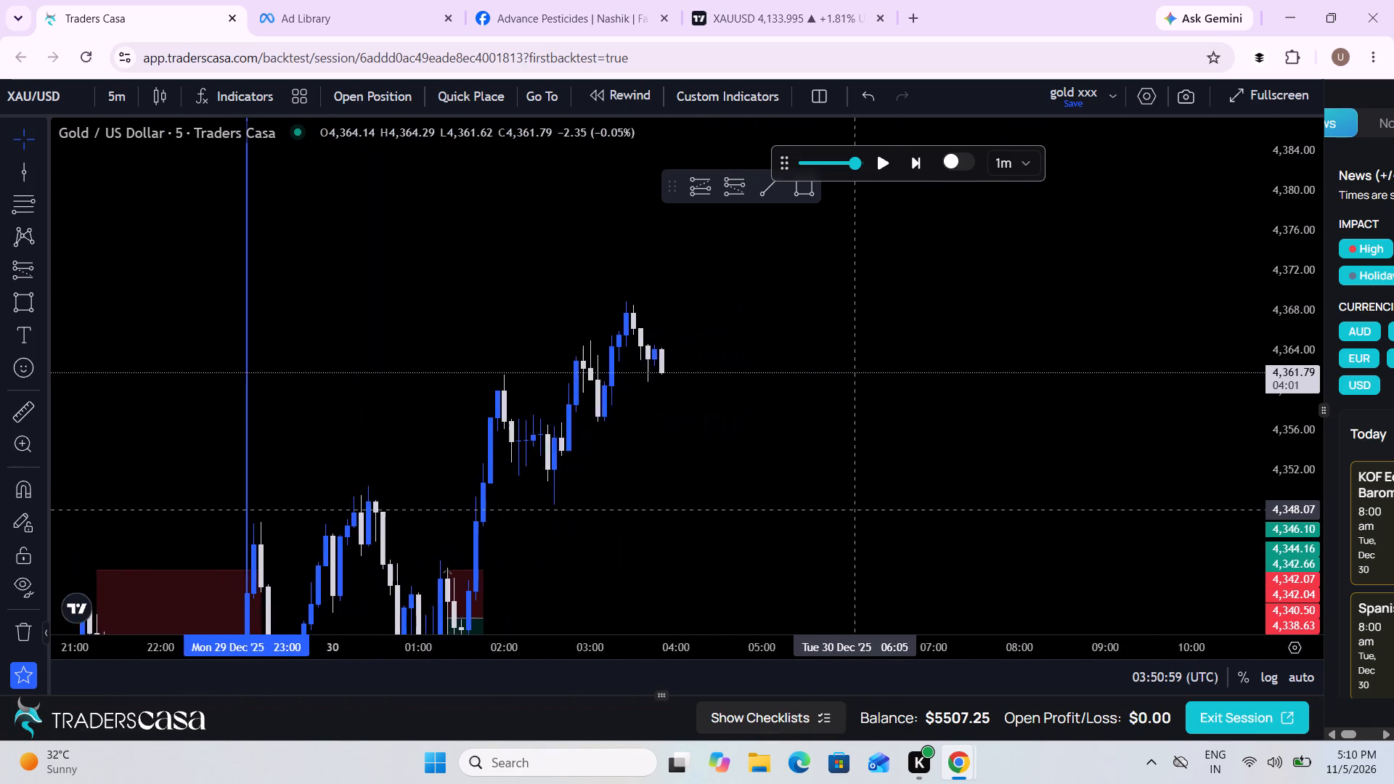
{"action": "scroll", "coordinate": [854, 510], "scroll_direction": "up", "scroll_amount": 2}
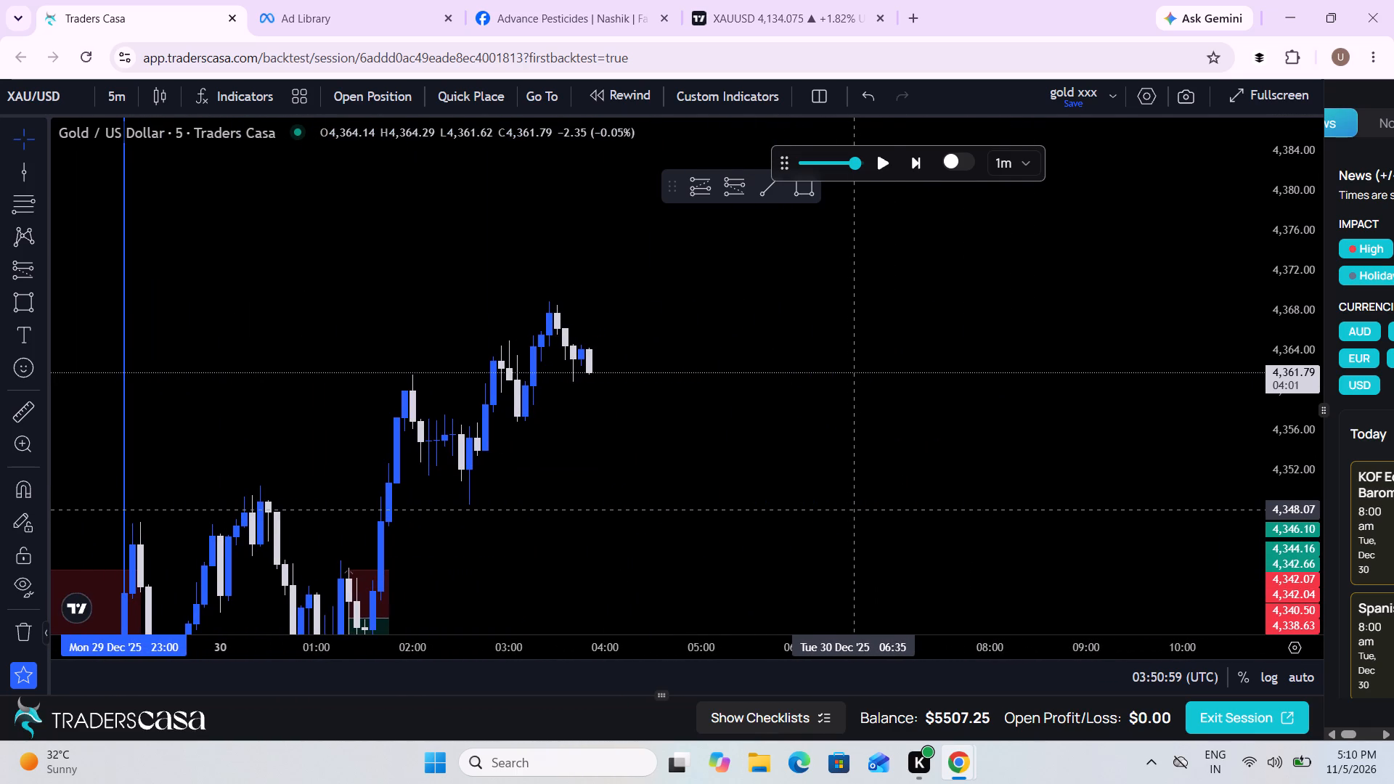
Replay the price onward with no open trade and pause it at 03:57:59 UTC.
{"action": "left_click", "coordinate": [889, 163]}
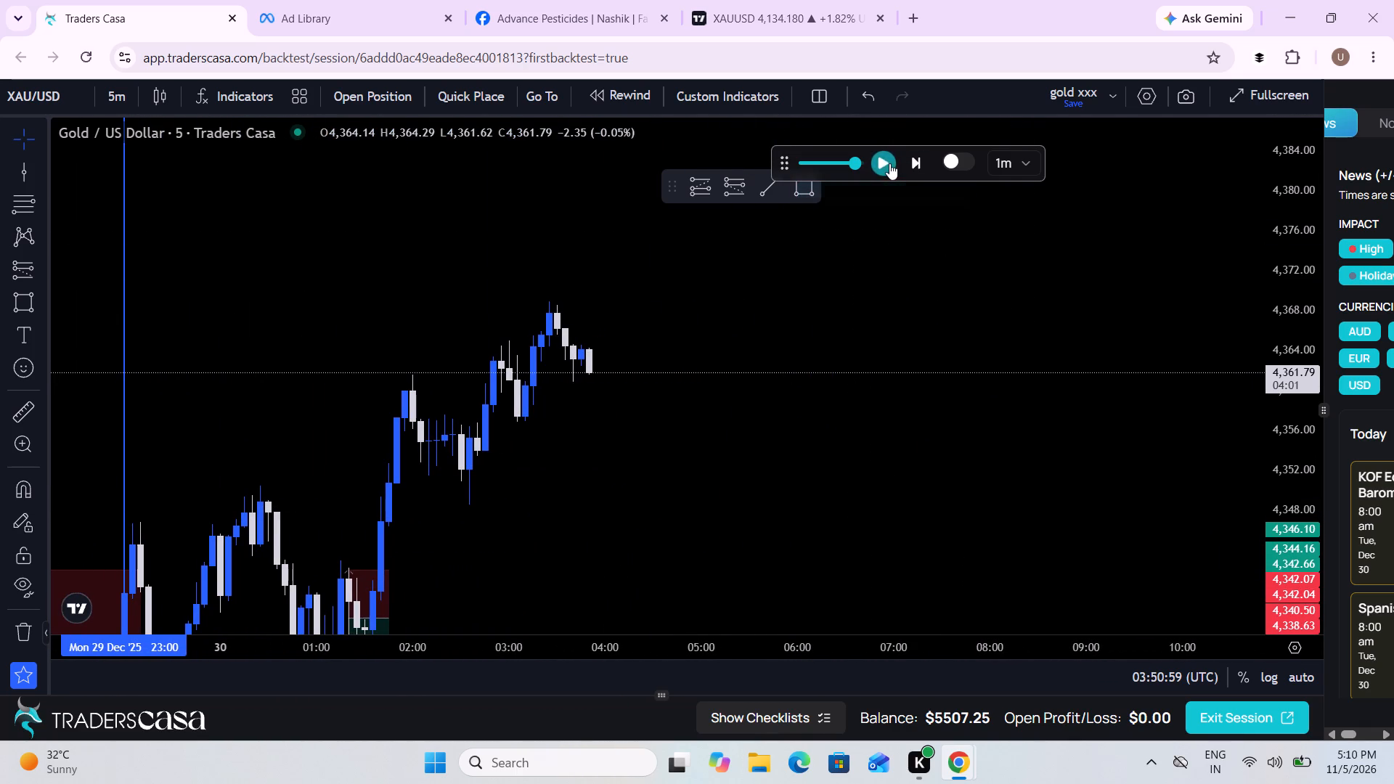
{"action": "left_click", "coordinate": [889, 163]}
Measure the price range from the swing low at about 4,323 up to the swing high at about 4,369.
{"action": "left_click_drag", "start_coordinate": [680, 502], "coordinate": [578, 504]}
{"action": "scroll", "coordinate": [578, 504], "scroll_direction": "down", "scroll_amount": 3}
{"action": "left_click_drag", "start_coordinate": [578, 504], "coordinate": [521, 443]}
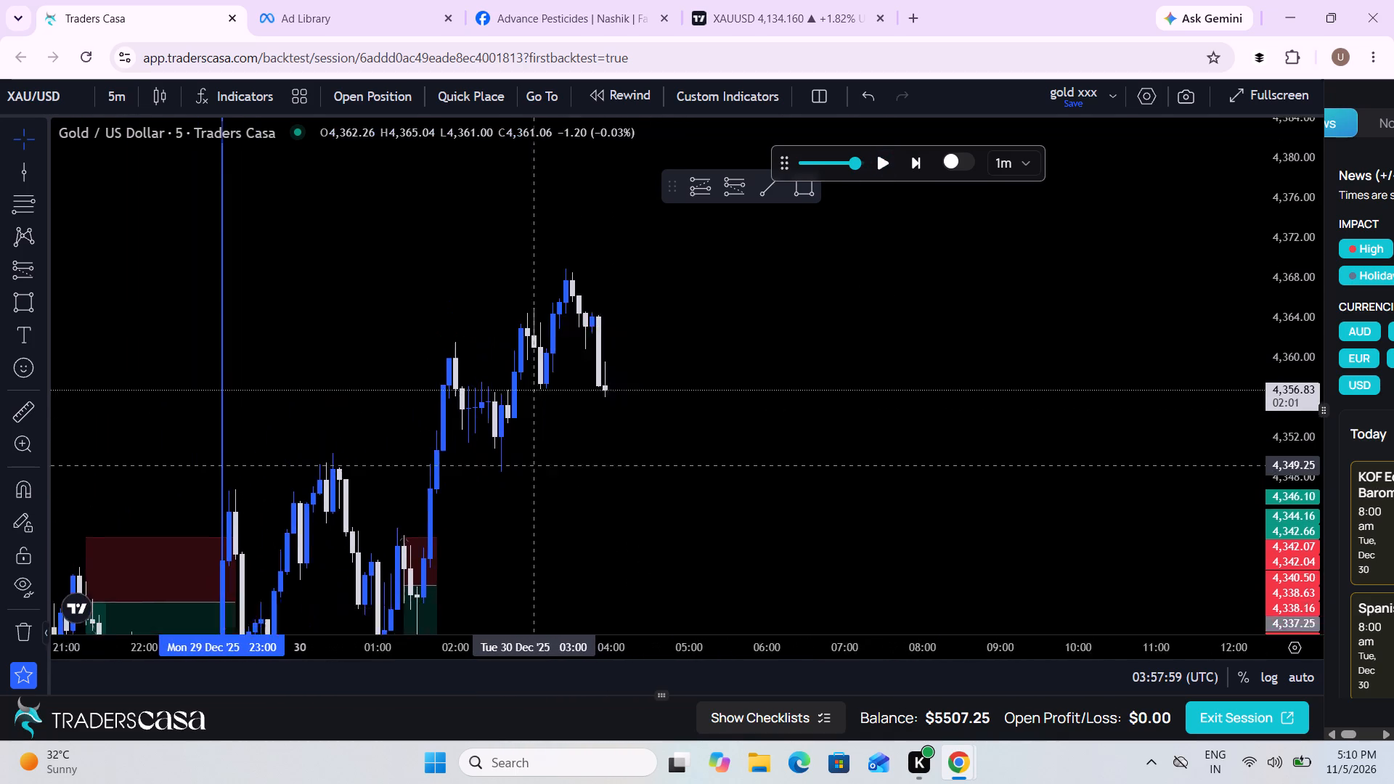
{"action": "left_click_drag", "start_coordinate": [521, 443], "coordinate": [510, 327]}
{"action": "left_click", "coordinate": [519, 334]}
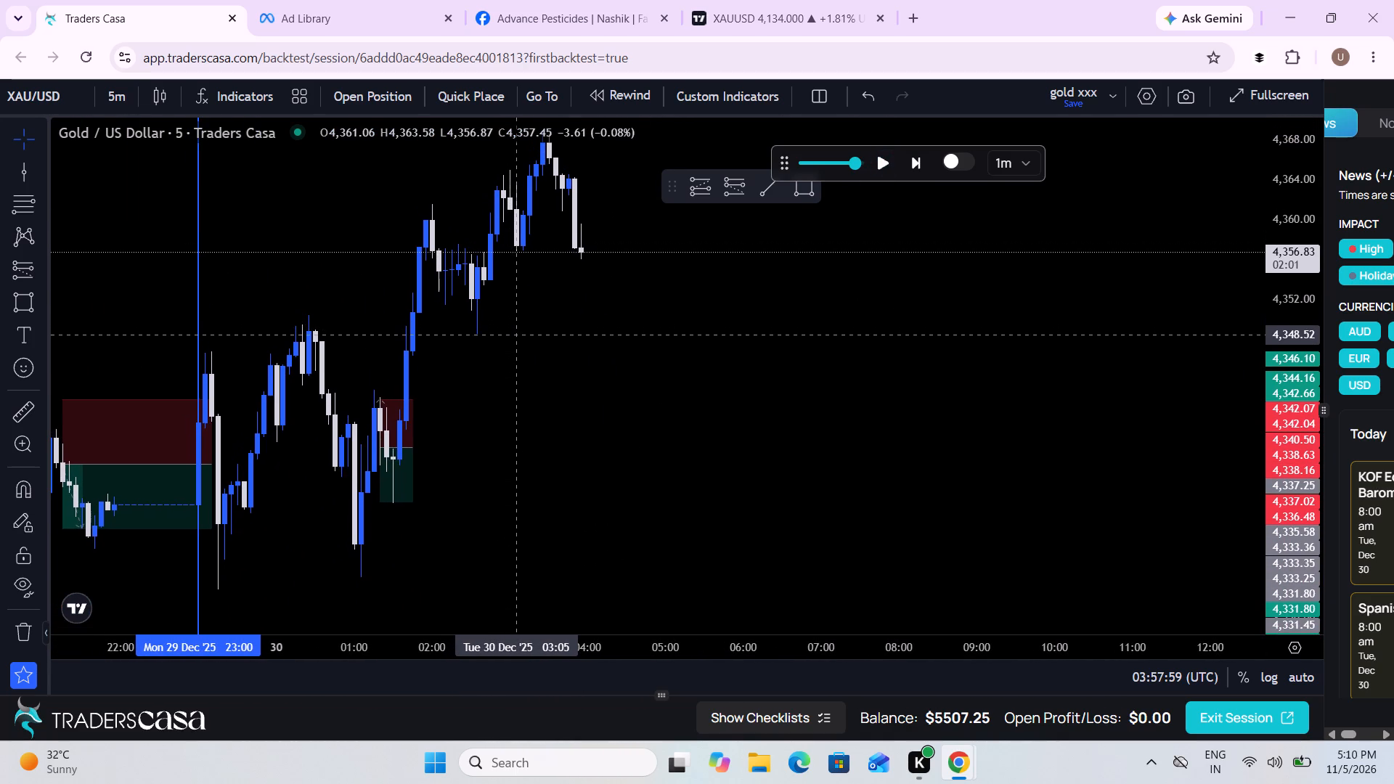
{"action": "left_click_drag", "start_coordinate": [494, 420], "coordinate": [517, 491]}
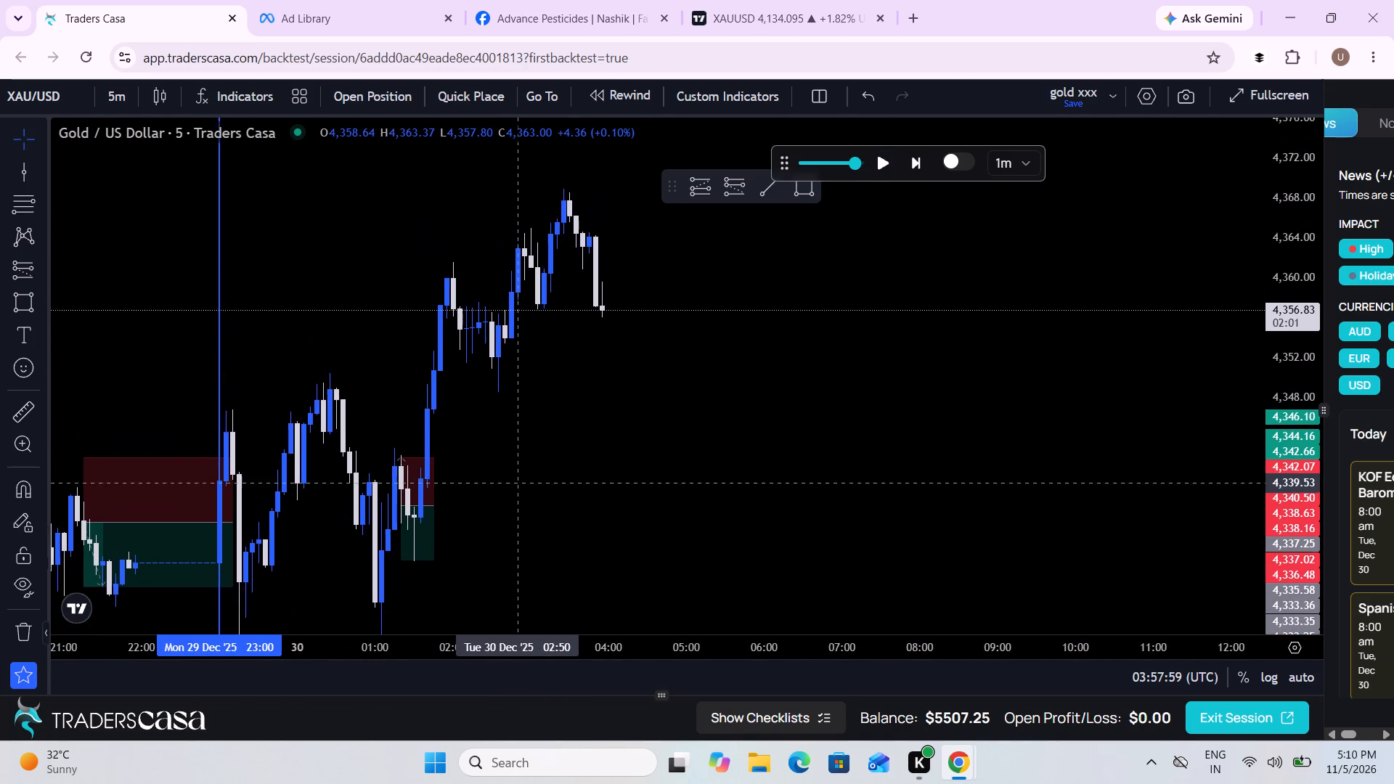
{"action": "left_click_drag", "start_coordinate": [517, 491], "coordinate": [510, 499]}
{"action": "left_click_drag", "start_coordinate": [510, 499], "coordinate": [484, 420]}
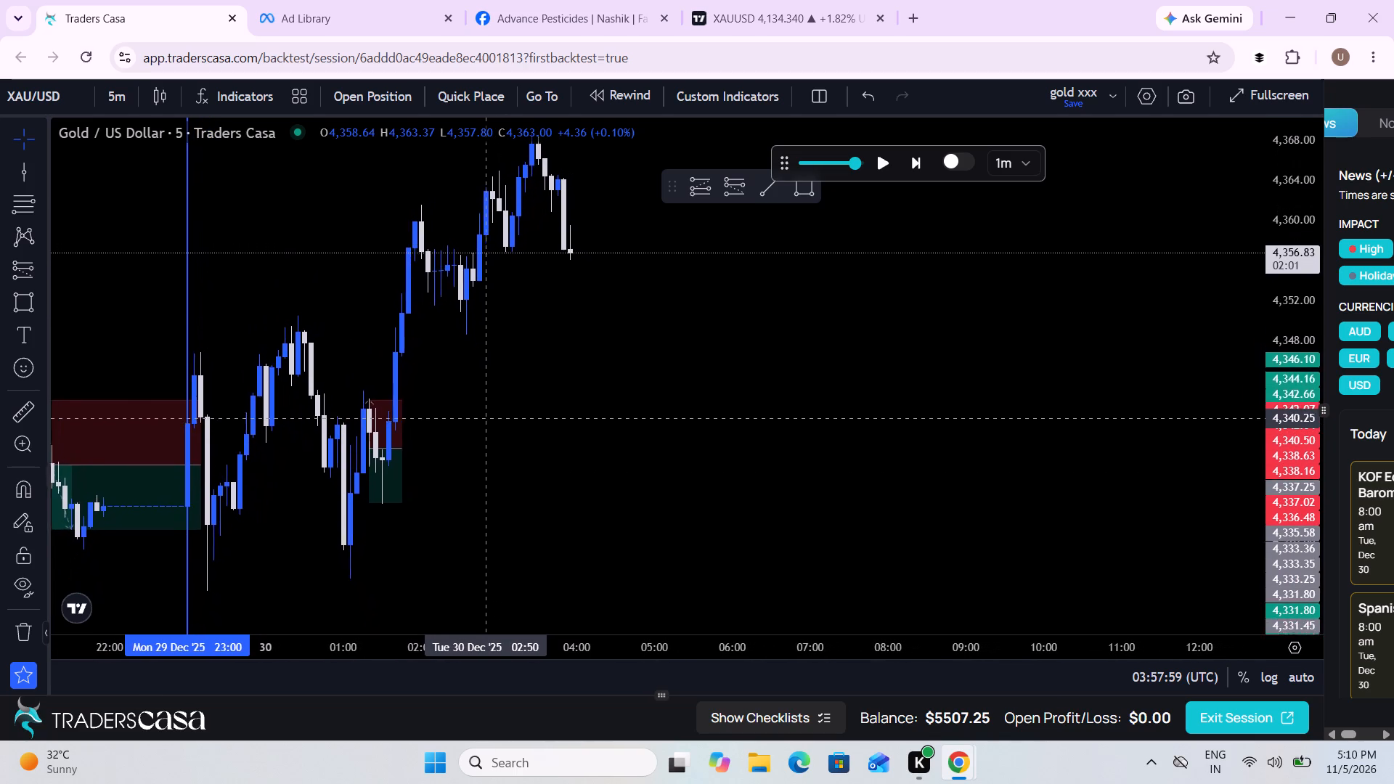
{"action": "left_click_drag", "start_coordinate": [484, 420], "coordinate": [483, 443]}
{"action": "left_click", "coordinate": [30, 421]}
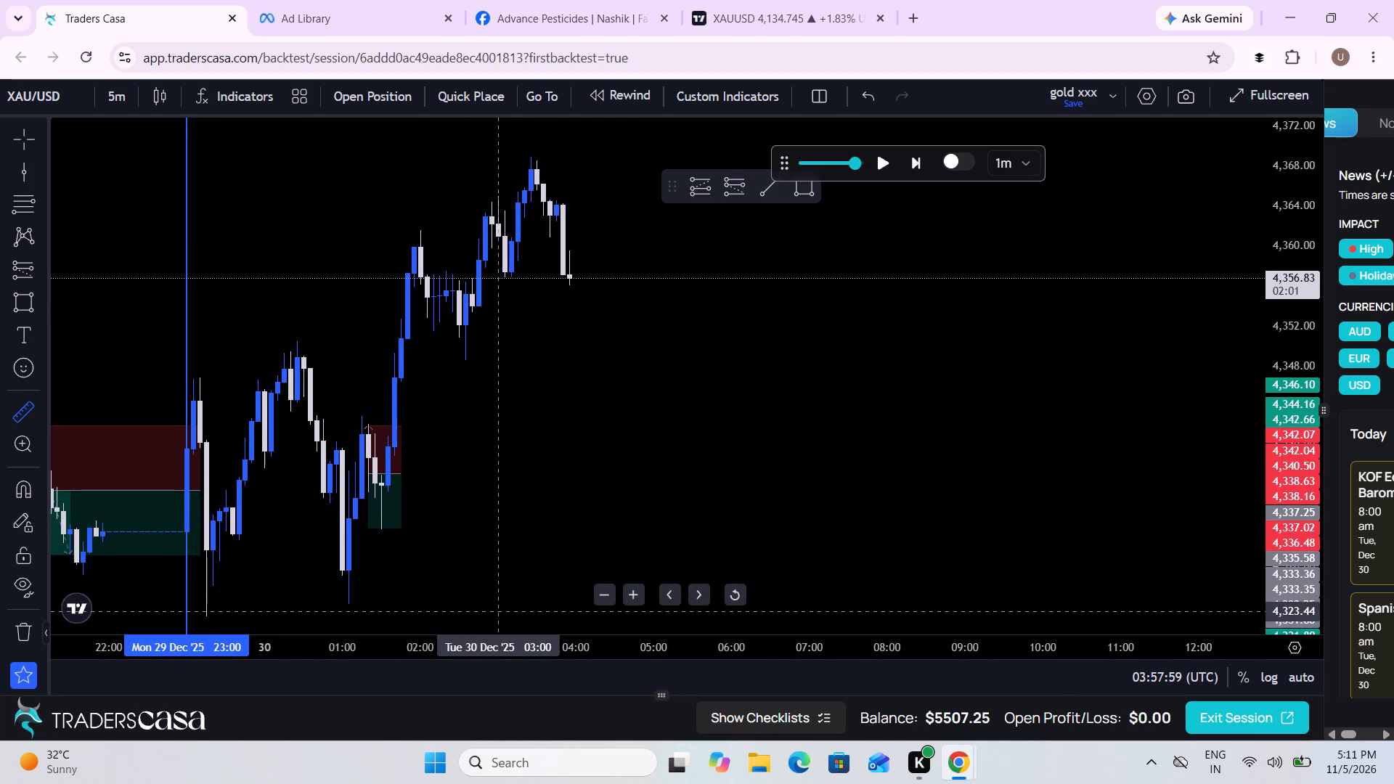
{"action": "left_click", "coordinate": [415, 616]}
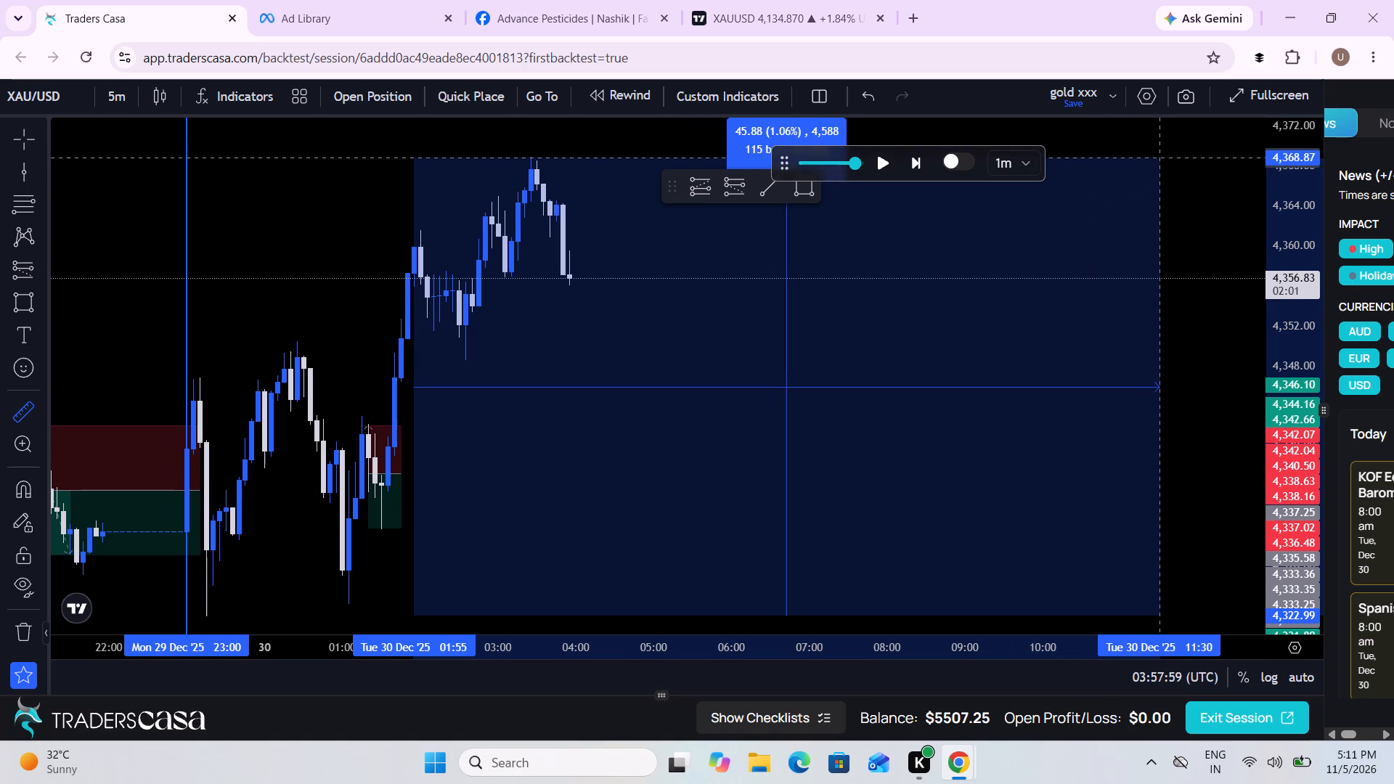
{"action": "left_click", "coordinate": [1167, 158]}
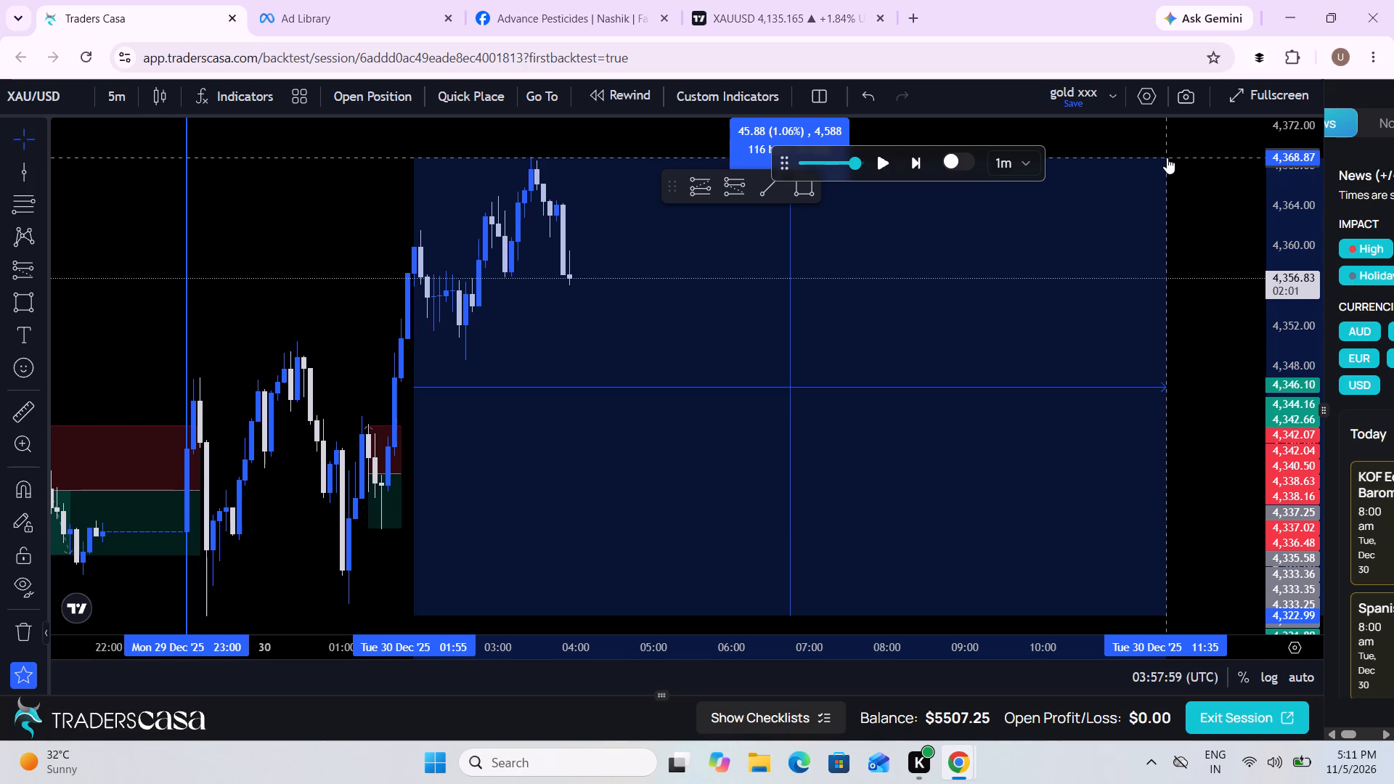
{"action": "left_click", "coordinate": [1167, 158]}
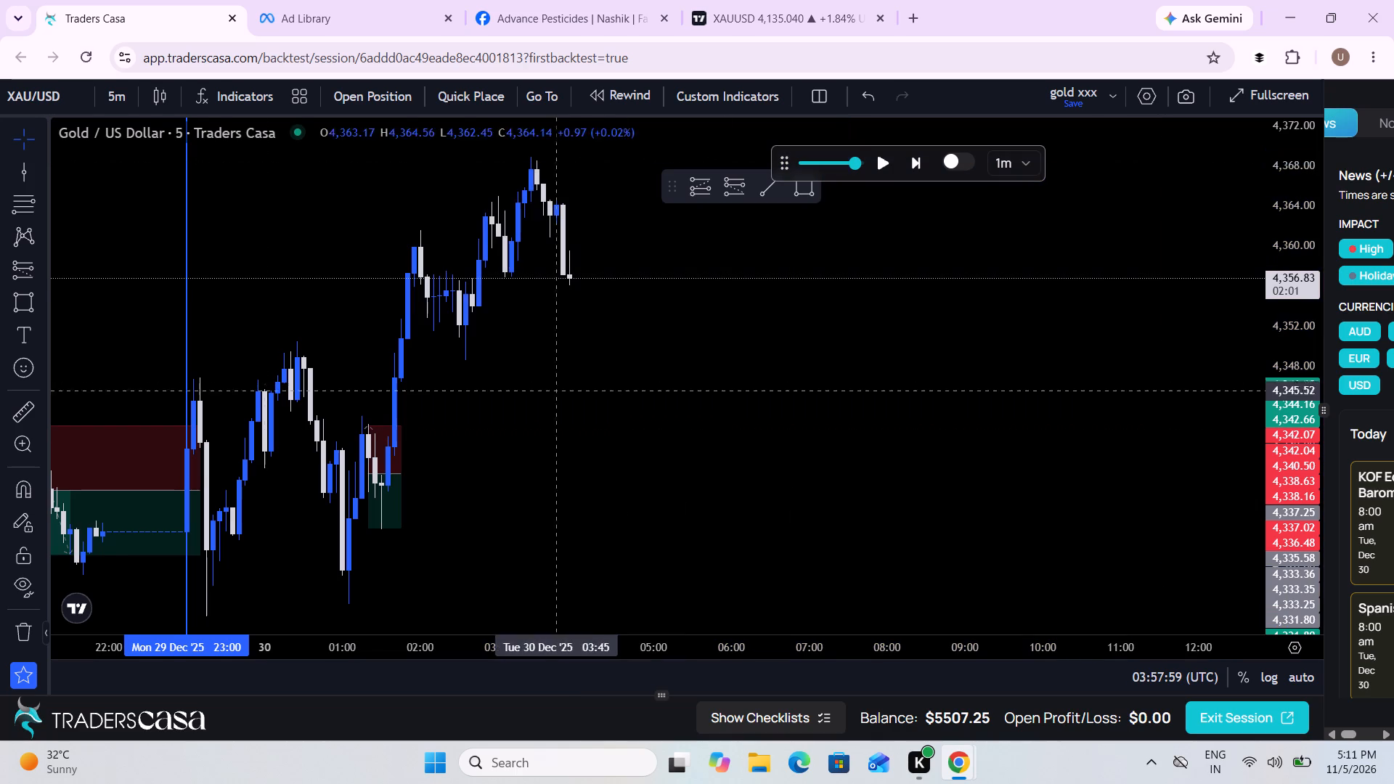
Measure the same low-to-high range again, from about 4,323 to about 4,369, keeping the measurement on the chart.
{"action": "left_click", "coordinate": [16, 414]}
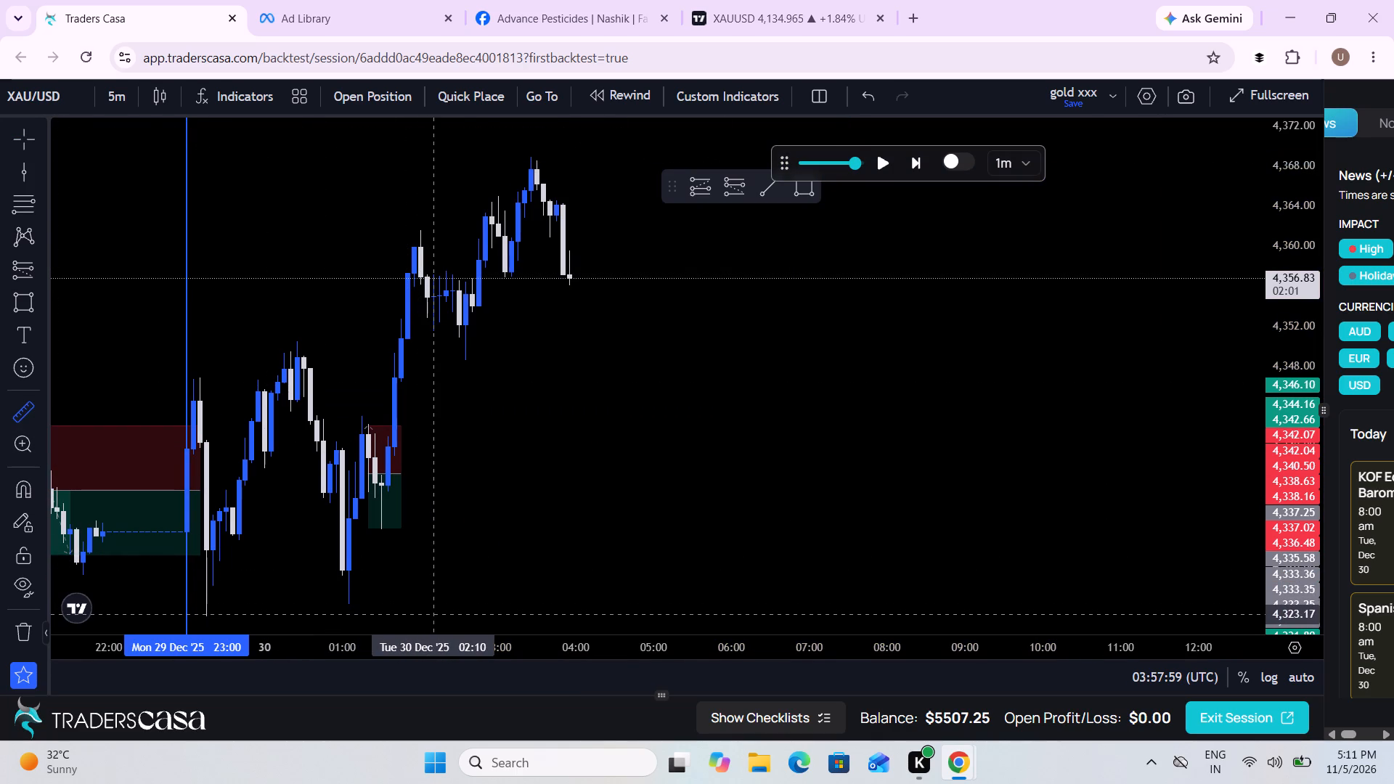
{"action": "left_click", "coordinate": [436, 614]}
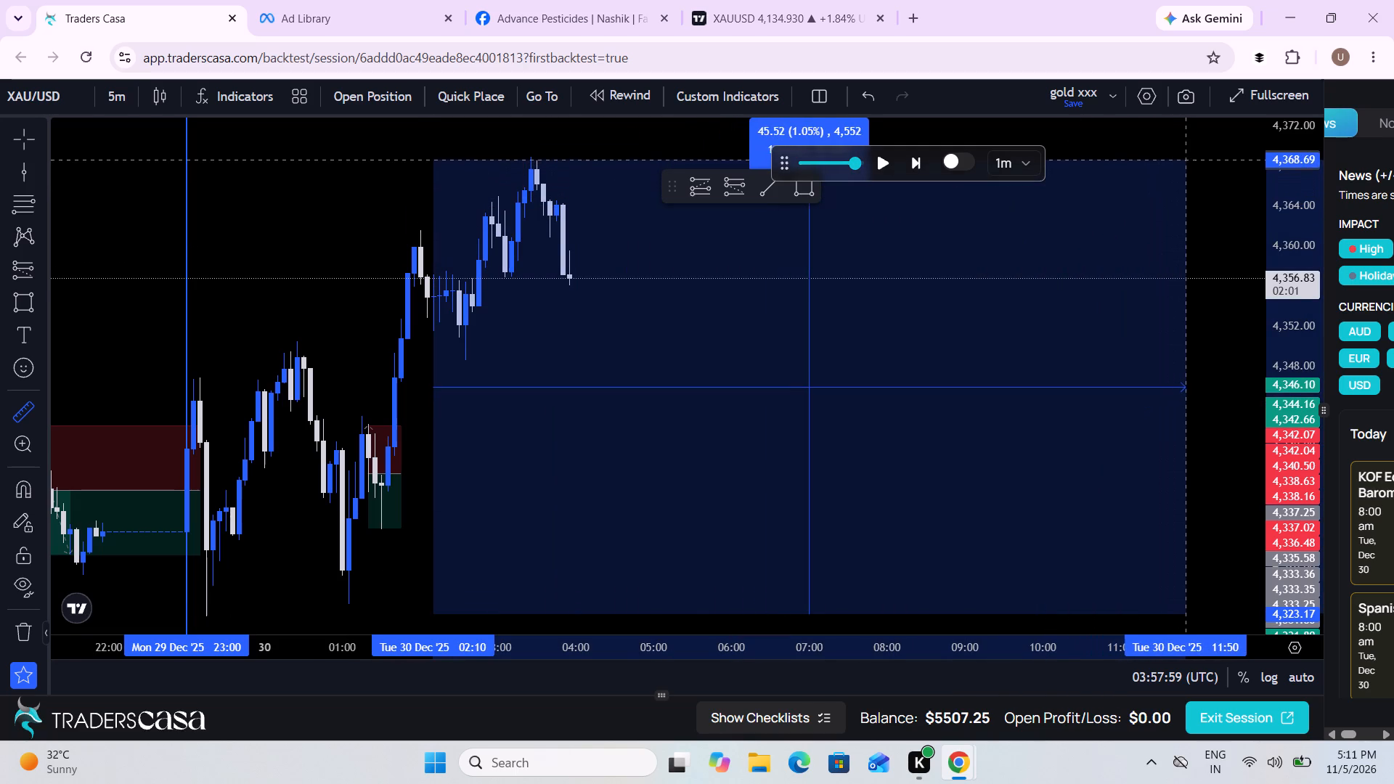
{"action": "left_click", "coordinate": [1191, 157]}
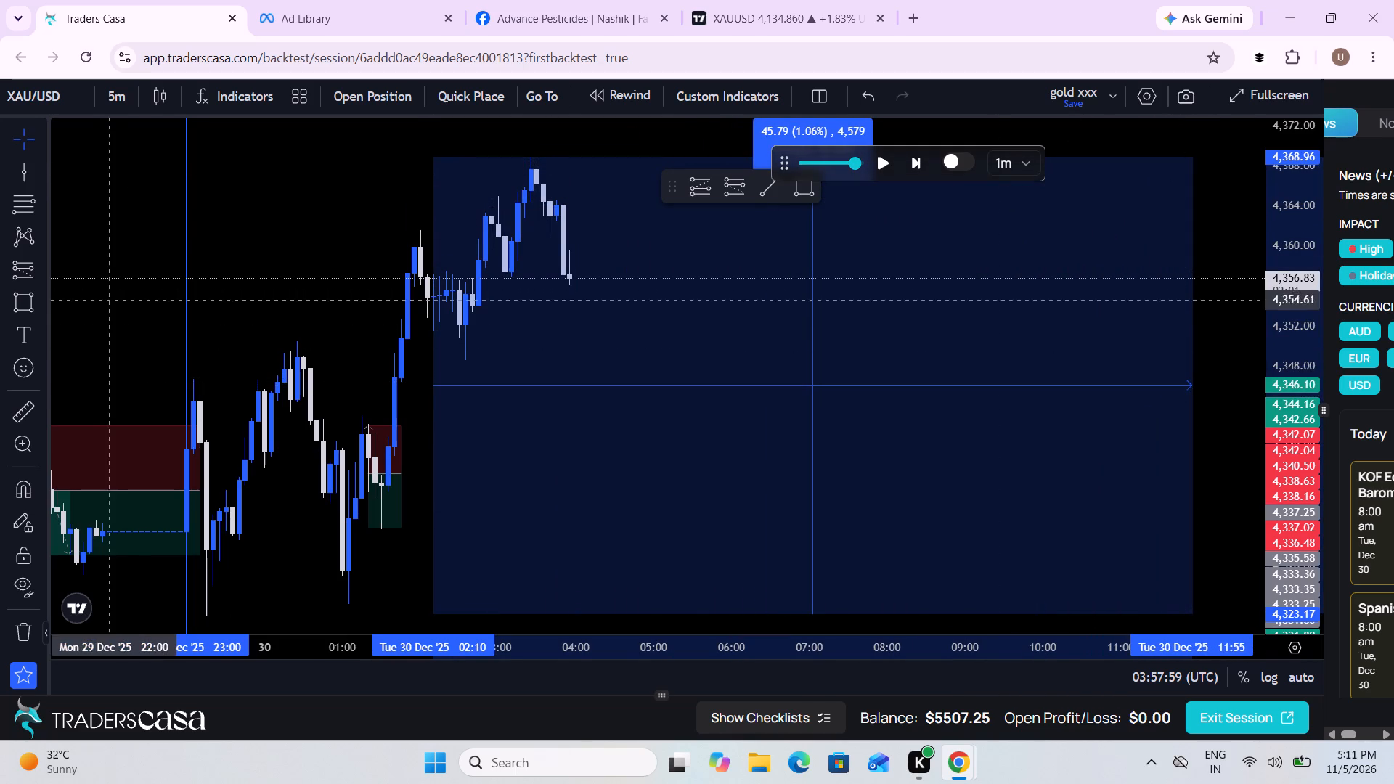
Mark the measured range's midpoint with a flat rectangle at about 4,346, from 01:50 to about 11:50 on 30 Dec.
{"action": "left_click", "coordinate": [20, 305]}
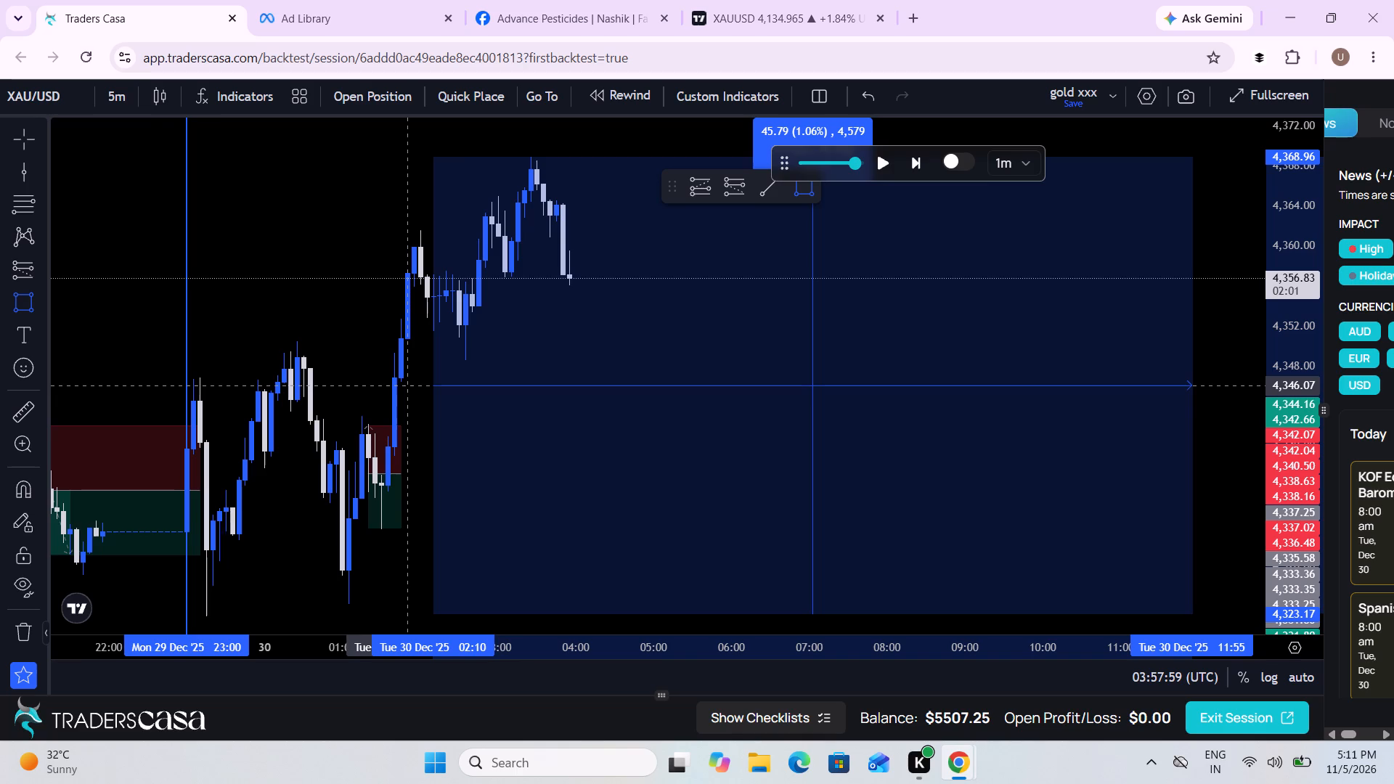
{"action": "left_click", "coordinate": [407, 385]}
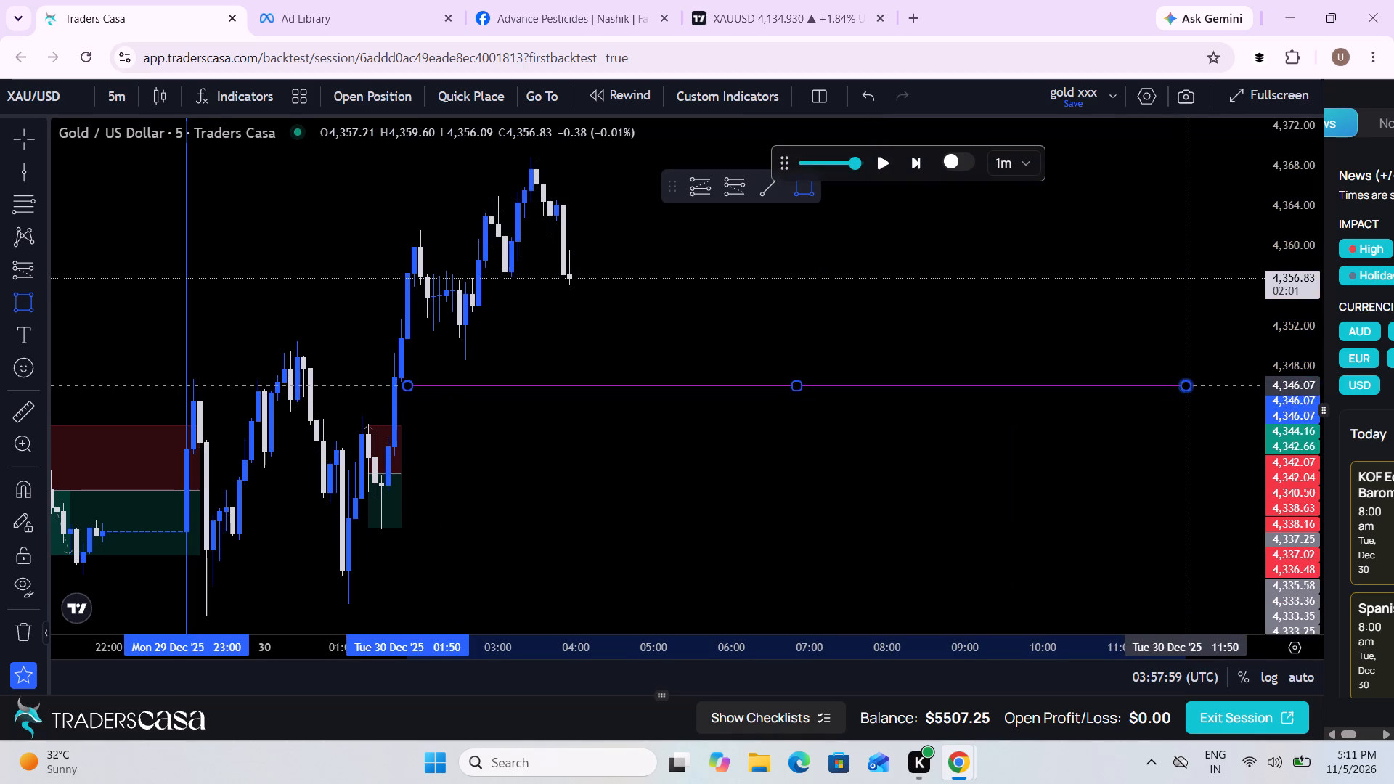
{"action": "left_click", "coordinate": [1191, 383]}
Replay the price onward with the midpoint level in view and pause it at 04:44:59 UTC.
{"action": "left_click_drag", "start_coordinate": [753, 454], "coordinate": [890, 494]}
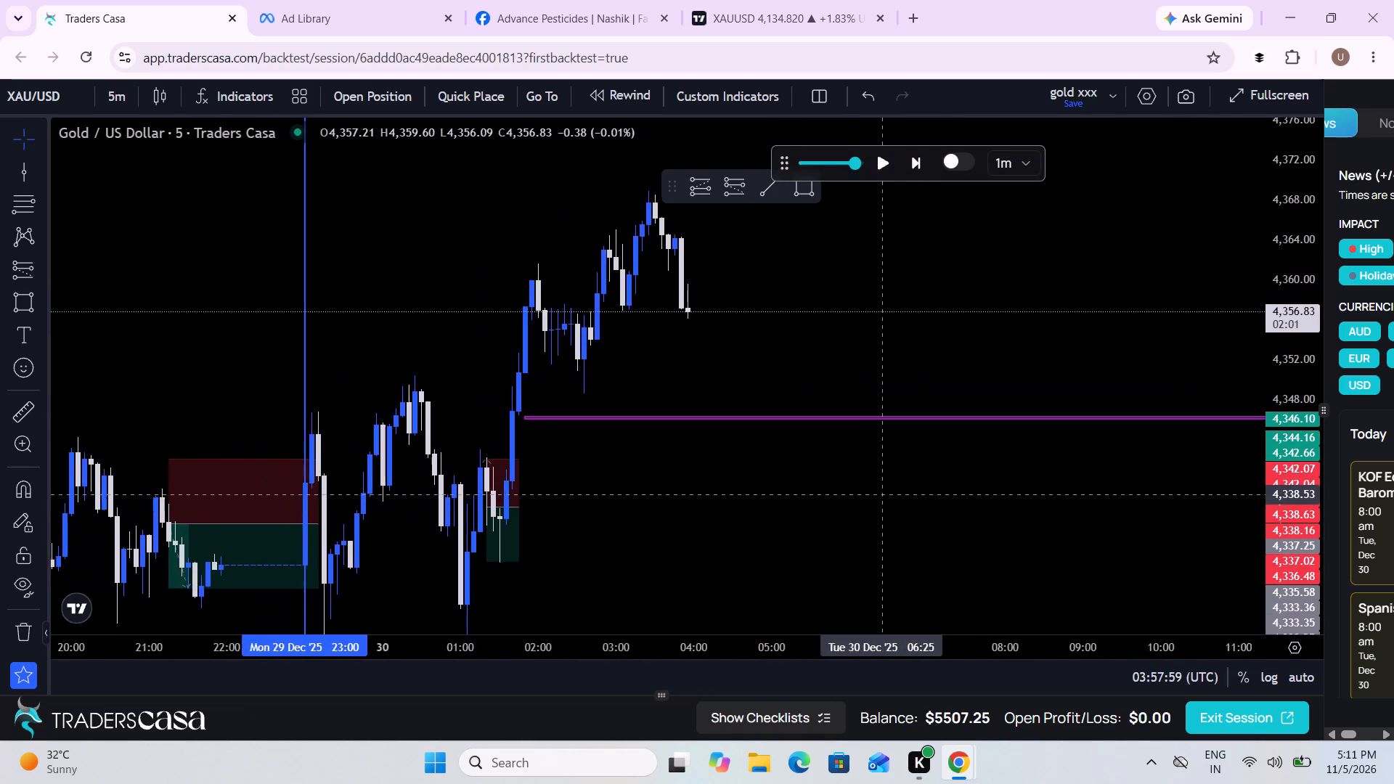
{"action": "left_click_drag", "start_coordinate": [890, 494], "coordinate": [896, 495]}
{"action": "scroll", "coordinate": [896, 495], "scroll_direction": "up", "scroll_amount": 3}
{"action": "left_click_drag", "start_coordinate": [896, 495], "coordinate": [953, 561]}
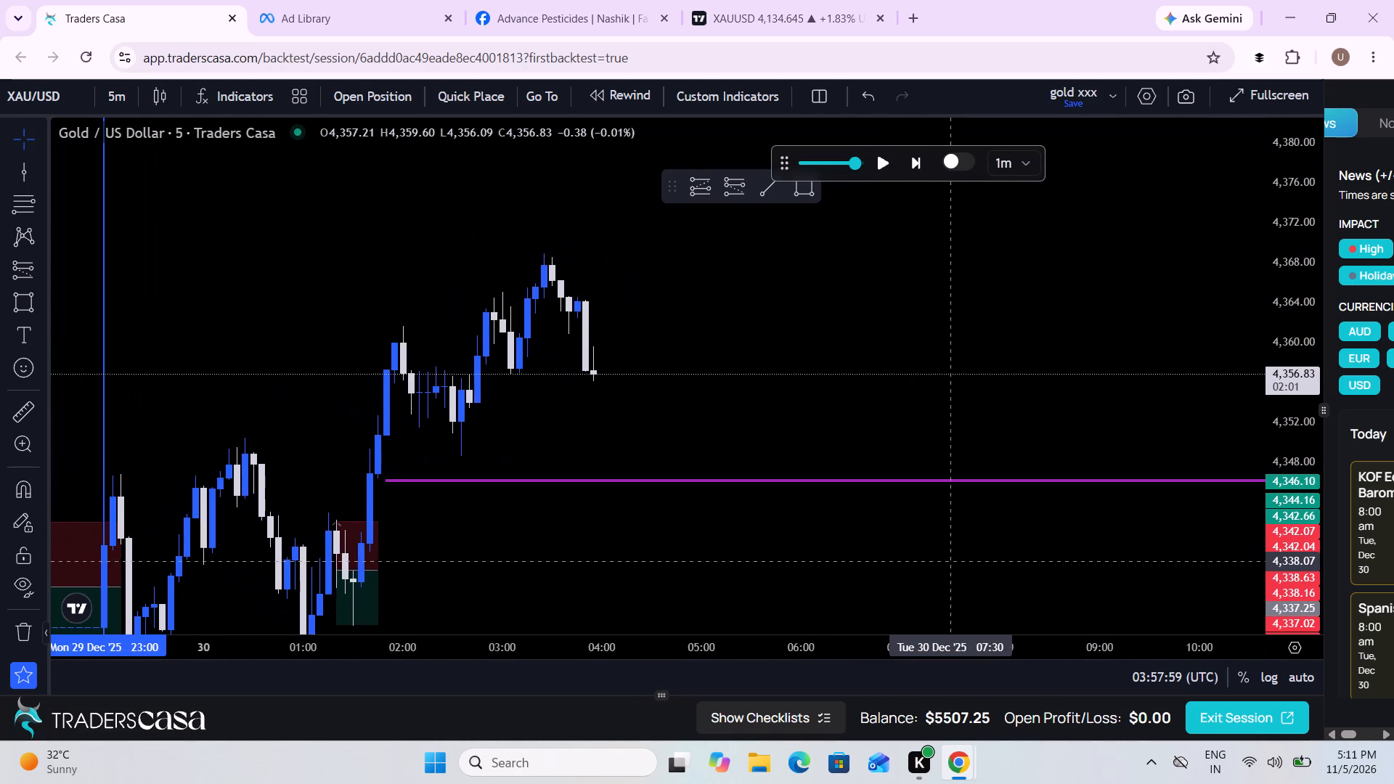
{"action": "scroll", "coordinate": [953, 561], "scroll_direction": "down", "scroll_amount": 1}
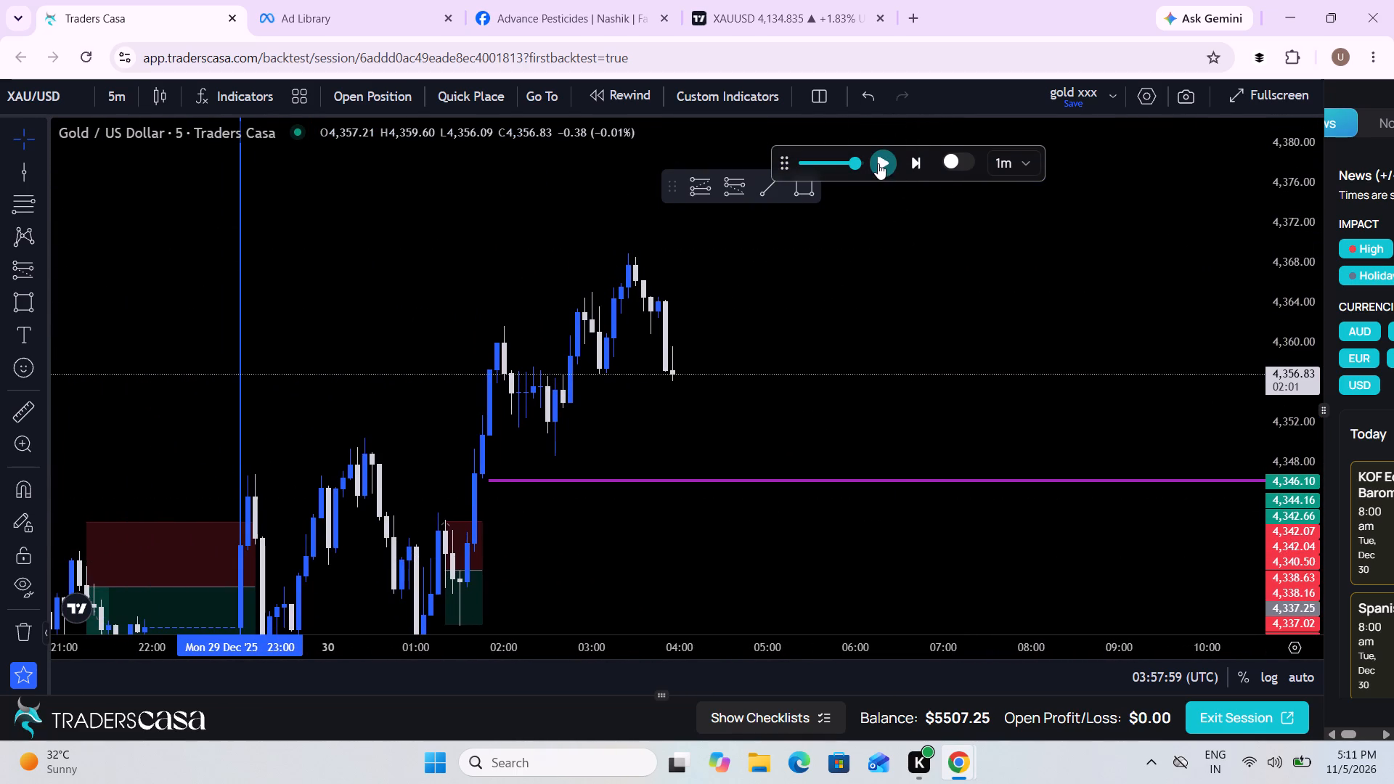
{"action": "left_click", "coordinate": [878, 163]}
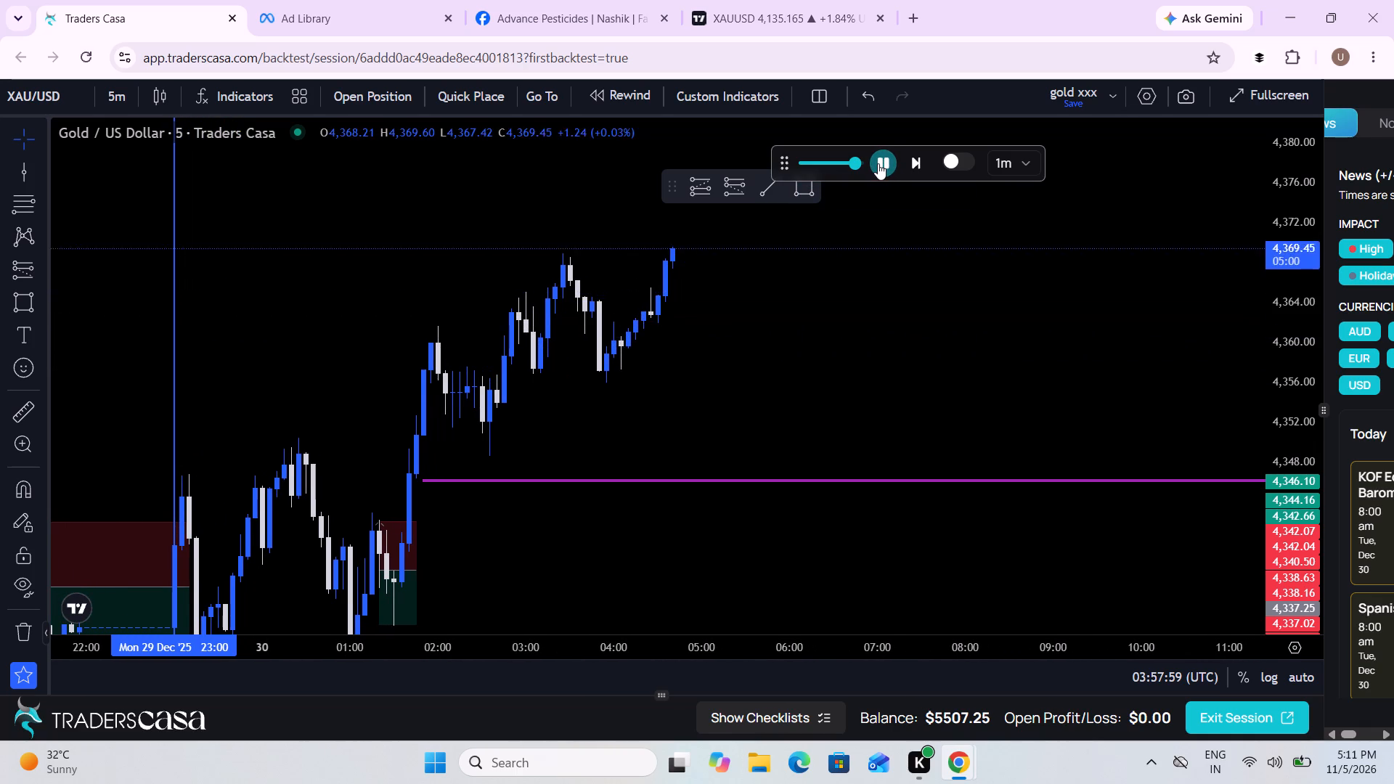
{"action": "left_click", "coordinate": [878, 163]}
Replay the price further and pause it at 05:43:59 UTC.
{"action": "left_click_drag", "start_coordinate": [891, 319], "coordinate": [775, 350]}
{"action": "scroll", "coordinate": [775, 350], "scroll_direction": "down", "scroll_amount": 2}
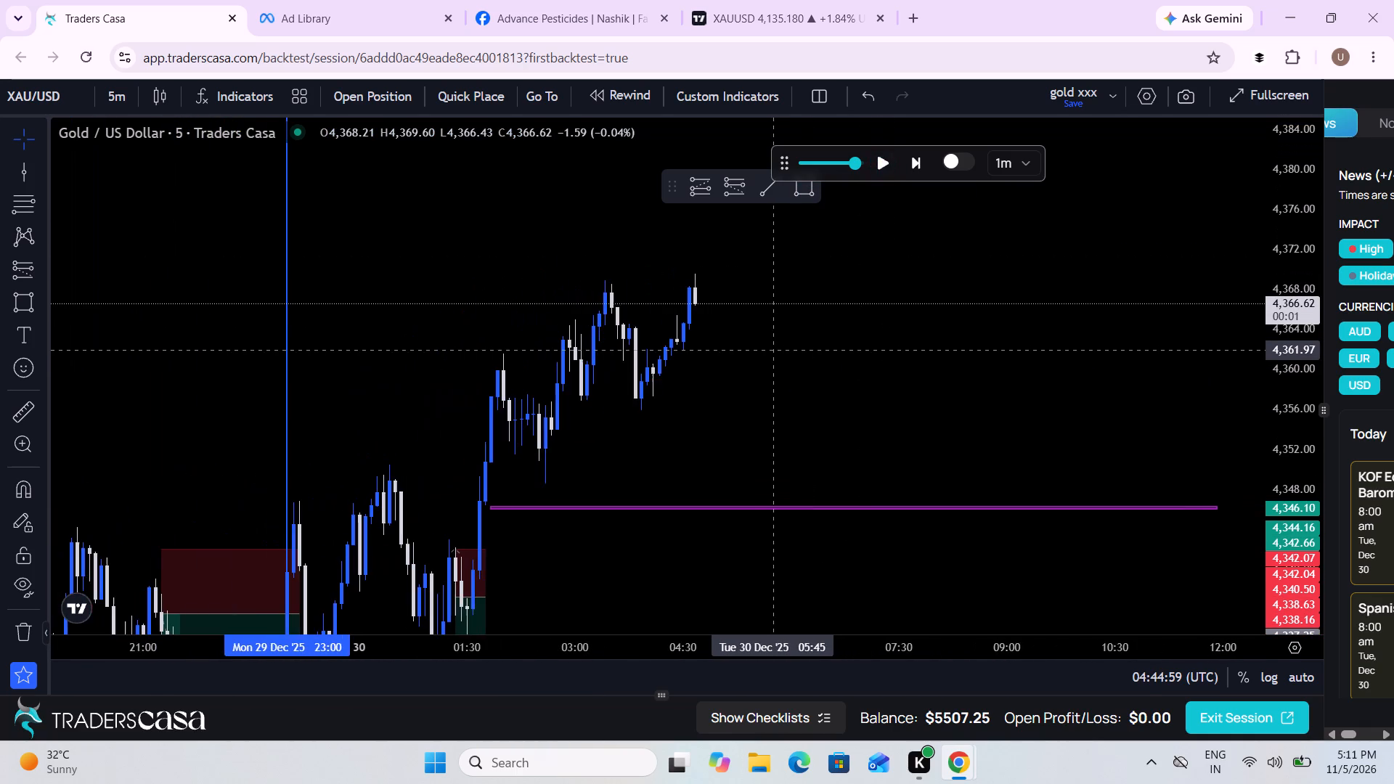
{"action": "left_click_drag", "start_coordinate": [775, 350], "coordinate": [672, 326]}
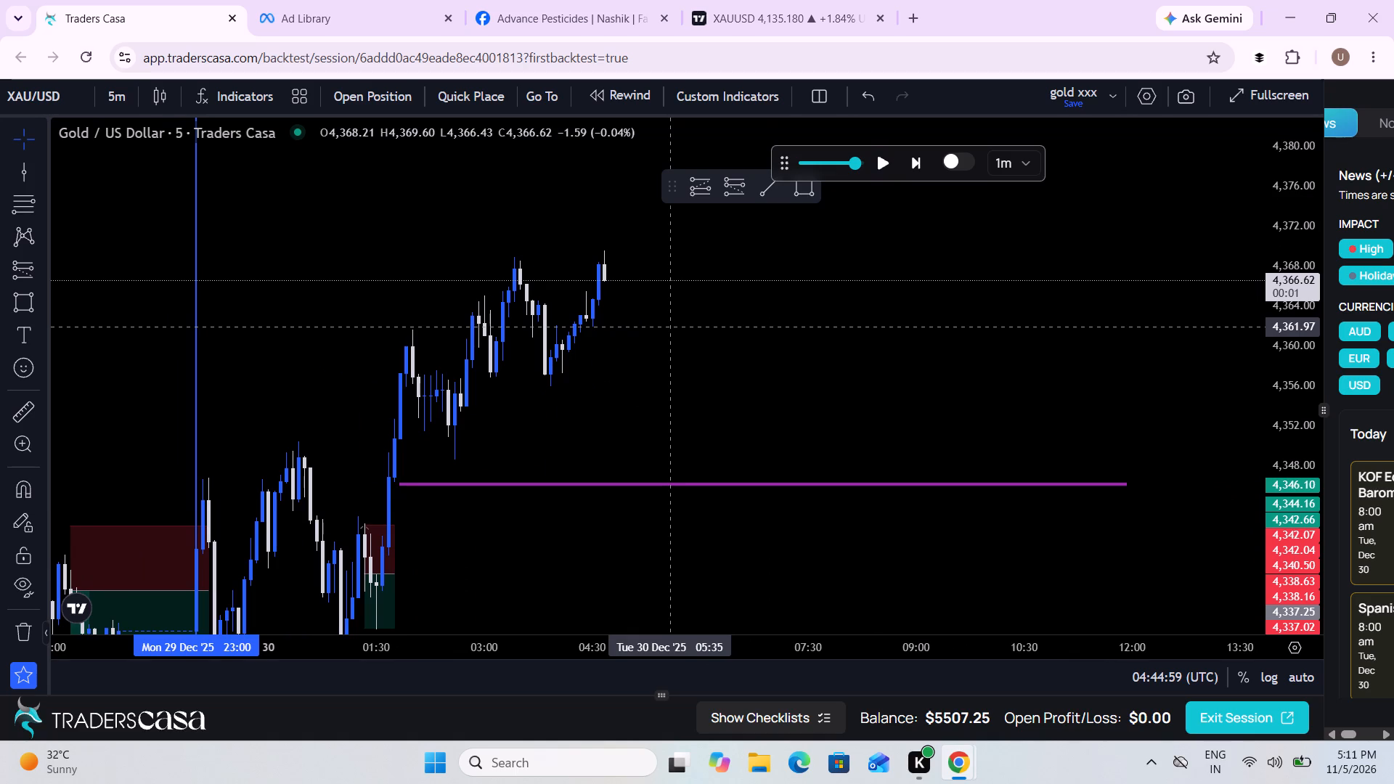
{"action": "left_click", "coordinate": [886, 169]}
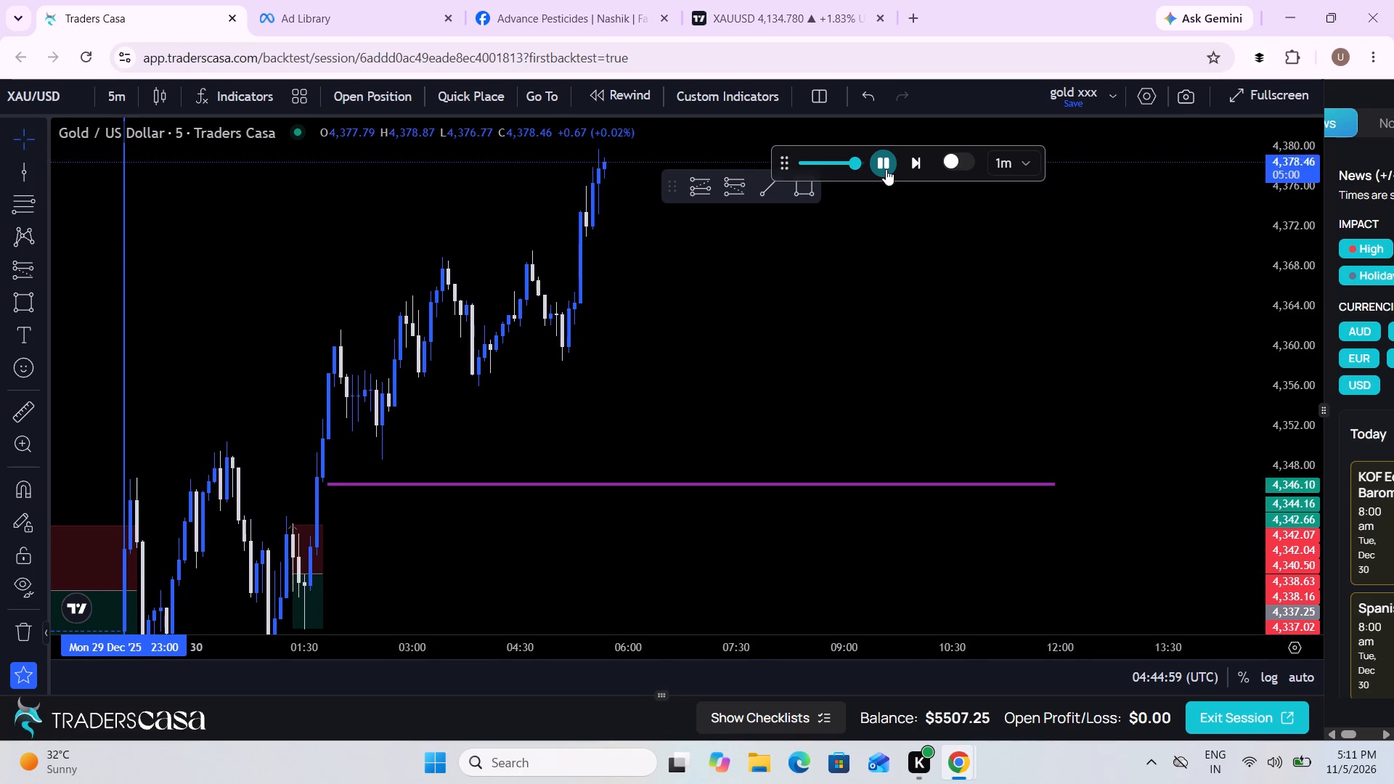
{"action": "left_click", "coordinate": [886, 169]}
Examine the rally above the purple midpoint level against the price action around the 29 Dec 18:00 and 23:00 session lines.
{"action": "left_click_drag", "start_coordinate": [795, 370], "coordinate": [680, 393]}
{"action": "scroll", "coordinate": [680, 393], "scroll_direction": "down", "scroll_amount": 3}
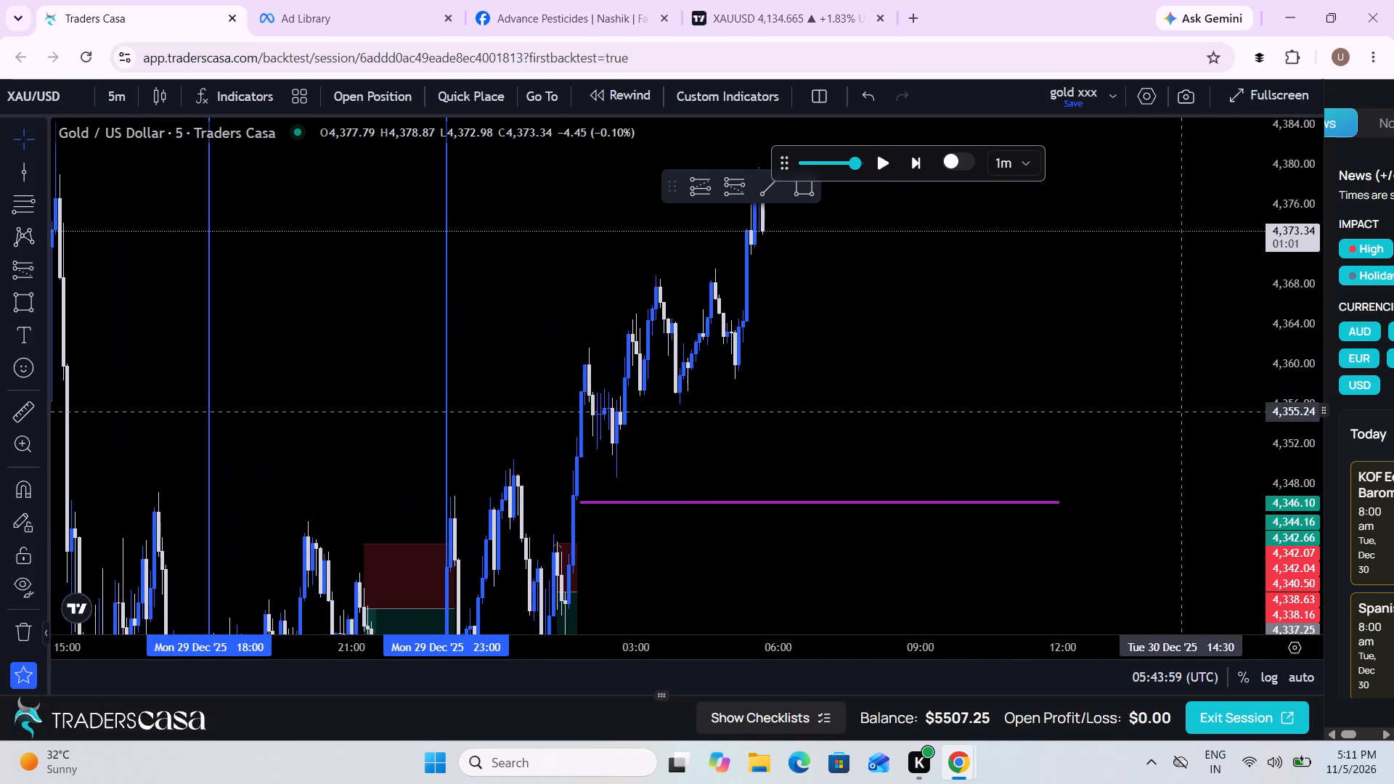
{"action": "left_click_drag", "start_coordinate": [1300, 313], "coordinate": [1254, 482]}
{"action": "scroll", "coordinate": [937, 346], "scroll_direction": "down", "scroll_amount": 1}
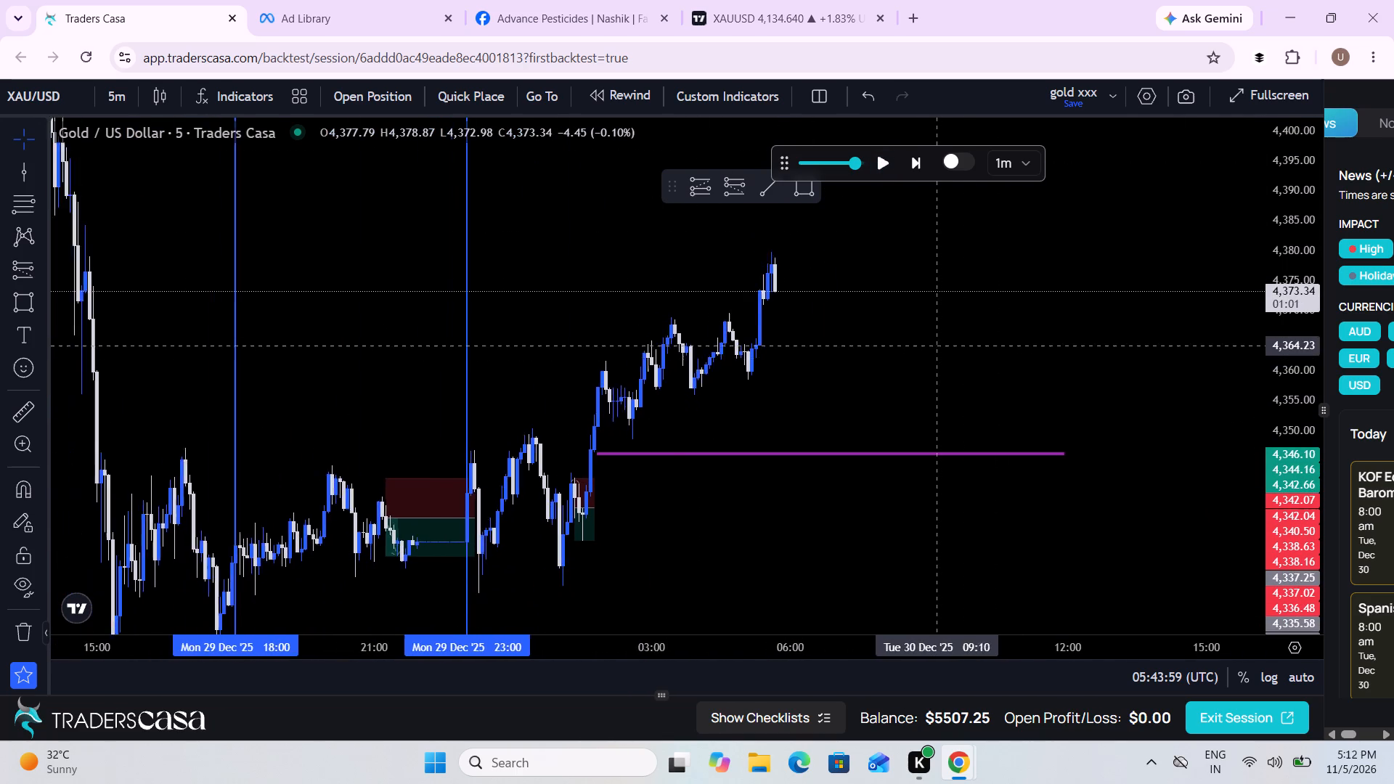
{"action": "scroll", "coordinate": [937, 346], "scroll_direction": "down", "scroll_amount": 1}
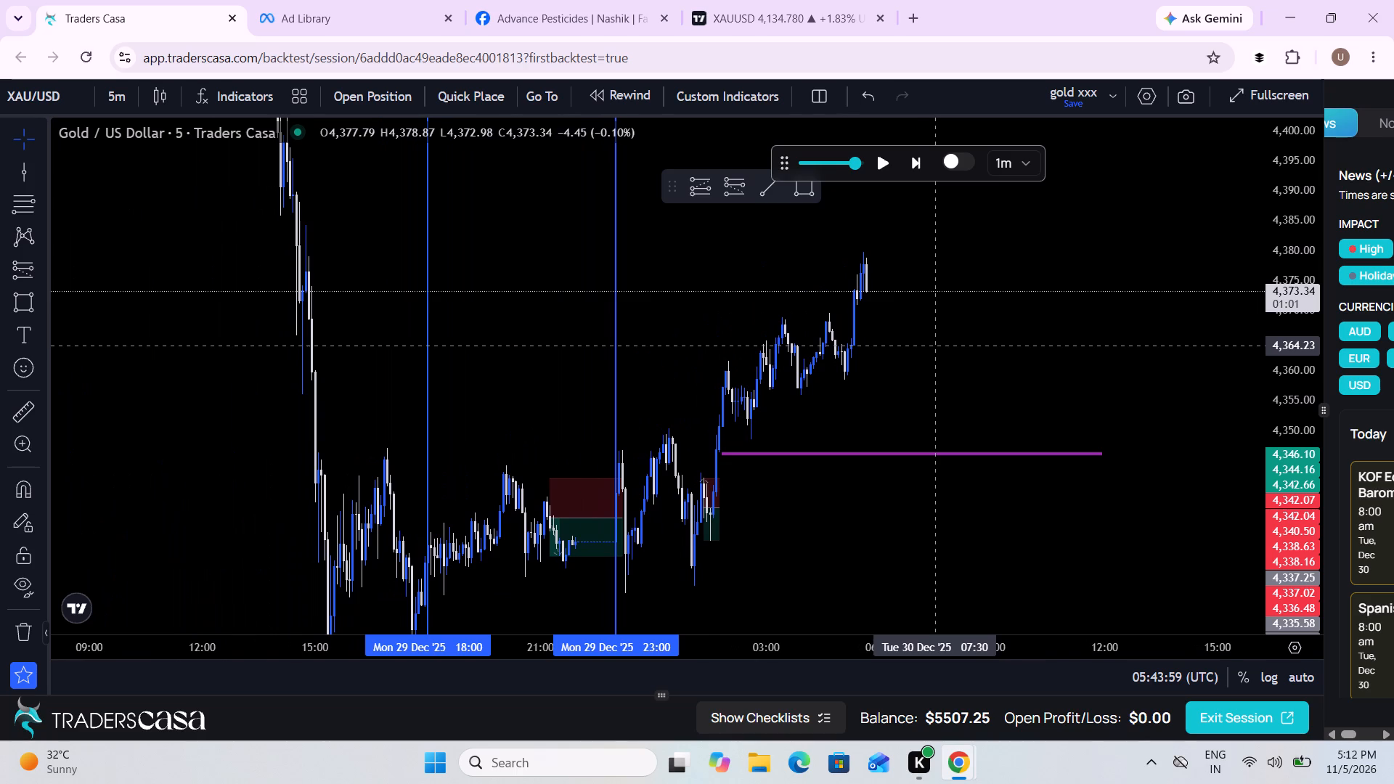
{"action": "scroll", "coordinate": [937, 346], "scroll_direction": "down", "scroll_amount": 1}
{"action": "scroll", "coordinate": [937, 346], "scroll_direction": "up", "scroll_amount": 2}
{"action": "left_click_drag", "start_coordinate": [937, 346], "coordinate": [954, 357]}
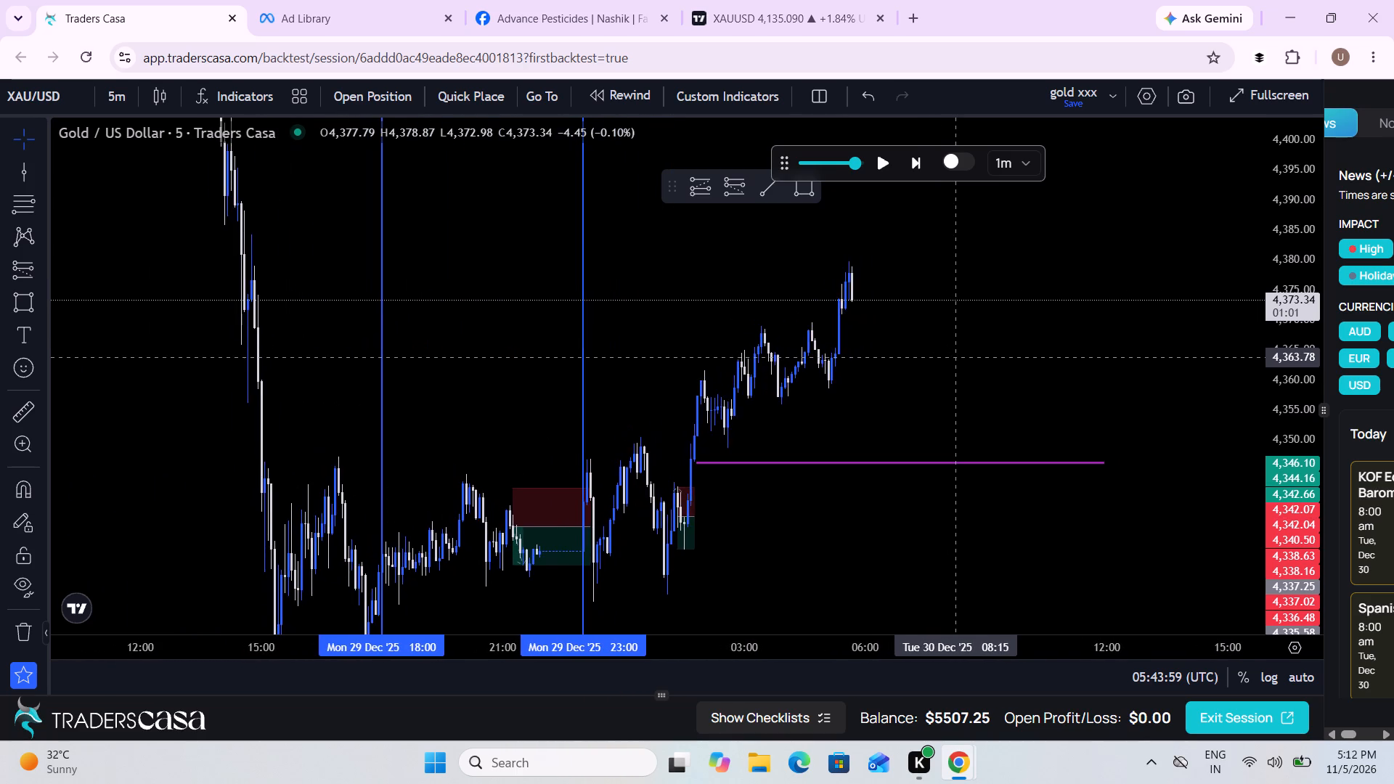
{"action": "scroll", "coordinate": [954, 357], "scroll_direction": "up", "scroll_amount": 1}
{"action": "left_click_drag", "start_coordinate": [954, 357], "coordinate": [970, 367]}
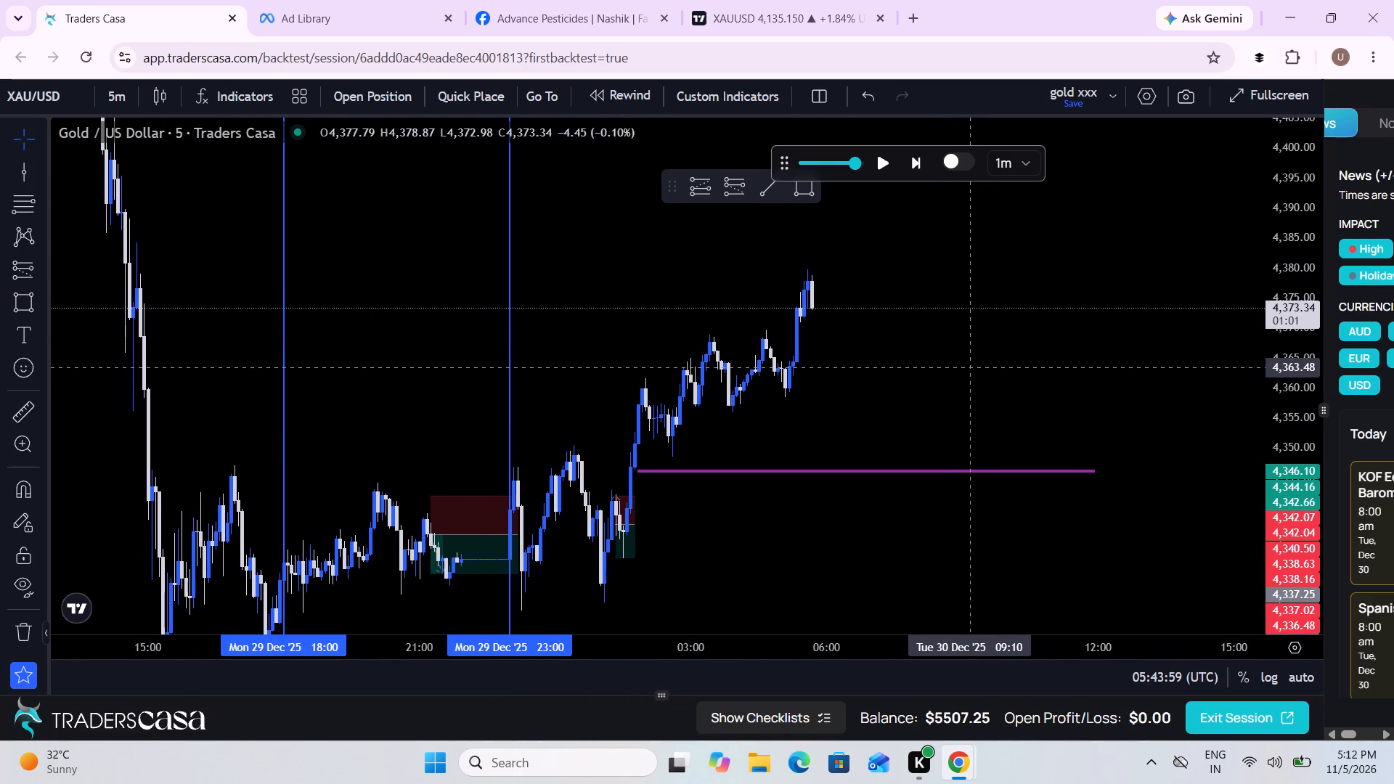
{"action": "left_click_drag", "start_coordinate": [970, 367], "coordinate": [970, 376]}
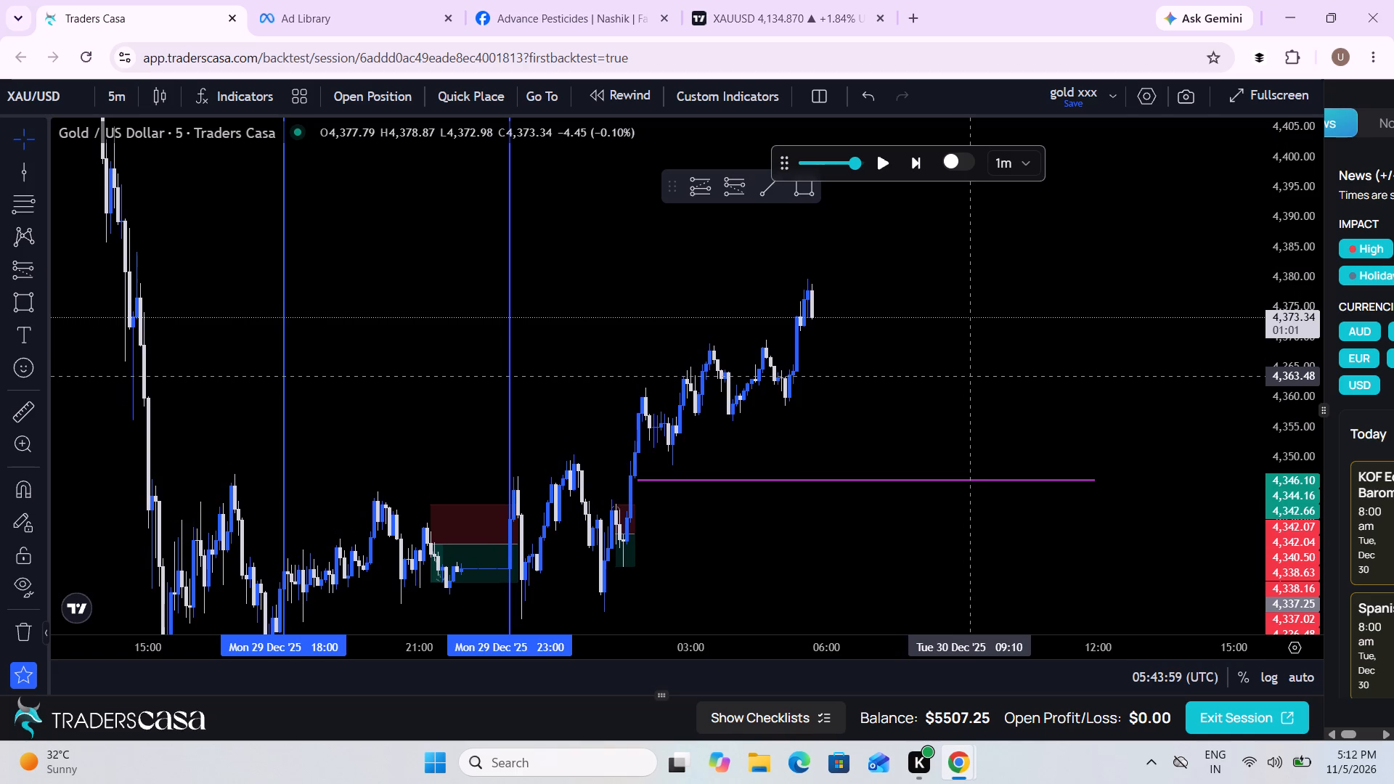
{"action": "scroll", "coordinate": [970, 376], "scroll_direction": "up", "scroll_amount": 2}
{"action": "left_click_drag", "start_coordinate": [970, 376], "coordinate": [967, 350]}
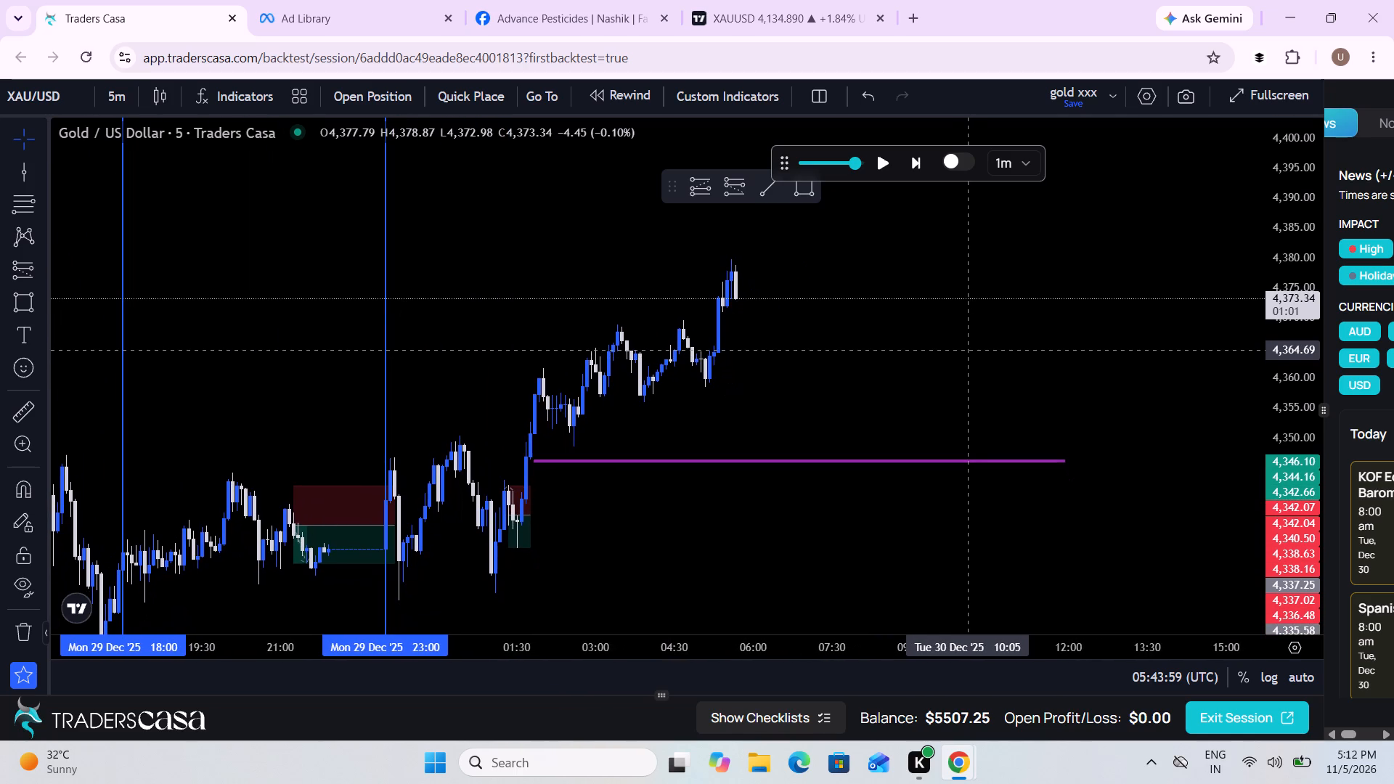
{"action": "left_click_drag", "start_coordinate": [967, 350], "coordinate": [966, 350]}
{"action": "scroll", "coordinate": [966, 350], "scroll_direction": "up", "scroll_amount": 1}
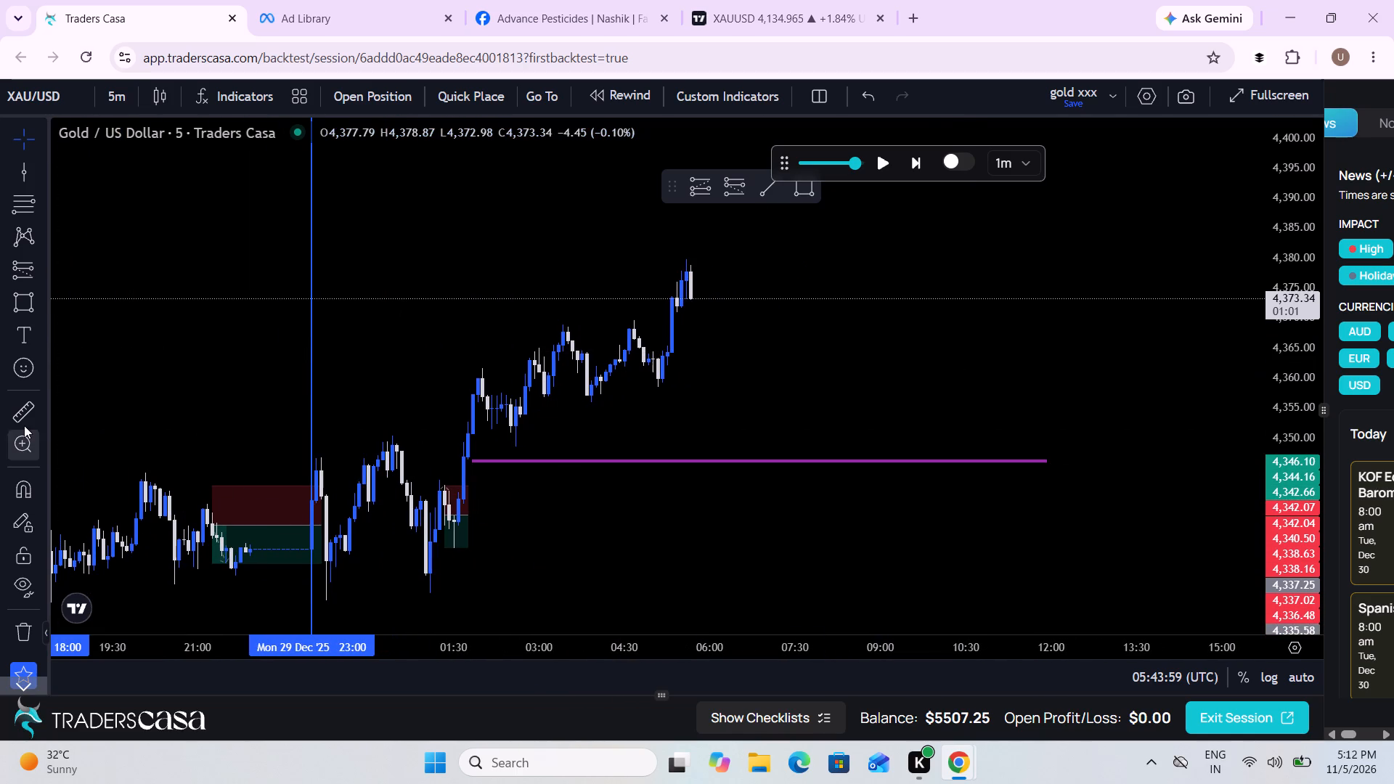
Measure the price range from about 4,323 at 02:10 up to the rally high near 4,380 at 08:50 on 30 Dec.
{"action": "left_click", "coordinate": [24, 423]}
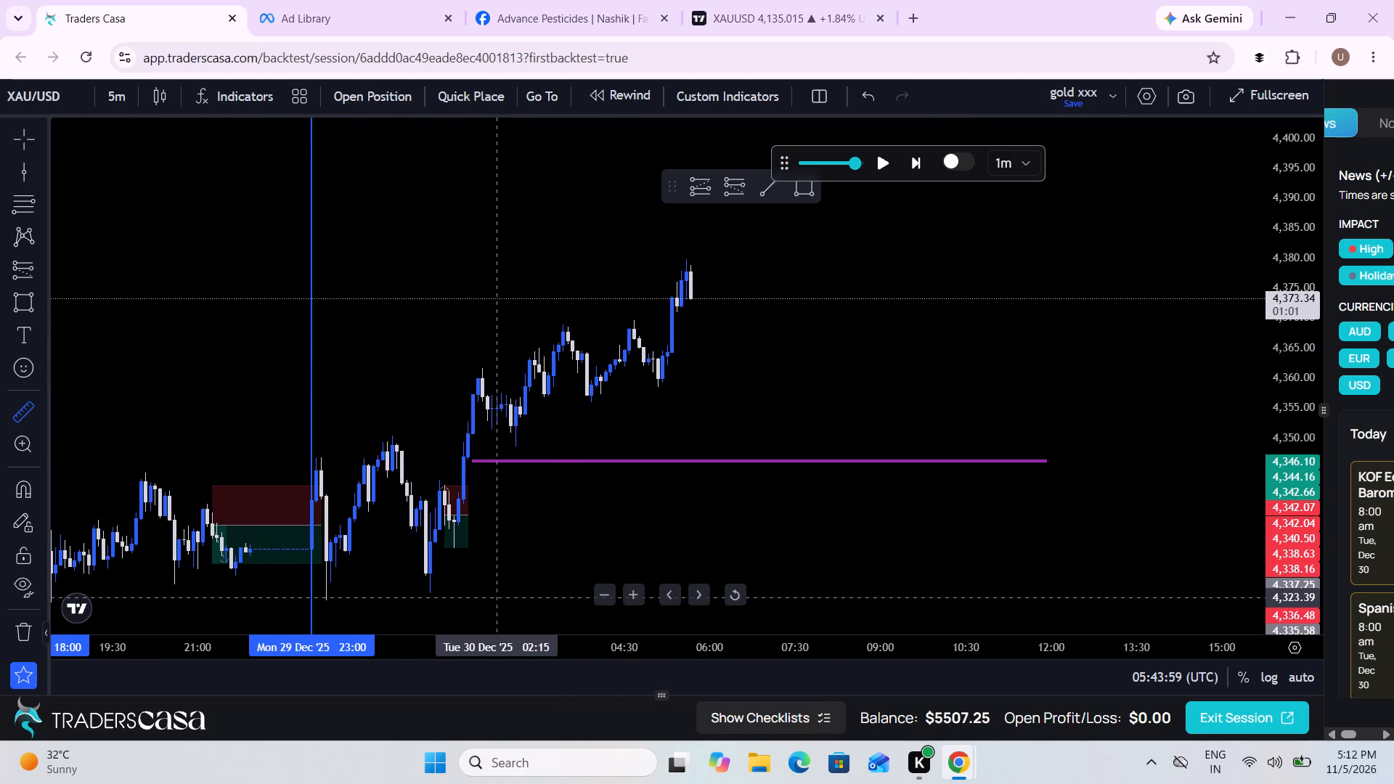
{"action": "left_click", "coordinate": [491, 600]}
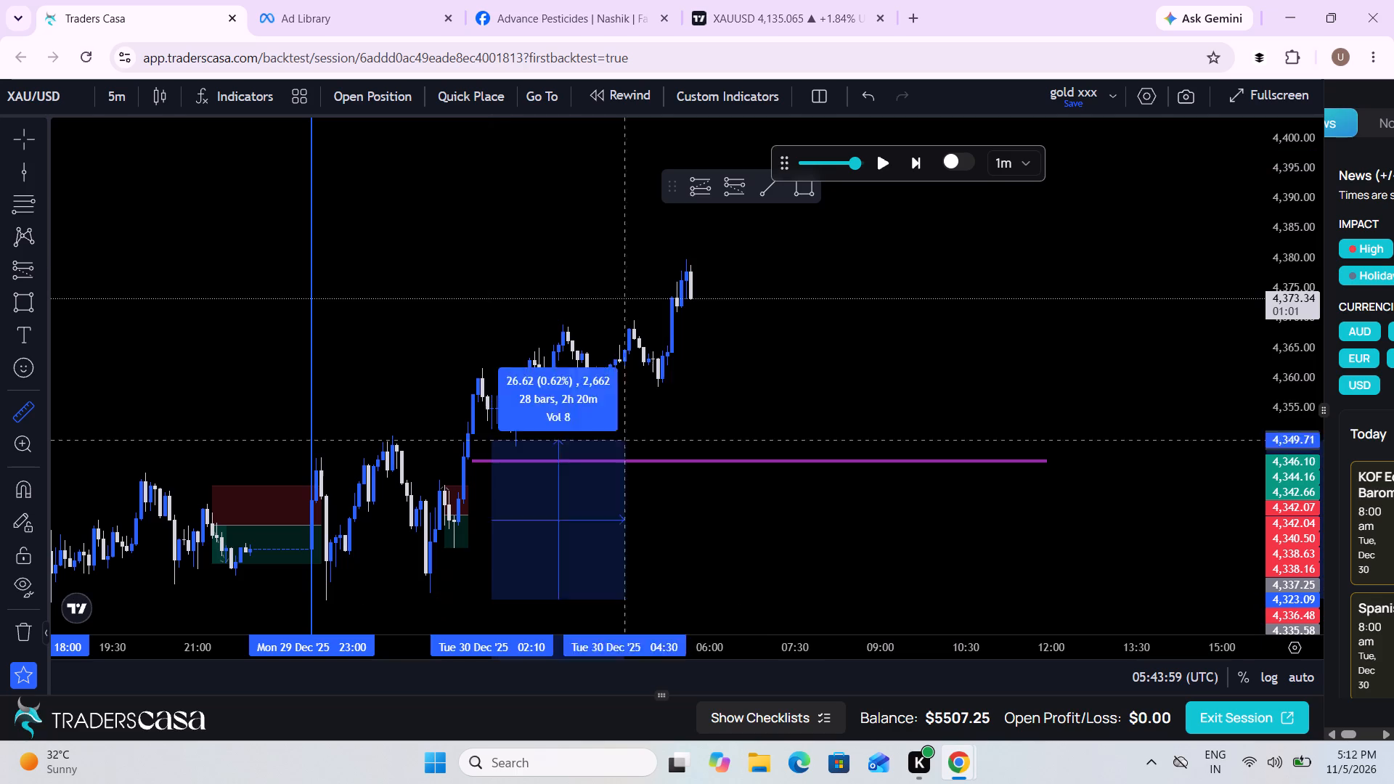
{"action": "left_click", "coordinate": [872, 260]}
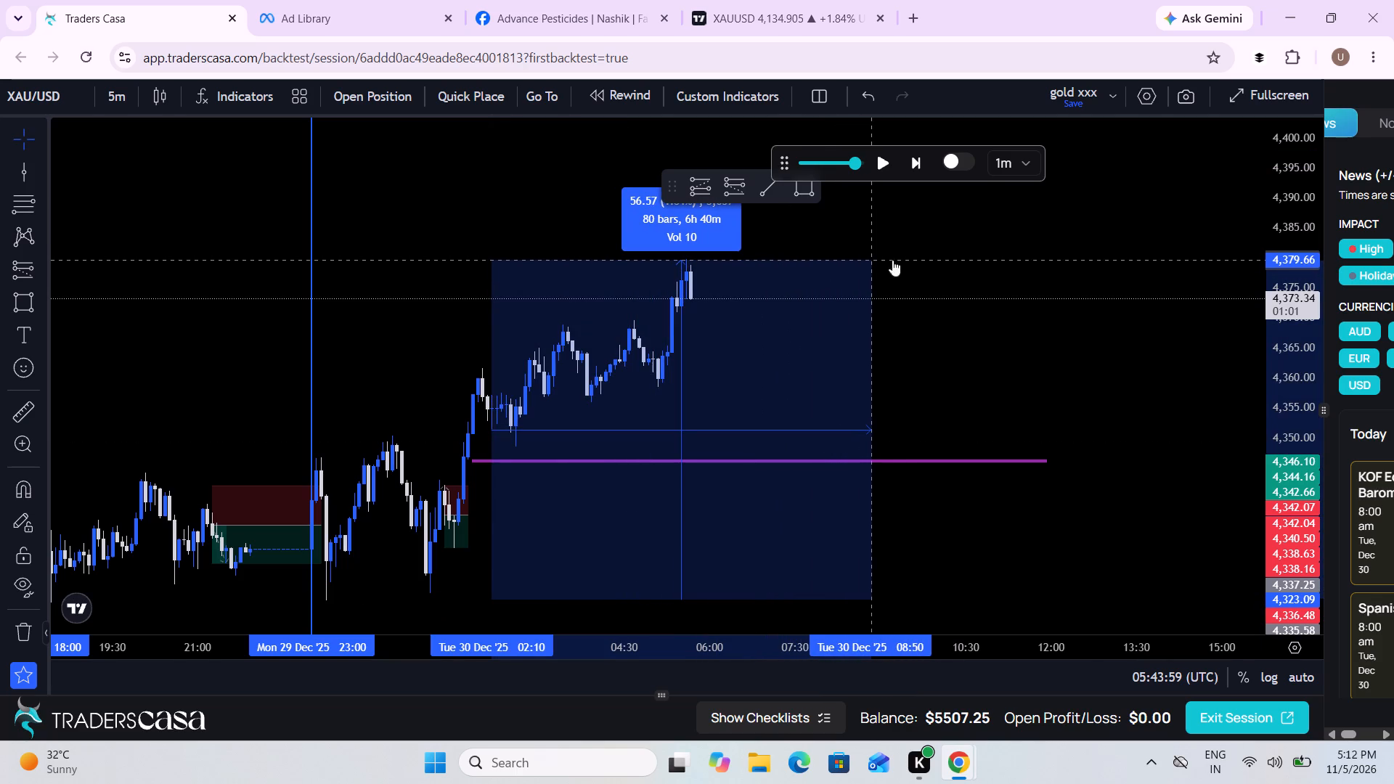
Replay the price onward with the measured range in view and pause it at 08:36:59 UTC.
{"action": "left_click", "coordinate": [879, 160]}
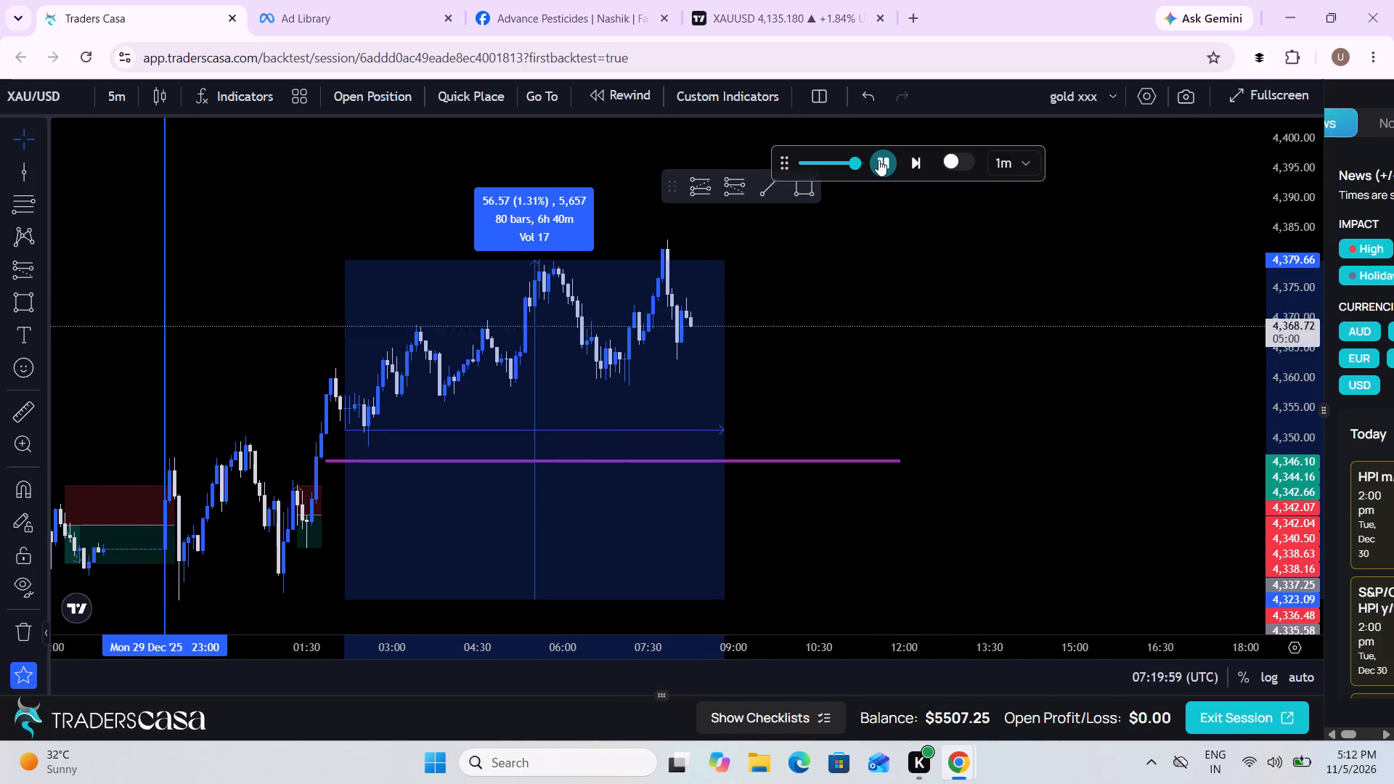
{"action": "left_click", "coordinate": [879, 160]}
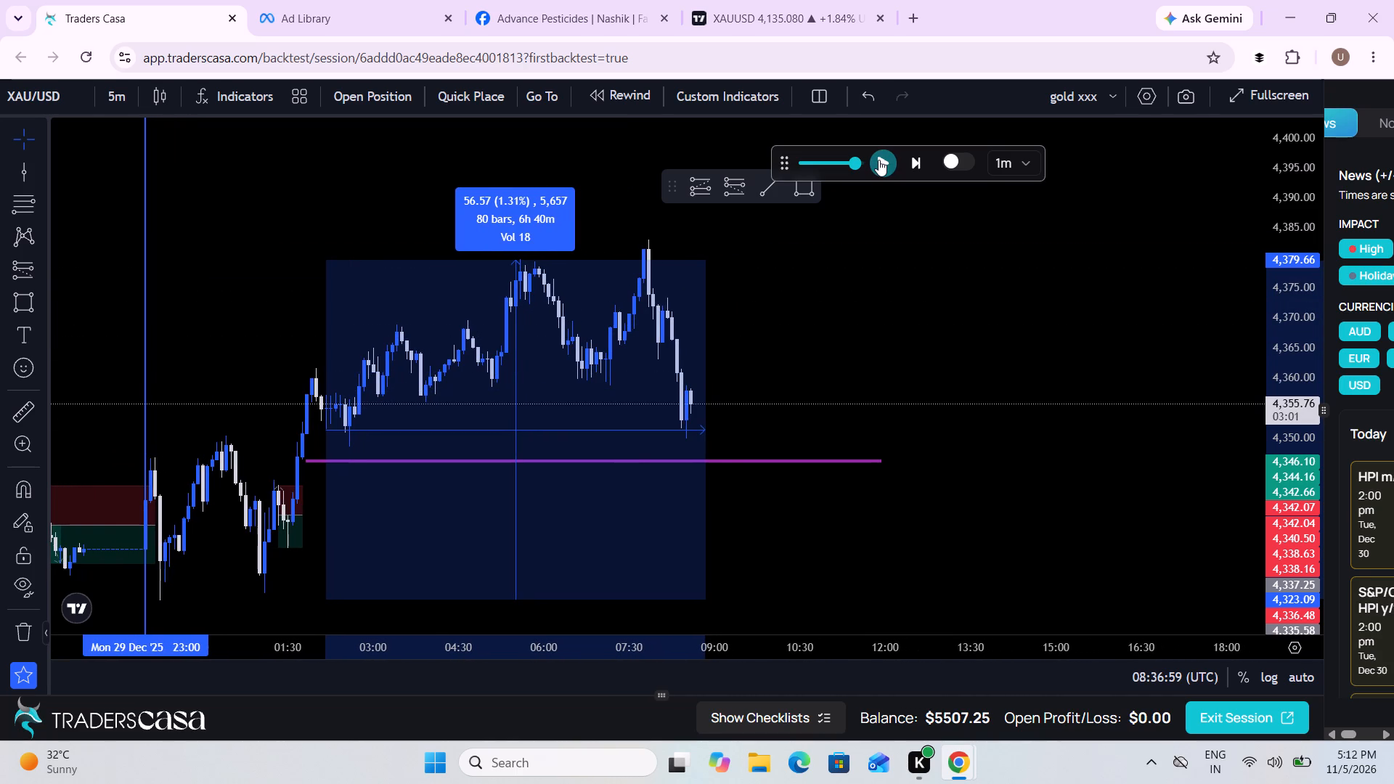
Replay the price further and pause it at 09:50:59 UTC.
{"action": "left_click", "coordinate": [879, 160]}
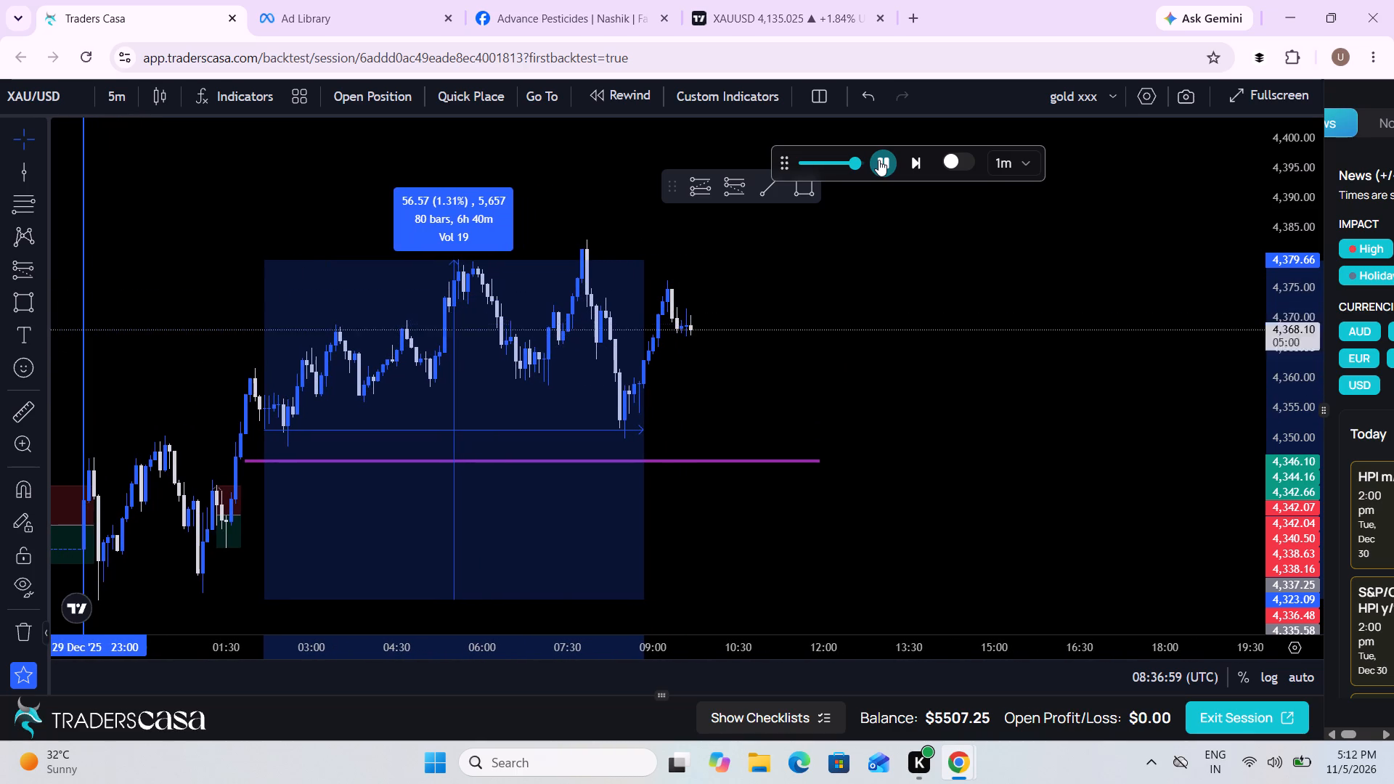
{"action": "left_click", "coordinate": [879, 160]}
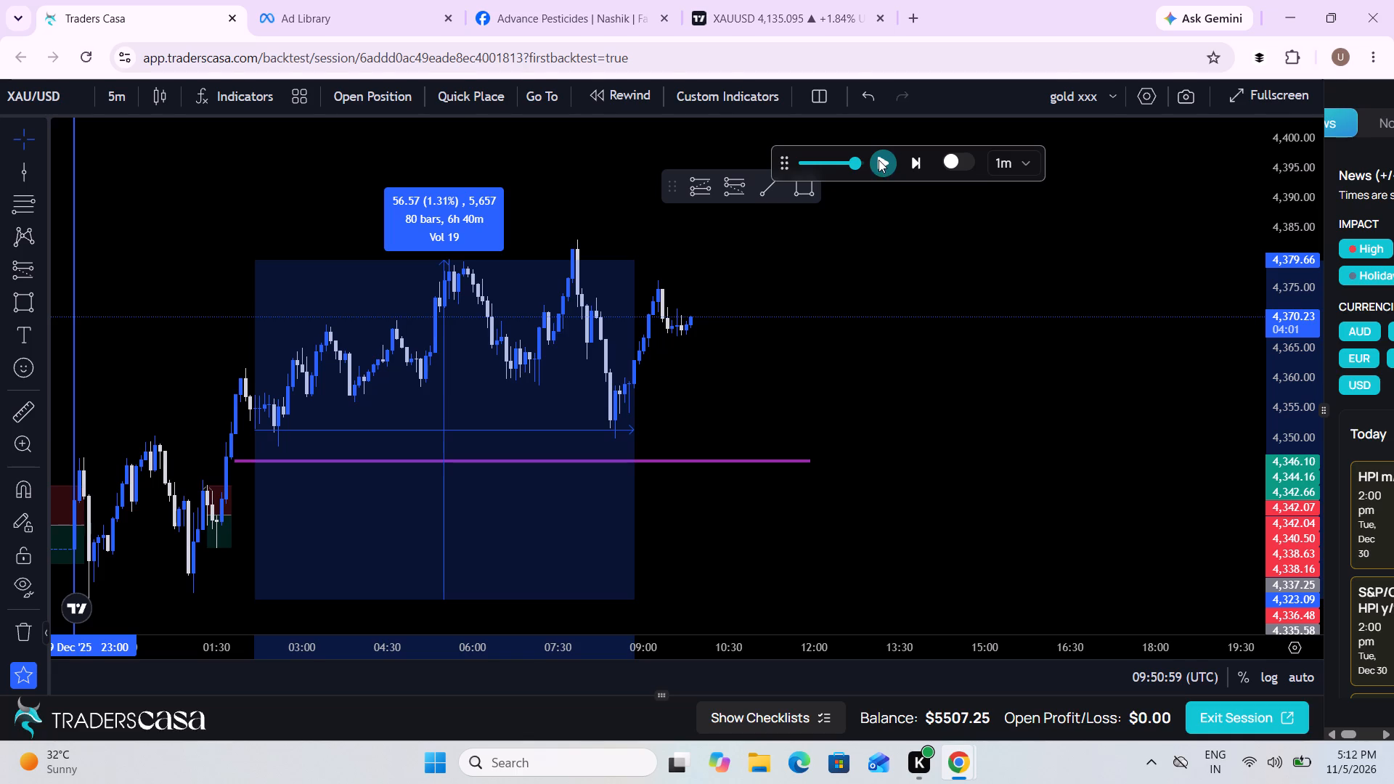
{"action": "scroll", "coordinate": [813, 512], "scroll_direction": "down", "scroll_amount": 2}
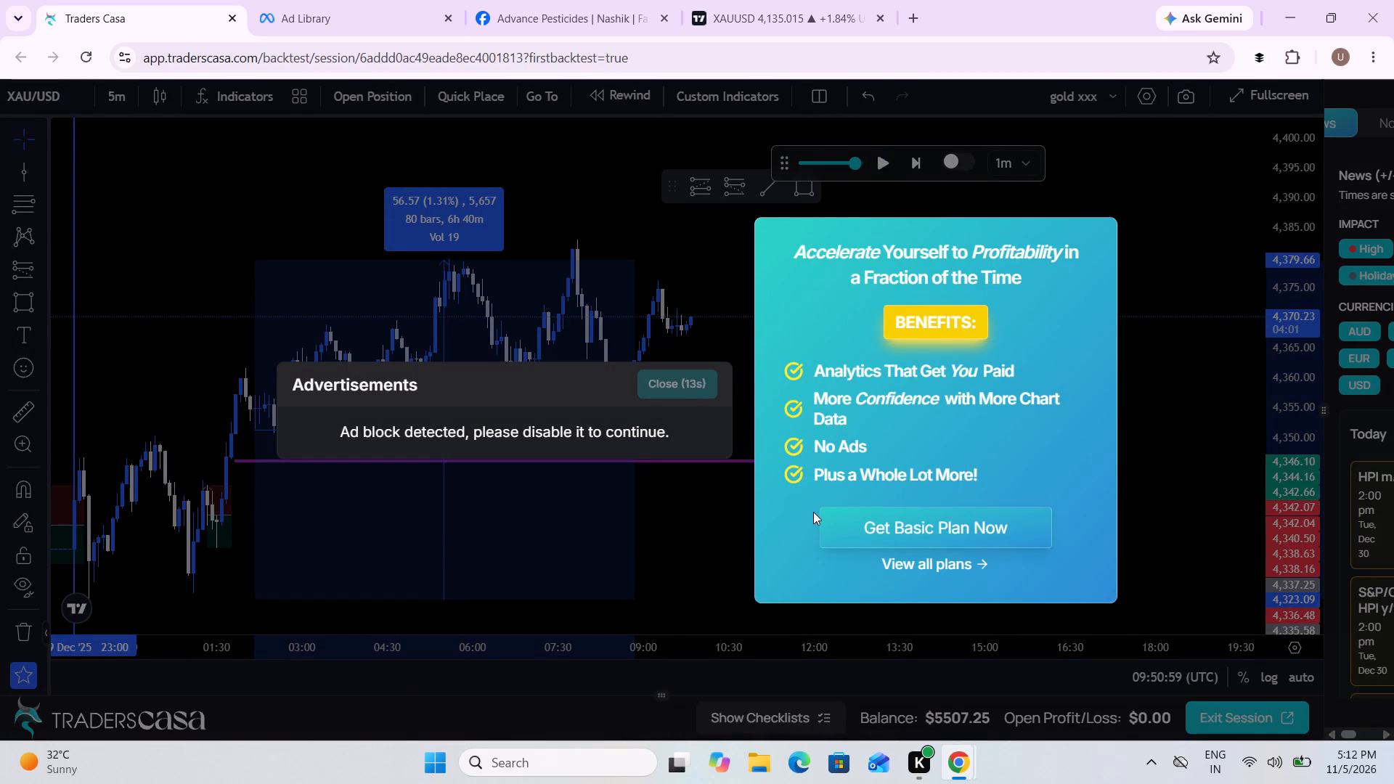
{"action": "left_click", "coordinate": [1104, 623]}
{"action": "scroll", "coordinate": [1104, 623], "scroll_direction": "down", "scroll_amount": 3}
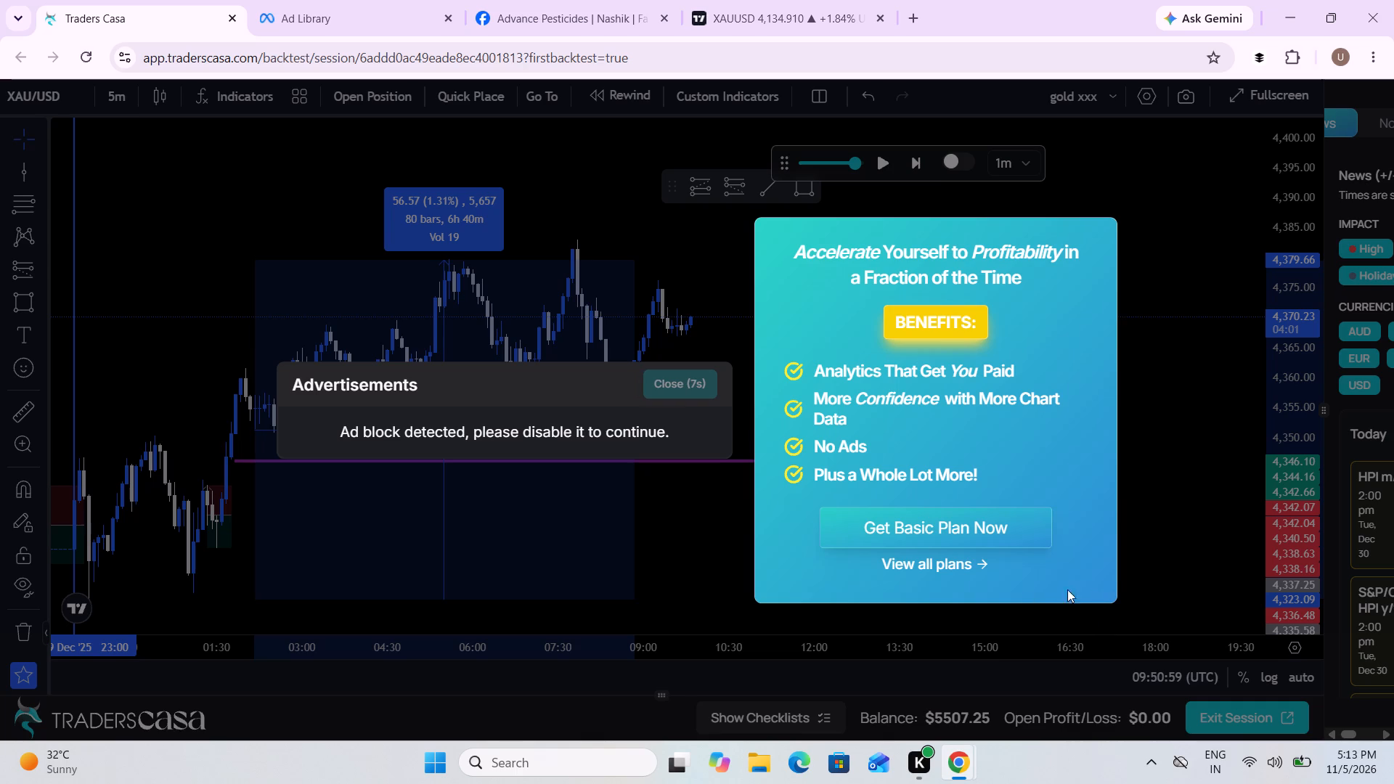